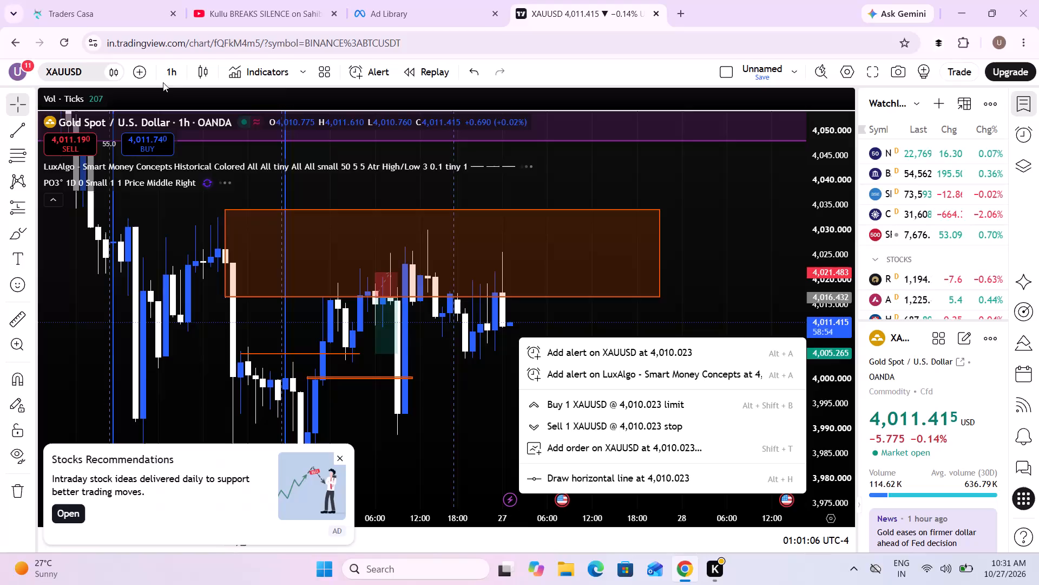
Switch the XAUUSD chart to the 5-minute timeframe.
left_click(168, 70)
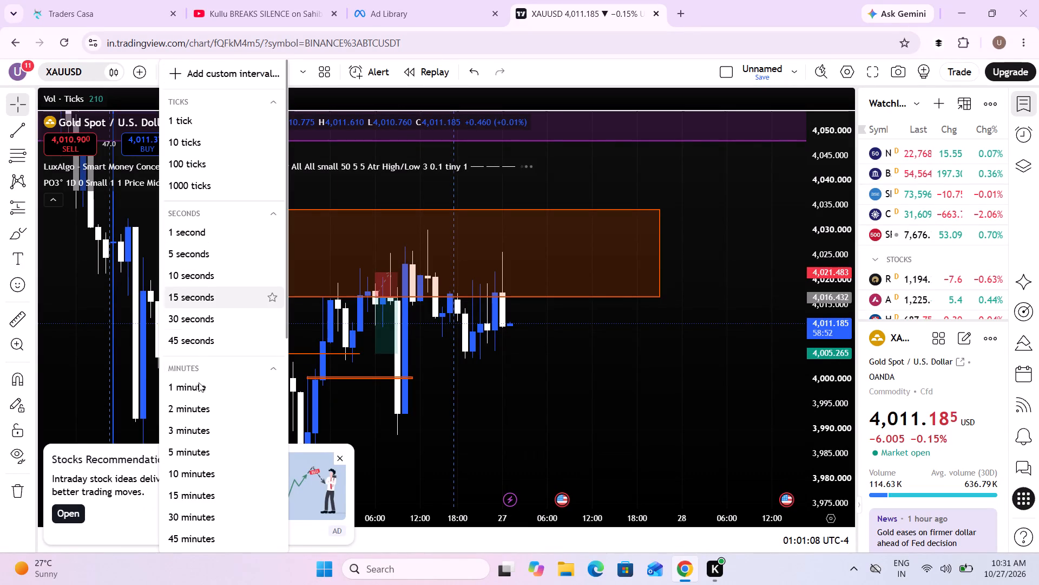
left_click(199, 444)
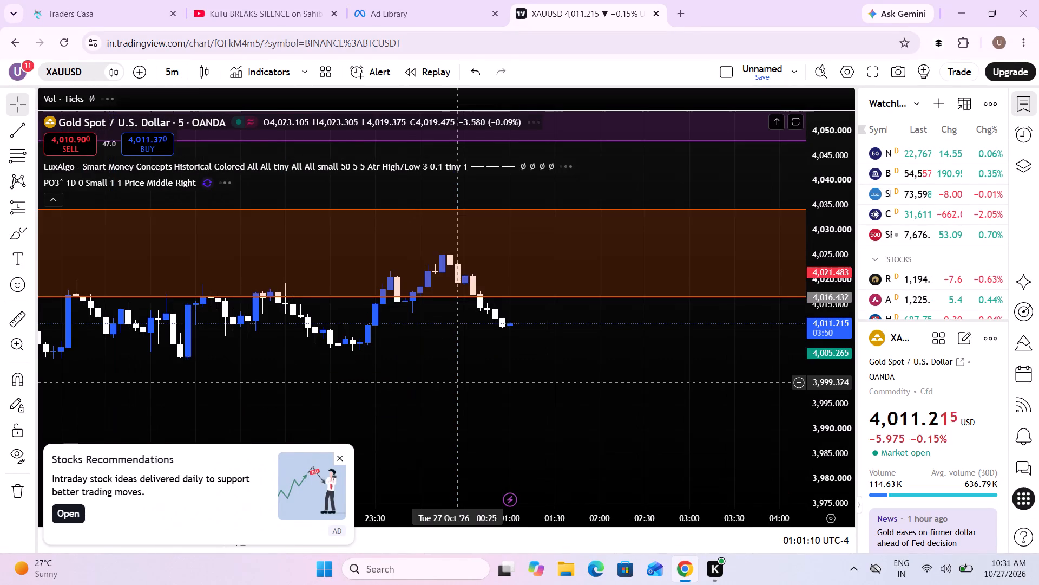
Extend the thick orange level near 4,000 forward in time, past the latest candle on 27 Oct.
scroll(461, 382, "up", 1)
scroll(461, 382, "down", 11)
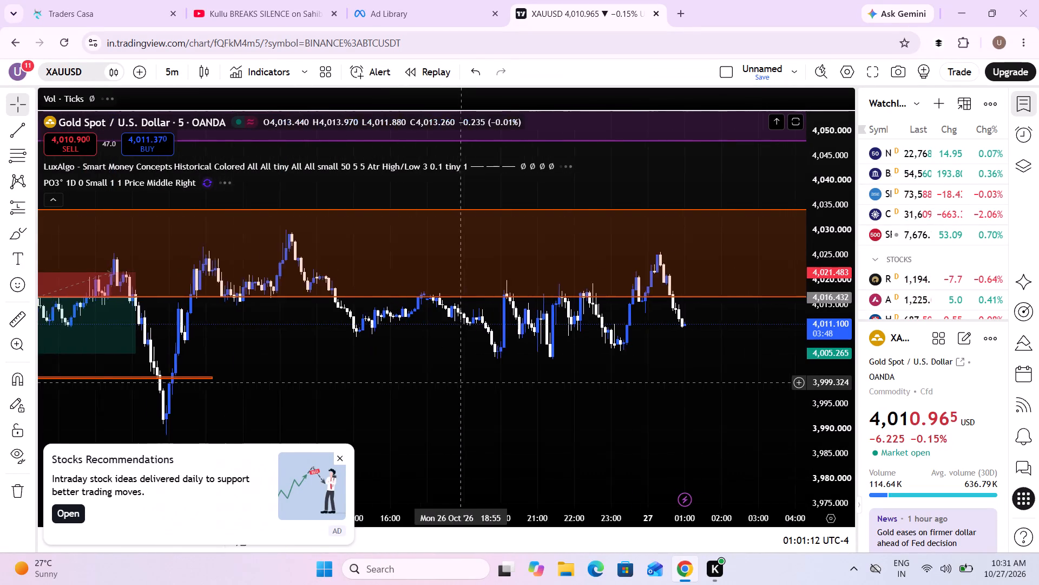
scroll(461, 382, "down", 4)
left_click_drag(597, 375, 586, 374)
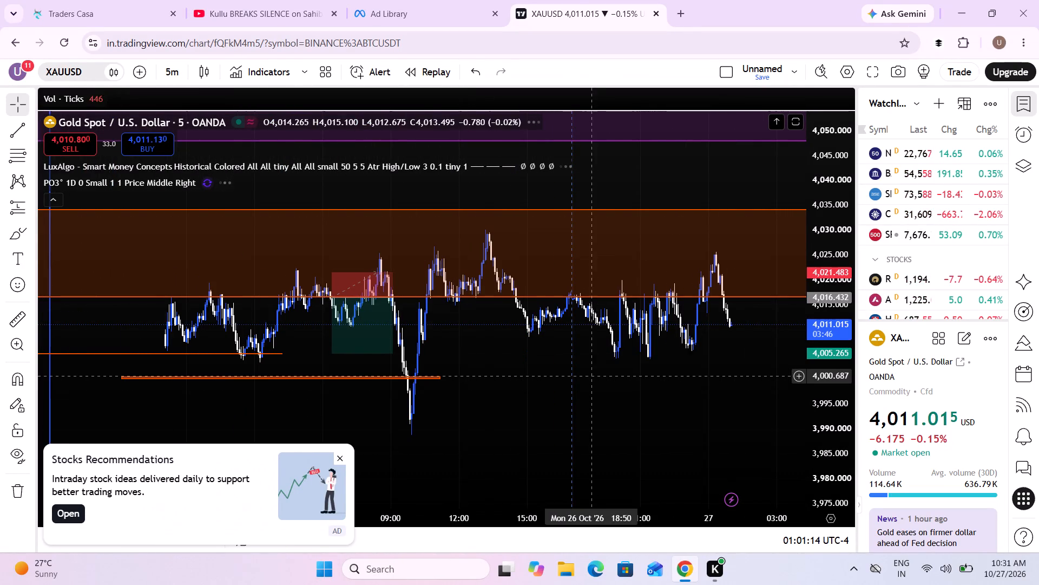
left_click_drag(586, 374, 538, 341)
scroll(538, 341, "up", 2)
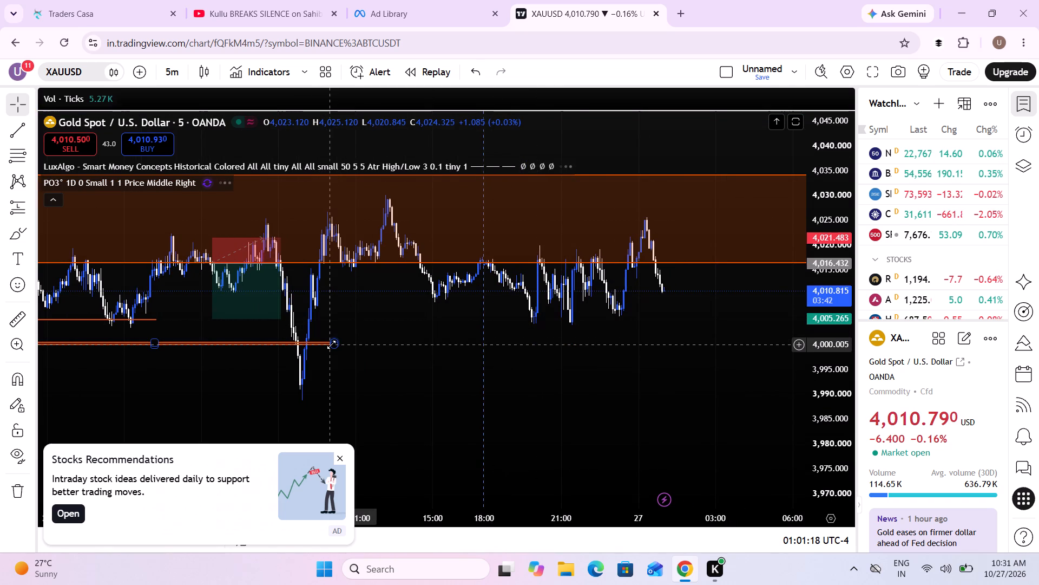
left_click_drag(331, 344, 786, 347)
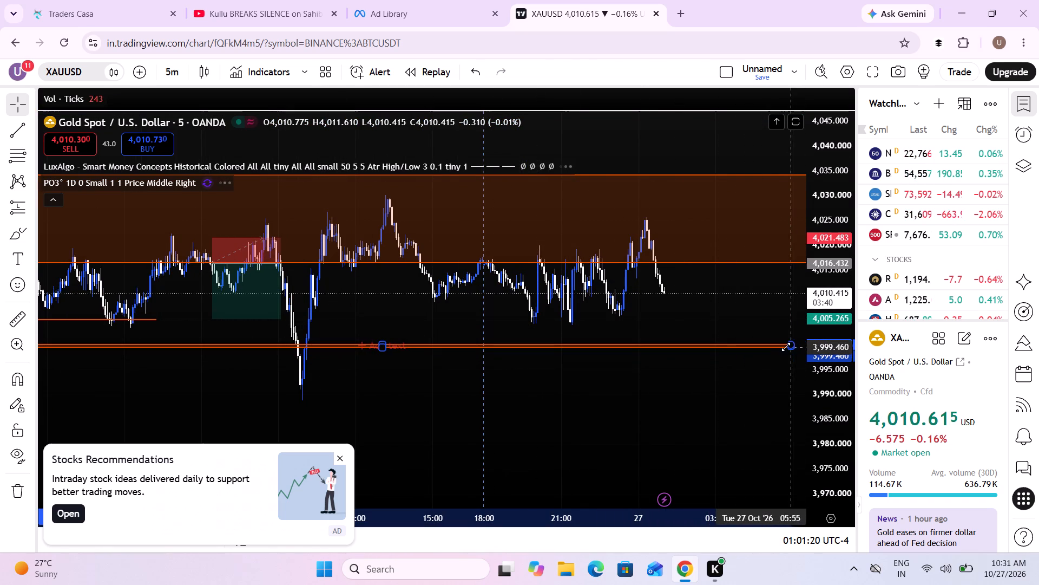
left_click_drag(786, 347, 778, 343)
Measure the price drop from the 27 Oct swing high near 4,025.7 down to the latest candle.
left_click_drag(621, 357, 634, 387)
scroll(634, 387, "up", 1)
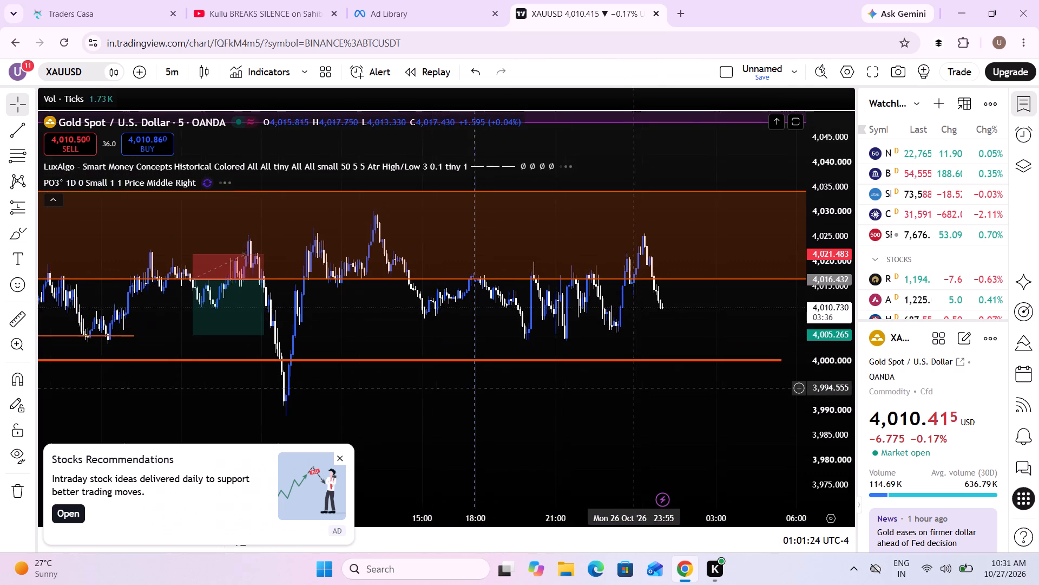
scroll(634, 387, "up", 1)
left_click_drag(823, 432, 785, 87)
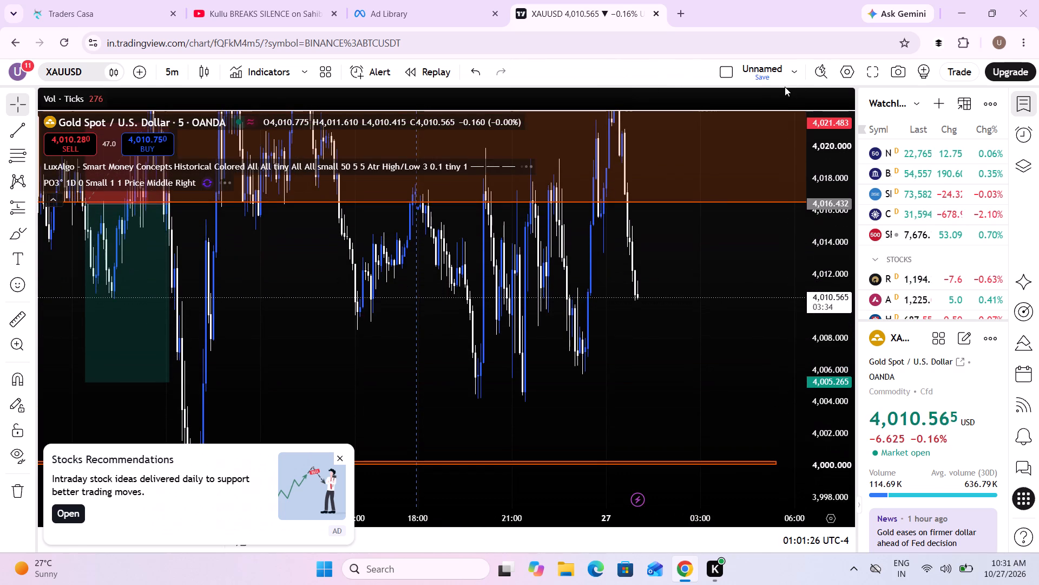
left_click_drag(701, 299, 686, 342)
left_click_drag(841, 283, 826, 405)
left_click_drag(668, 328, 665, 329)
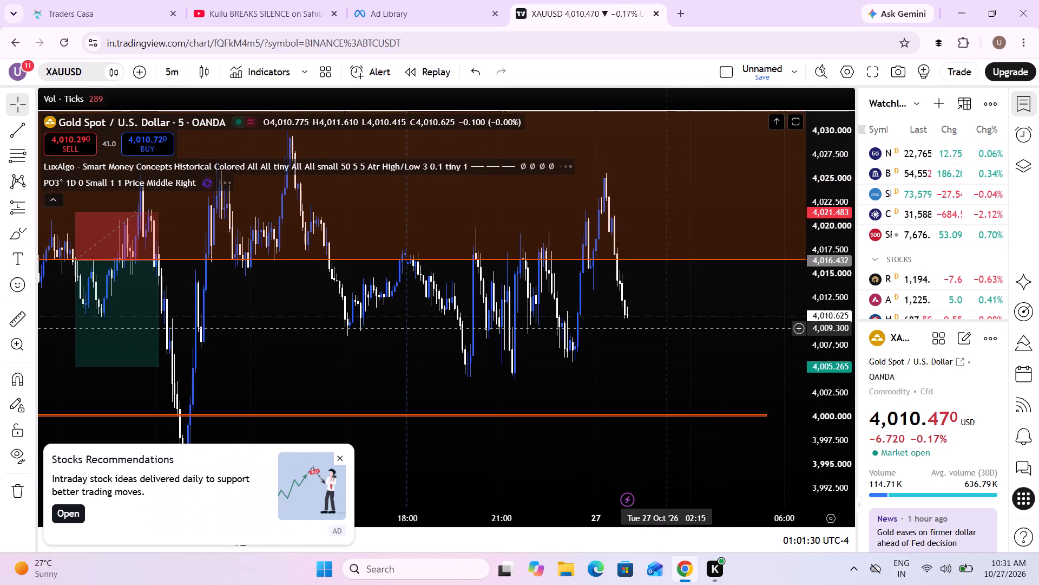
left_click_drag(665, 329, 641, 339)
scroll(641, 339, "up", 3)
left_click_drag(641, 339, 564, 356)
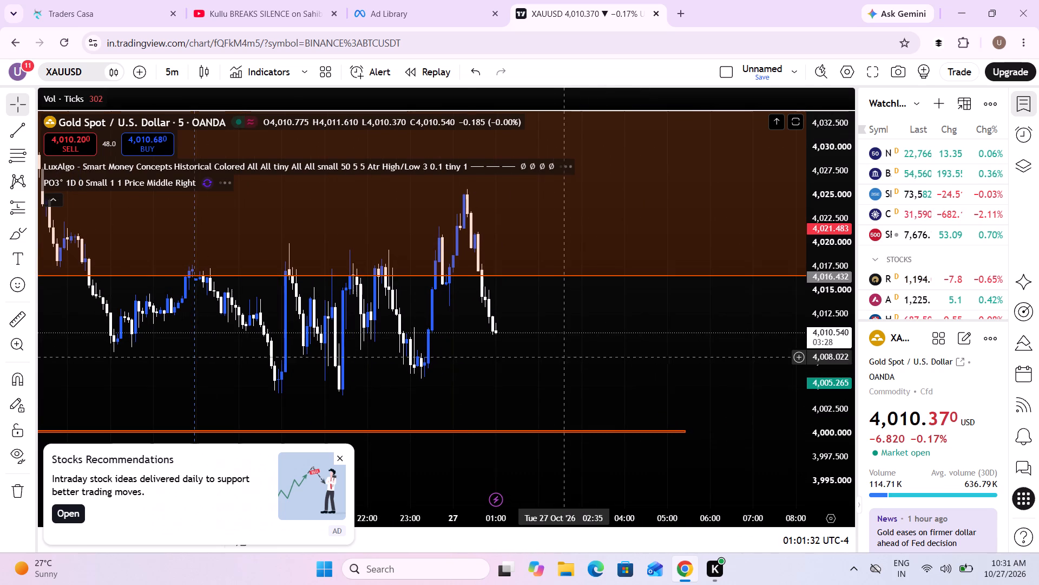
left_click(12, 309)
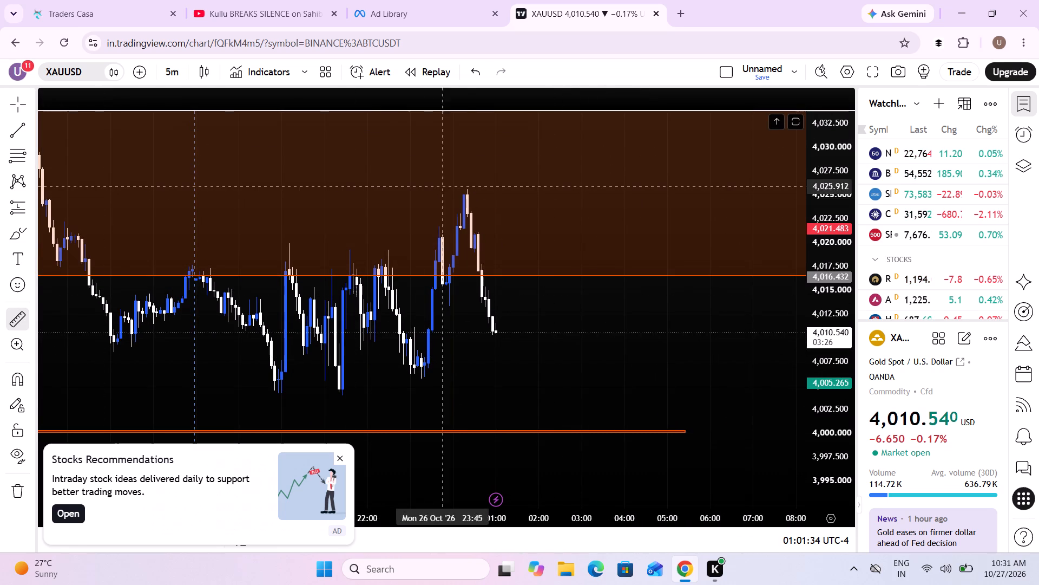
left_click(474, 188)
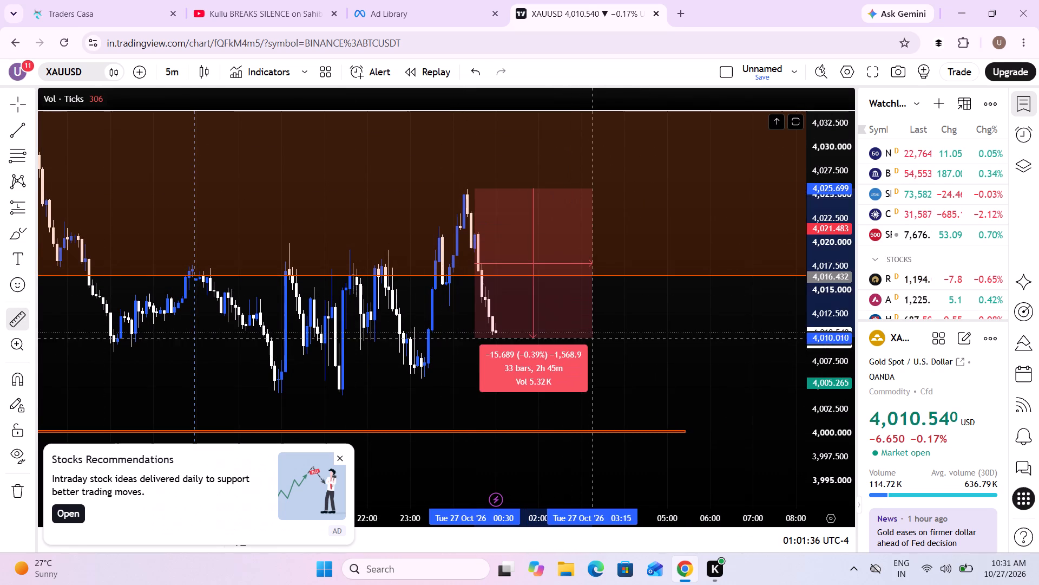
left_click(616, 333)
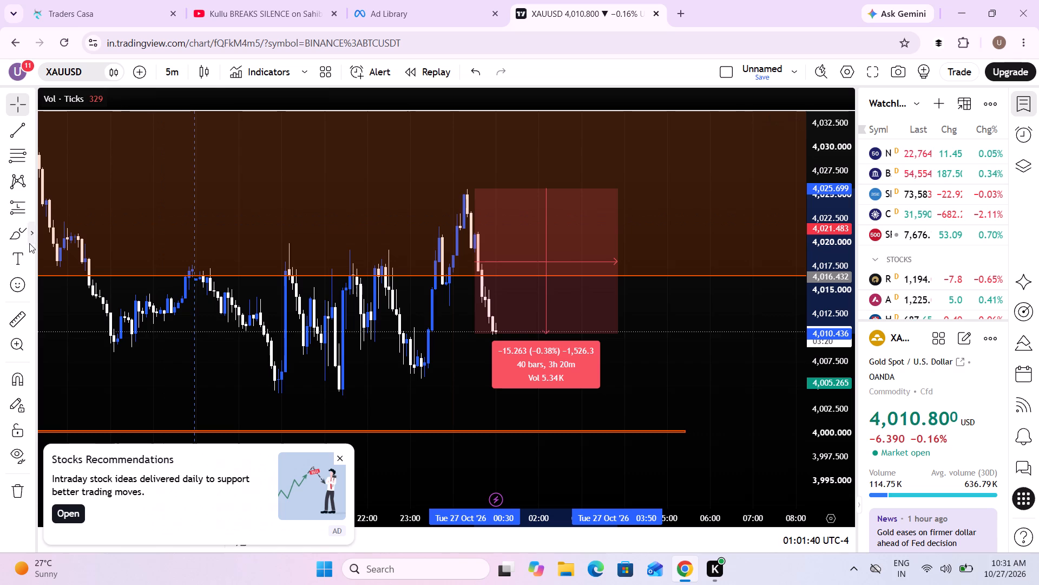
Draw a very thin rectangle at about 4,017.9, halfway down the measured drop, from 00:30 to 07:00 on 27 Oct.
left_click(30, 242)
left_click(57, 308)
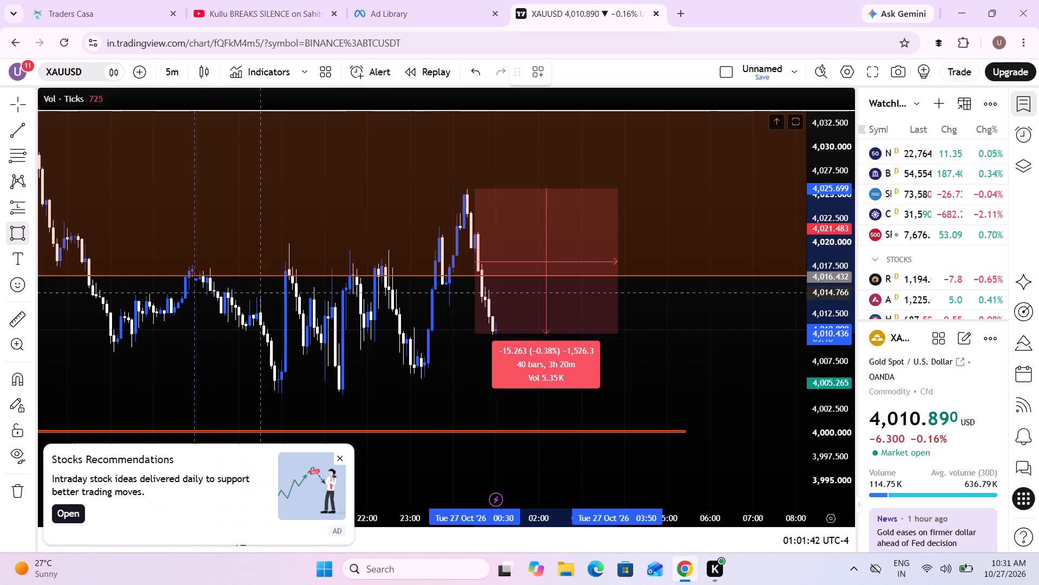
left_click(476, 262)
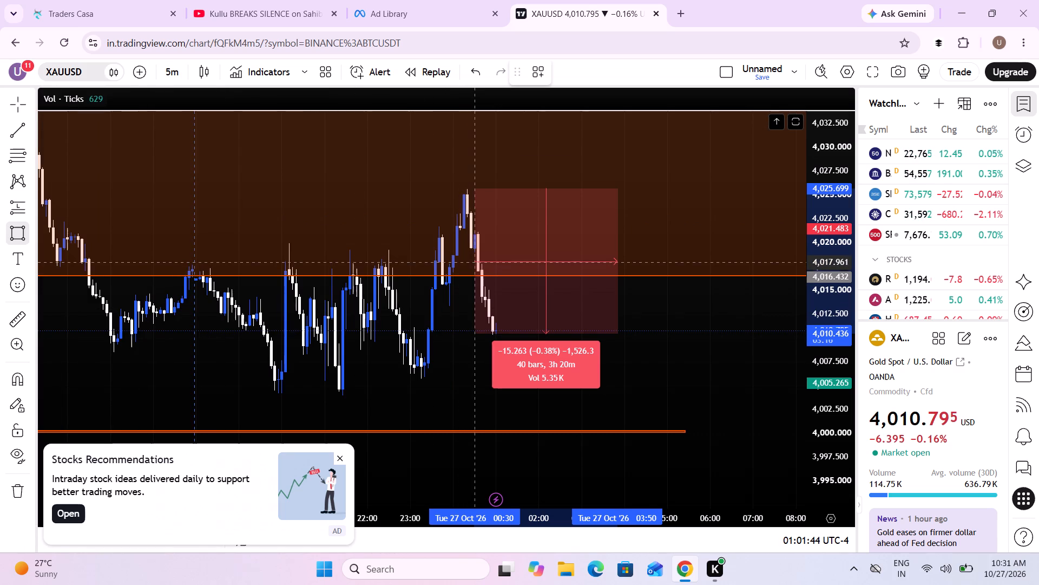
left_click(754, 263)
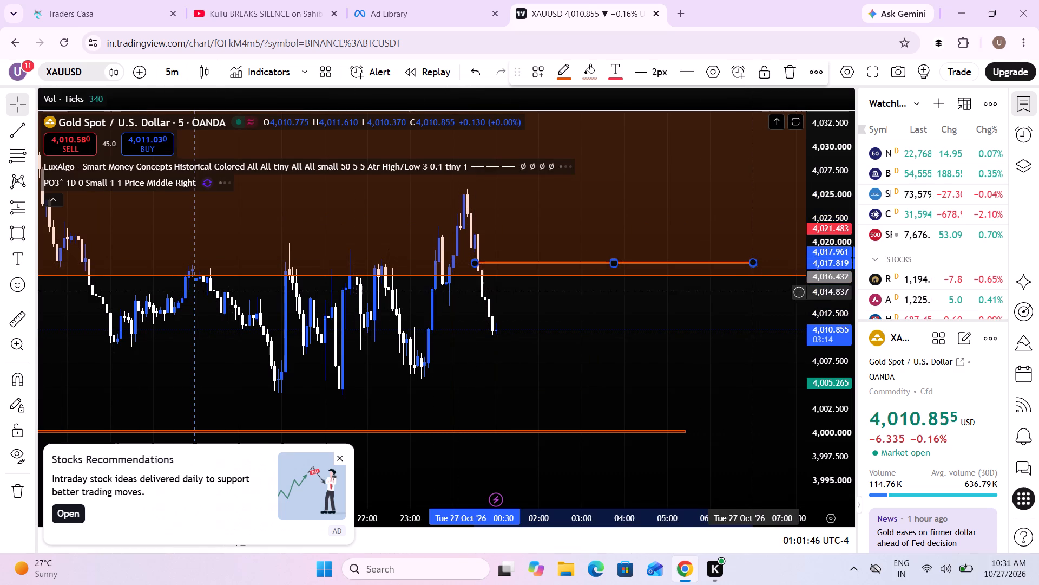
left_click_drag(683, 318, 682, 341)
Switch to the Traders Casa backtest session, closing the YouTube tab and dismissing the advertisement.
left_click(130, 0)
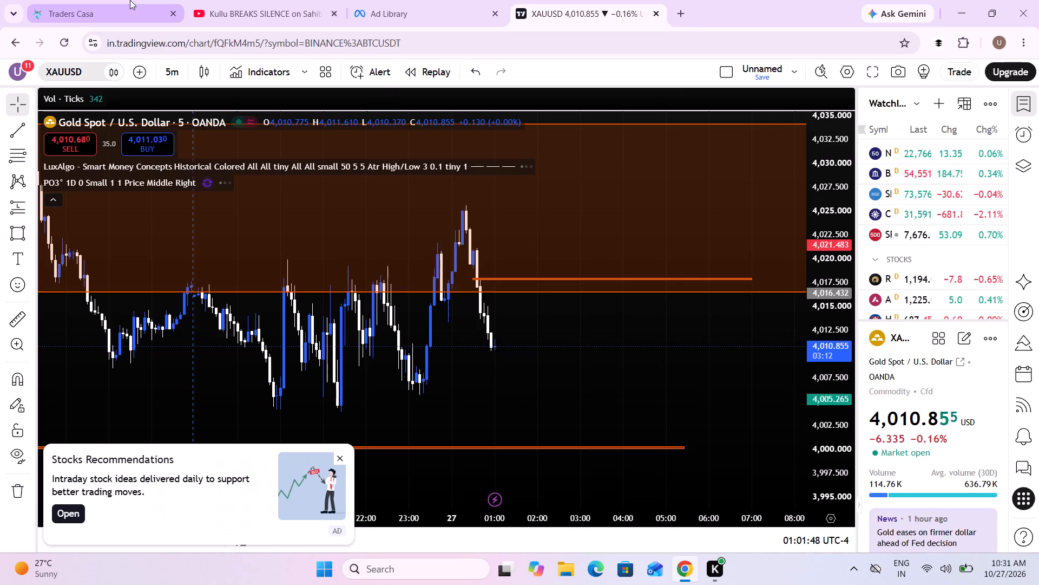
left_click(333, 13)
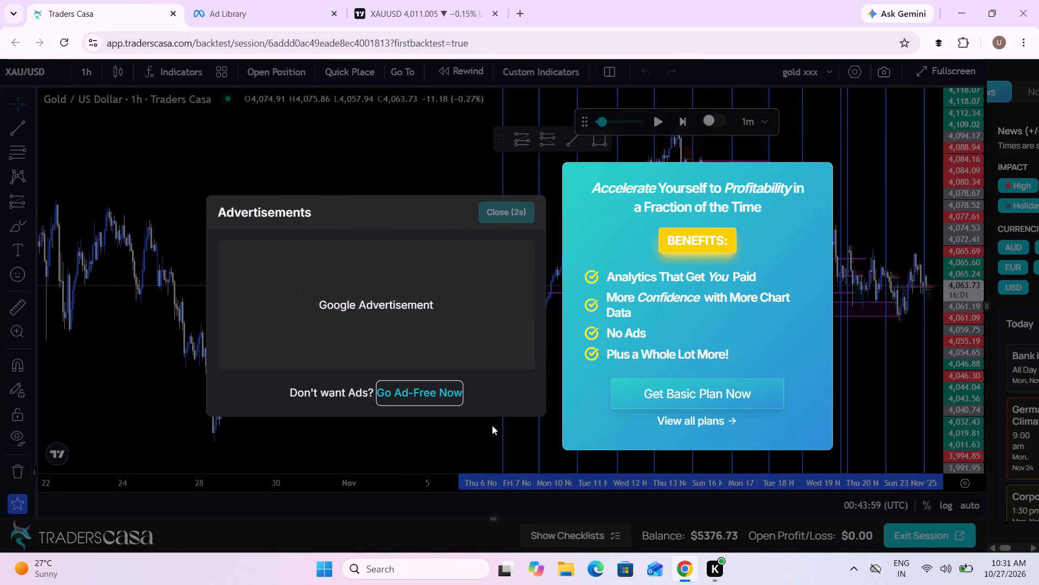
left_click(523, 214)
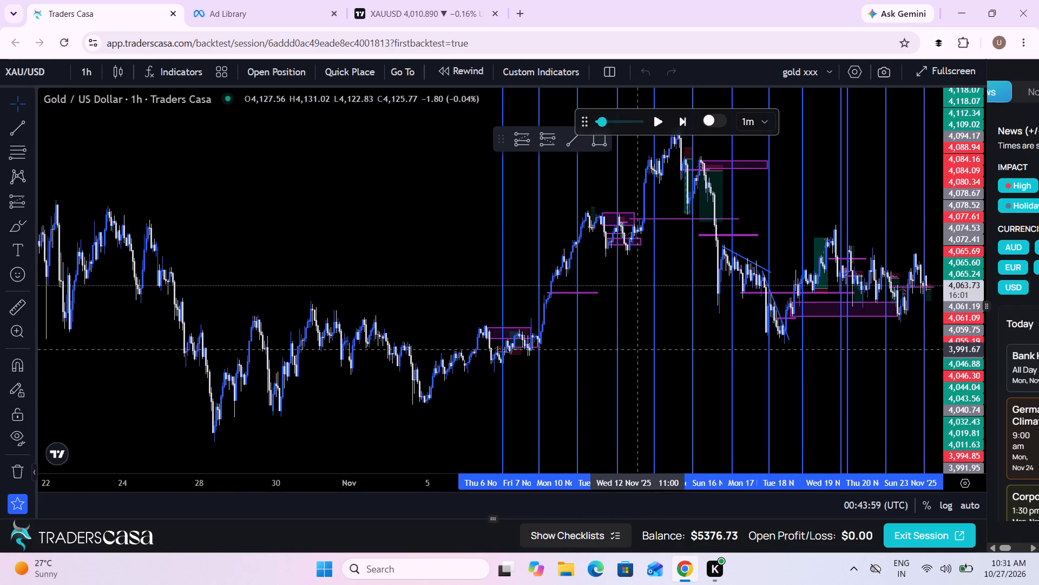
Draw a rectangle from about 4,092.30 to 4,082.43 around the 21 Nov 19:00 candle, extending to 24 Nov 15:00.
left_click_drag(637, 349, 445, 333)
scroll(445, 333, "up", 7)
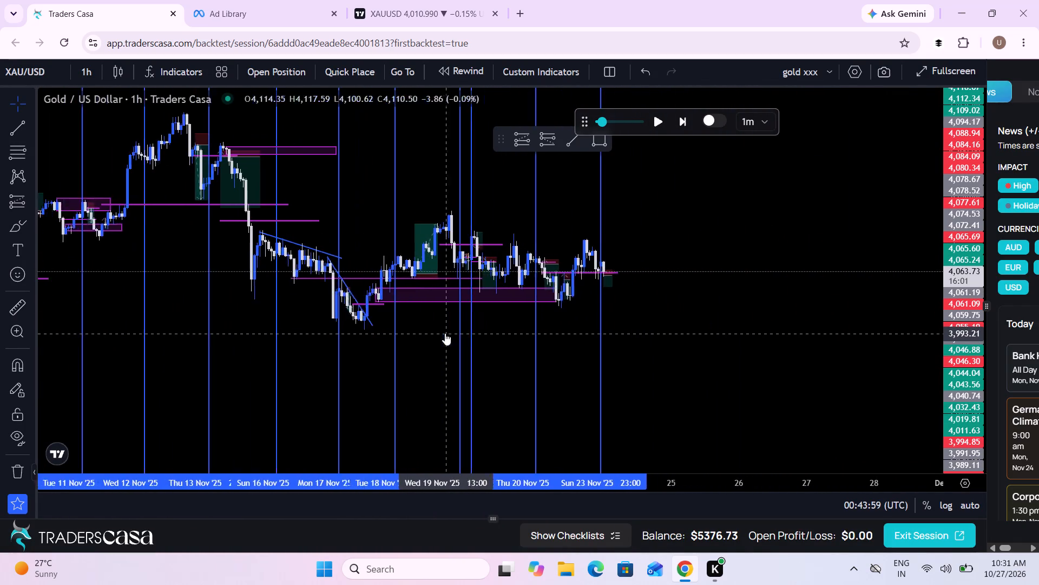
scroll(445, 333, "up", 2)
scroll(545, 350, "up", 2)
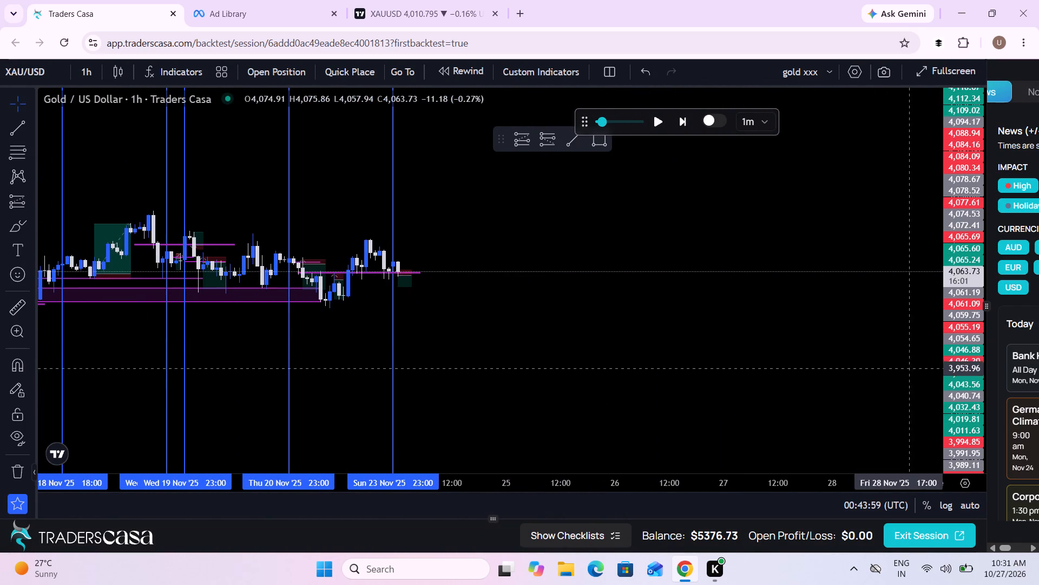
left_click_drag(954, 412, 896, 144)
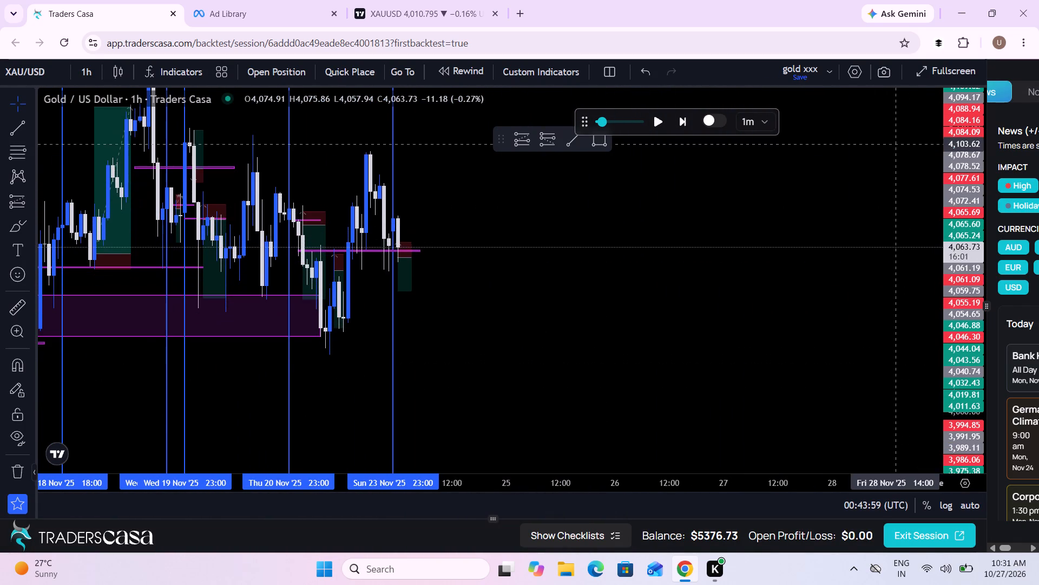
left_click_drag(404, 309, 672, 379)
scroll(672, 379, "up", 4)
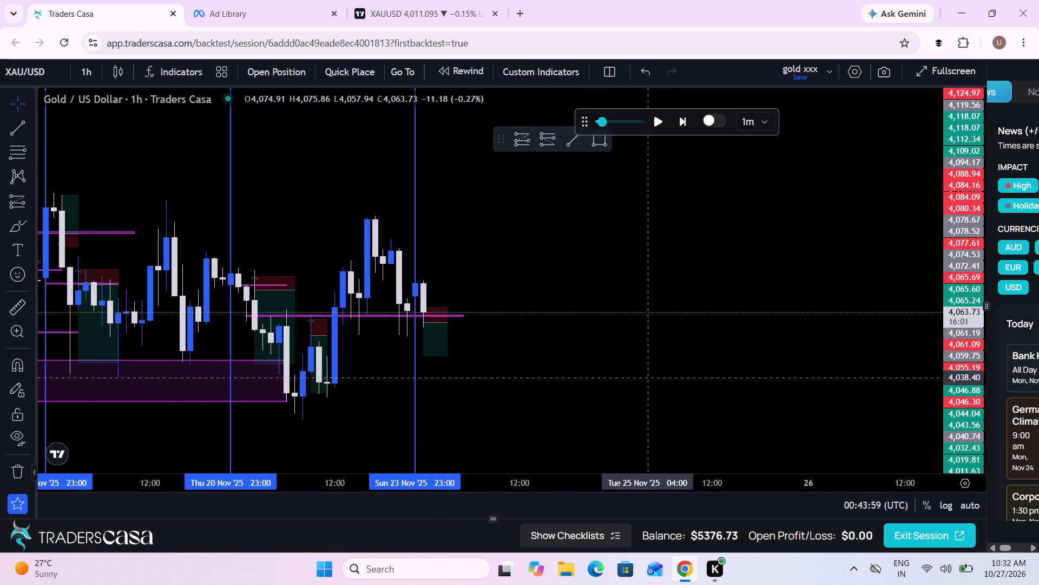
left_click_drag(552, 379, 788, 351)
scroll(788, 351, "up", 4)
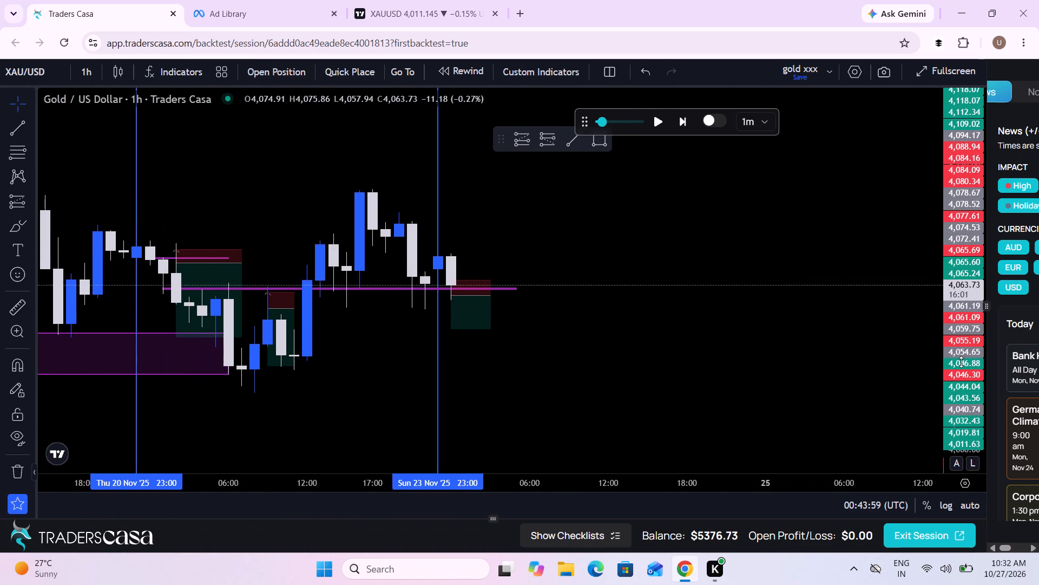
left_click_drag(961, 362, 941, 225)
scroll(702, 296, "down", 2)
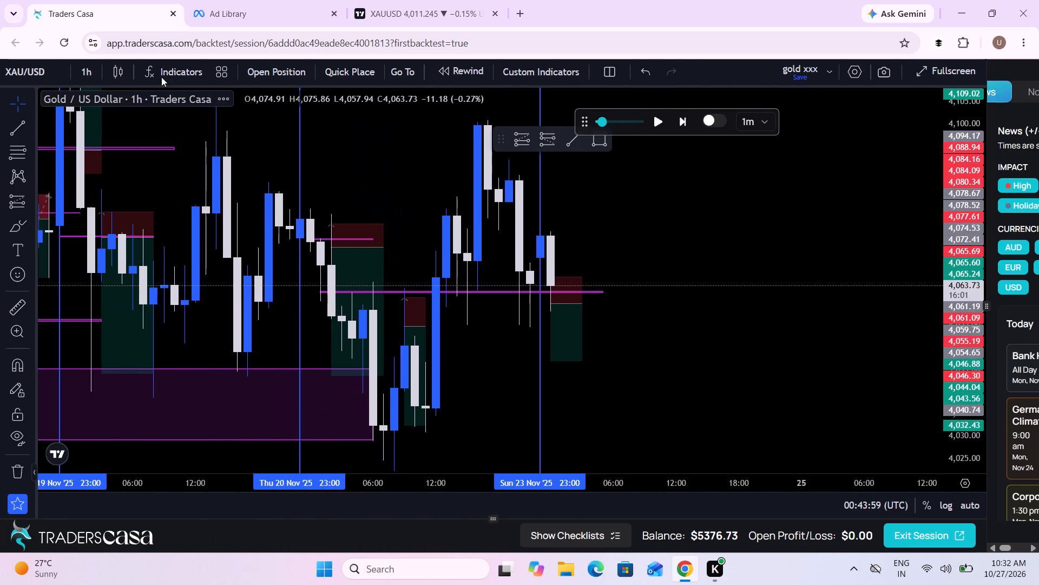
scroll(687, 389, "up", 2)
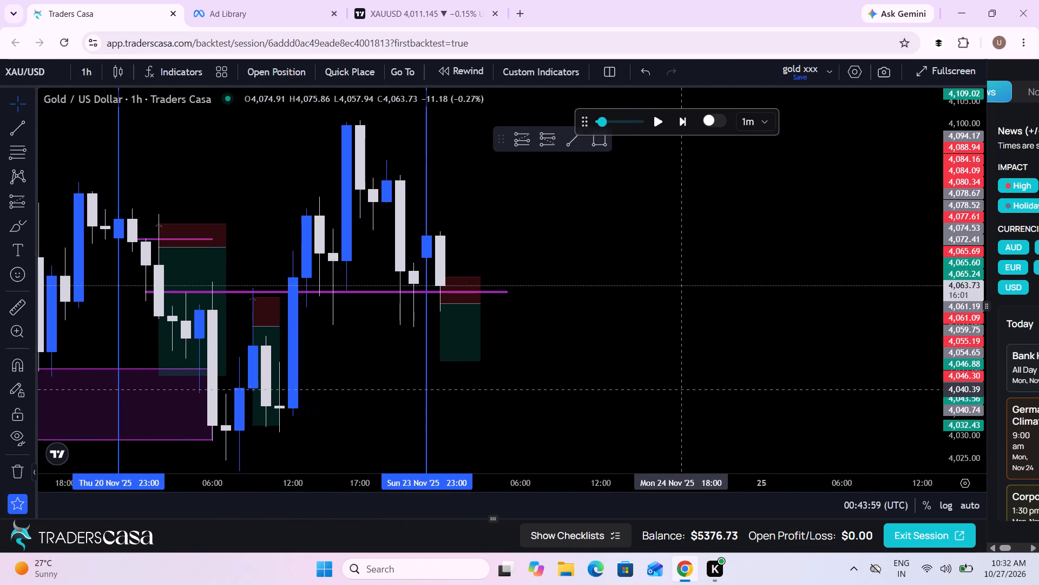
scroll(687, 389, "up", 1)
left_click_drag(687, 389, 683, 419)
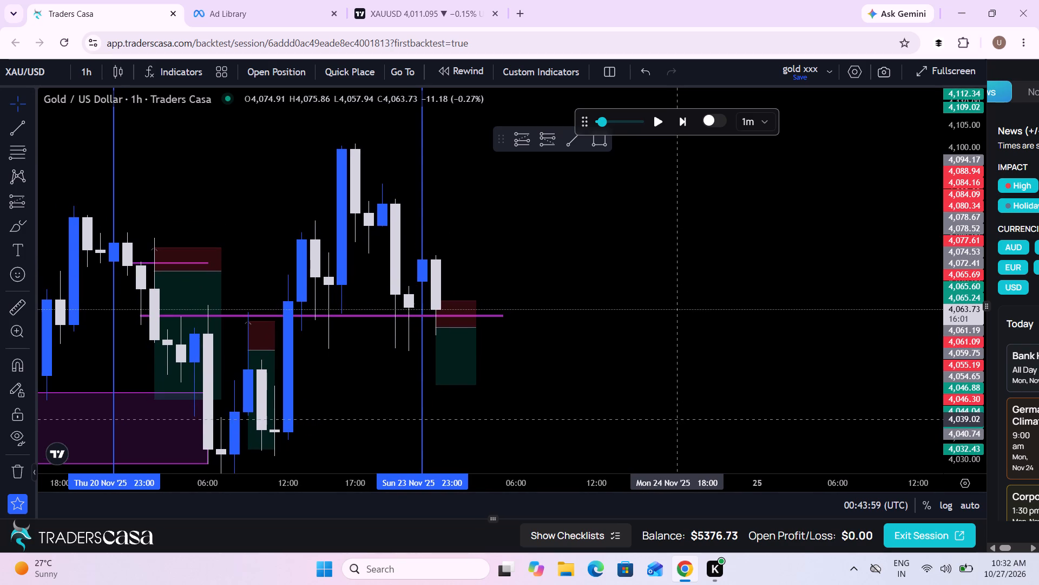
left_click(31, 227)
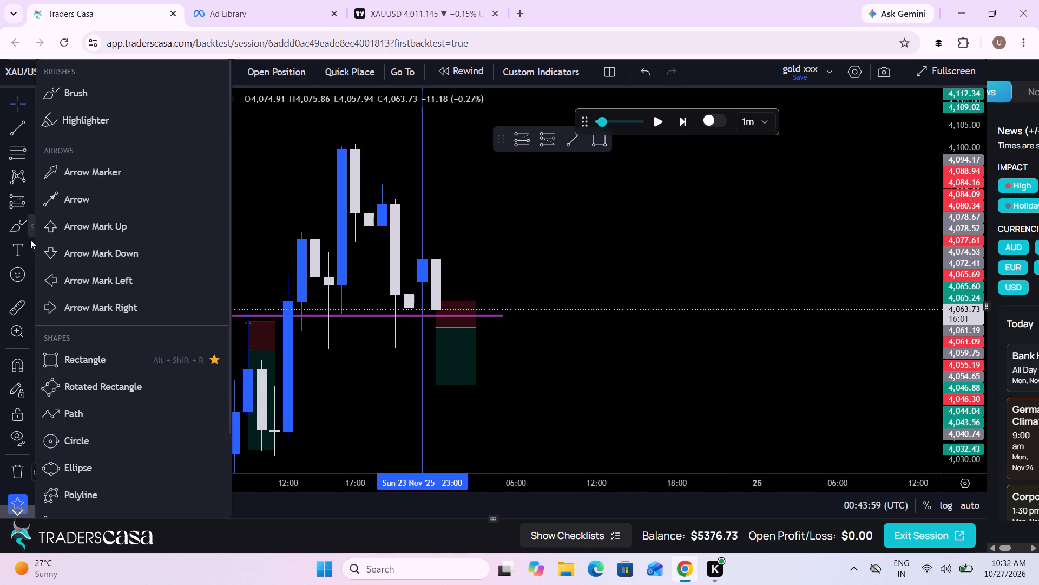
left_click(97, 363)
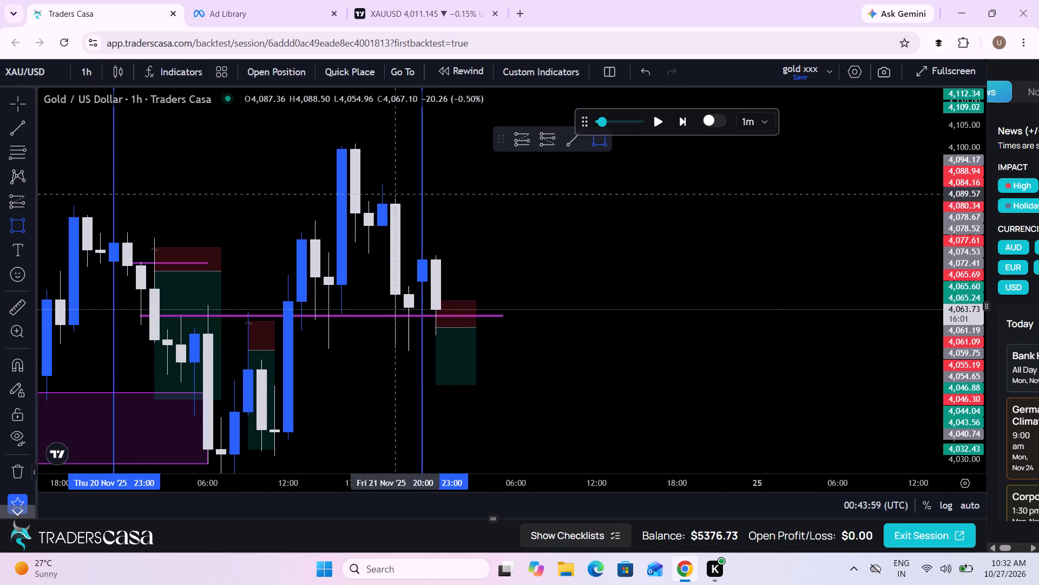
left_click(382, 182)
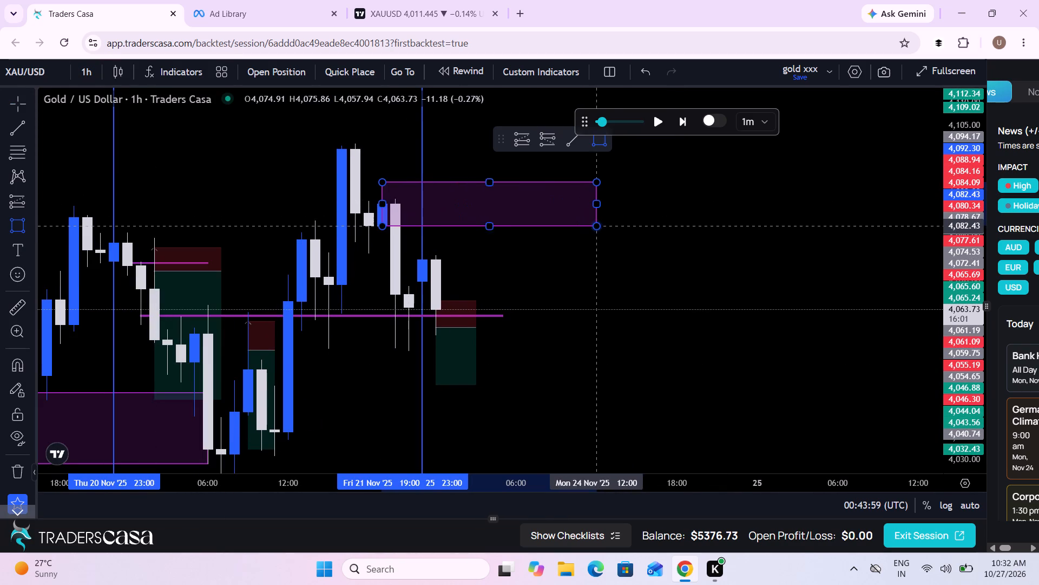
left_click(637, 226)
left_click(683, 265)
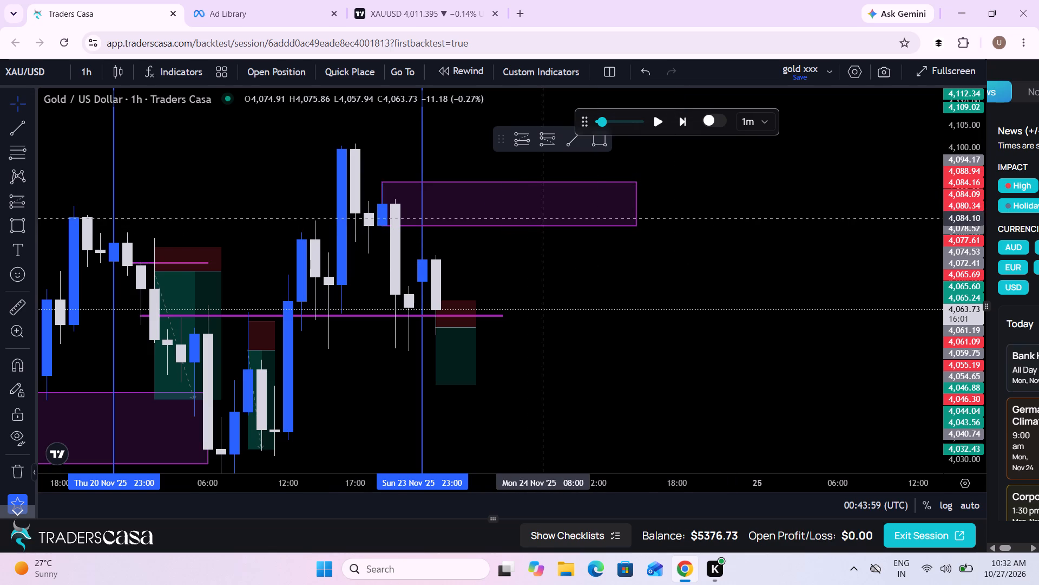
Label the new rectangle with the text "OB".
left_click(510, 228)
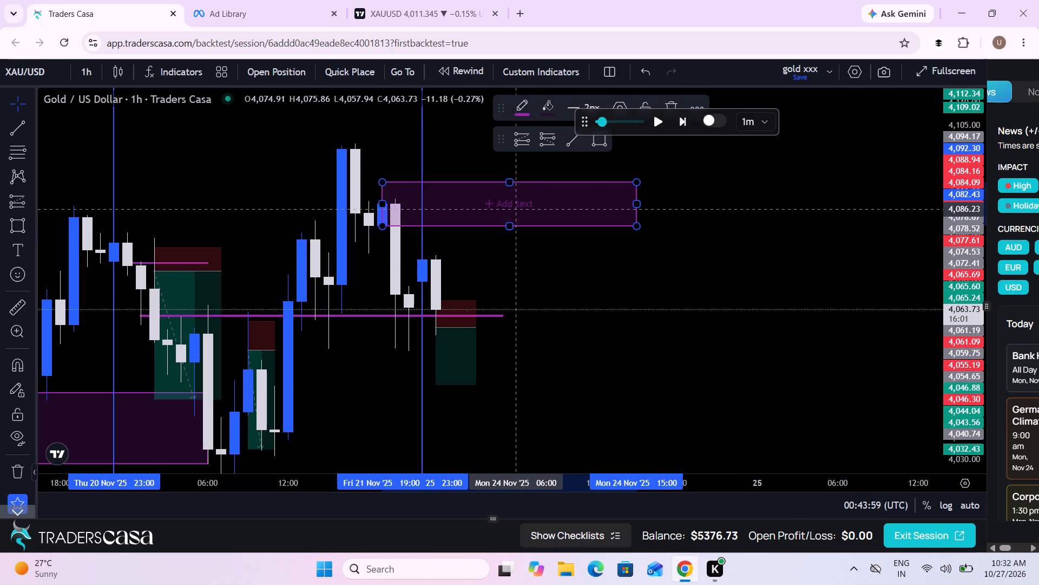
left_click(514, 208)
left_click(514, 208)
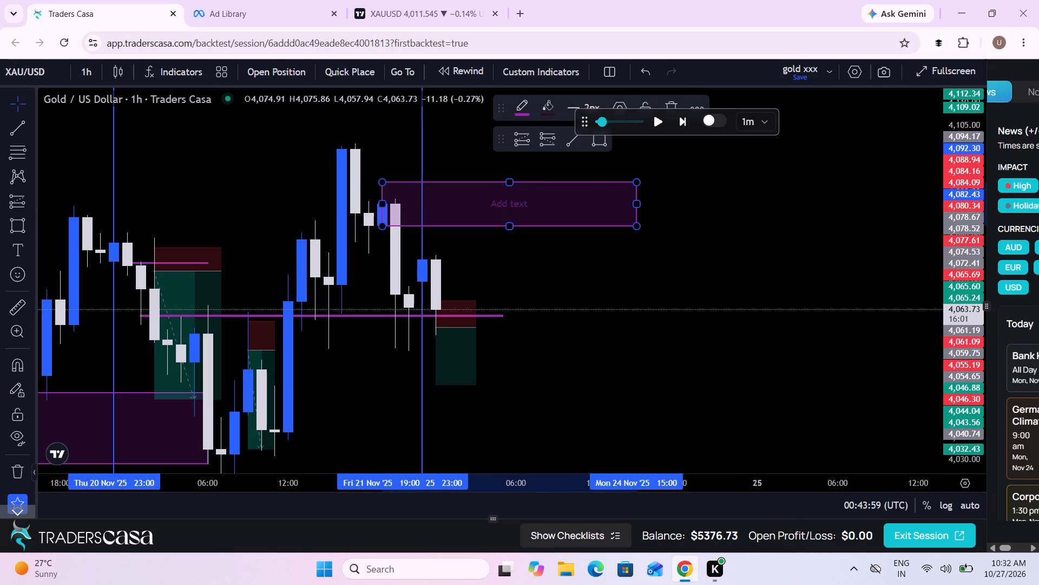
type("OB")
left_click(604, 292)
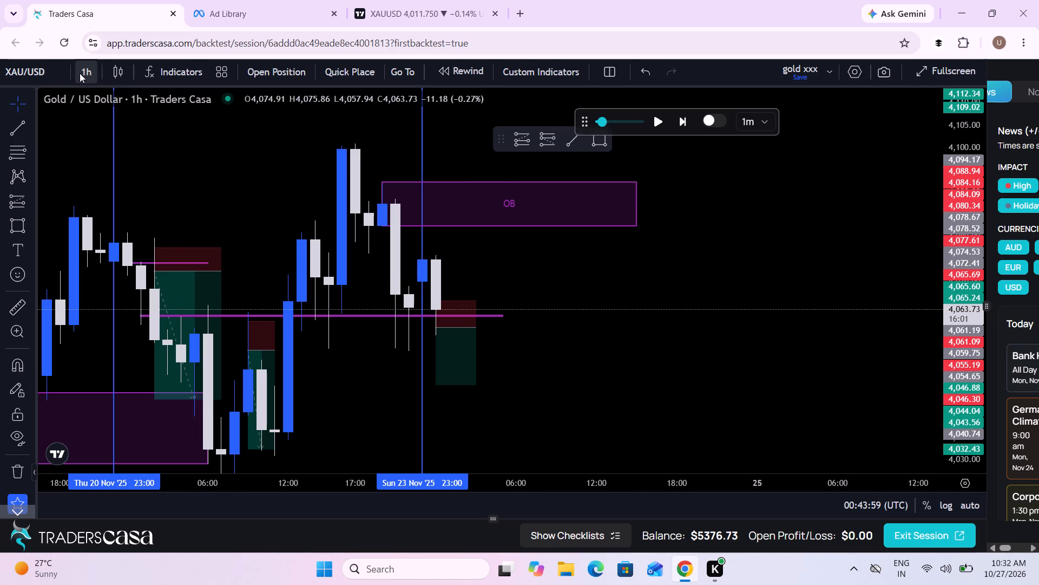
Switch the backtest chart from the 1-hour to the 5-minute timeframe.
left_click(80, 73)
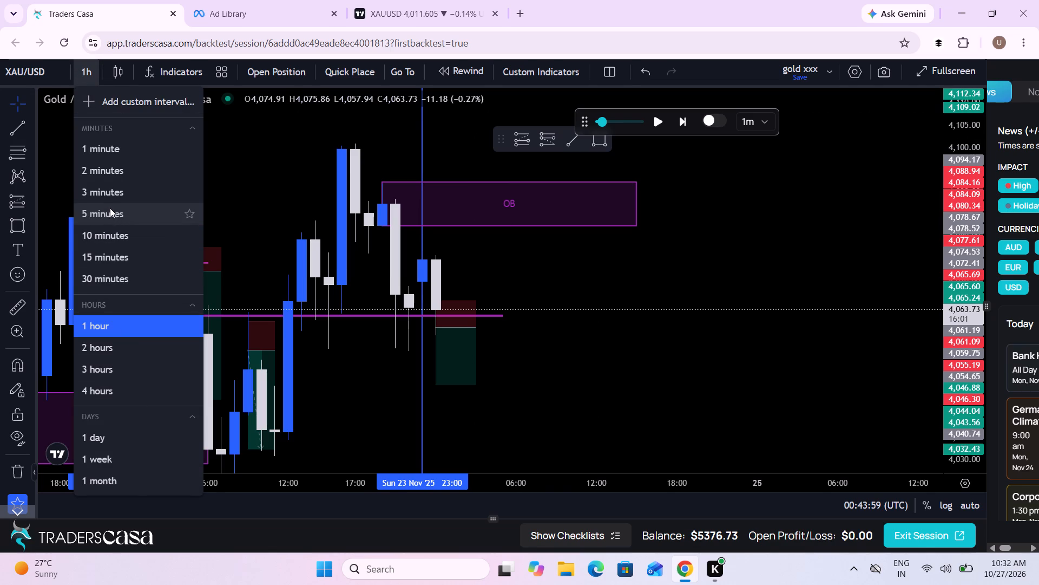
left_click(109, 206)
Examine the 5-minute price action from 19 to 24 Nov around the OB zone, the horizontal level and the marked positions.
scroll(519, 326, "down", 6)
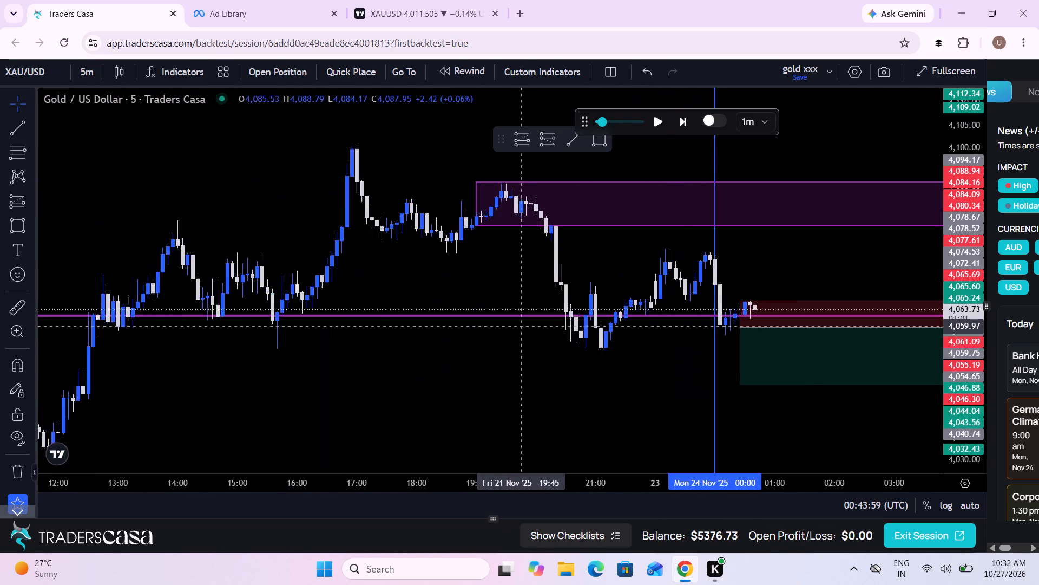
left_click_drag(589, 374, 611, 339)
scroll(611, 339, "down", 5)
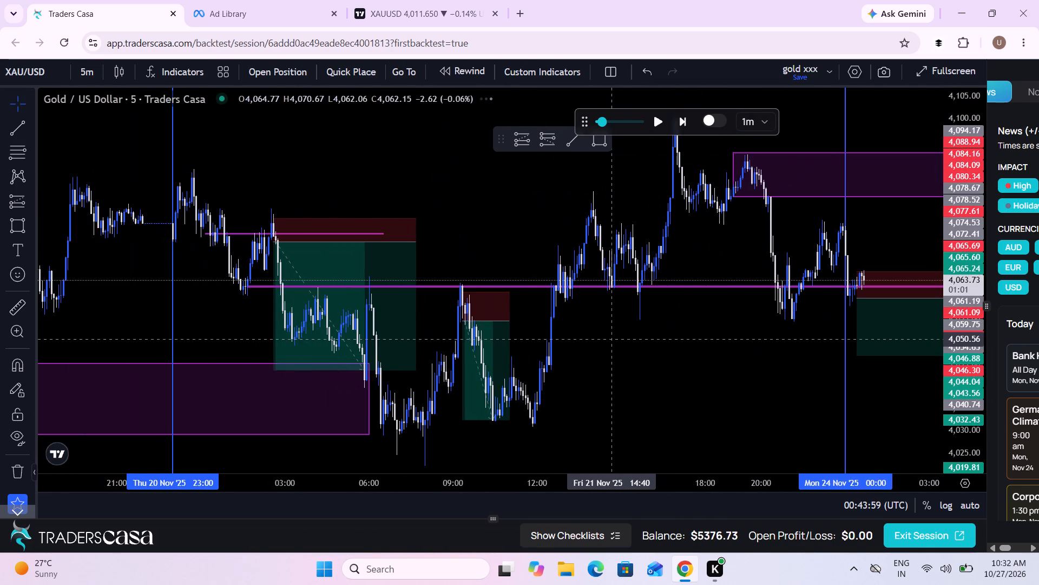
left_click_drag(681, 351, 569, 341)
scroll(569, 341, "up", 4)
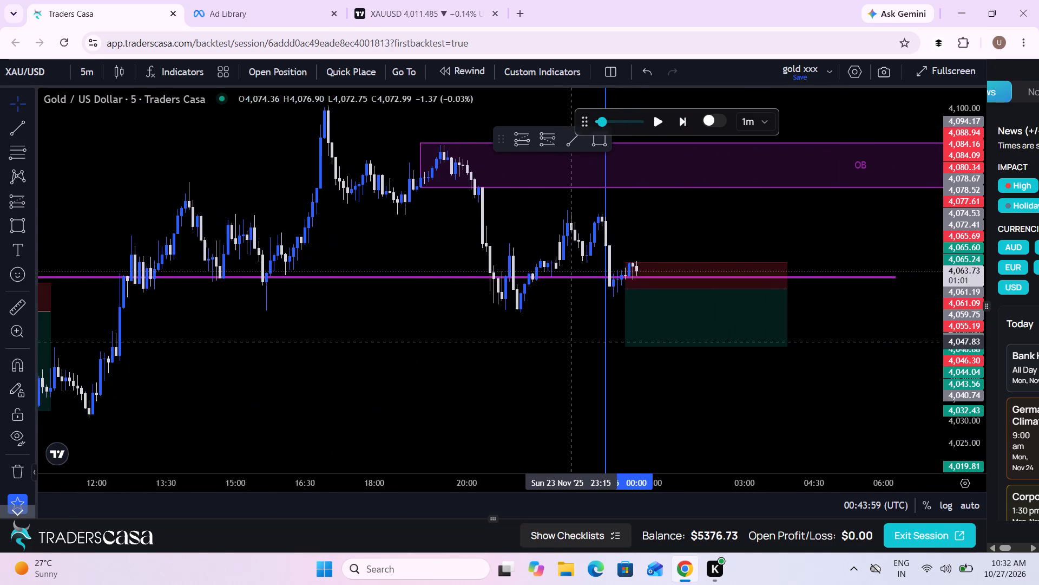
scroll(569, 341, "up", 1)
left_click_drag(705, 389, 645, 393)
scroll(645, 393, "down", 4)
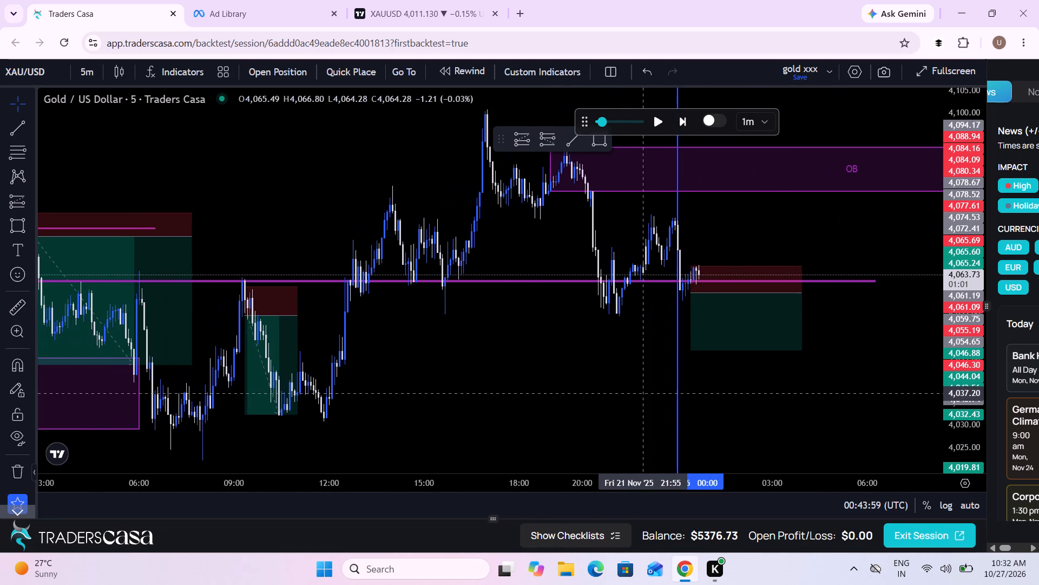
scroll(645, 393, "down", 2)
left_click_drag(645, 393, 652, 374)
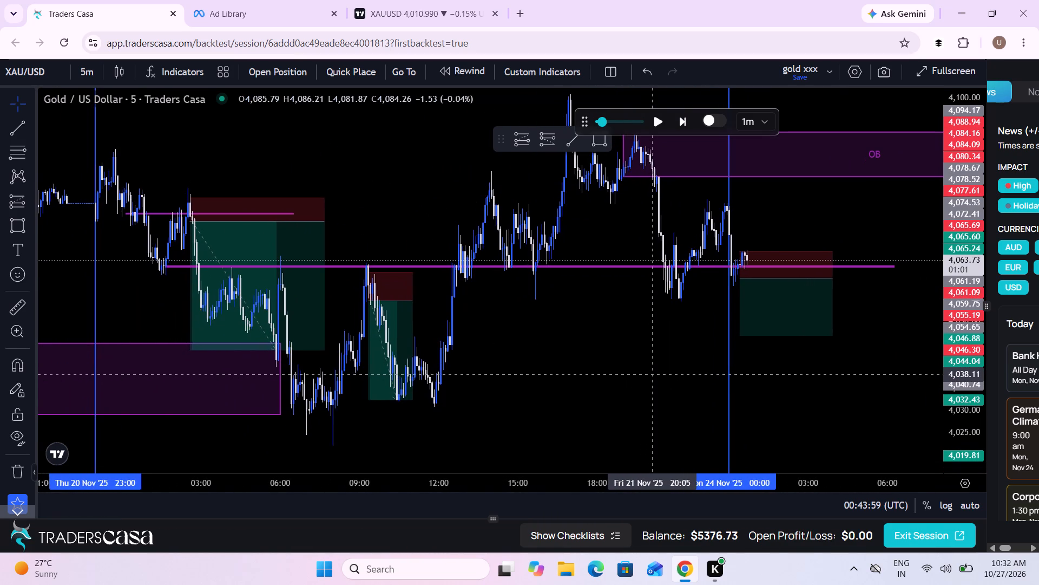
scroll(652, 374, "down", 1)
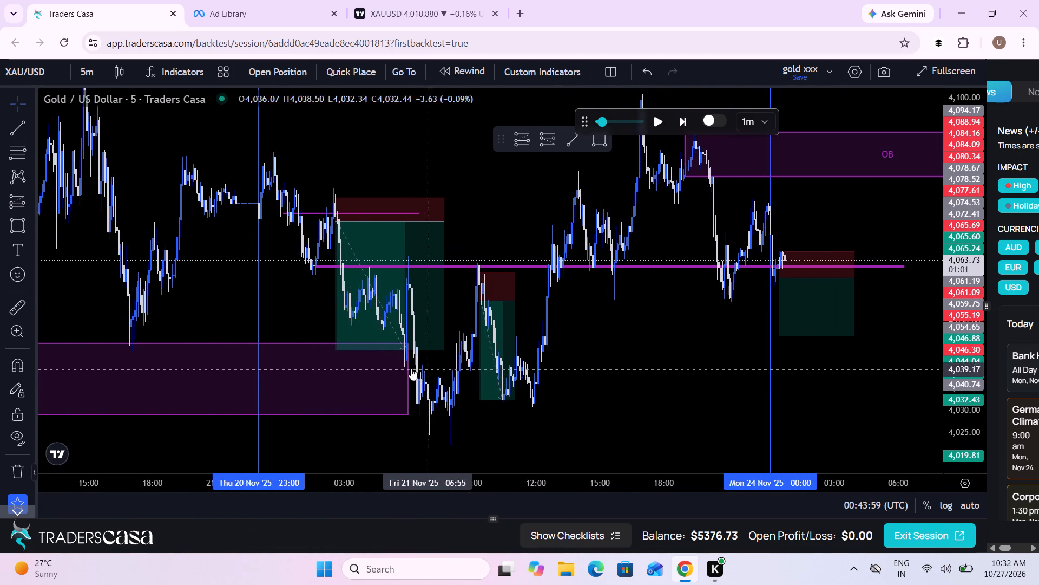
scroll(407, 379, "down", 4)
scroll(407, 379, "up", 1)
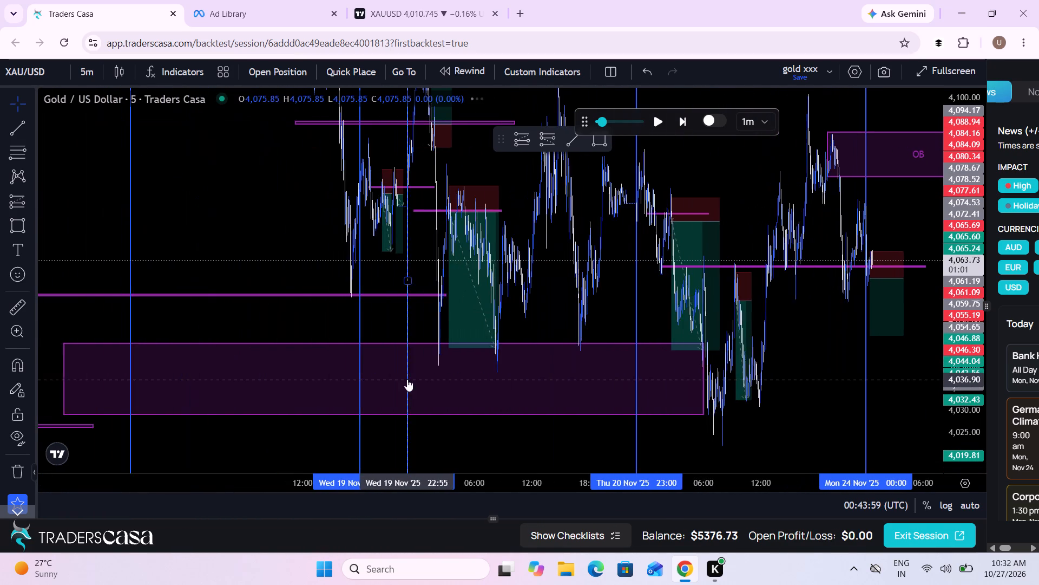
scroll(407, 379, "up", 3)
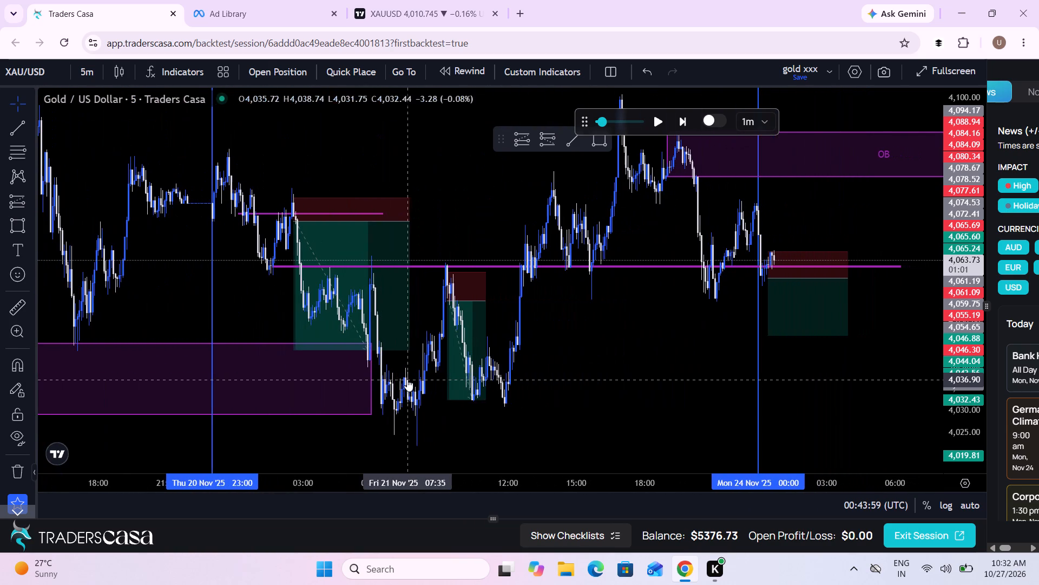
left_click_drag(593, 369, 503, 431)
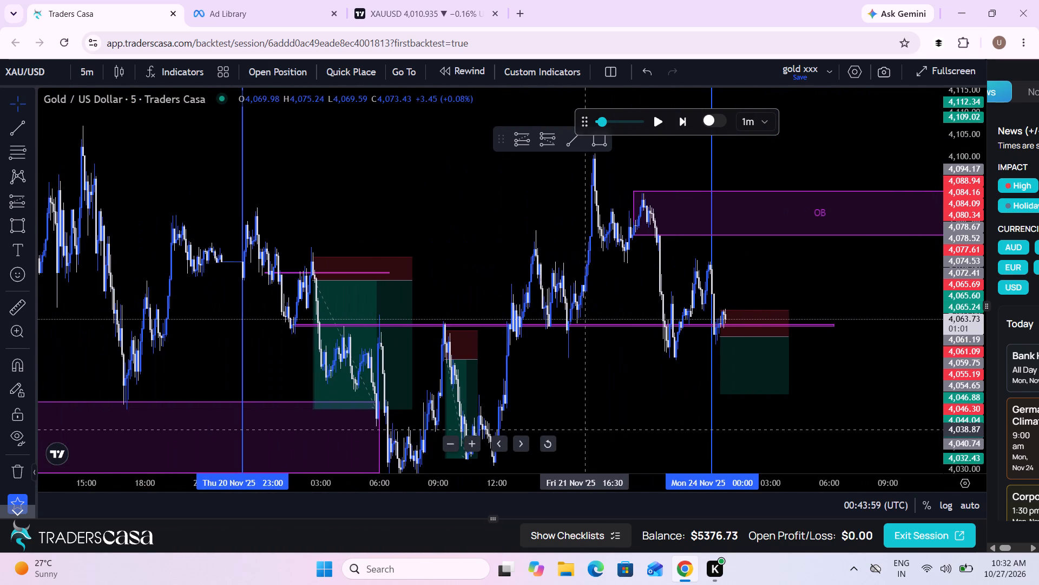
left_click_drag(602, 430, 576, 404)
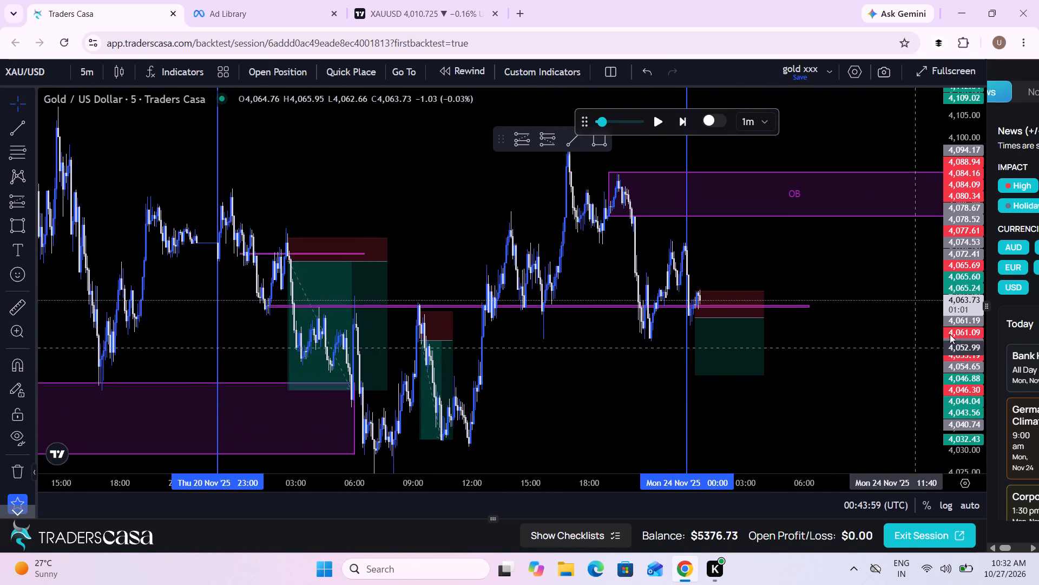
Measure the rise from the 21 Nov low at about 4,022.08 to the swing high at about 4,101.18, then clear the measurement.
left_click_drag(961, 323, 934, 372)
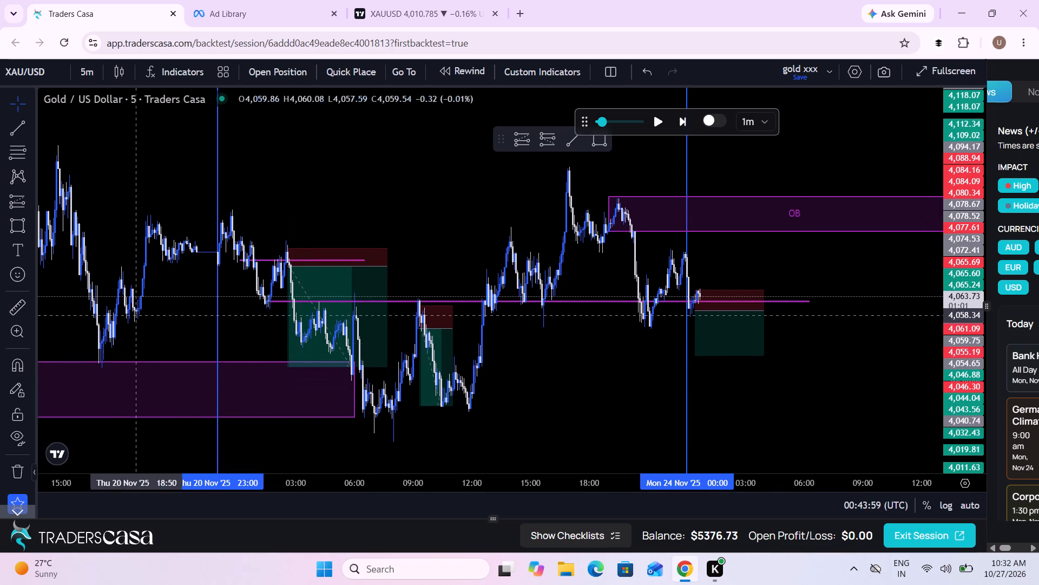
left_click_drag(22, 291, 20, 304)
left_click(20, 304)
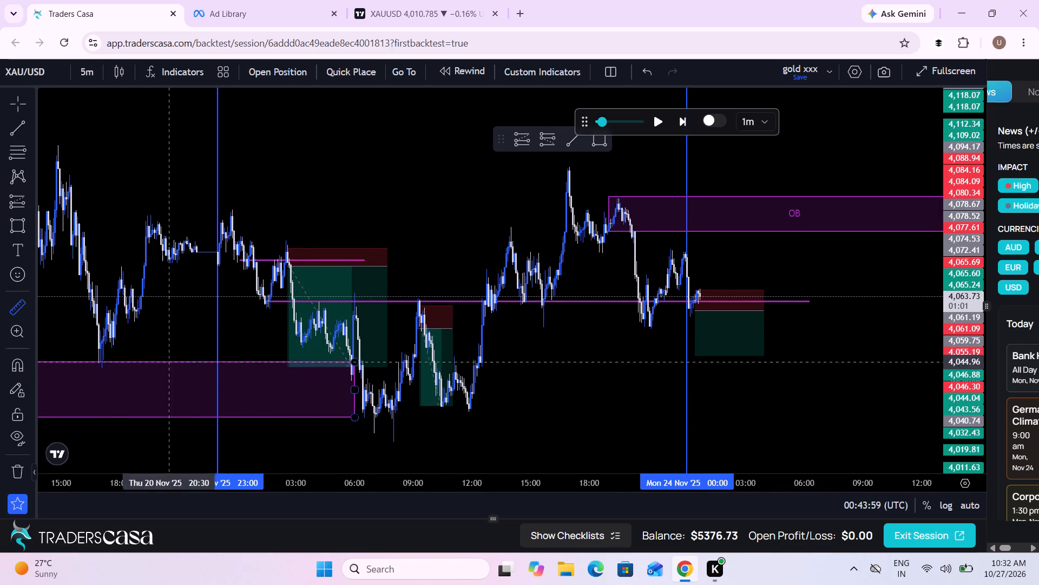
left_click(409, 441)
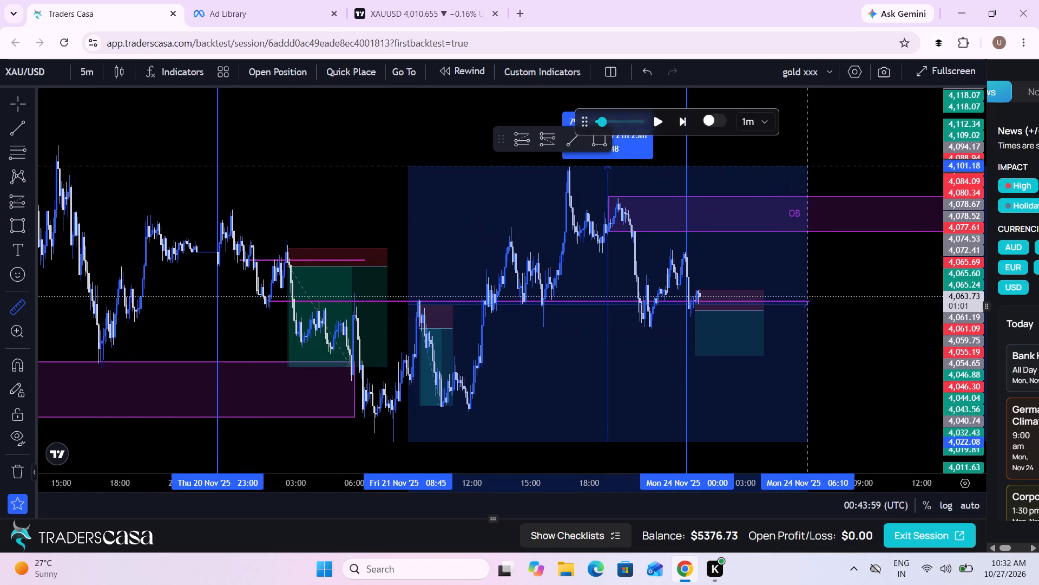
left_click(807, 165)
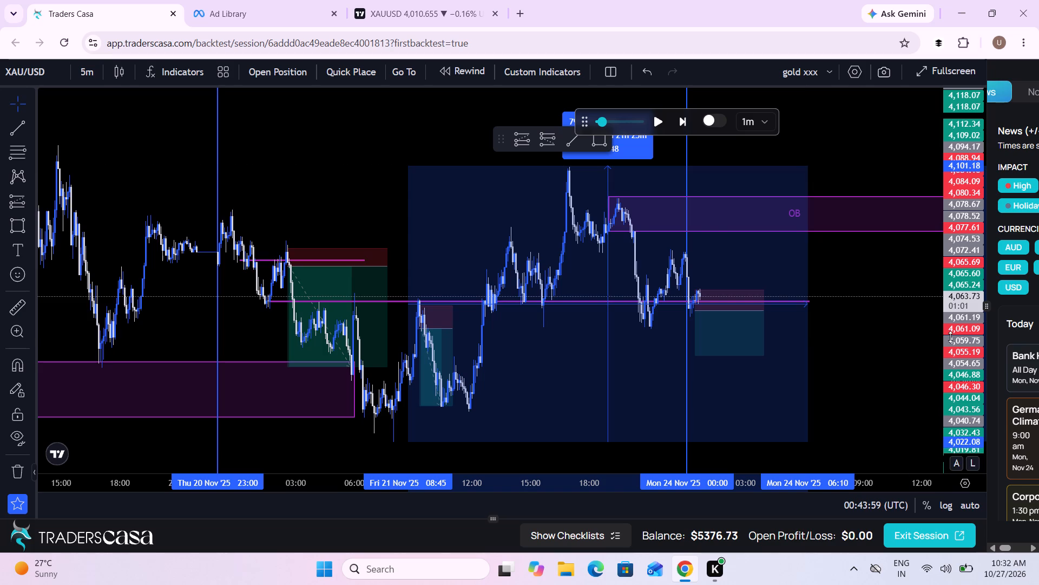
left_click(873, 333)
Start the replay from 24 Nov 00:43:59, raise the playback speed above 3×, and pause it at 00:57:59.
left_click_drag(873, 333, 863, 336)
scroll(863, 336, "up", 4)
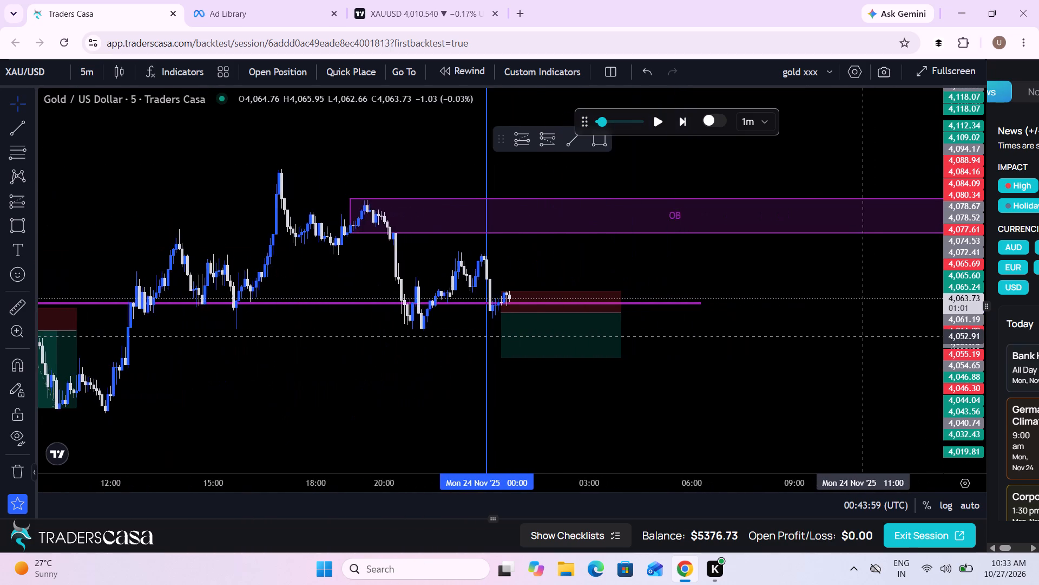
scroll(863, 336, "up", 2)
left_click_drag(980, 422, 950, 259)
scroll(757, 383, "down", 5)
left_click_drag(484, 396, 453, 363)
scroll(453, 363, "up", 6)
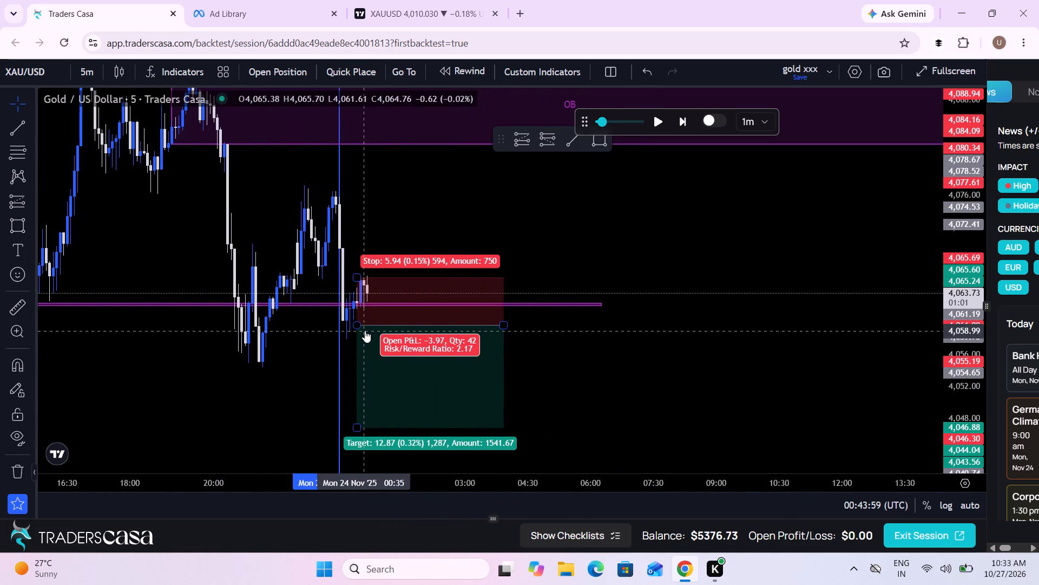
left_click_drag(680, 309, 757, 284)
left_click(654, 122)
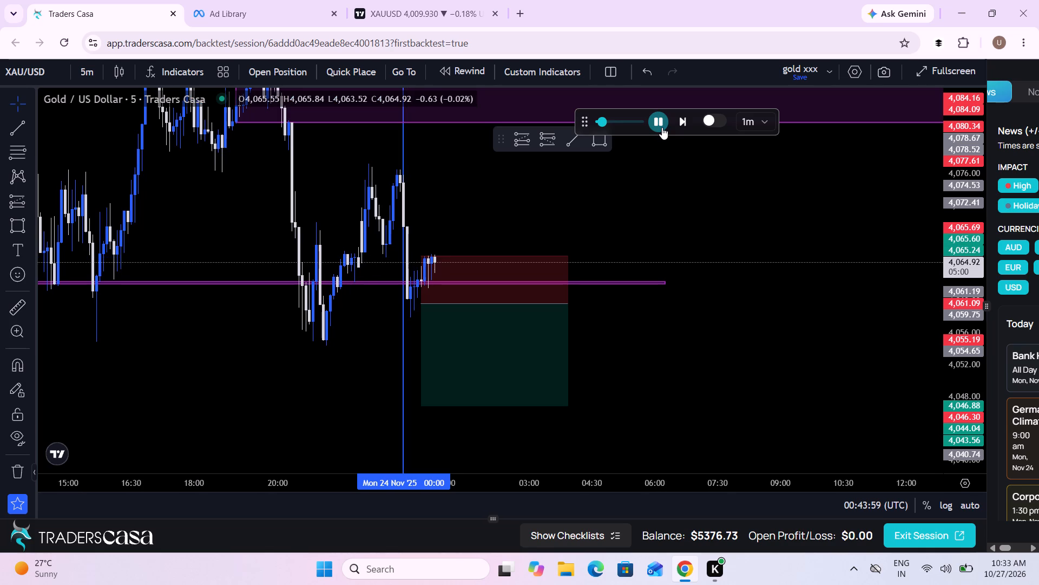
left_click(636, 126)
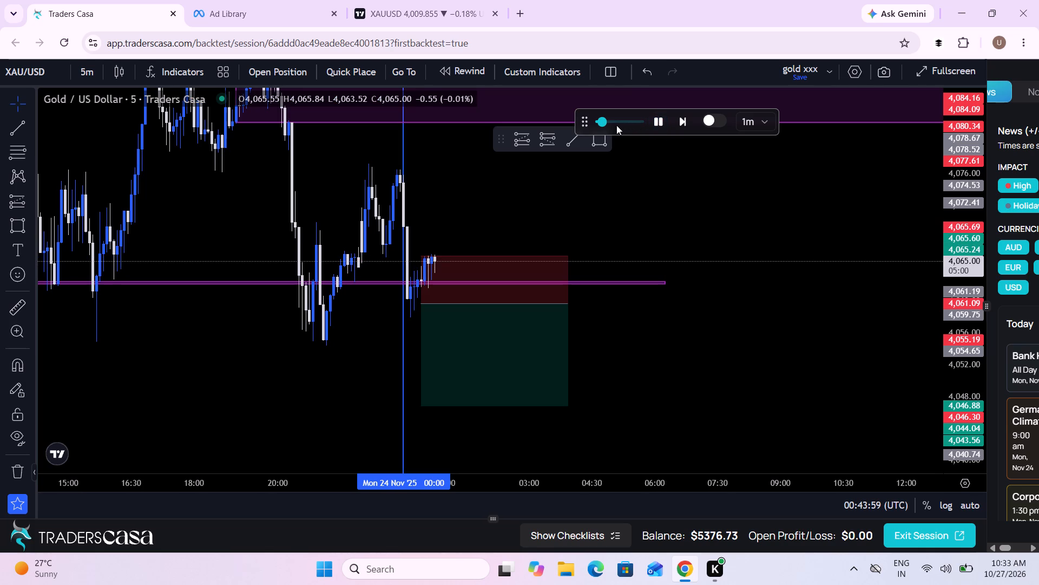
left_click(612, 123)
left_click(609, 120)
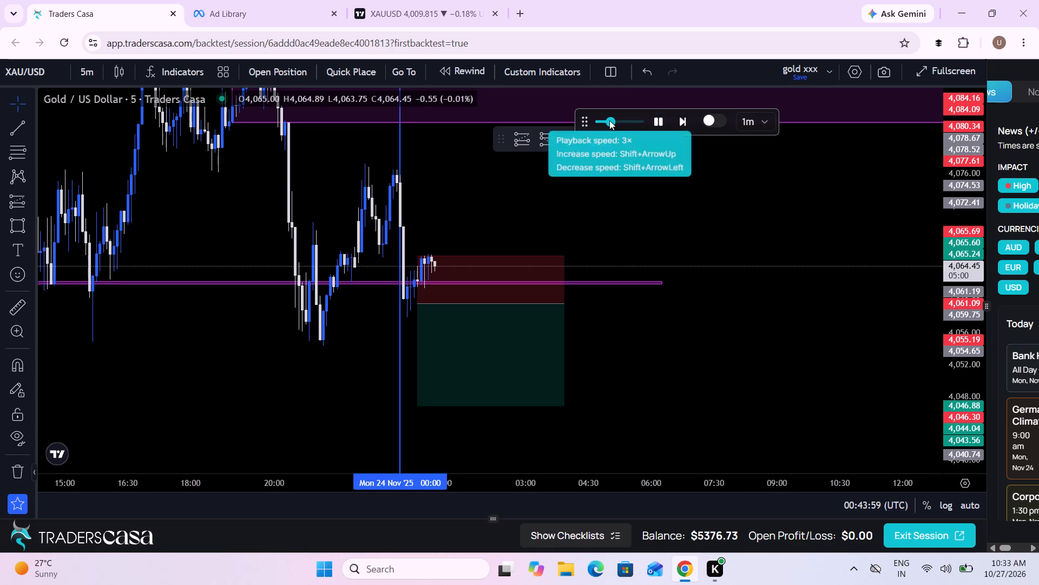
left_click(621, 121)
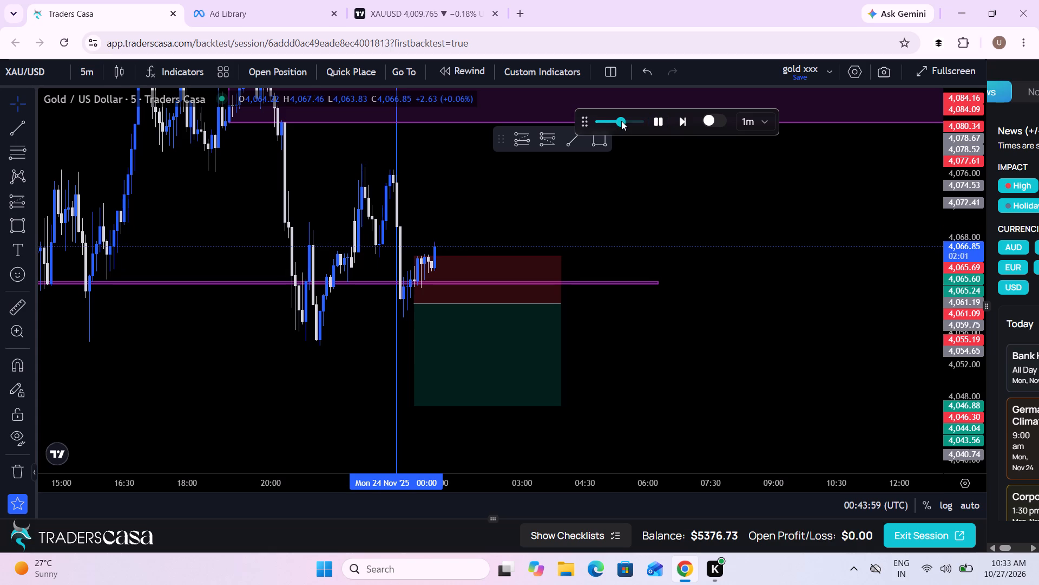
left_click(656, 124)
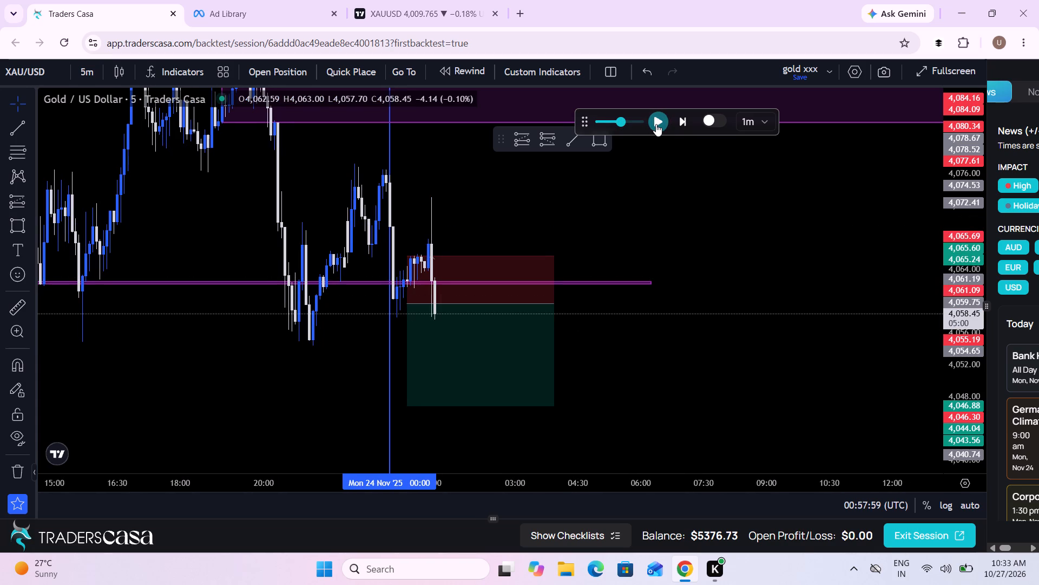
Resume the replay and pause it at 02:00:59.
left_click(656, 124)
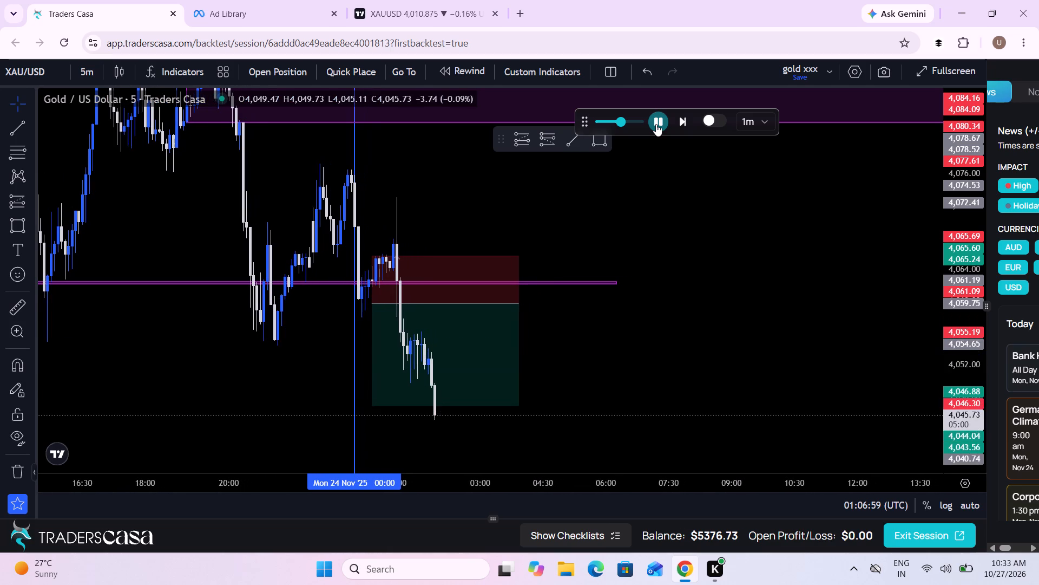
left_click(656, 124)
Lower the target of the 24 Nov short position to about 4,043.43.
left_click_drag(611, 365, 574, 354)
scroll(574, 354, "down", 3)
left_click_drag(711, 385, 714, 363)
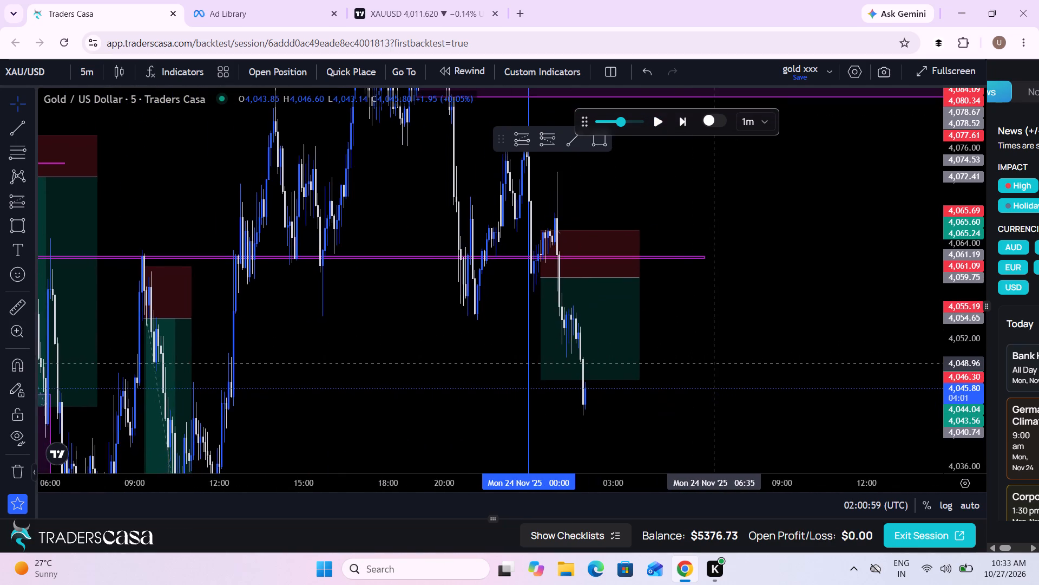
scroll(714, 363, "up", 3)
left_click_drag(714, 363, 818, 320)
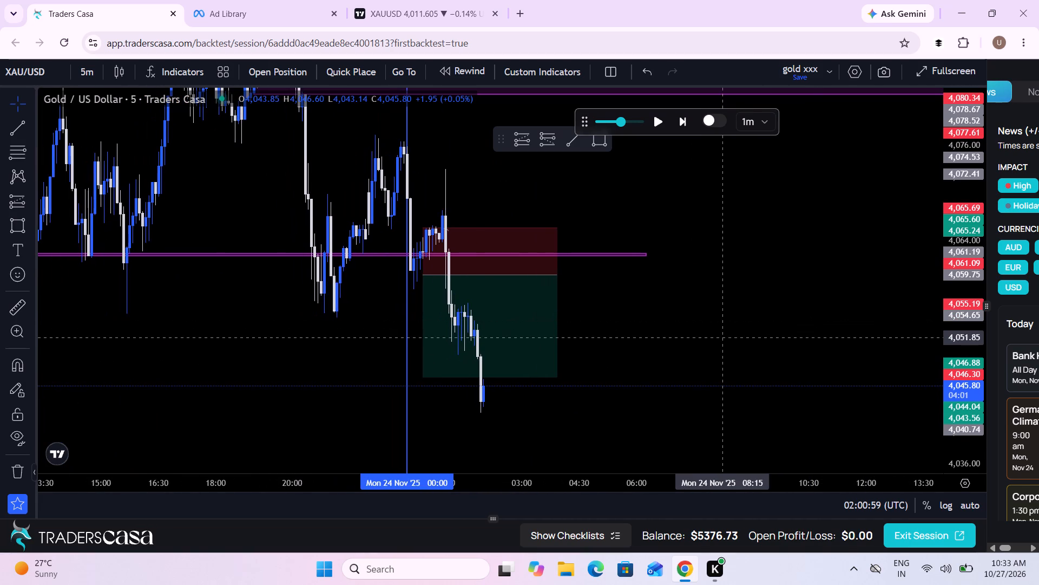
left_click_drag(721, 337, 846, 331)
scroll(846, 331, "up", 2)
left_click_drag(846, 331, 807, 317)
scroll(807, 317, "down", 4)
left_click_drag(811, 426, 806, 368)
left_click_drag(597, 311, 600, 335)
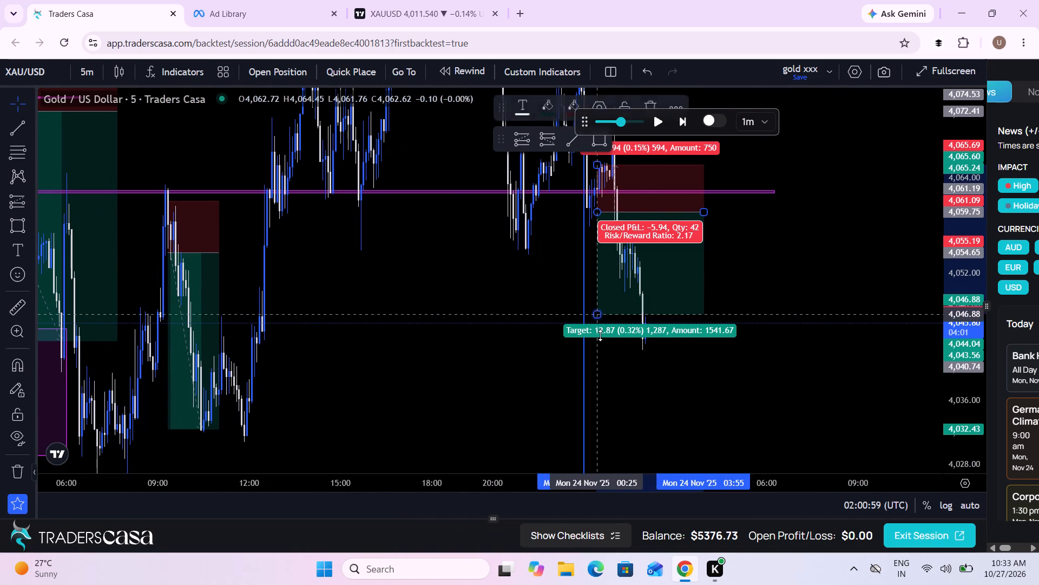
left_click_drag(600, 335, 595, 342)
Measure the 24 Nov drop from the swing high at about 4,073.12 to the low at about 4,042.34.
left_click_drag(804, 326, 643, 344)
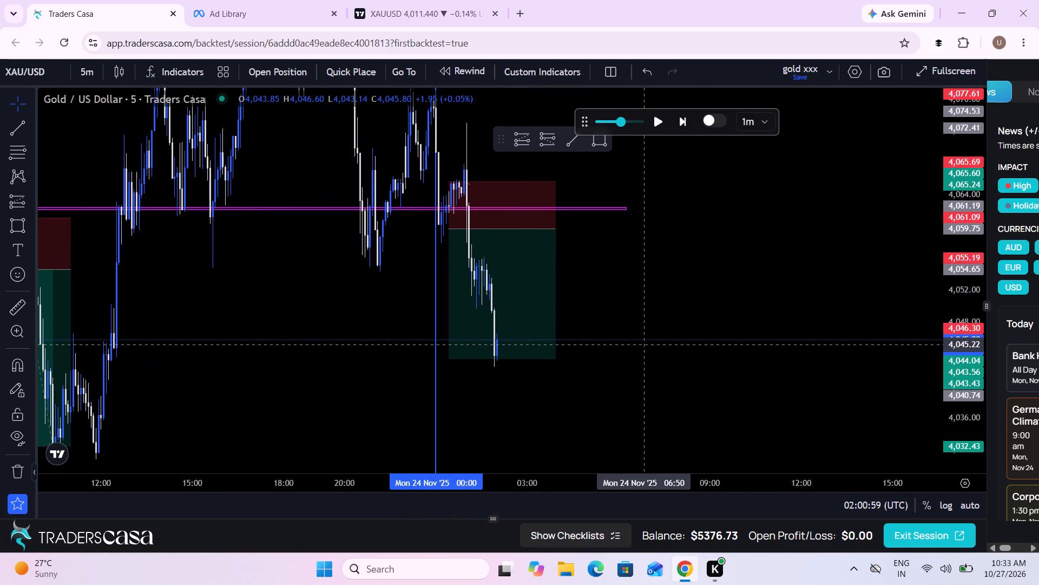
left_click_drag(643, 344, 624, 365)
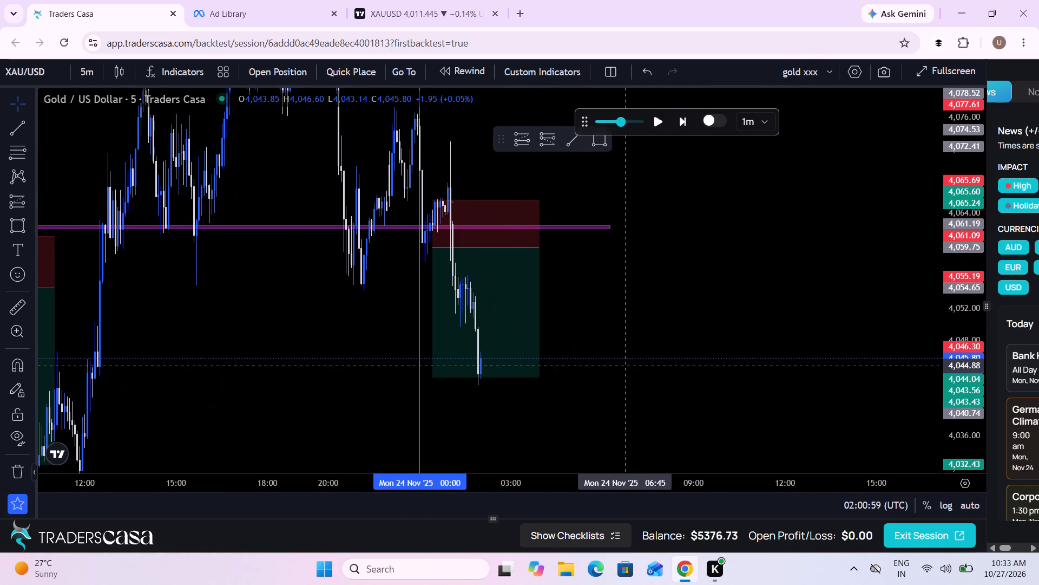
left_click_drag(957, 243, 925, 368)
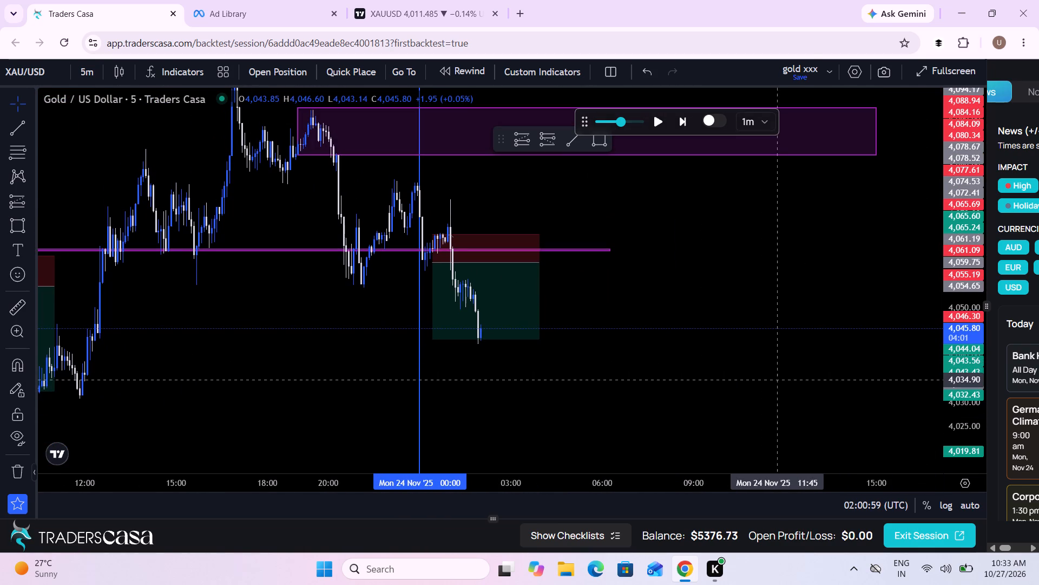
left_click_drag(706, 385, 541, 383)
left_click(5, 301)
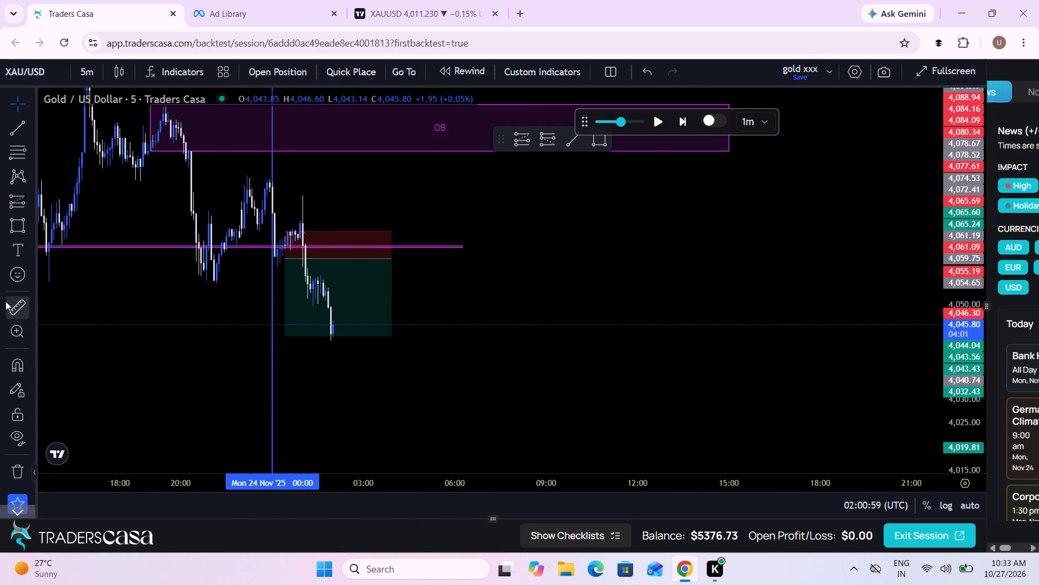
left_click(321, 196)
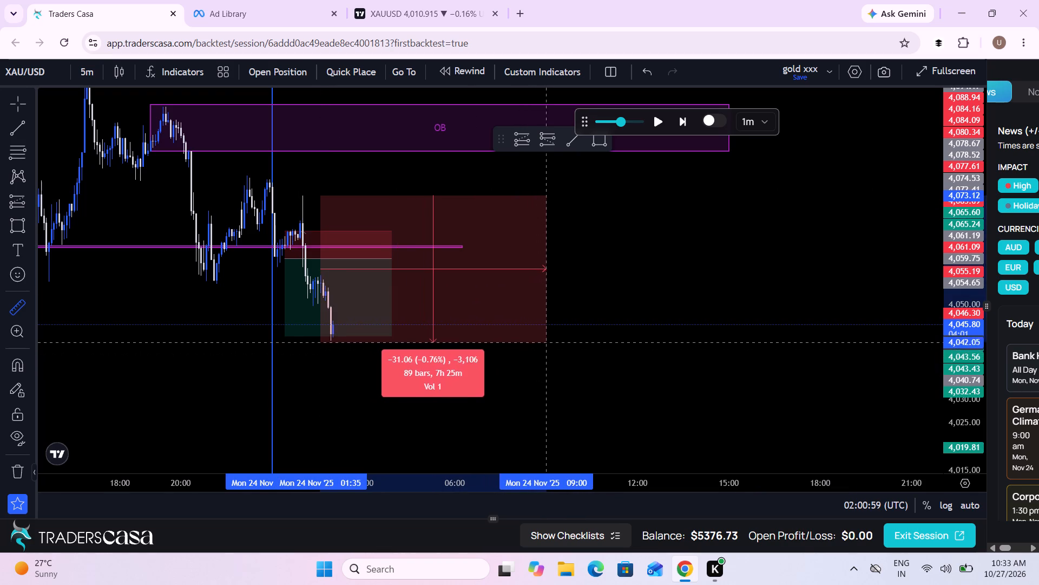
left_click(548, 341)
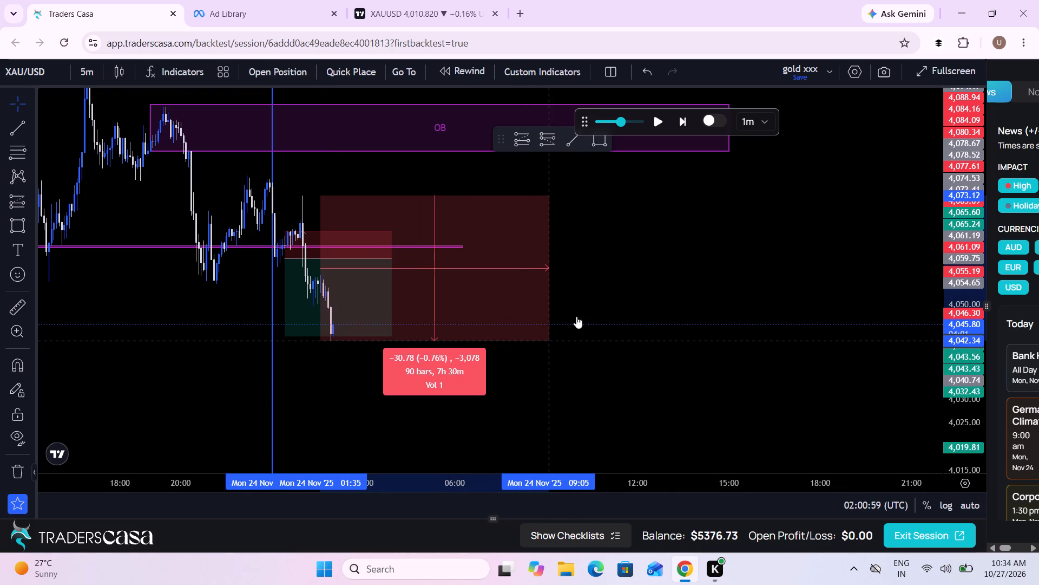
Continue the replay in two runs and pause it at 03:35:59.
left_click(661, 120)
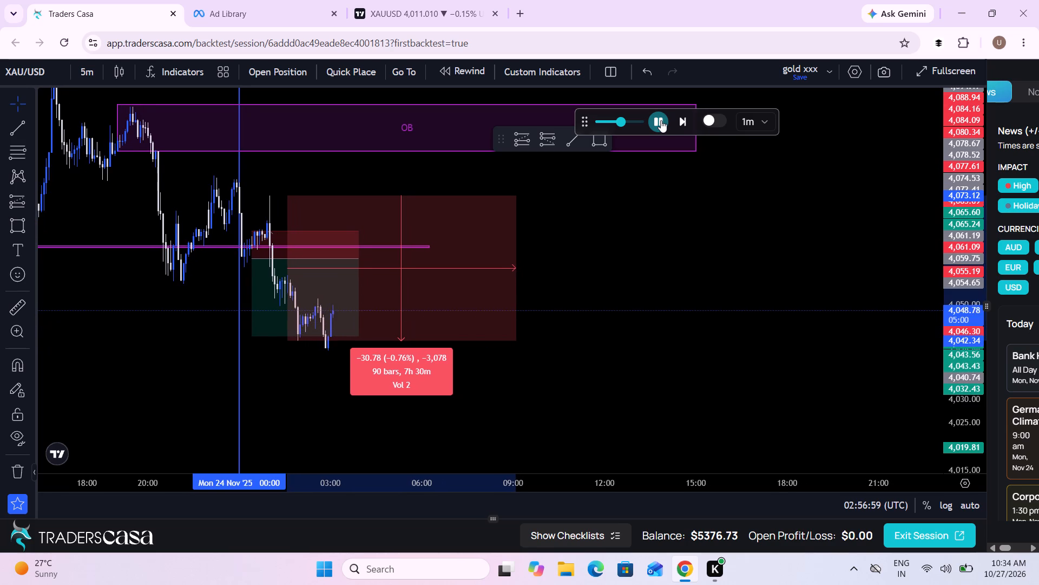
left_click(661, 120)
left_click(661, 120)
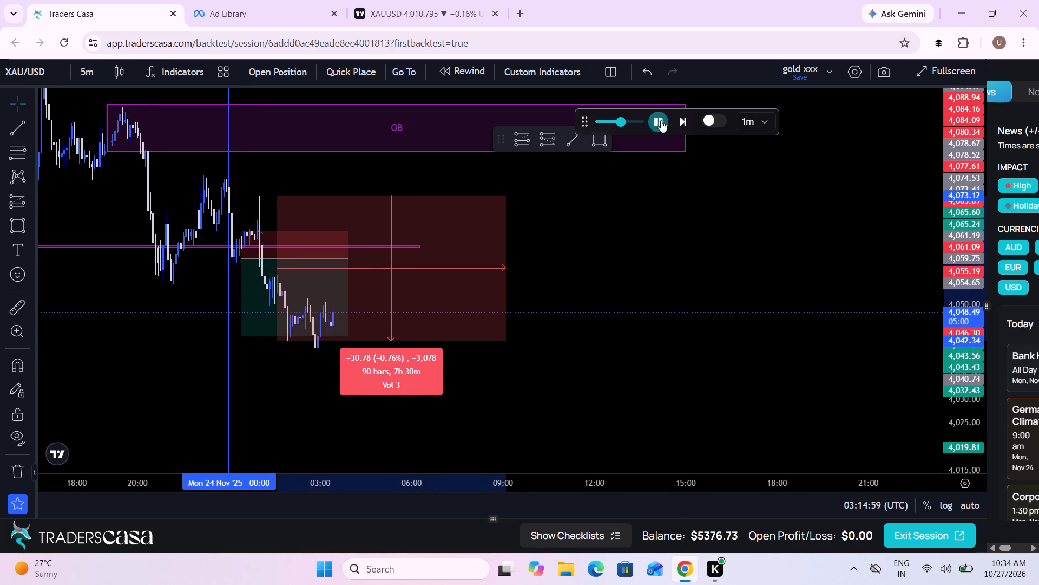
left_click(661, 120)
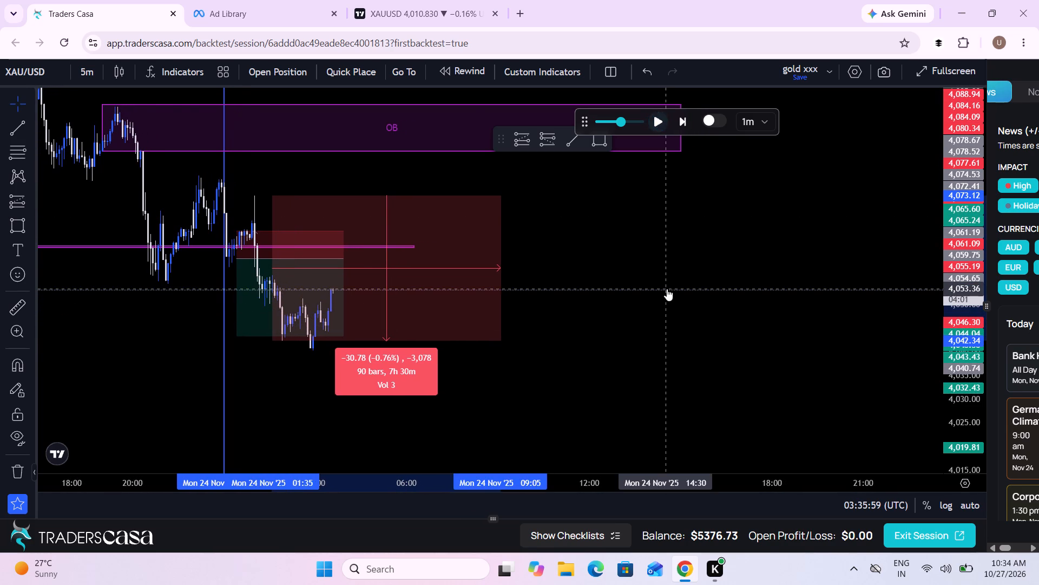
Clear the existing measurement and remeasure the 24 Nov drop from about 4,072.98 to the swing low, clearing the result after reading it.
left_click(667, 289)
left_click_drag(667, 289, 830, 302)
scroll(830, 302, "up", 2)
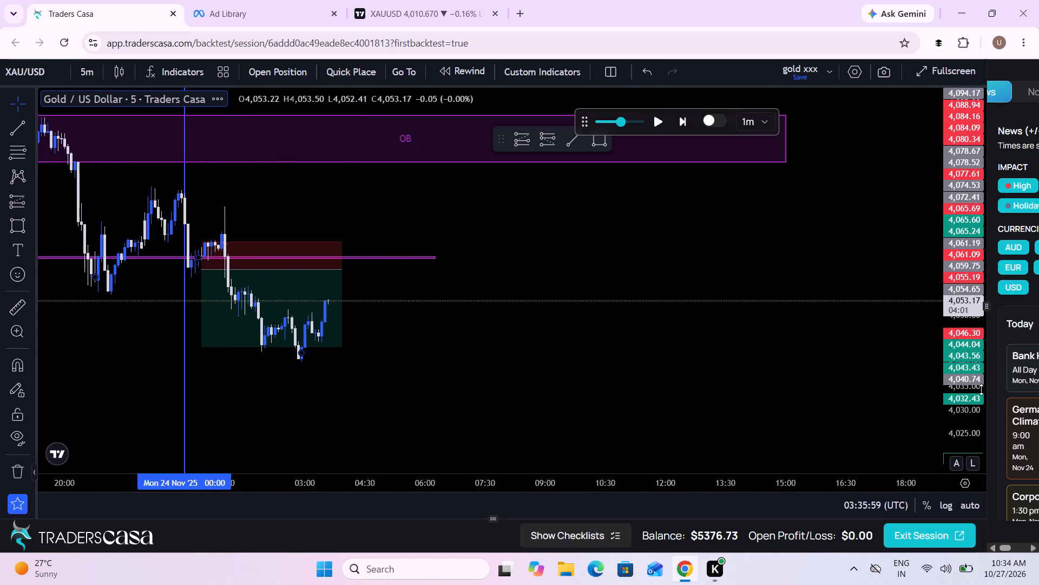
left_click_drag(981, 389, 953, 250)
left_click_drag(681, 341, 760, 331)
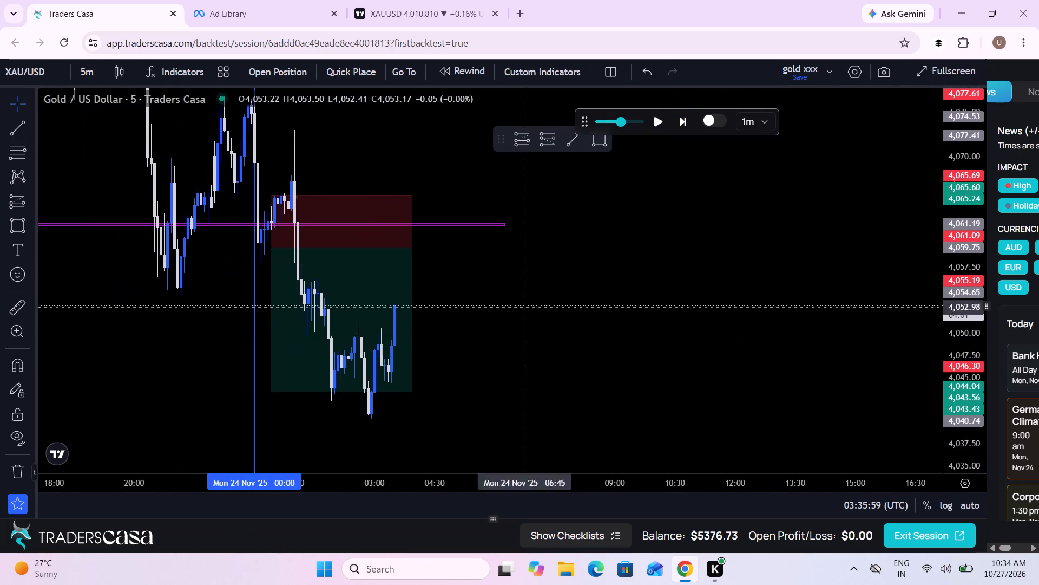
left_click(6, 308)
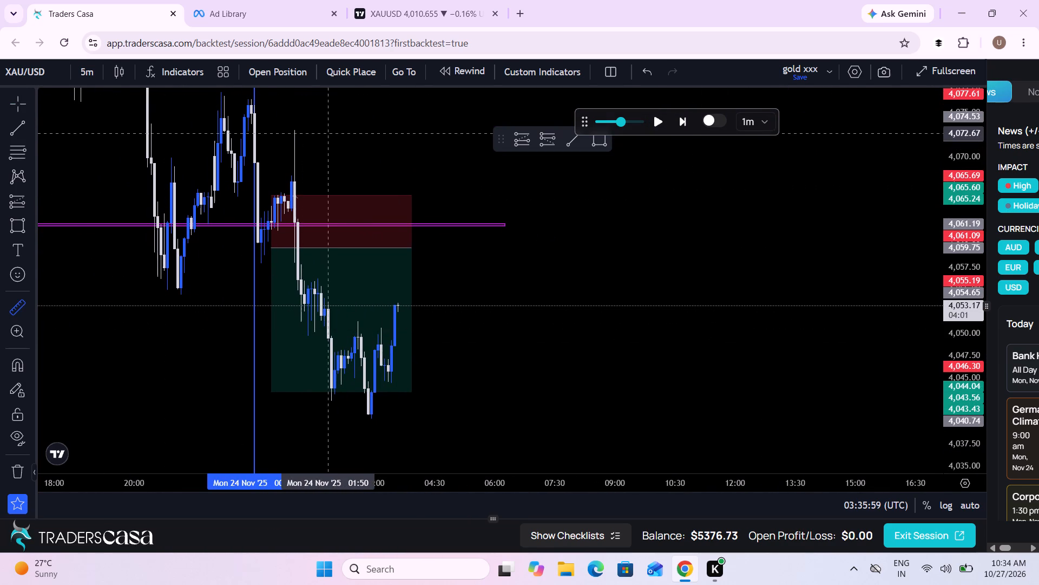
left_click(322, 130)
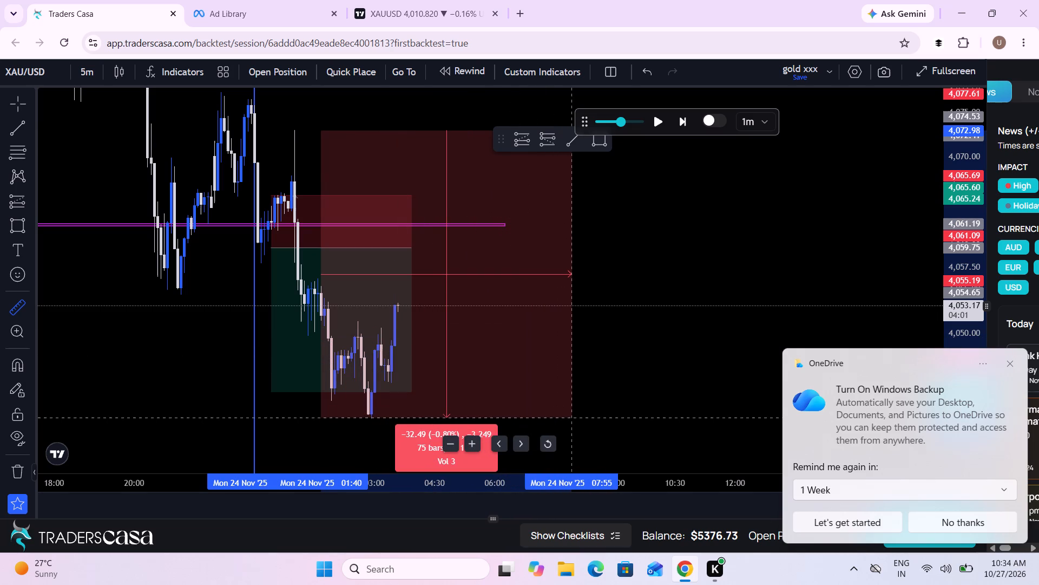
left_click(571, 418)
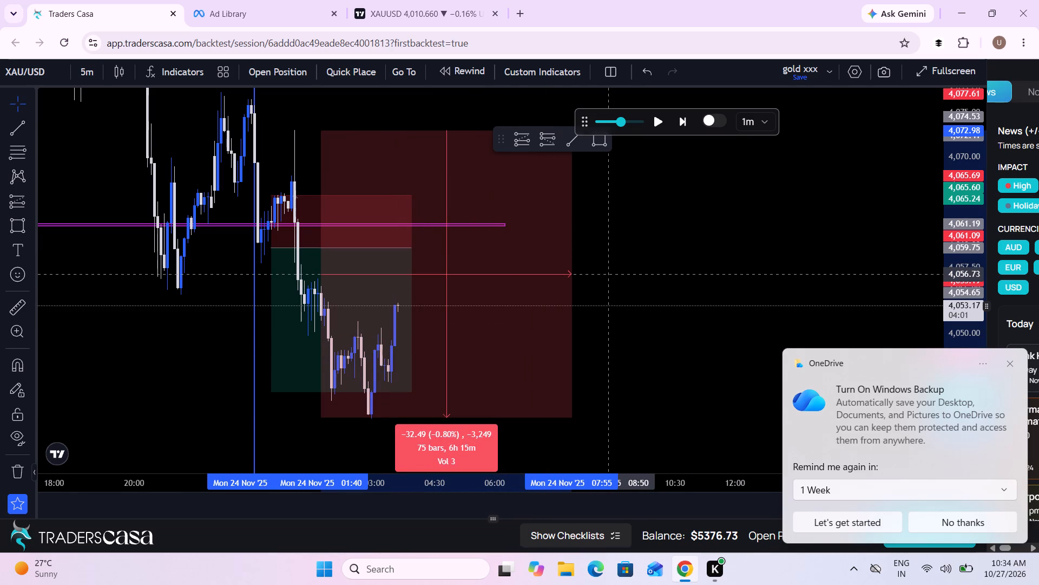
left_click(607, 274)
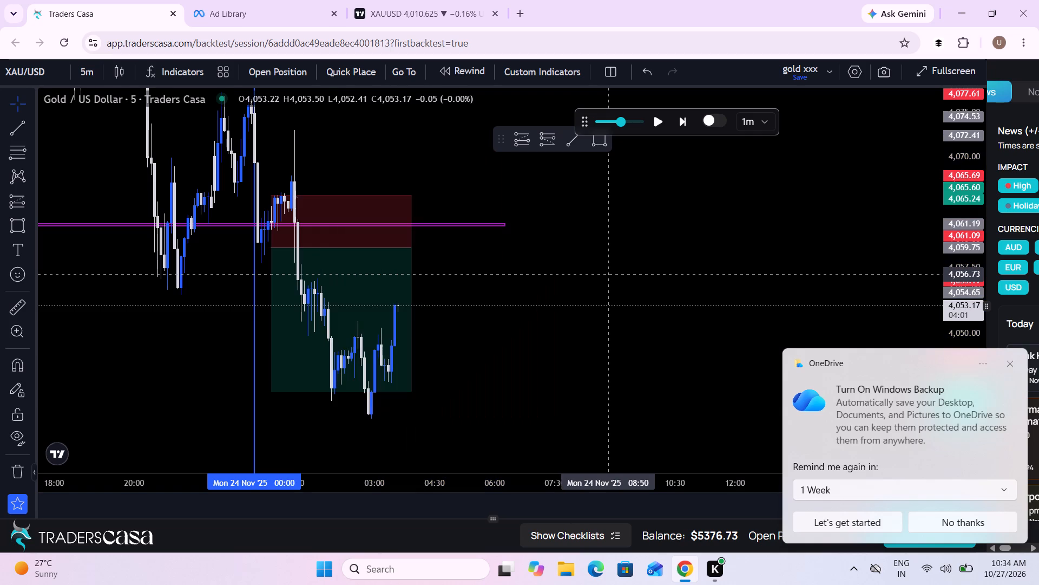
Resume the replay briefly and pause it at 03:42:59.
left_click(655, 112)
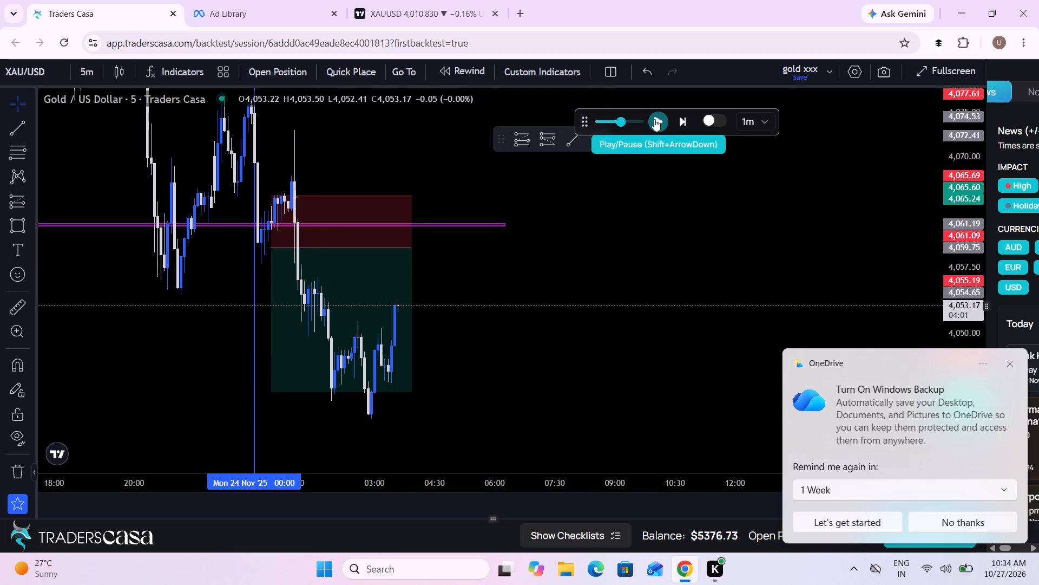
left_click(654, 119)
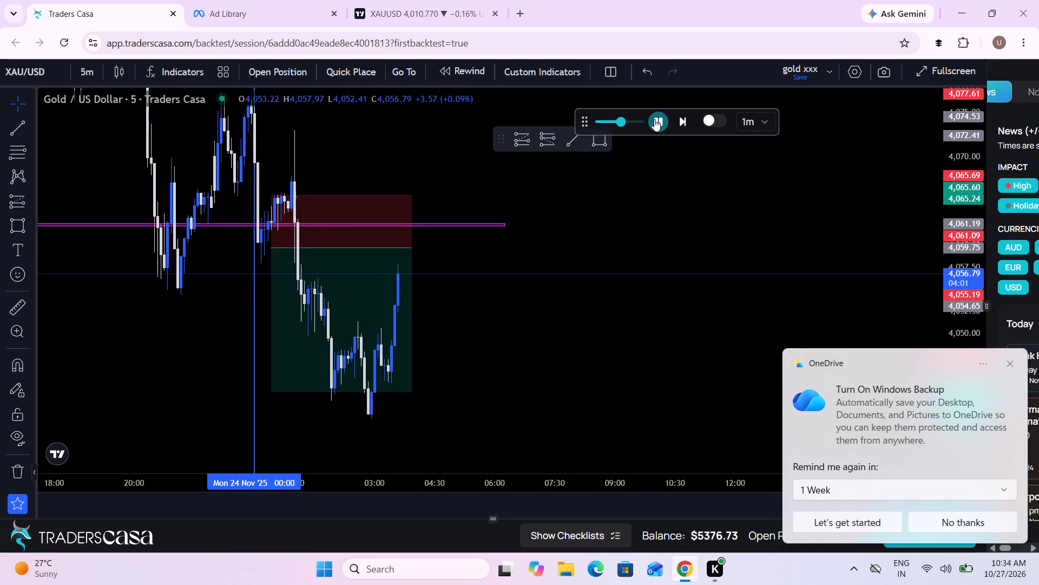
left_click(654, 119)
Dismiss the OneDrive backup notification.
left_click_drag(492, 307, 493, 282)
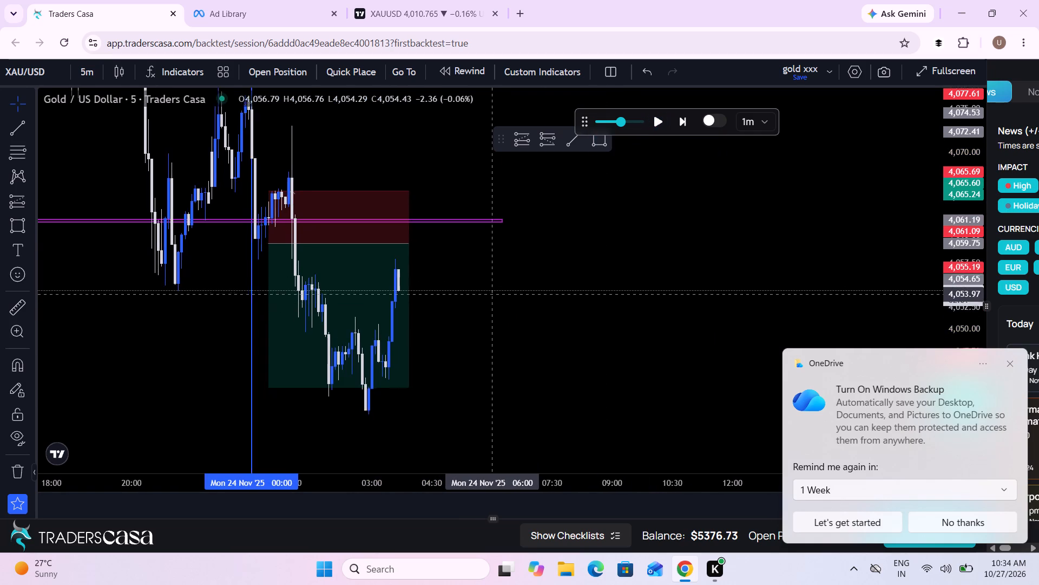
left_click_drag(493, 282, 491, 263)
scroll(491, 263, "down", 1)
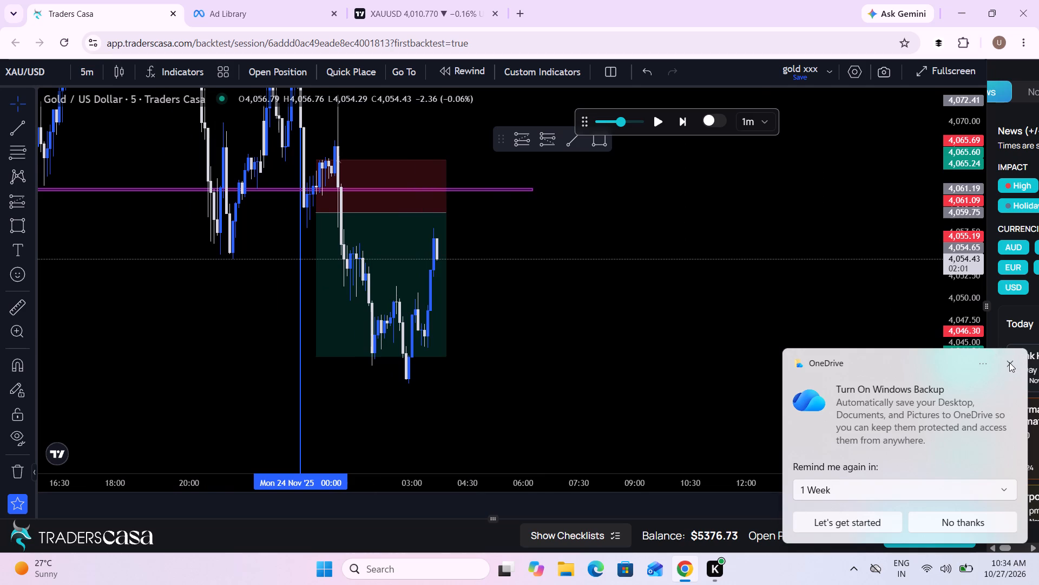
left_click(1009, 362)
Switch the chart to 1 hour, examine the price action of 21 to 24 Nov, and return to 5 minutes.
left_click(92, 70)
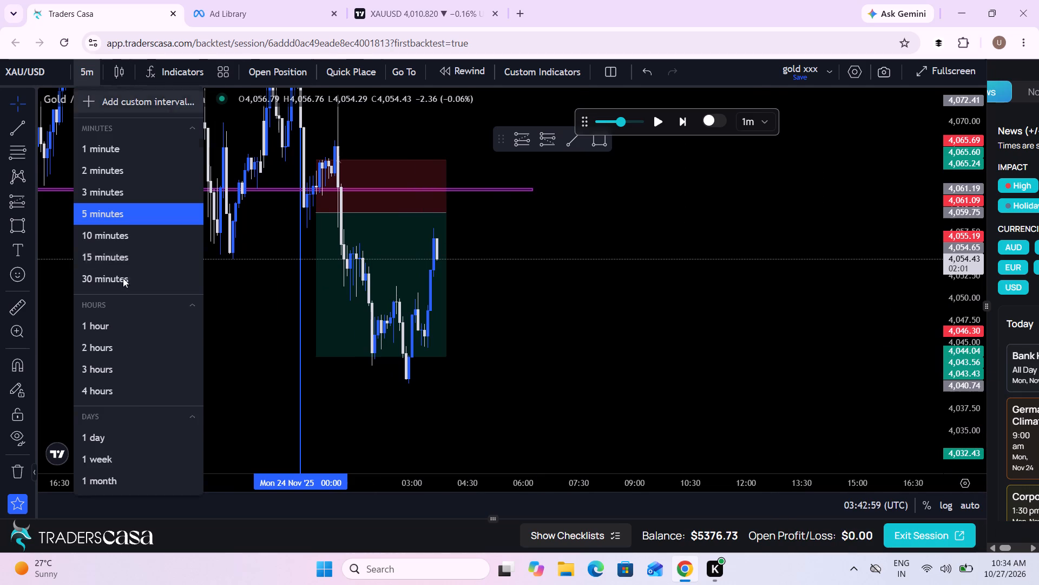
left_click(105, 321)
scroll(259, 310, "up", 3)
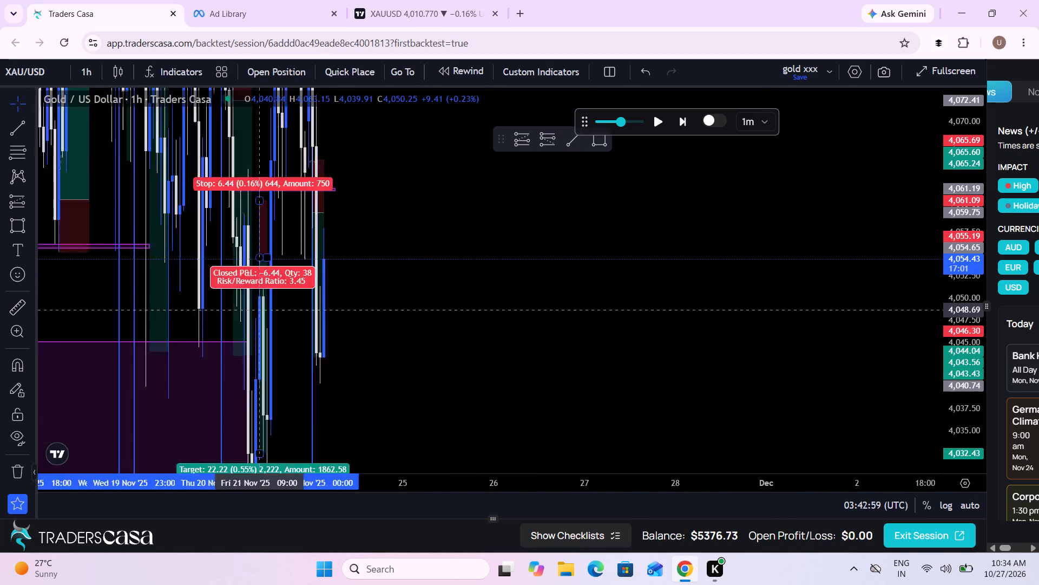
scroll(259, 310, "up", 1)
left_click_drag(152, 306, 713, 362)
scroll(713, 362, "up", 4)
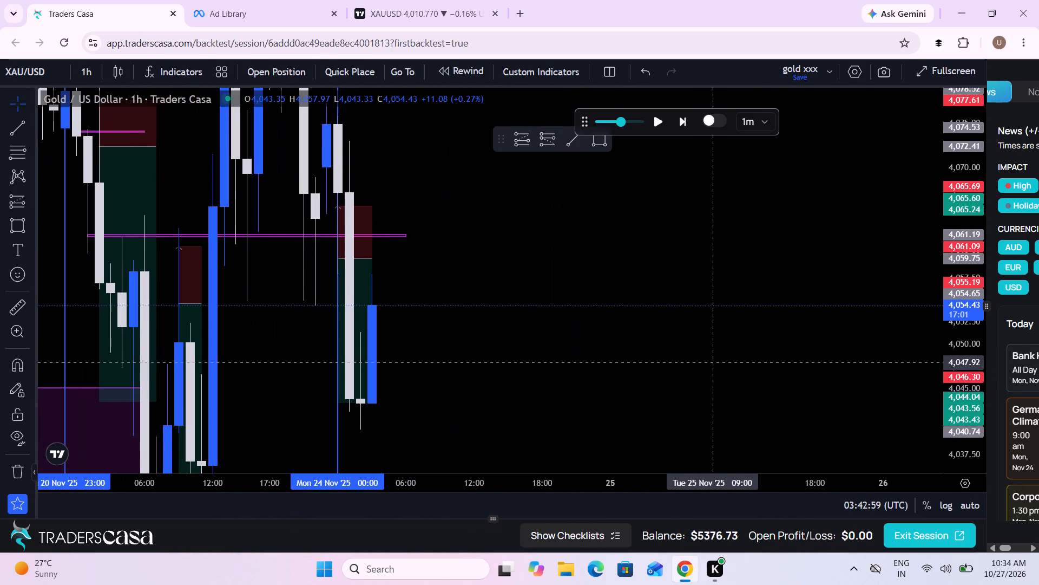
left_click_drag(472, 359, 797, 350)
scroll(797, 350, "up", 3)
left_click_drag(797, 350, 737, 309)
left_click(88, 71)
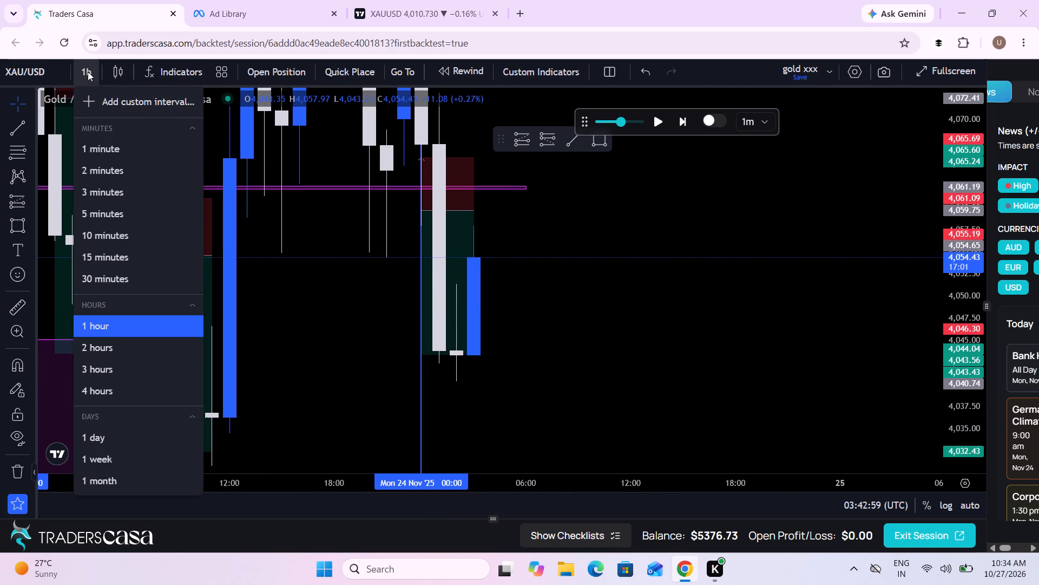
left_click(108, 218)
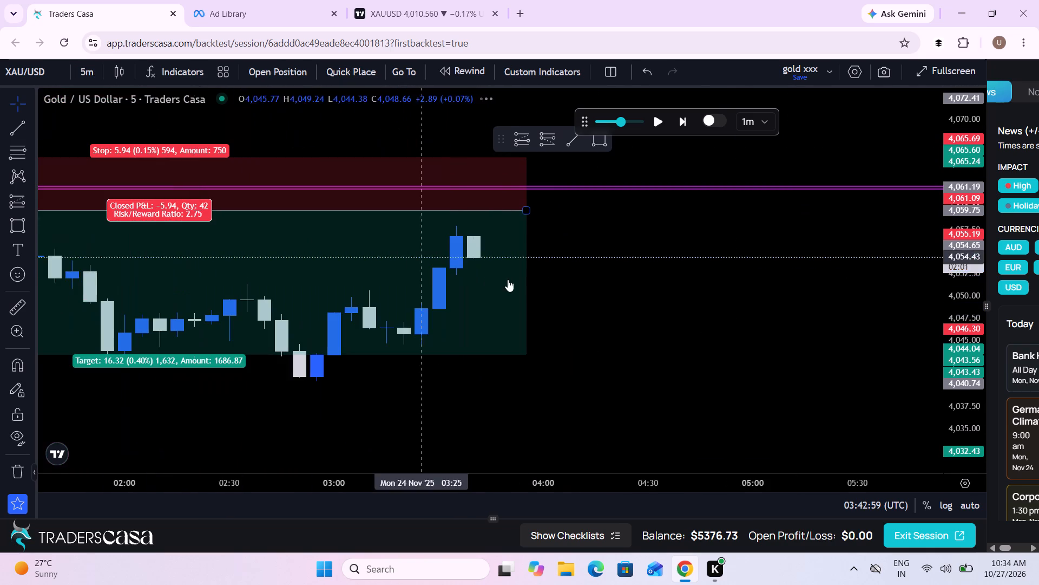
Draw a short position at 03:40 on 24 Nov with entry 4,053.13, stop about 4,059.03 and target about 4,045.01.
scroll(524, 287, "down", 12)
left_click_drag(606, 305, 328, 320)
scroll(328, 320, "up", 4)
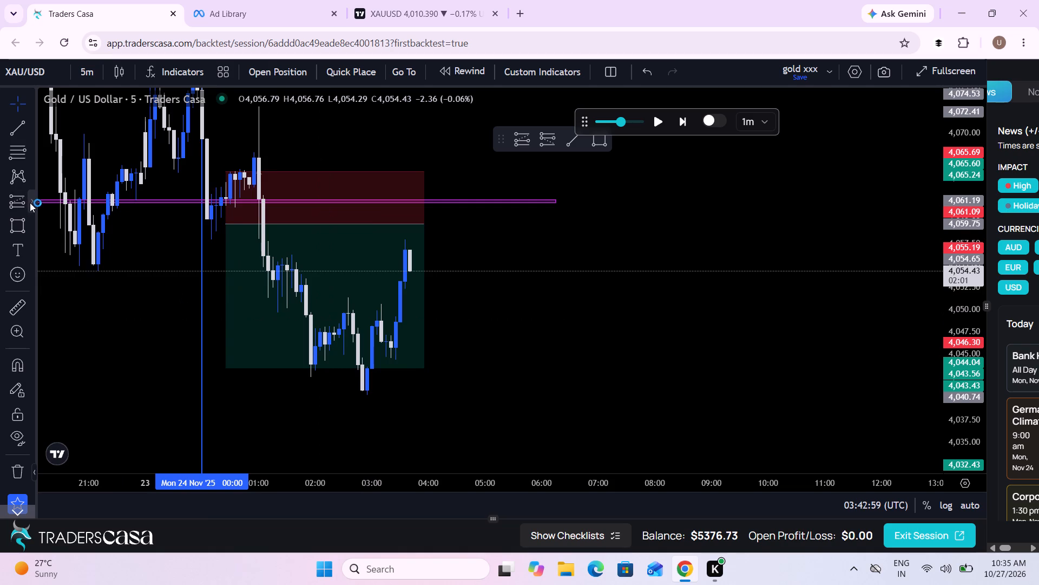
left_click(30, 203)
left_click(109, 216)
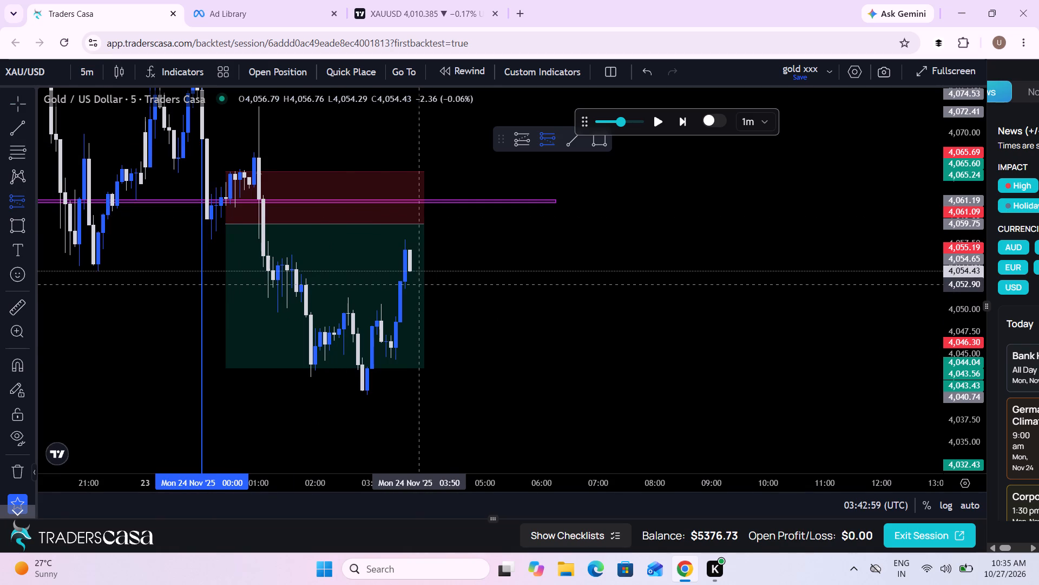
left_click(411, 282)
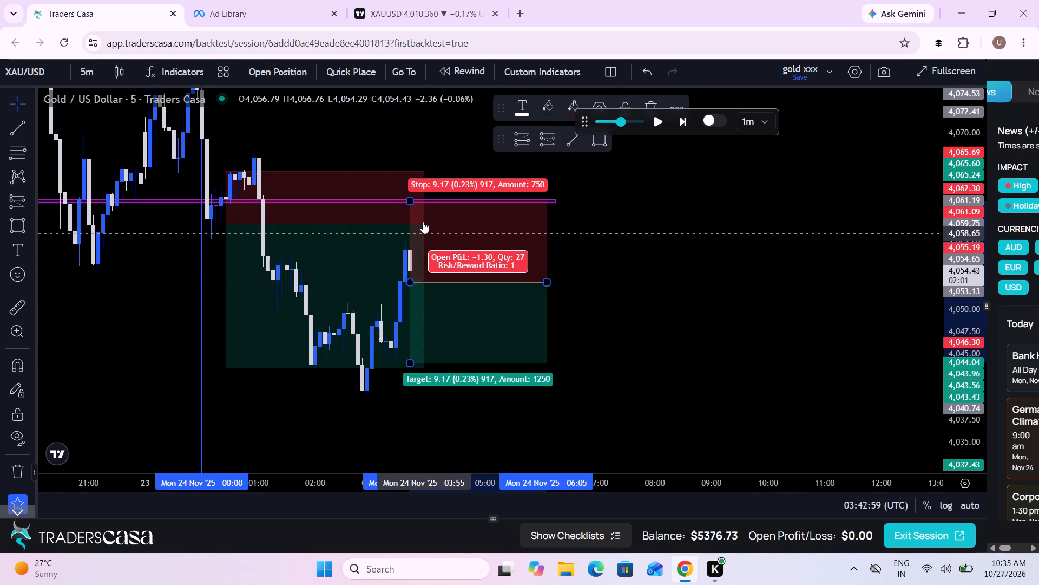
left_click_drag(410, 198, 406, 230)
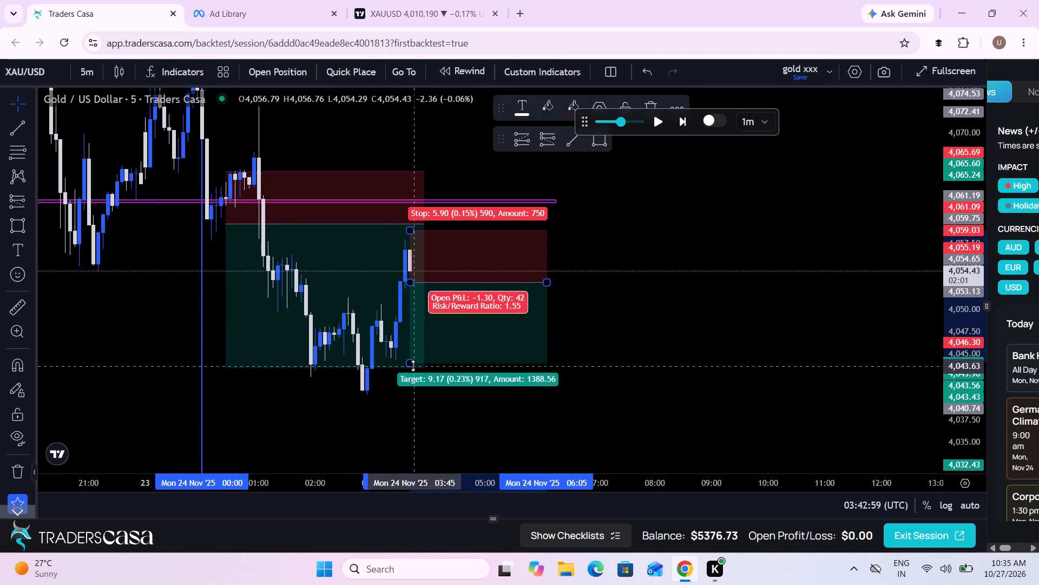
left_click_drag(413, 366, 413, 384)
scroll(413, 384, "down", 7)
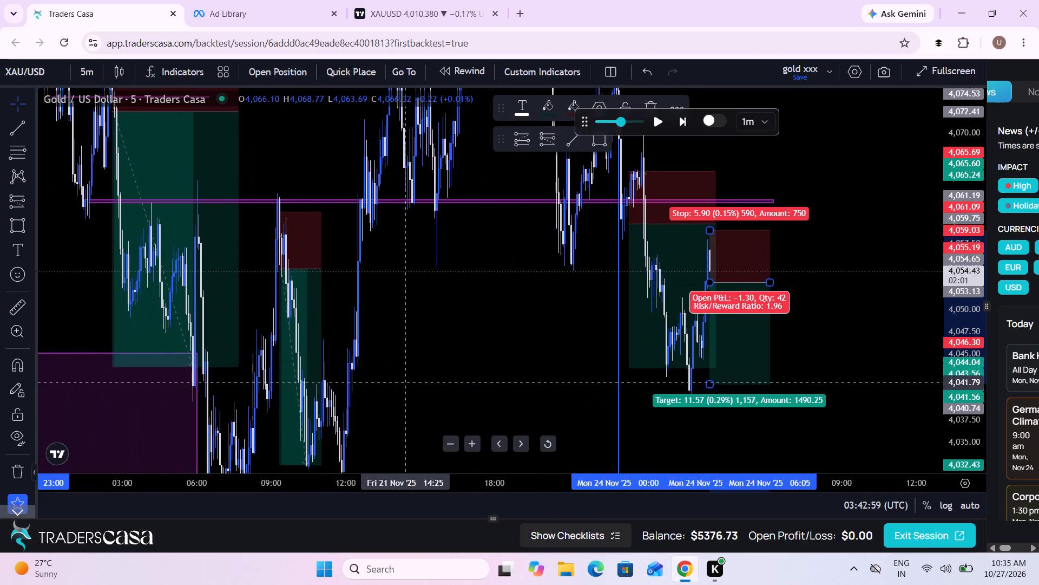
left_click_drag(384, 369, 340, 232)
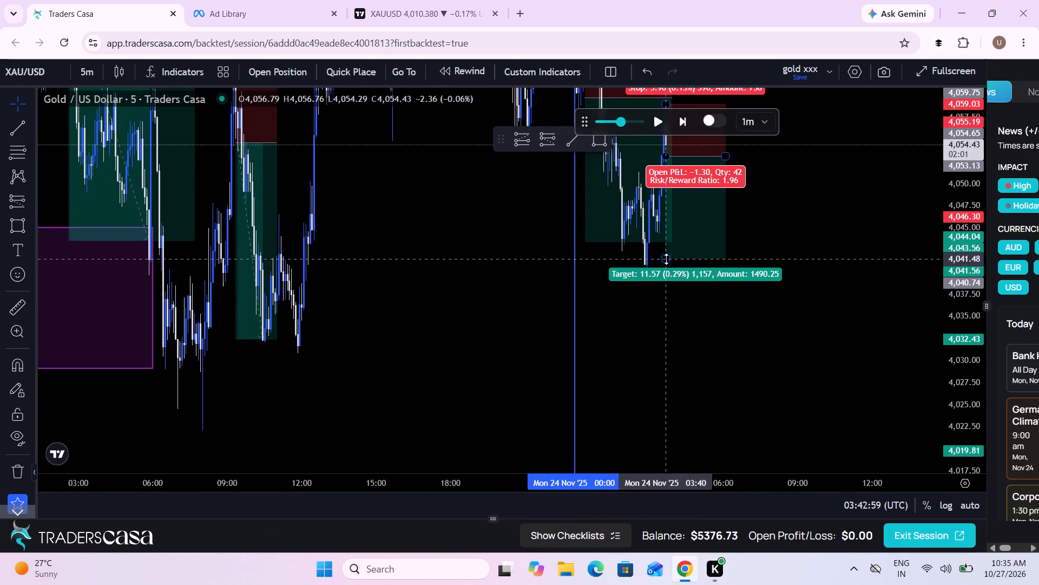
left_click_drag(666, 259, 669, 228)
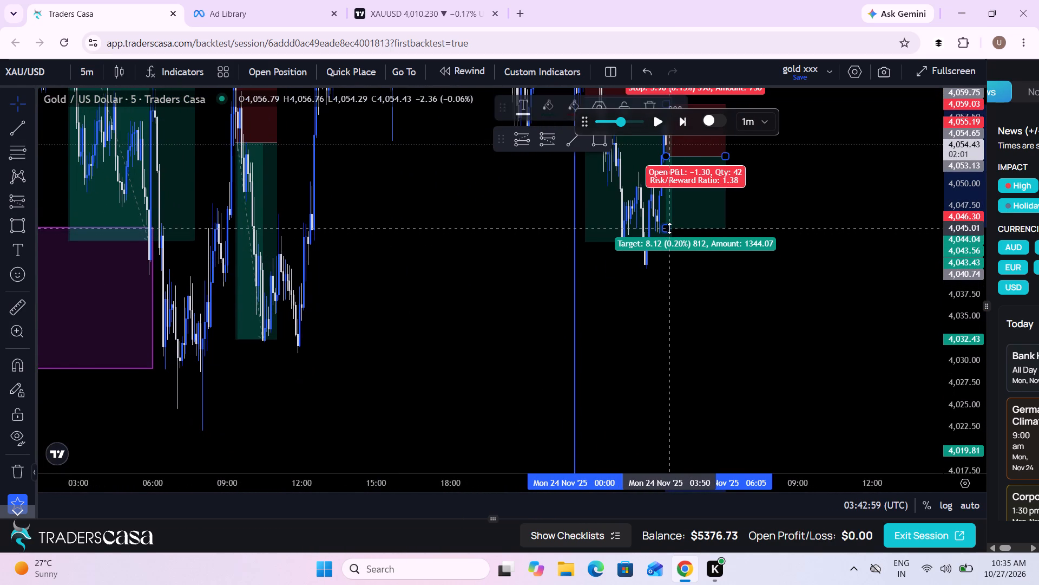
Place a sell stop trade from the new short position: entry 4053.13, take profit 4045.01, stop loss 4059.03, risk 1%.
left_click_drag(818, 242, 795, 344)
scroll(795, 344, "up", 4)
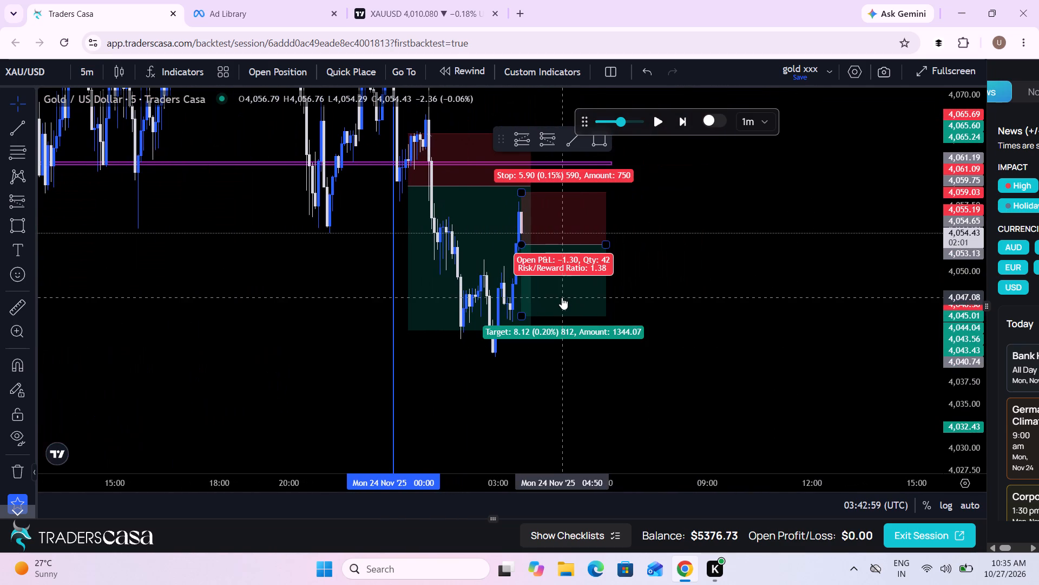
left_click(562, 297)
left_click(290, 68)
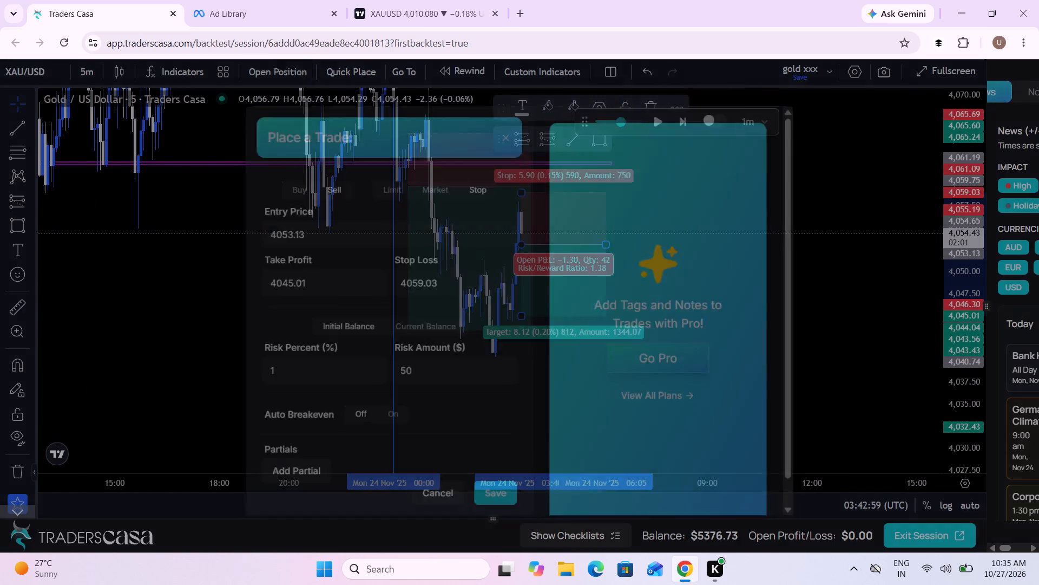
left_click(489, 493)
Run the replay with the sell trade in place and pause it at 04:17:59.
left_click_drag(803, 398, 880, 442)
scroll(880, 442, "up", 4)
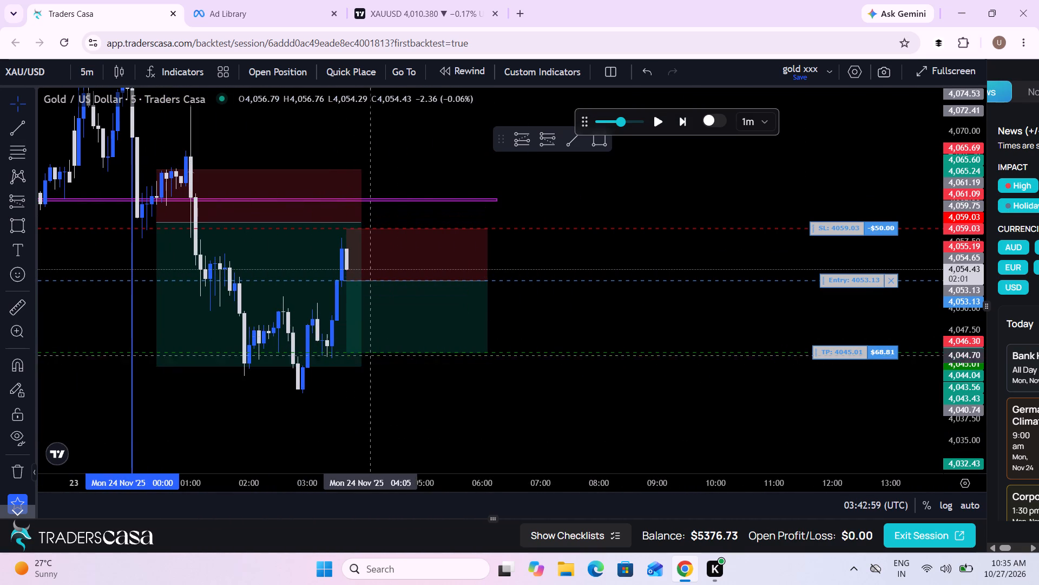
left_click_drag(400, 437, 577, 437)
scroll(577, 437, "up", 2)
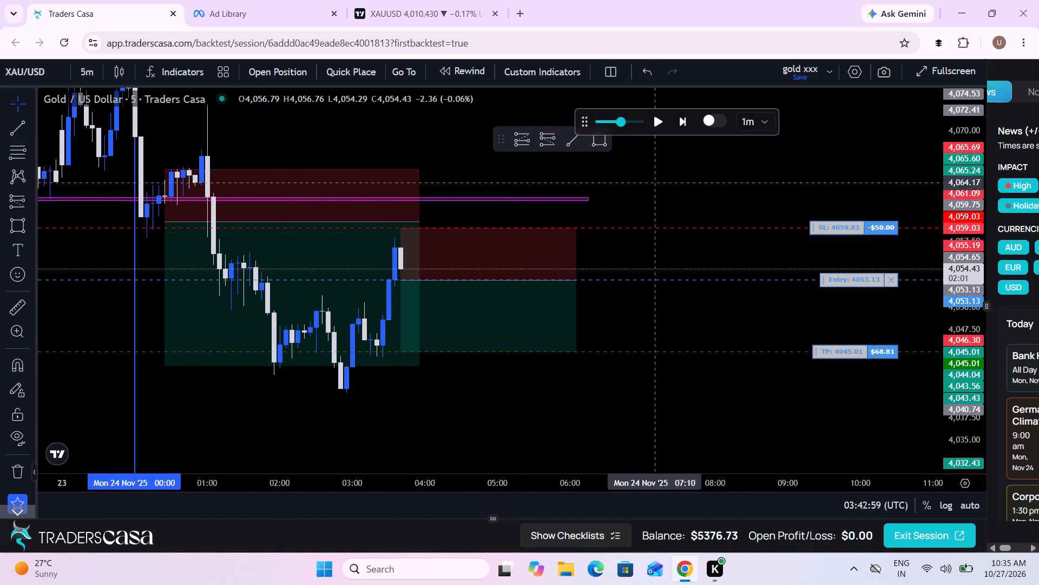
left_click(654, 124)
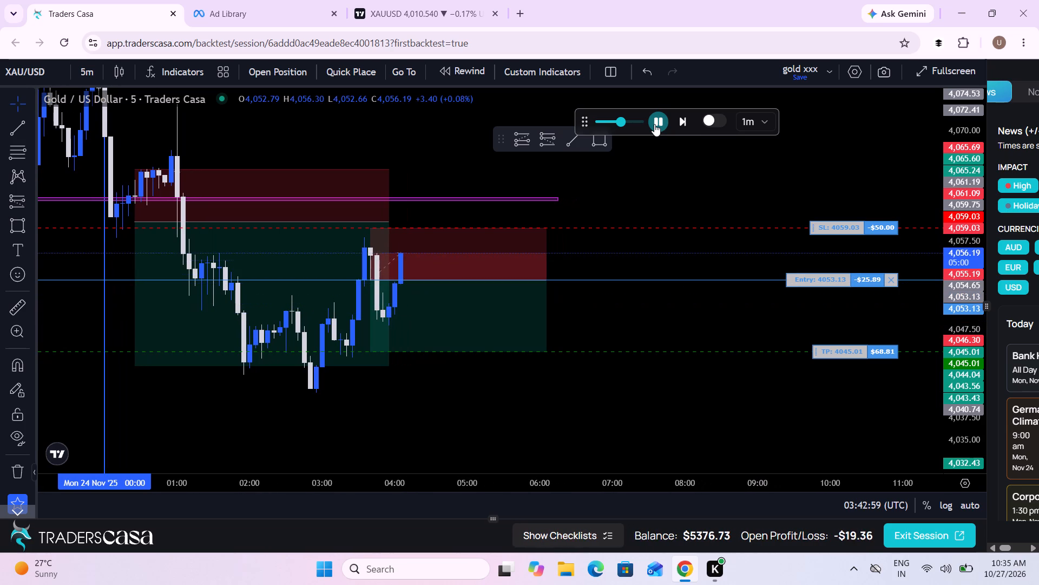
left_click(654, 124)
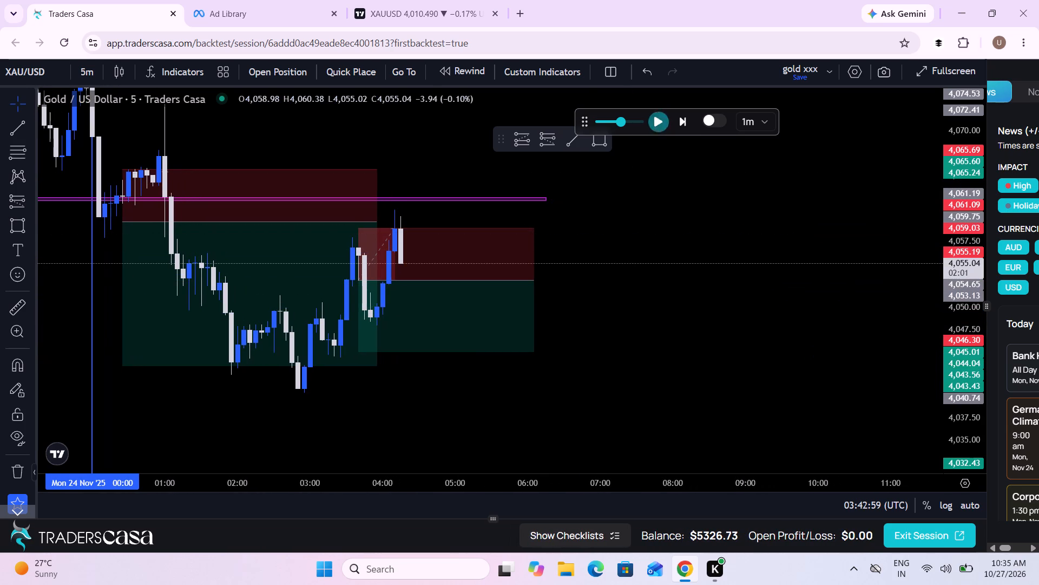
Shorten the latest short position drawing to end at 04:00 and raise its target to about 4,048.15.
left_click(528, 279)
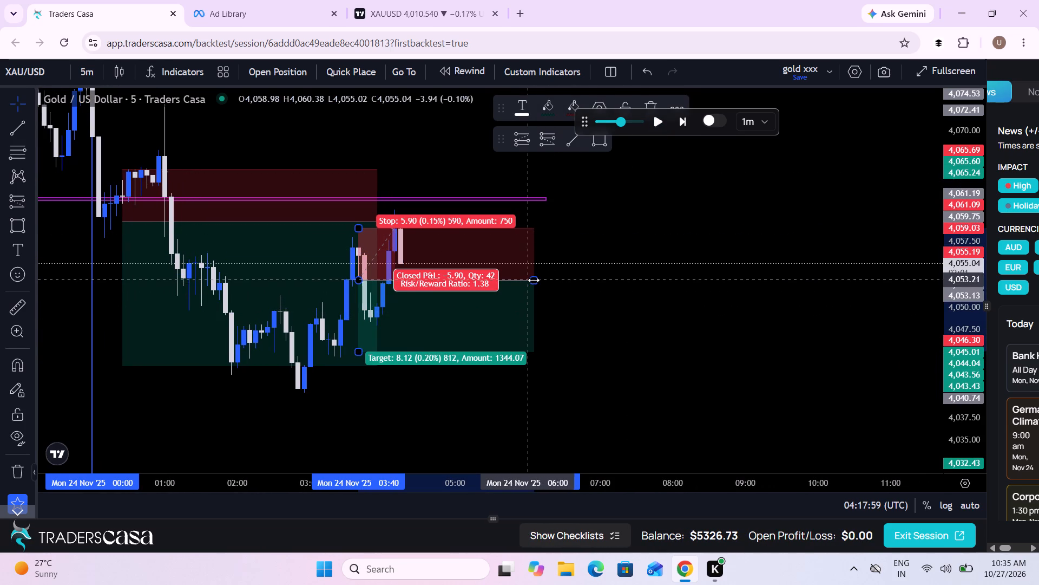
left_click_drag(535, 280, 380, 278)
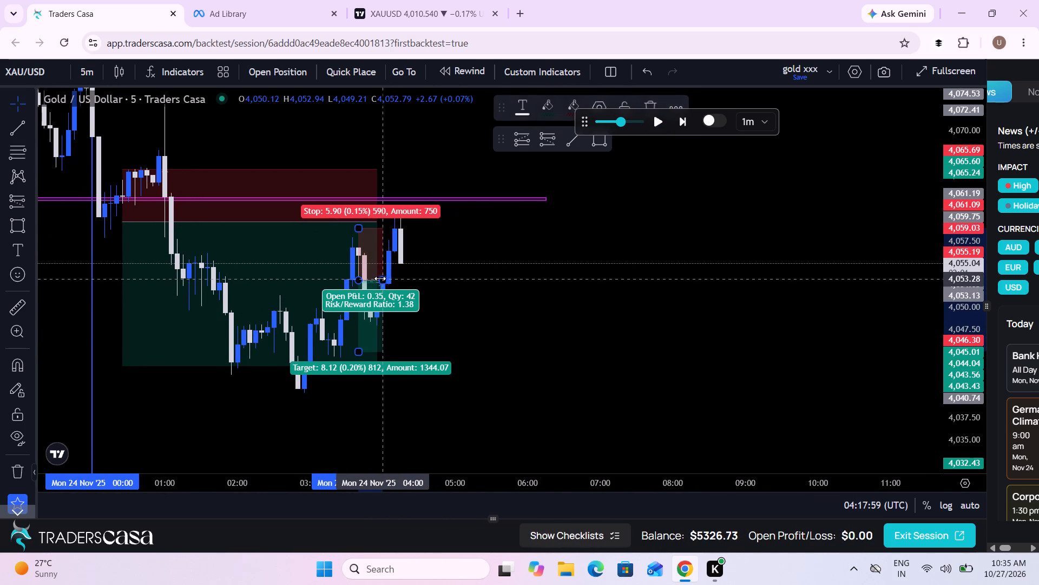
left_click_drag(359, 354, 378, 326)
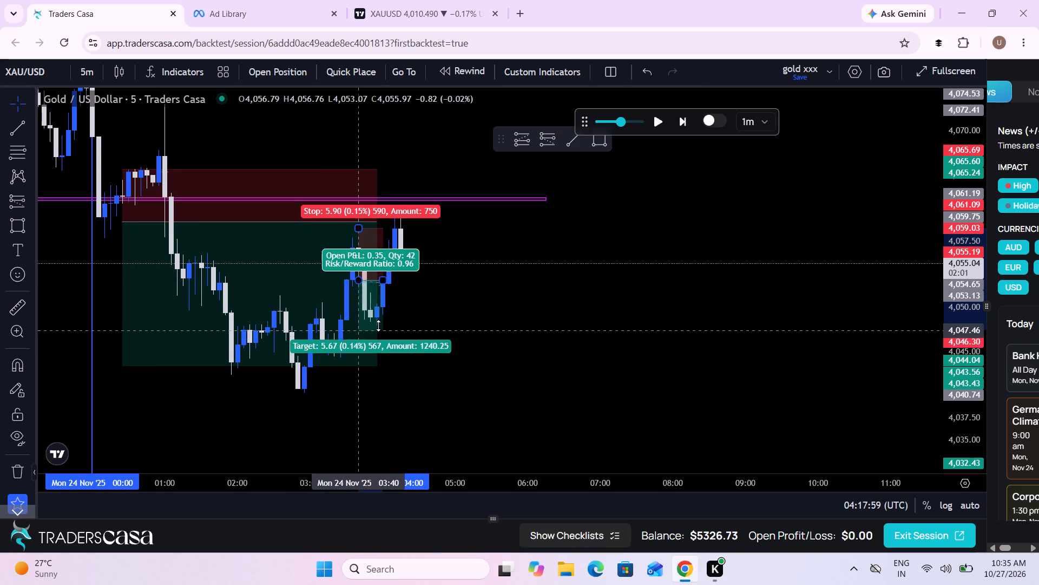
left_click_drag(378, 326, 378, 324)
Run the replay on from 04:17:59 and pause it at 05:34:59.
left_click_drag(465, 335, 589, 349)
scroll(589, 349, "up", 2)
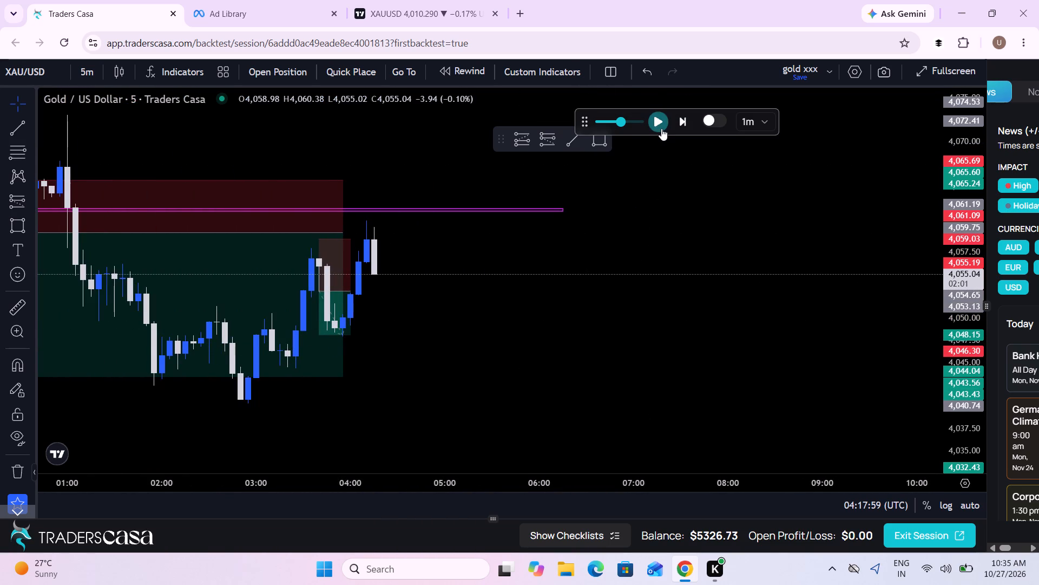
left_click(661, 128)
left_click(661, 128)
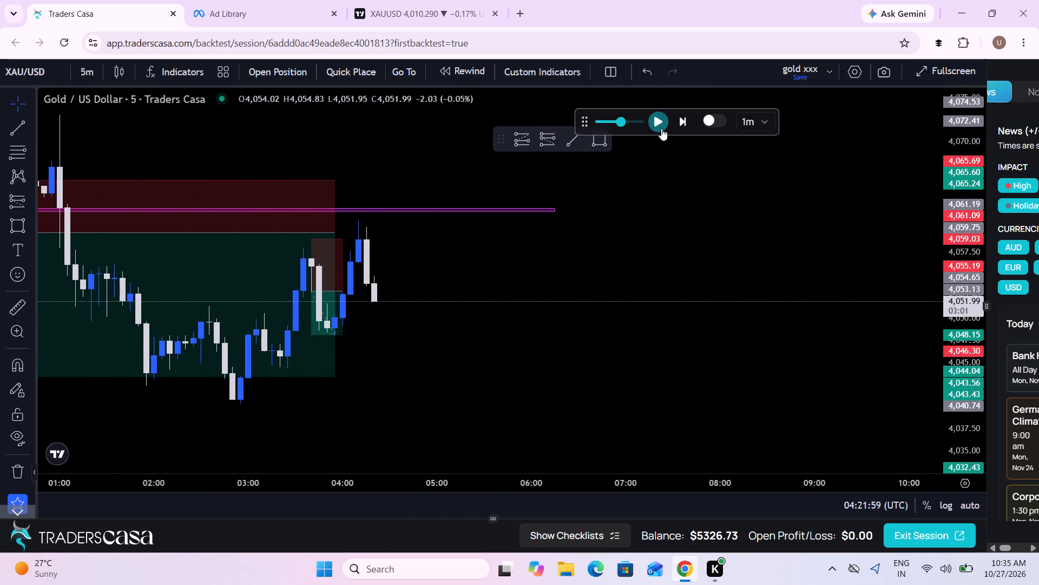
left_click(662, 127)
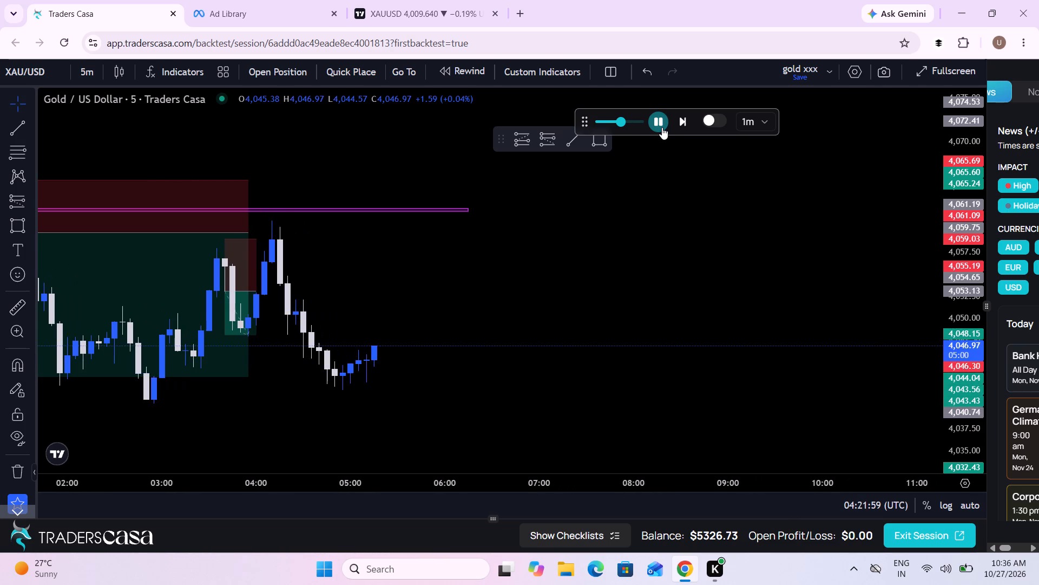
left_click(662, 127)
left_click(662, 127)
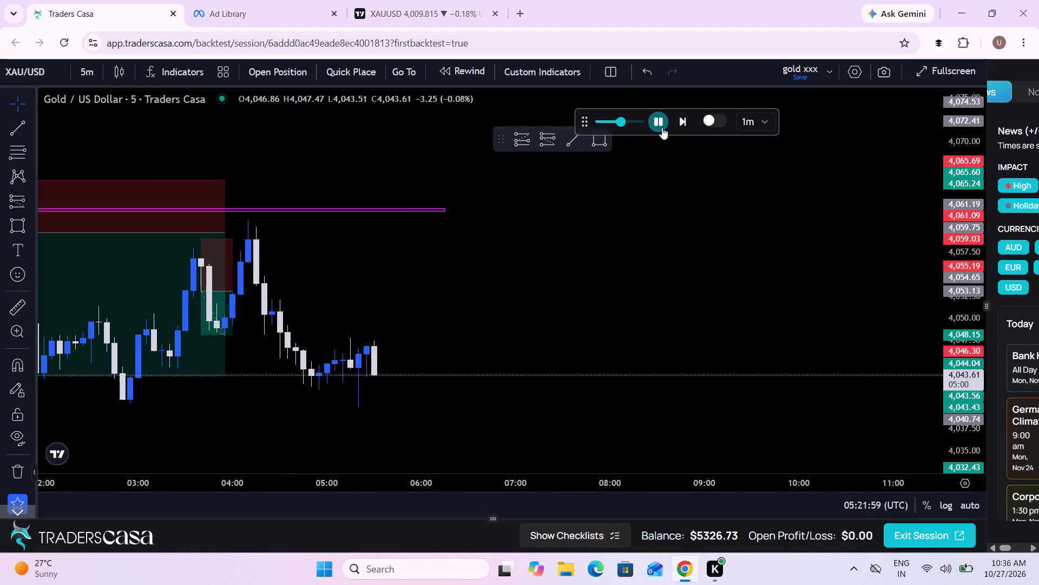
left_click(662, 127)
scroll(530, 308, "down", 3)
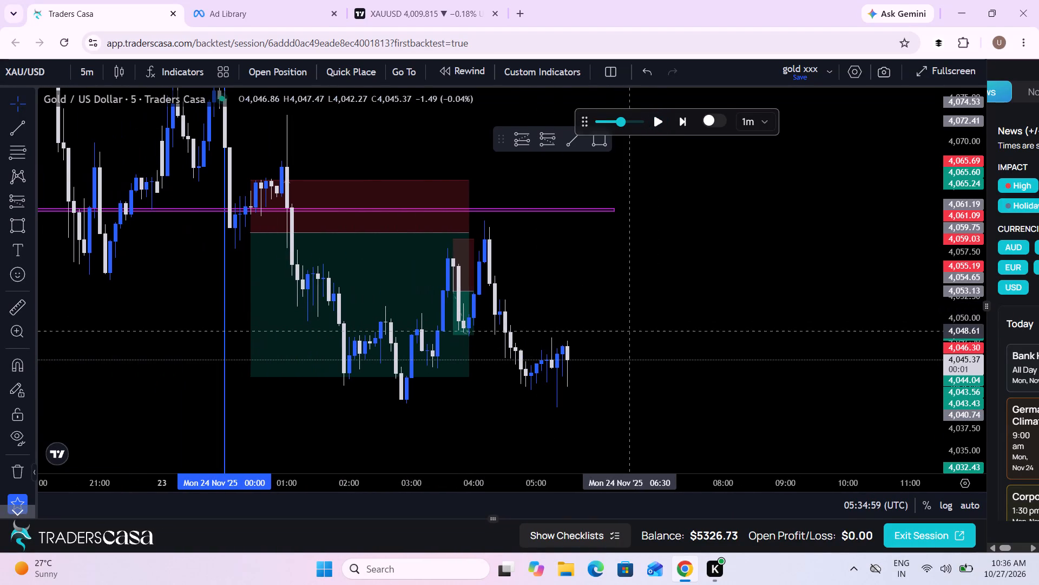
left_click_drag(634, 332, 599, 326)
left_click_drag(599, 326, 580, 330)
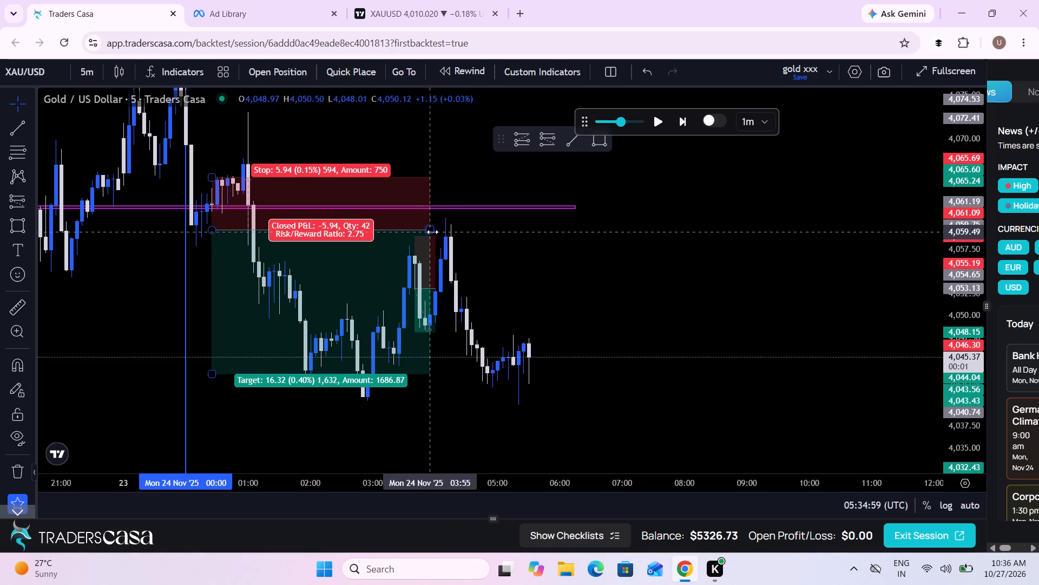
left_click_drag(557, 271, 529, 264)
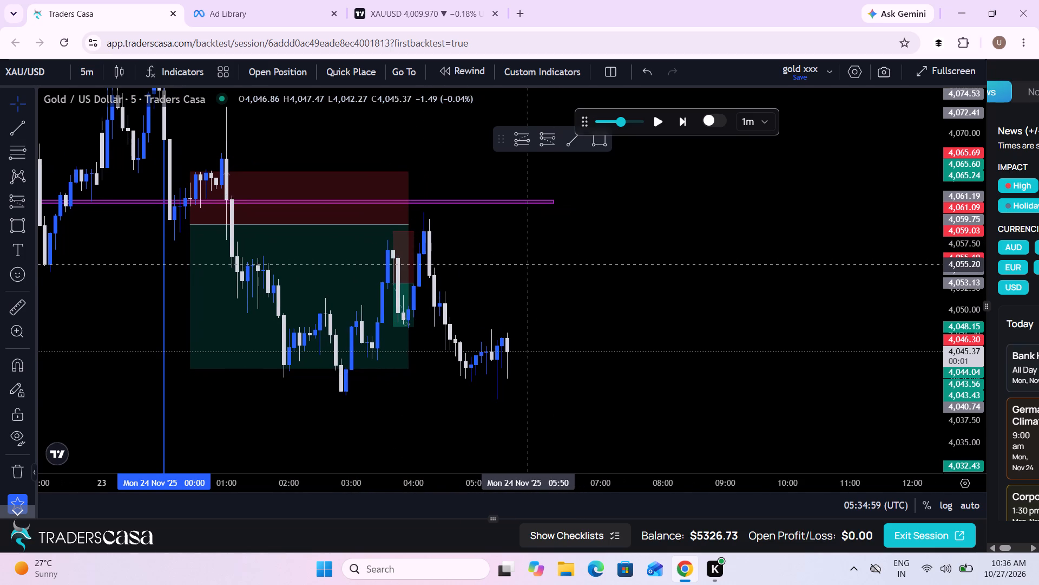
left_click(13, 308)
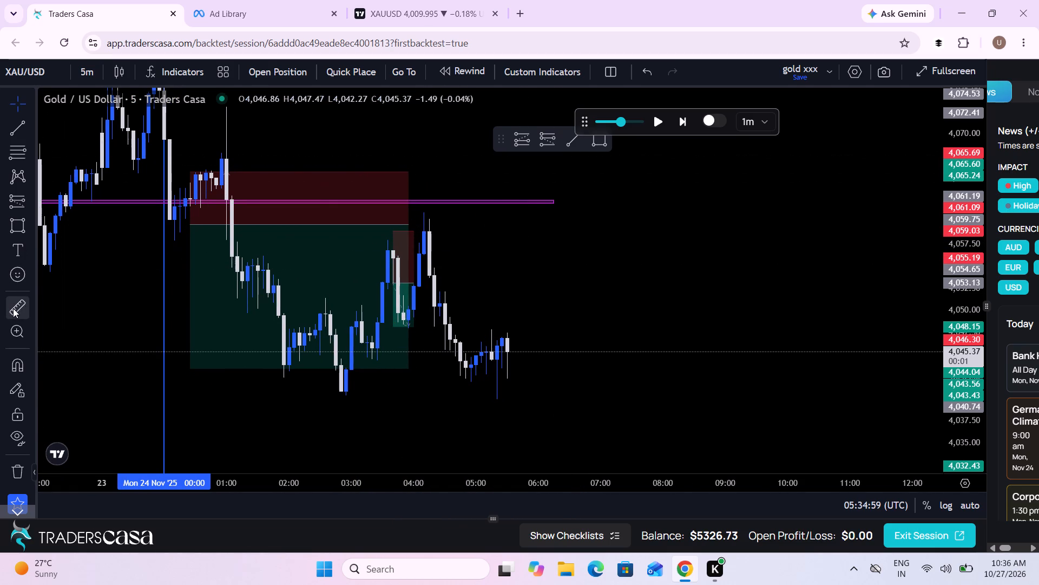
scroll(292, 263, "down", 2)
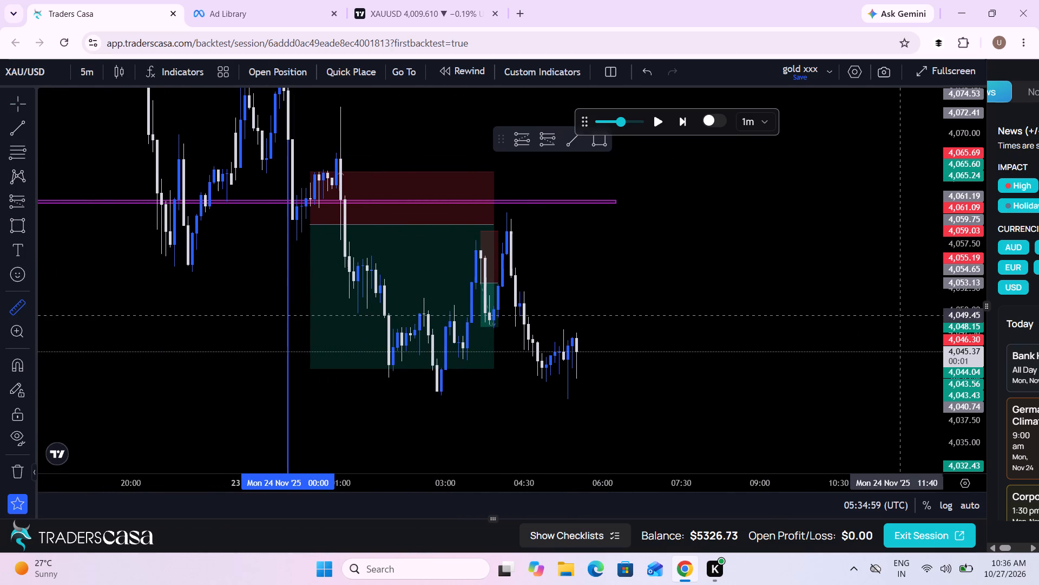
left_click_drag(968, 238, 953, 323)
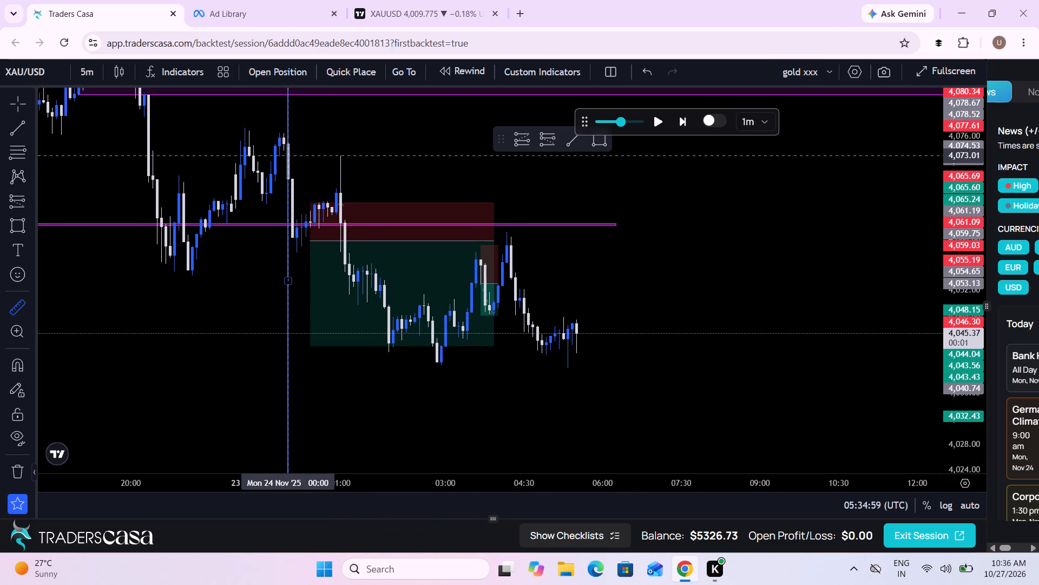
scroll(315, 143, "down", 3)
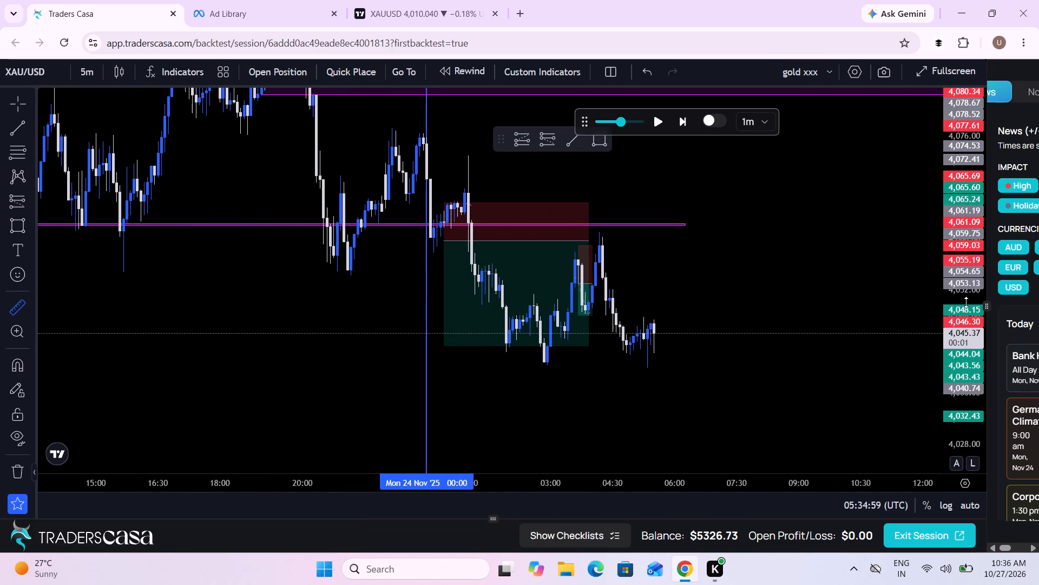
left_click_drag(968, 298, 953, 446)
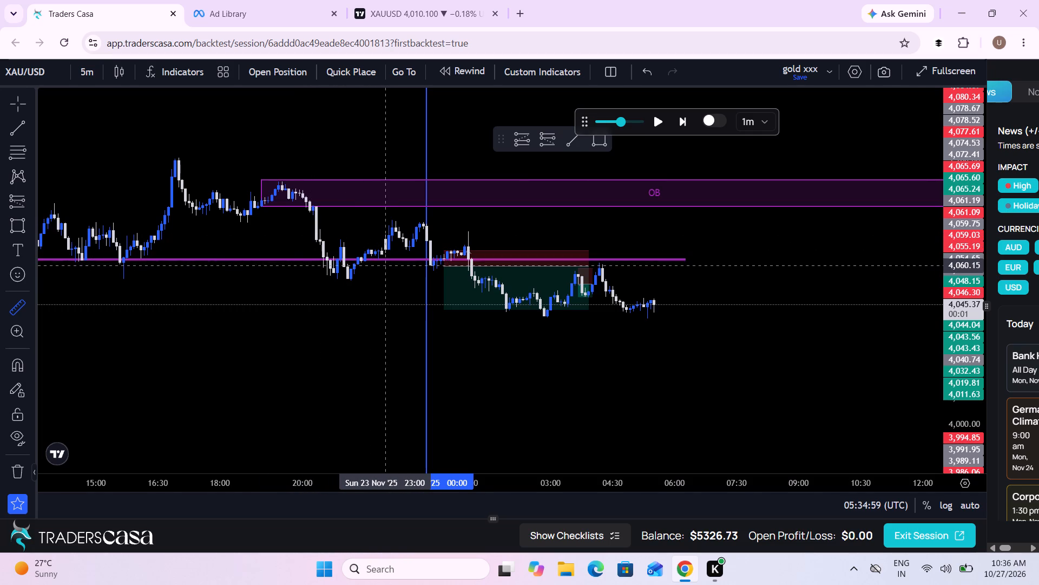
Move the vertical session line from 00:00 on 24 Nov to 23:00 on 23 Nov.
left_click_drag(428, 329, 385, 334)
double_click(385, 334)
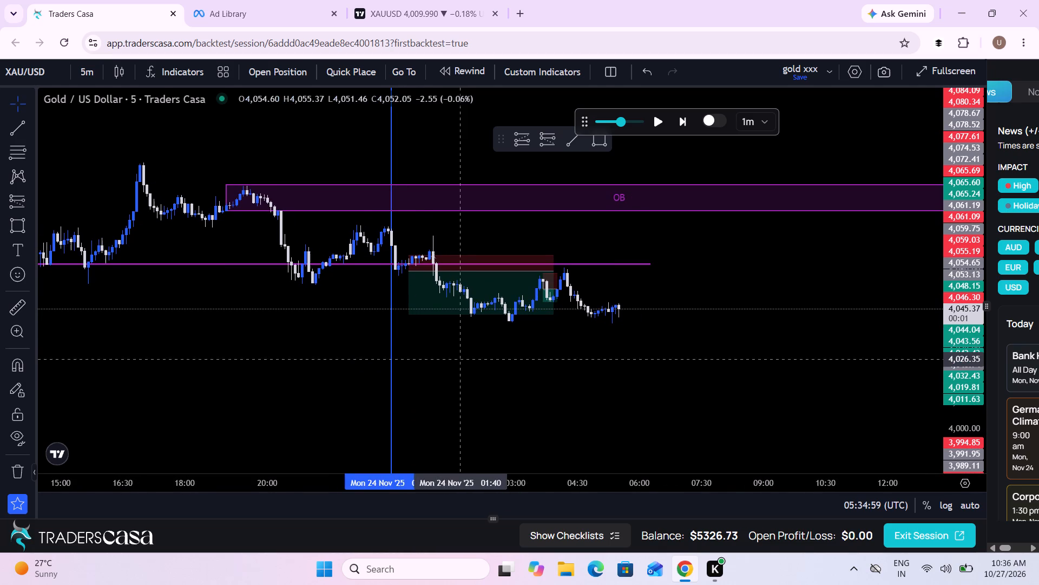
left_click_drag(392, 367, 345, 372)
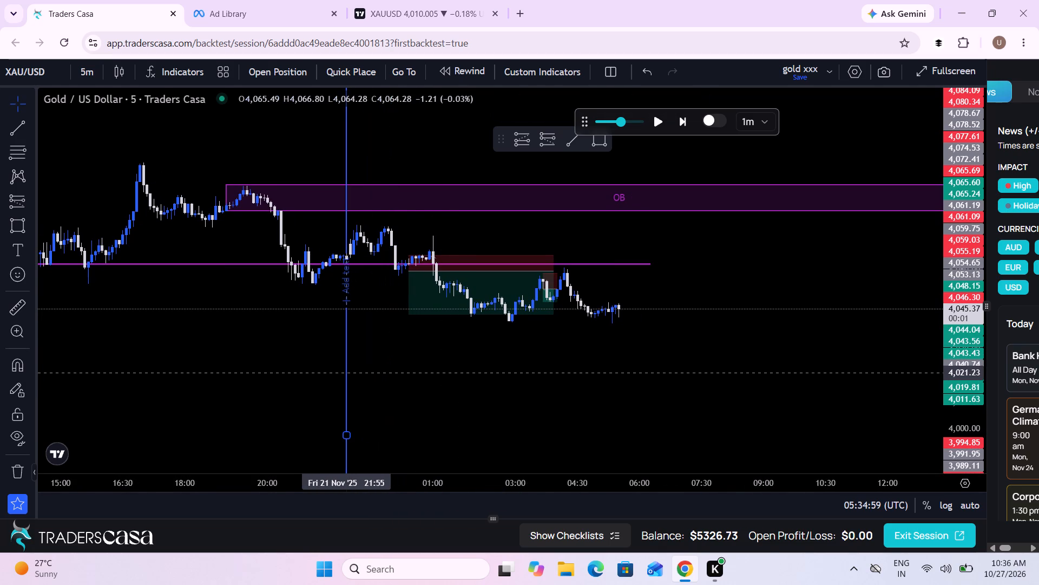
left_click_drag(345, 372, 349, 370)
Measure the price drop from about 4,077.46 at 23:55 on 23 Nov to about 4,044.39 at 07:50 on 24 Nov.
left_click_drag(409, 360, 481, 393)
scroll(481, 393, "up", 3)
left_click_drag(949, 421, 944, 304)
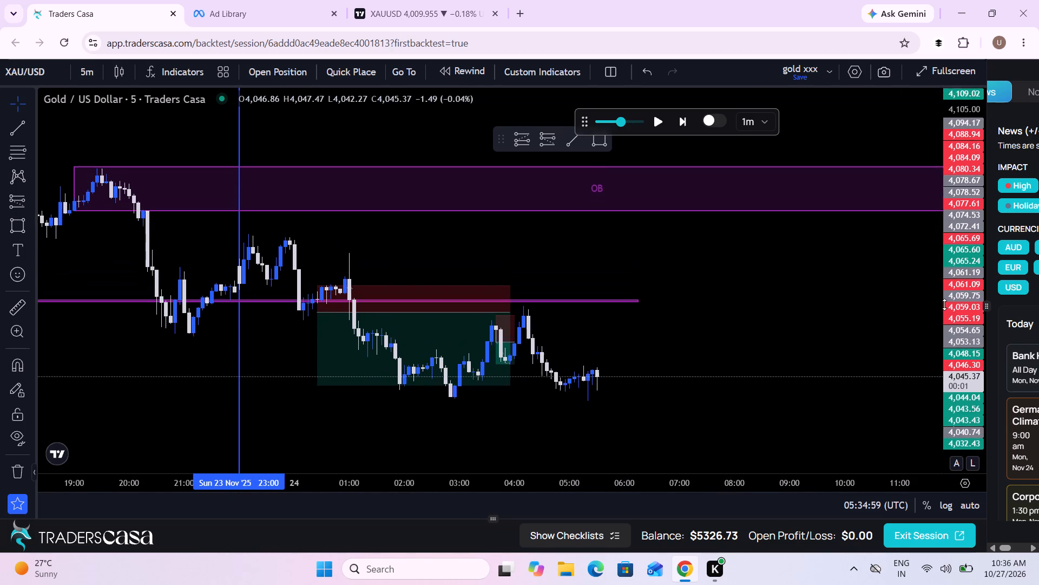
left_click_drag(944, 304, 942, 275)
left_click_drag(823, 317, 798, 268)
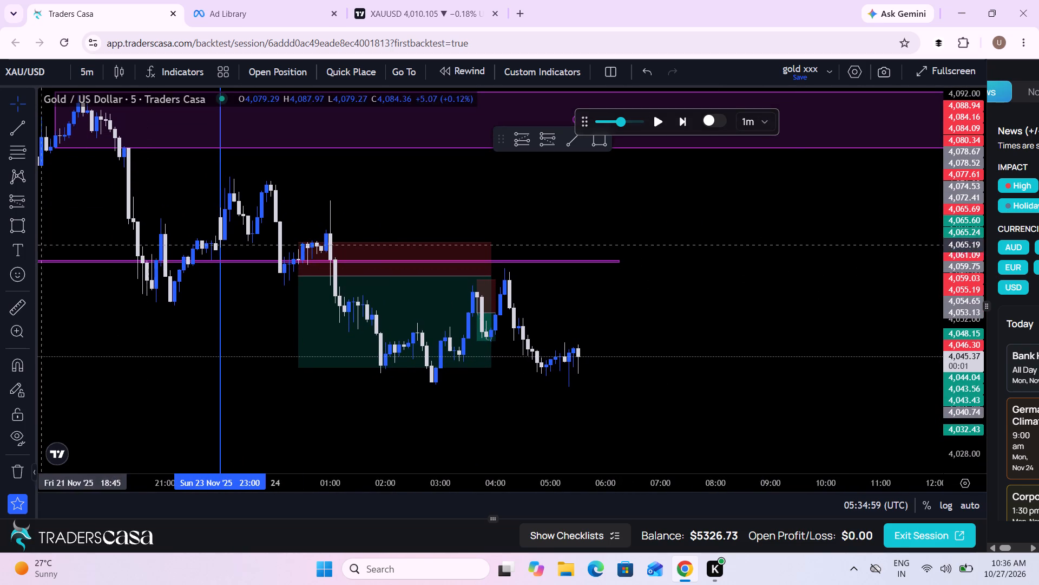
left_click(21, 308)
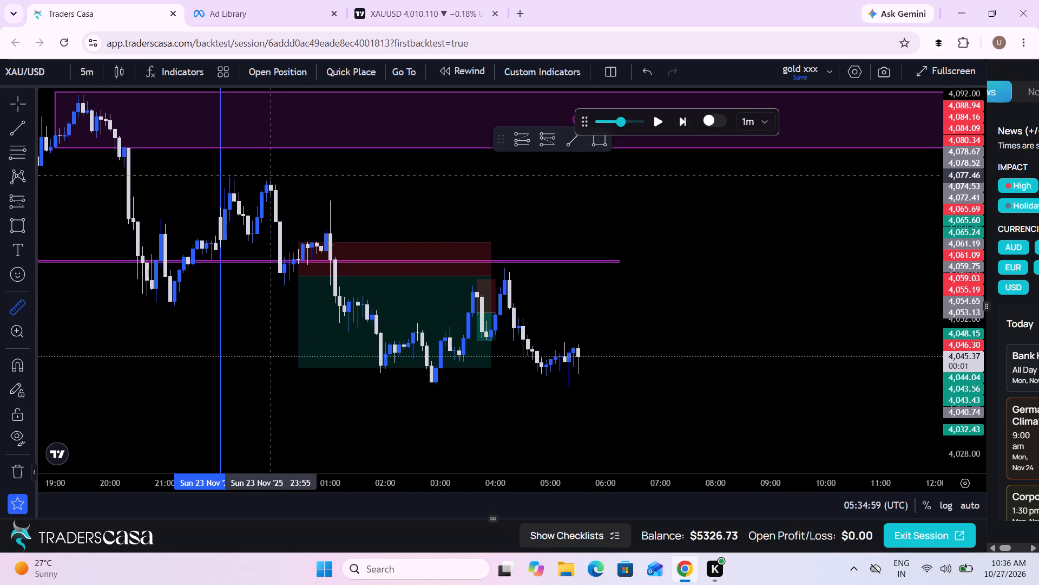
left_click(271, 175)
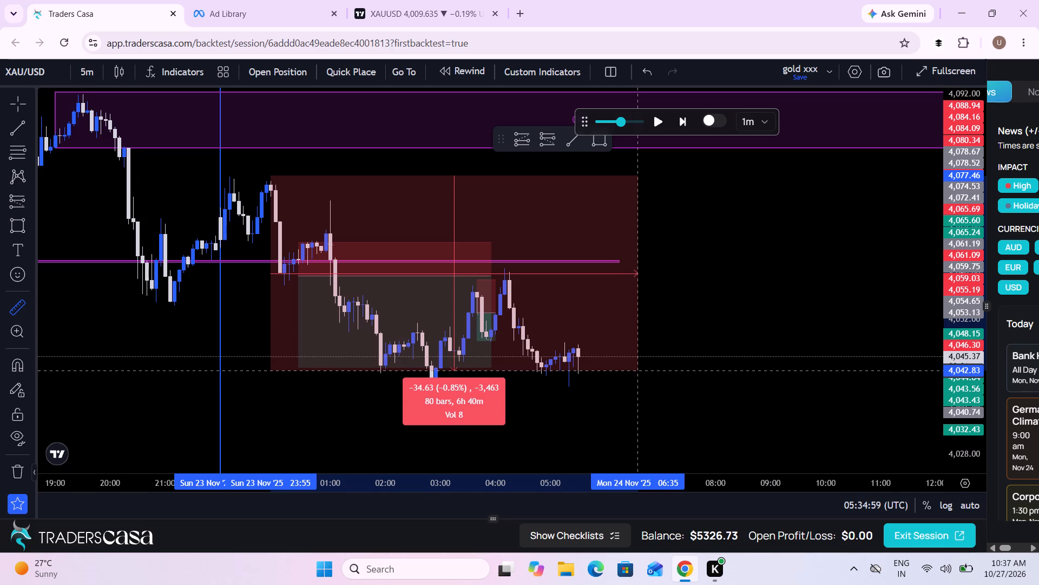
left_click(705, 362)
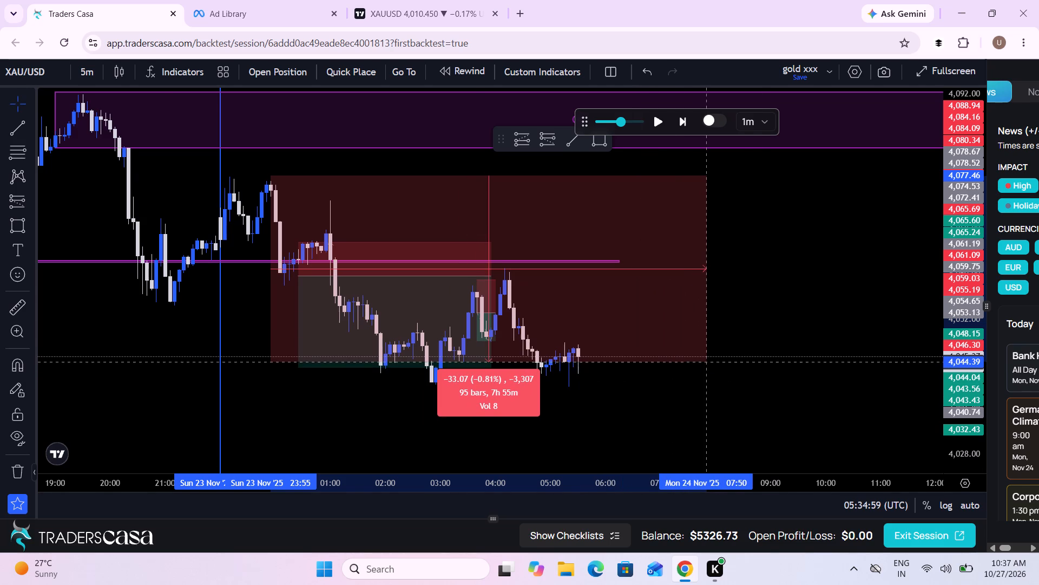
left_click(762, 379)
Measure the price drop again from the session high at about 4,077.34 to about 4,040.54 at 04:45 on 24 Nov.
left_click(21, 309)
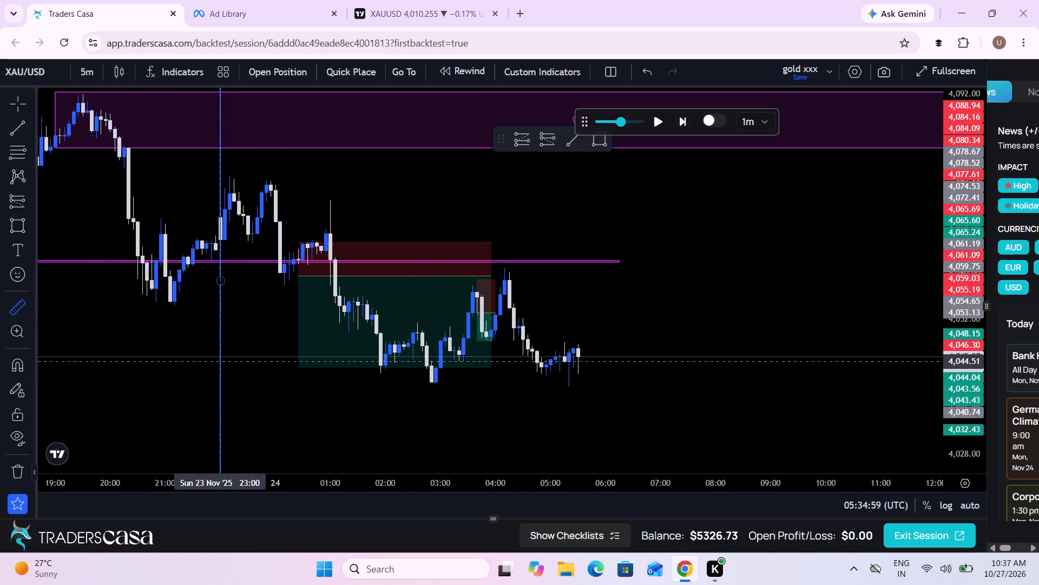
left_click(242, 177)
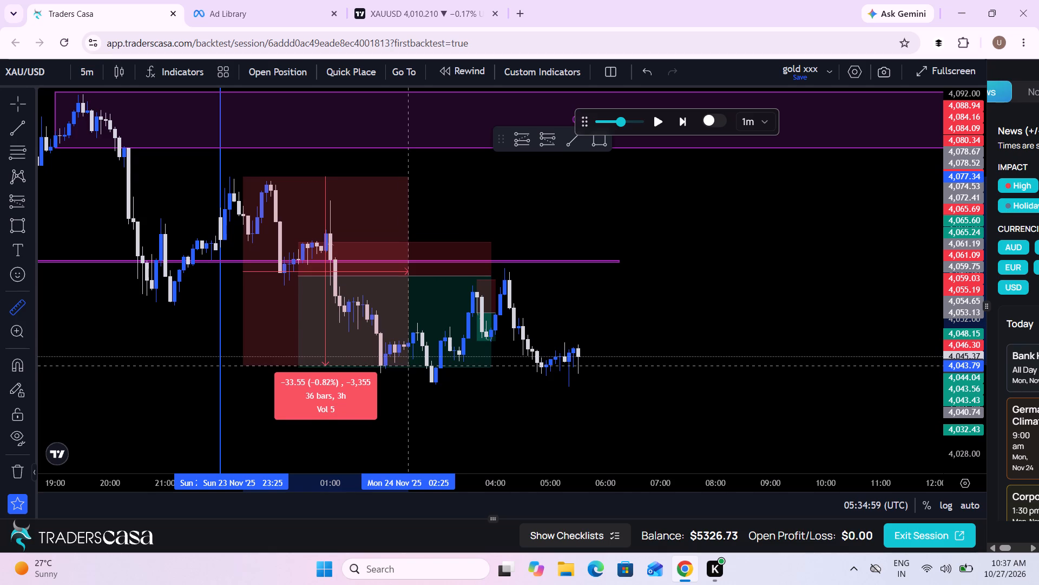
scroll(405, 364, "down", 1)
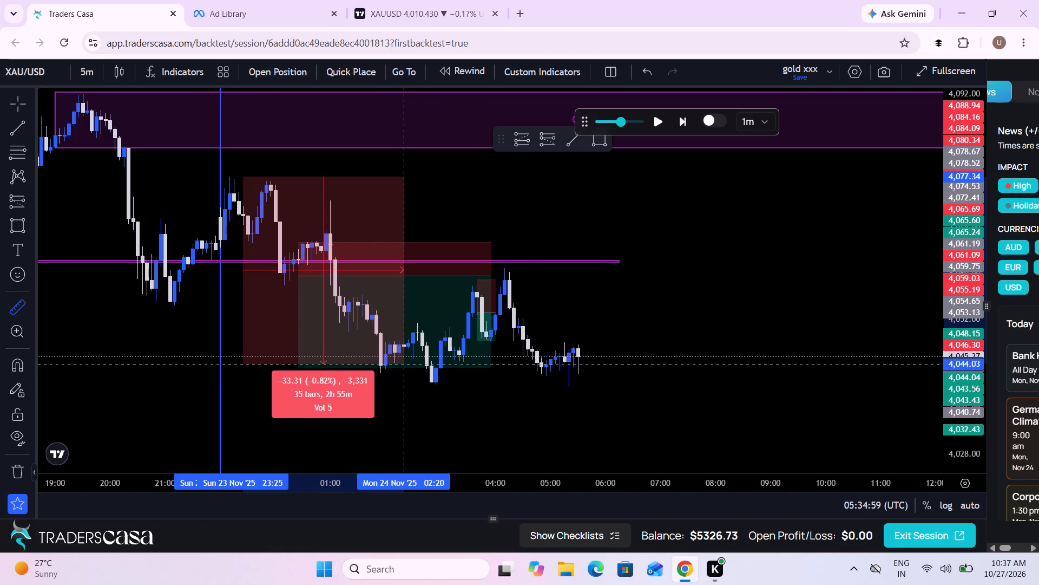
scroll(405, 364, "down", 3)
scroll(405, 364, "up", 1)
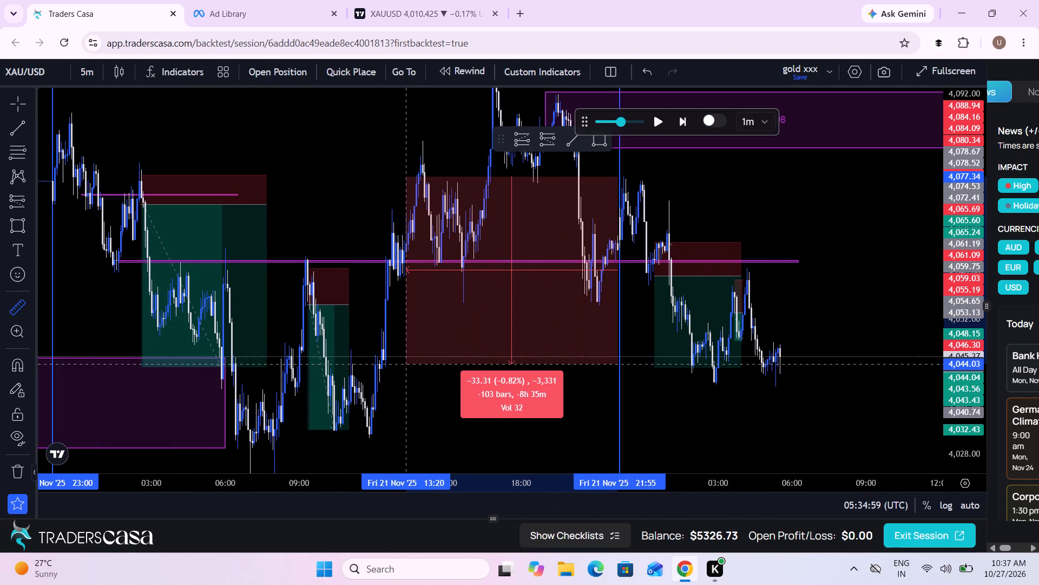
scroll(405, 364, "up", 1)
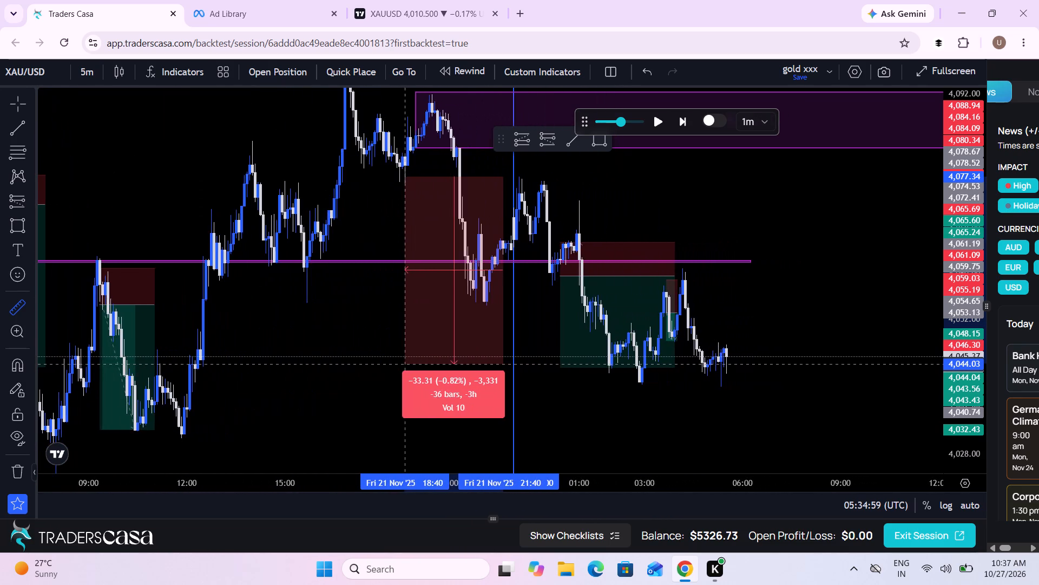
scroll(405, 364, "up", 4)
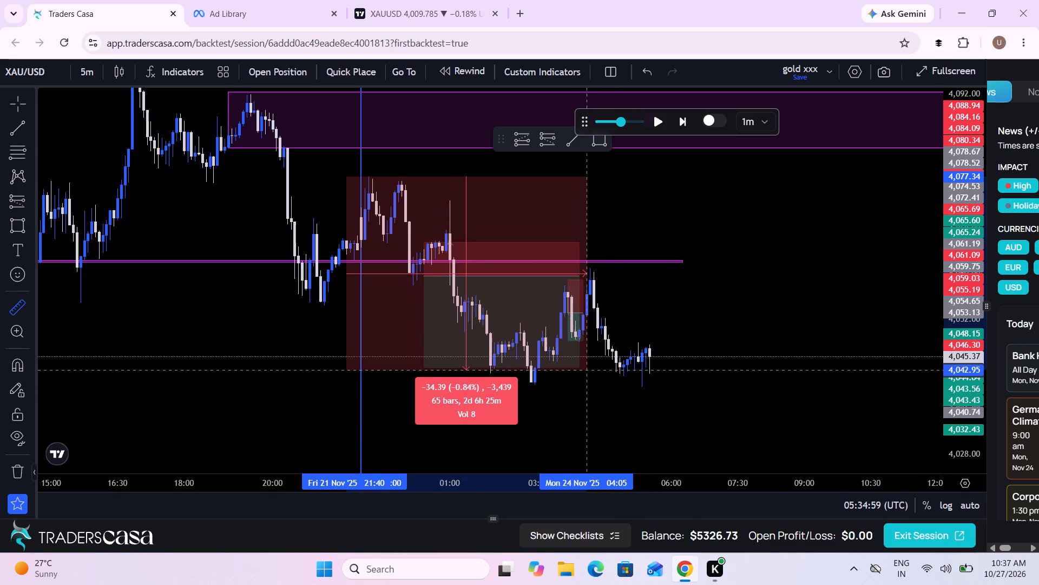
left_click(616, 383)
Resume the replay with the measured range in place and pause it at 07:42:59.
scroll(616, 383, "up", 2)
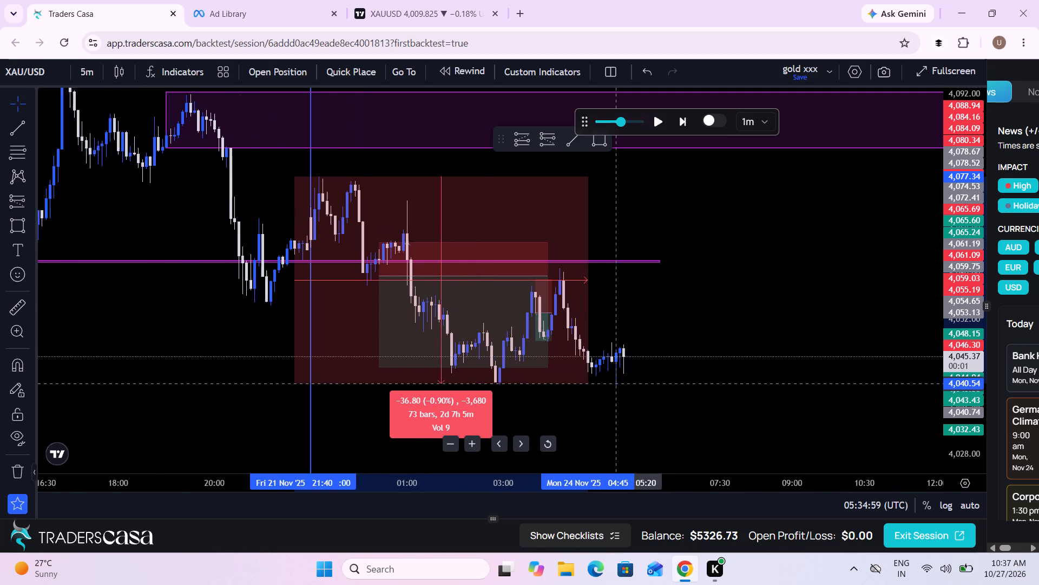
scroll(616, 383, "up", 2)
left_click_drag(955, 413, 915, 240)
left_click_drag(967, 220, 904, 339)
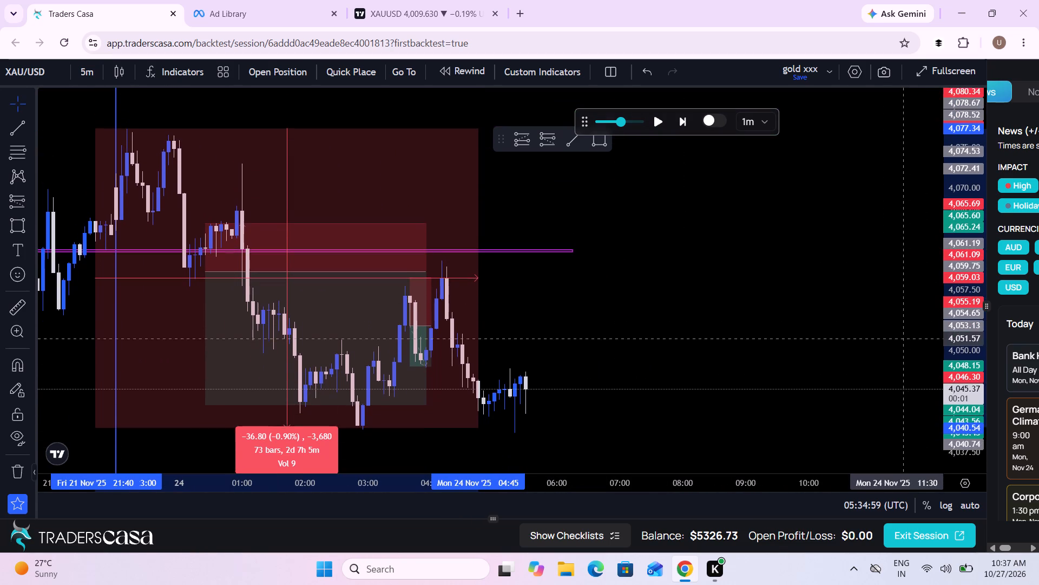
left_click_drag(904, 339, 905, 373)
scroll(712, 336, "down", 4)
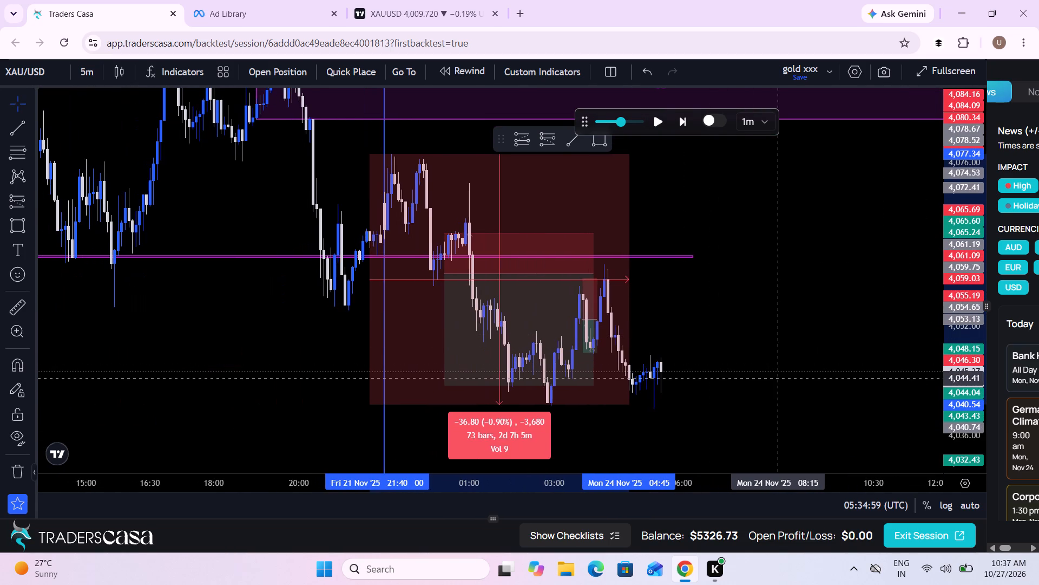
left_click(663, 120)
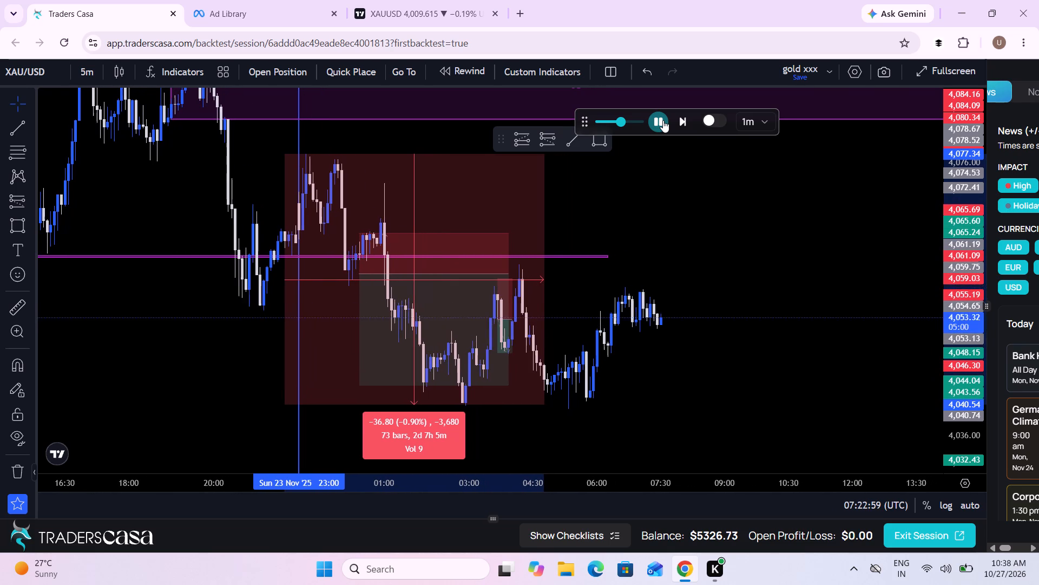
left_click(663, 120)
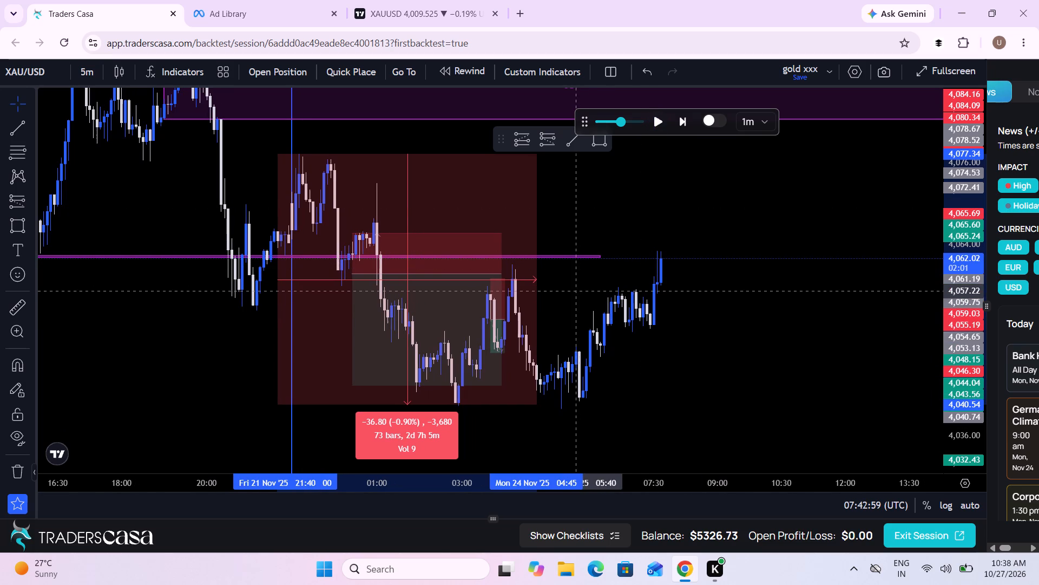
Switch the gold chart from the 5-minute to the 1-hour timeframe and focus on the latest candles.
scroll(583, 281, "up", 4)
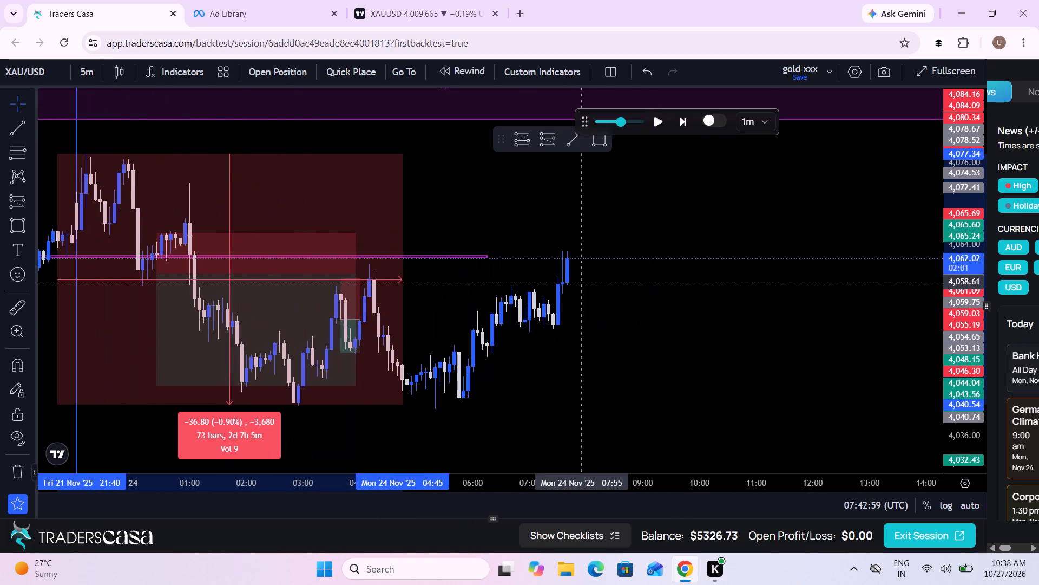
left_click_drag(946, 373, 937, 305)
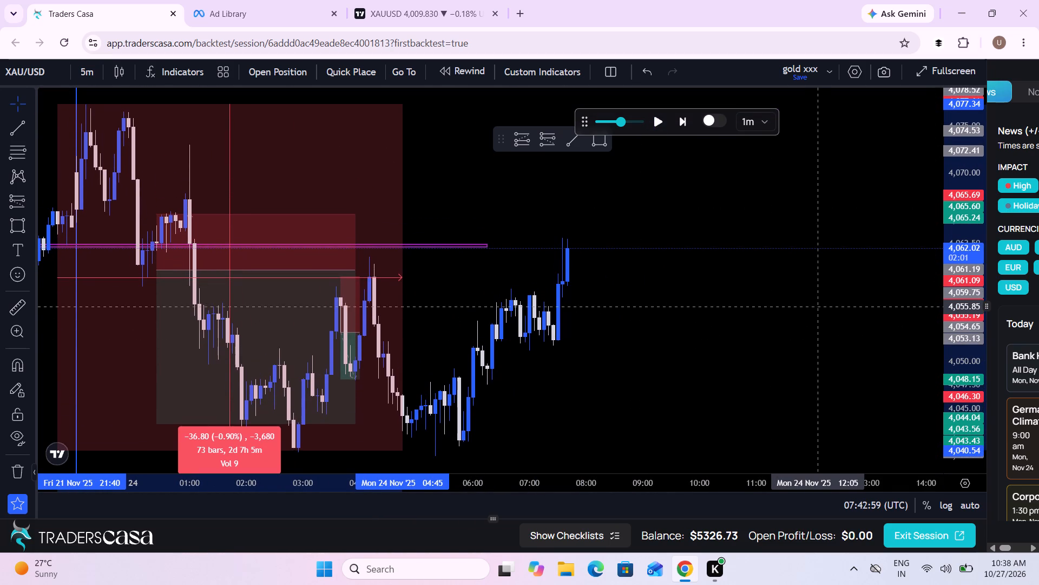
scroll(816, 307, "down", 4)
left_click(94, 81)
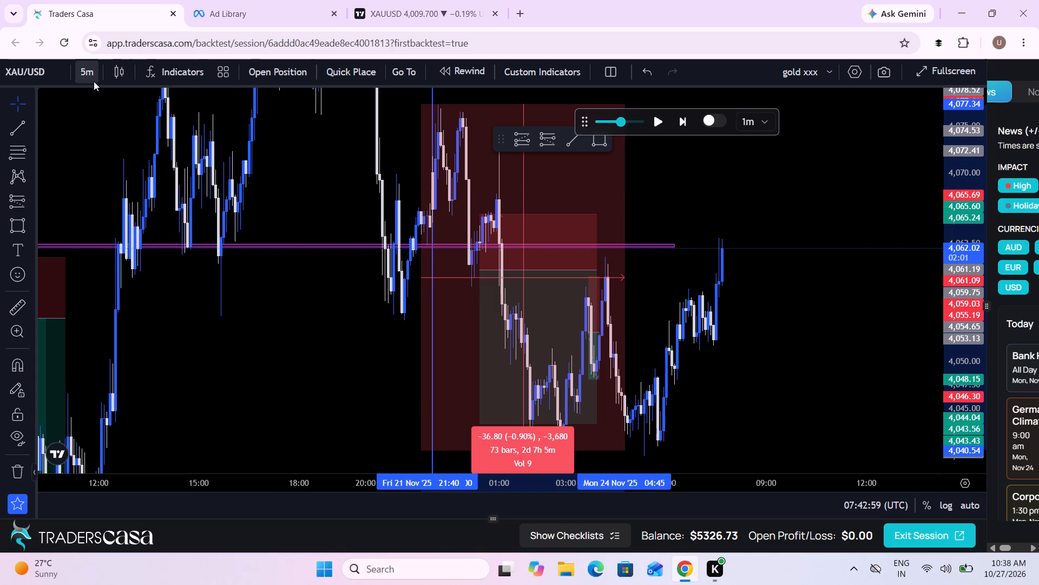
left_click(121, 330)
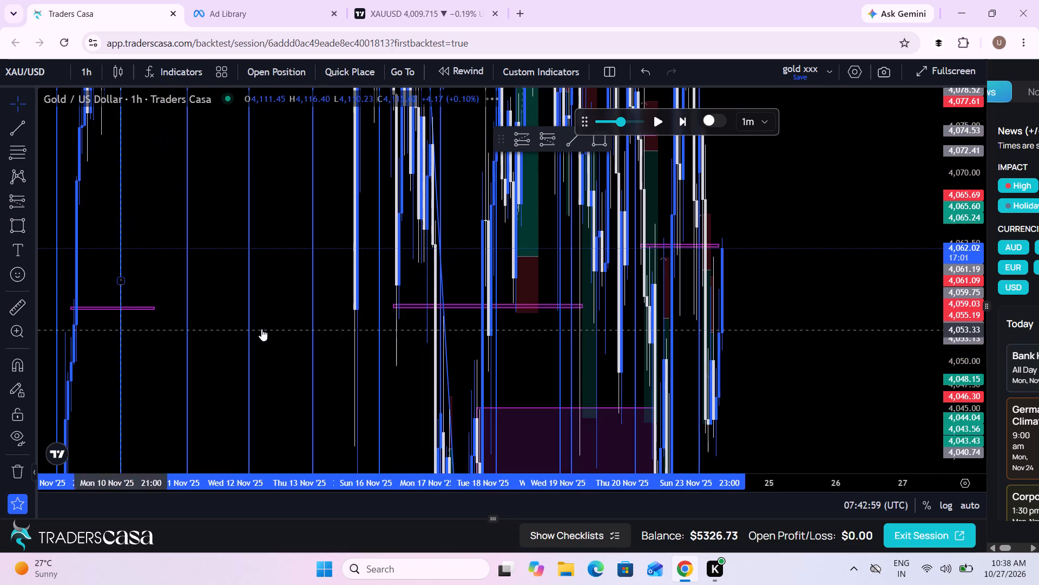
scroll(399, 332, "up", 4)
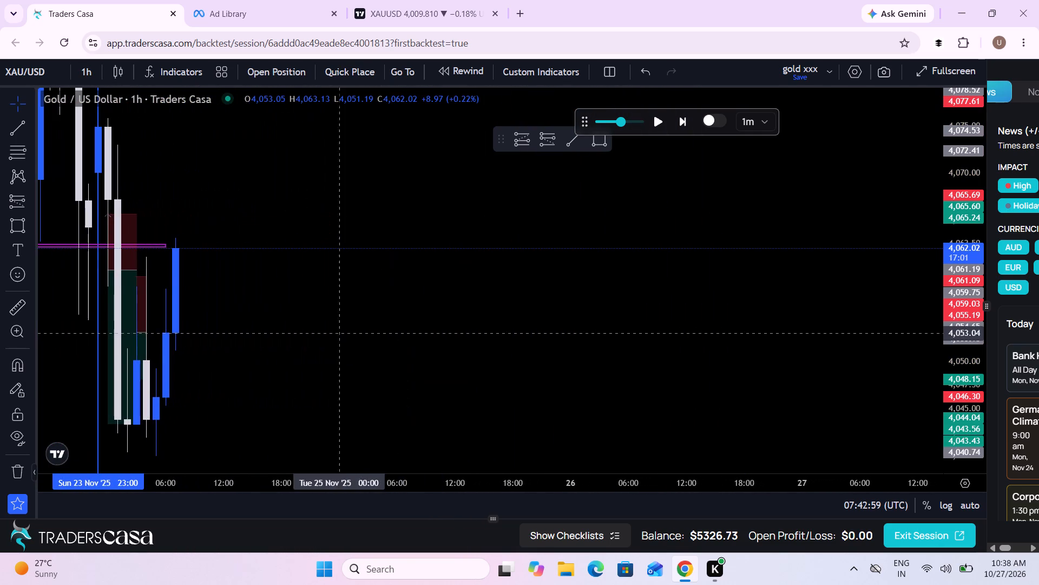
Examine the 1-hour gold candles from 20 to 24 November around the magenta zone and the session lines.
scroll(282, 324, "up", 1)
left_click_drag(168, 314, 655, 341)
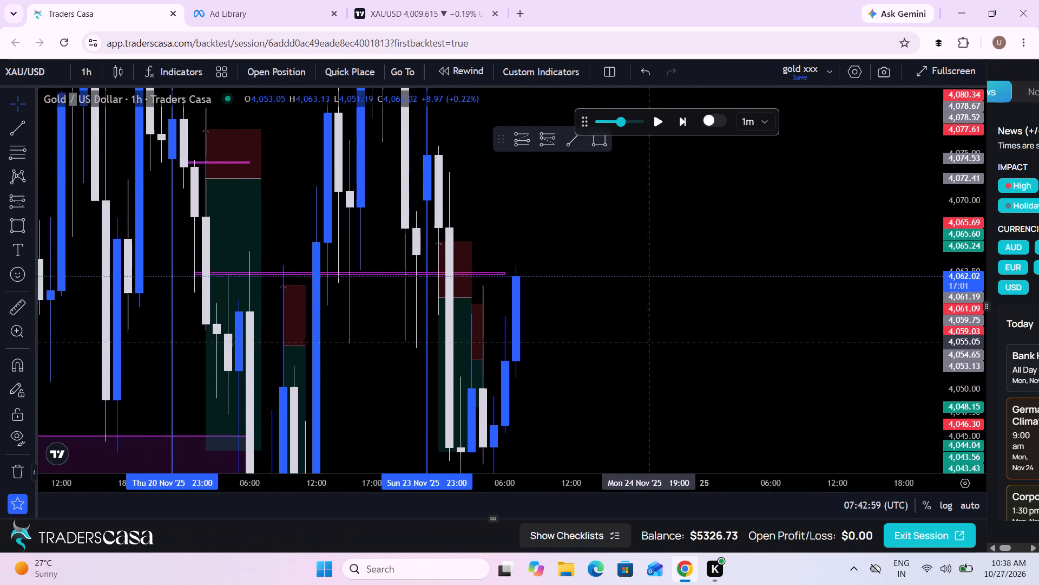
left_click_drag(655, 341, 659, 340)
scroll(659, 340, "up", 3)
left_click_drag(548, 342, 665, 319)
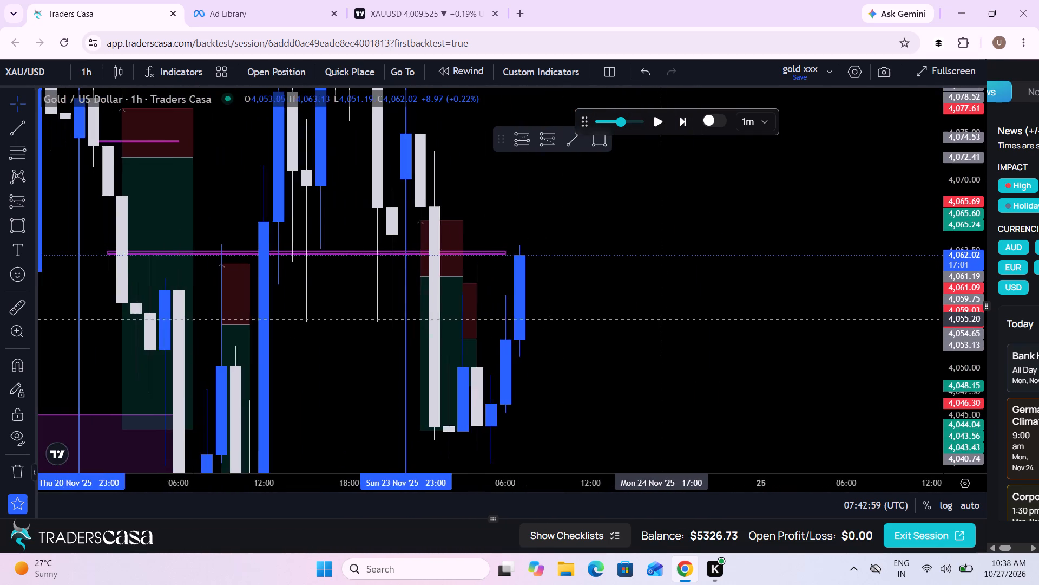
left_click_drag(665, 319, 666, 319)
scroll(666, 319, "up", 2)
Switch the gold chart back to the 5-minute timeframe and frame the 21 to 24 November price action.
left_click(88, 72)
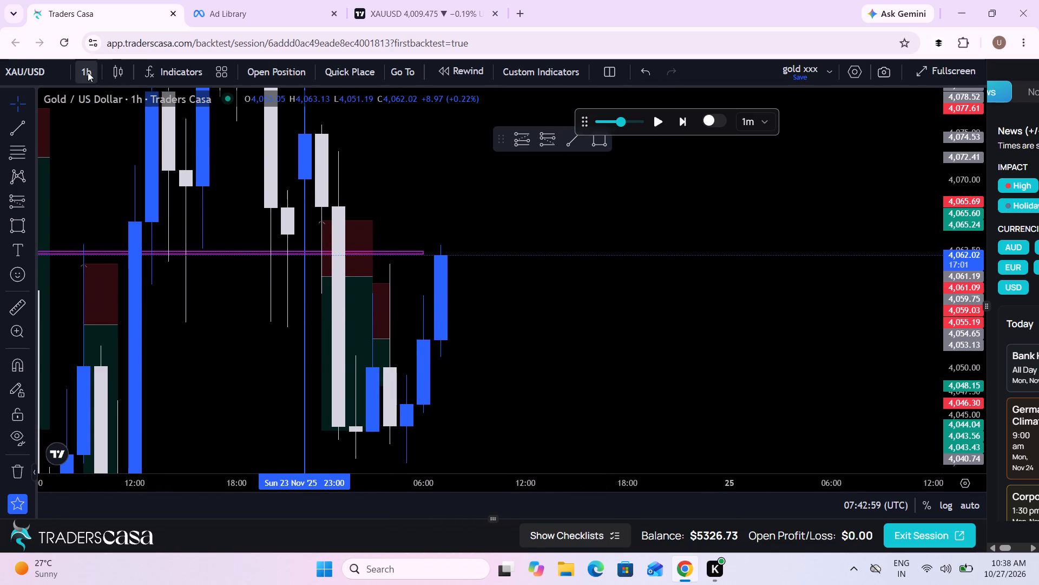
left_click(107, 207)
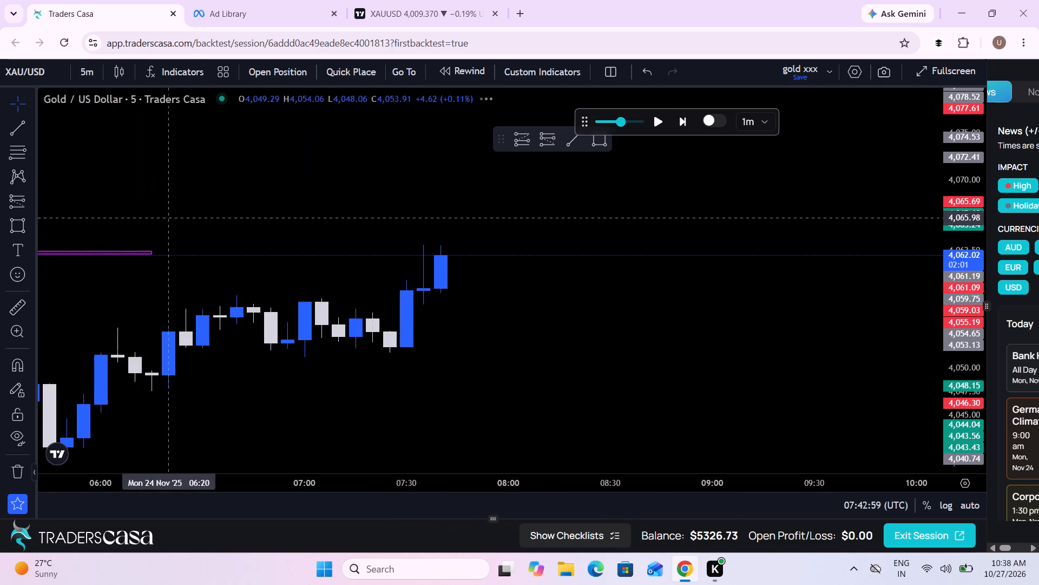
scroll(561, 288, "down", 8)
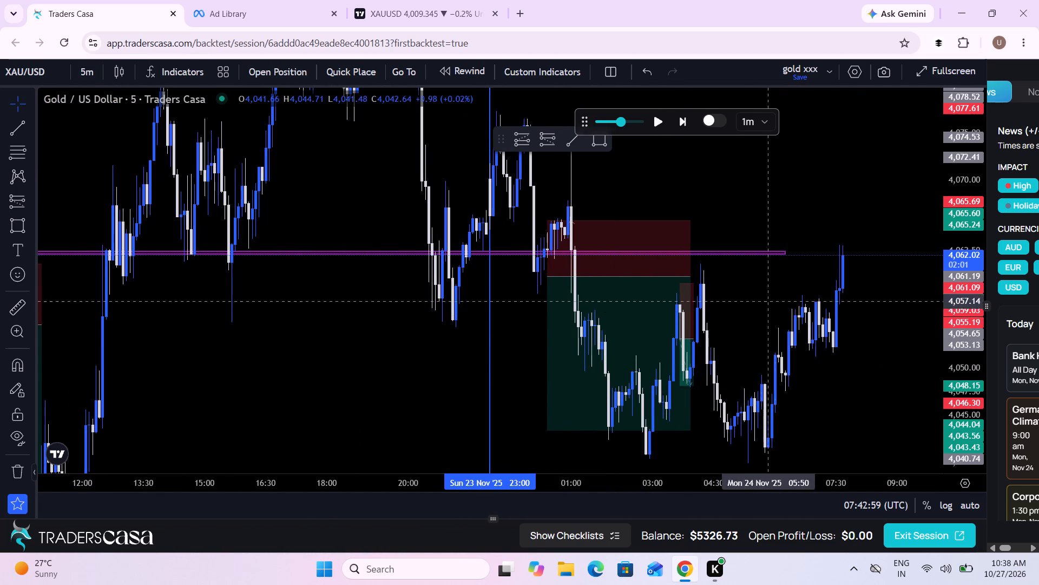
left_click_drag(818, 356, 771, 359)
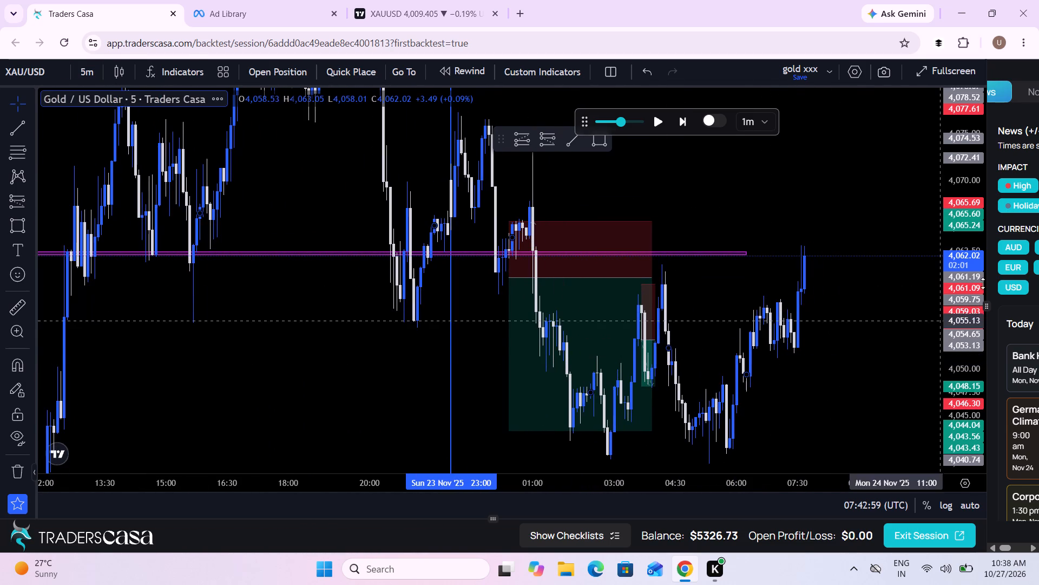
left_click_drag(976, 253, 935, 323)
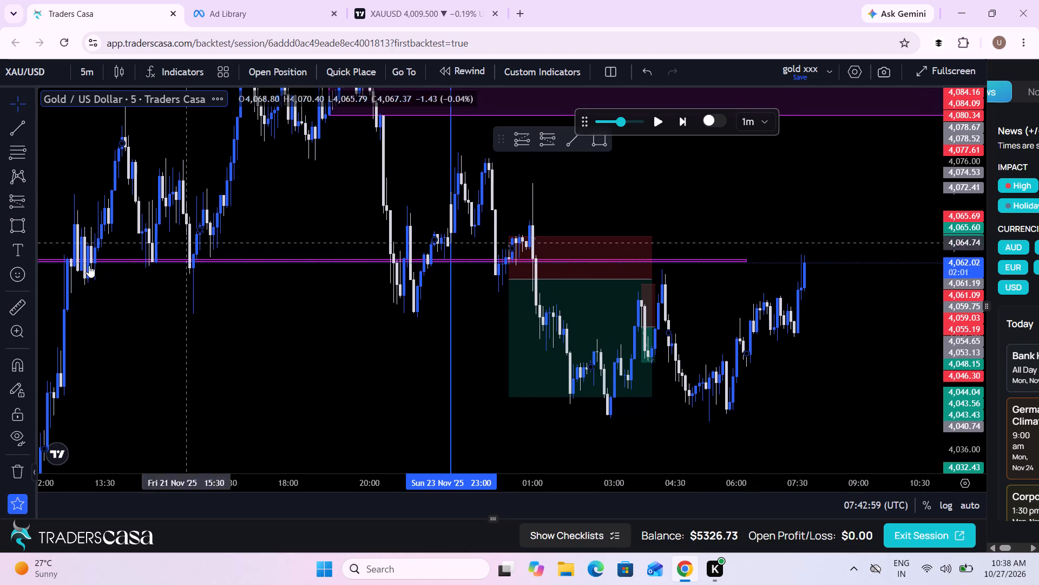
Measure the price drop from about 4,077.33 at 23:10 on 23 Nov to about 4,040.12 at 08:35 on 24 Nov.
left_click(8, 303)
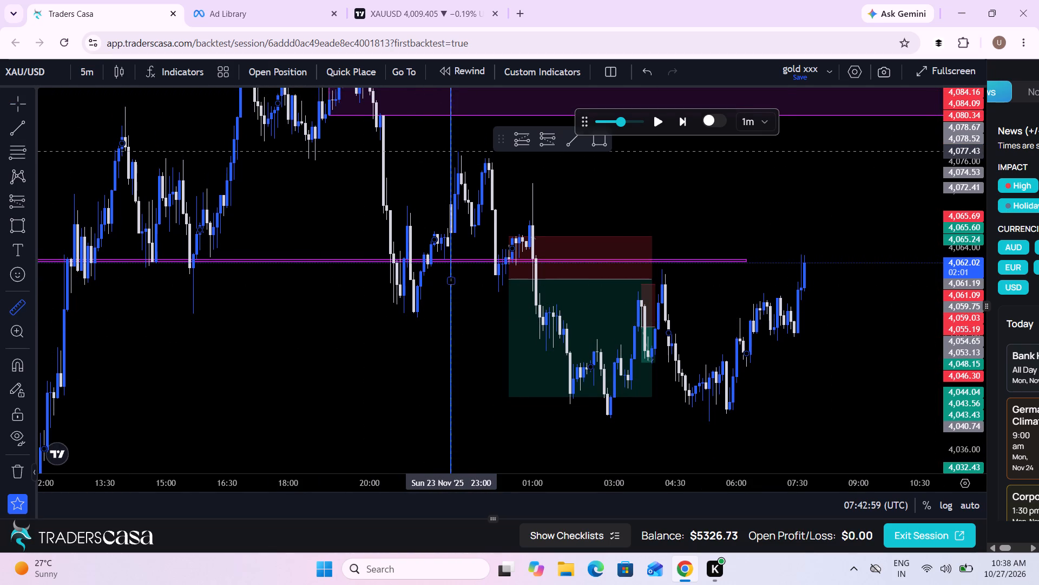
left_click(458, 152)
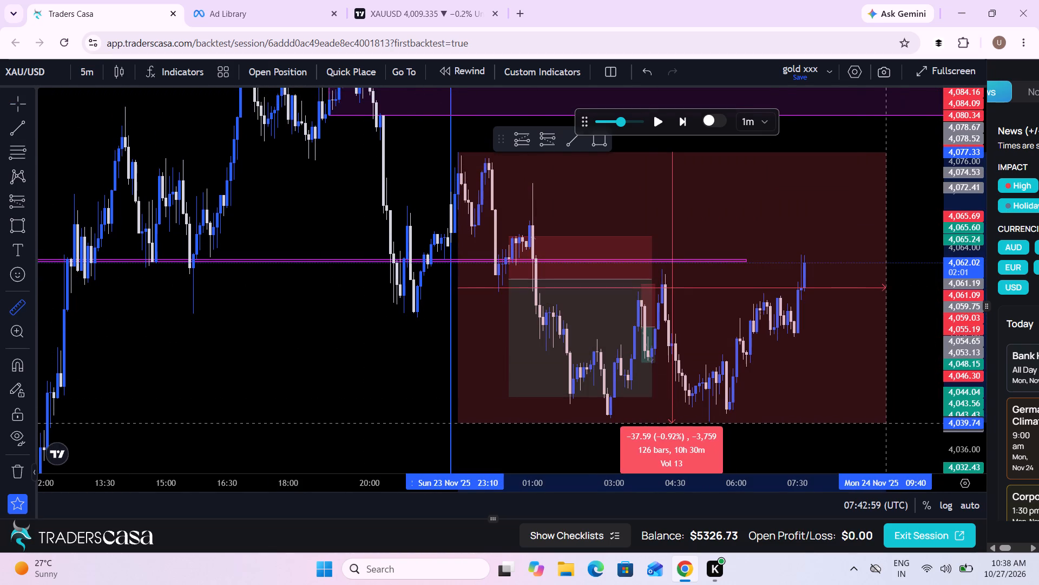
left_click(843, 420)
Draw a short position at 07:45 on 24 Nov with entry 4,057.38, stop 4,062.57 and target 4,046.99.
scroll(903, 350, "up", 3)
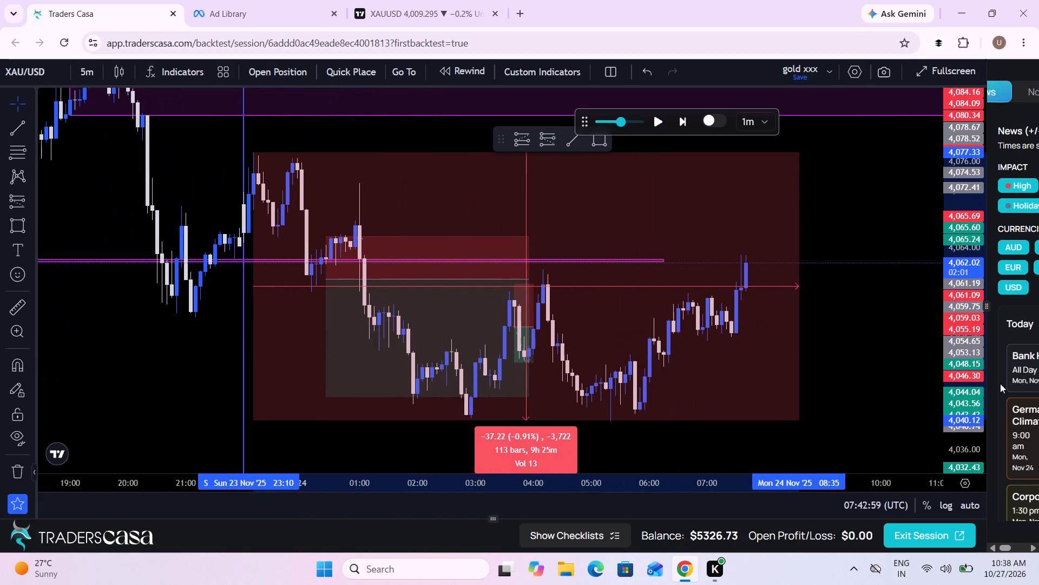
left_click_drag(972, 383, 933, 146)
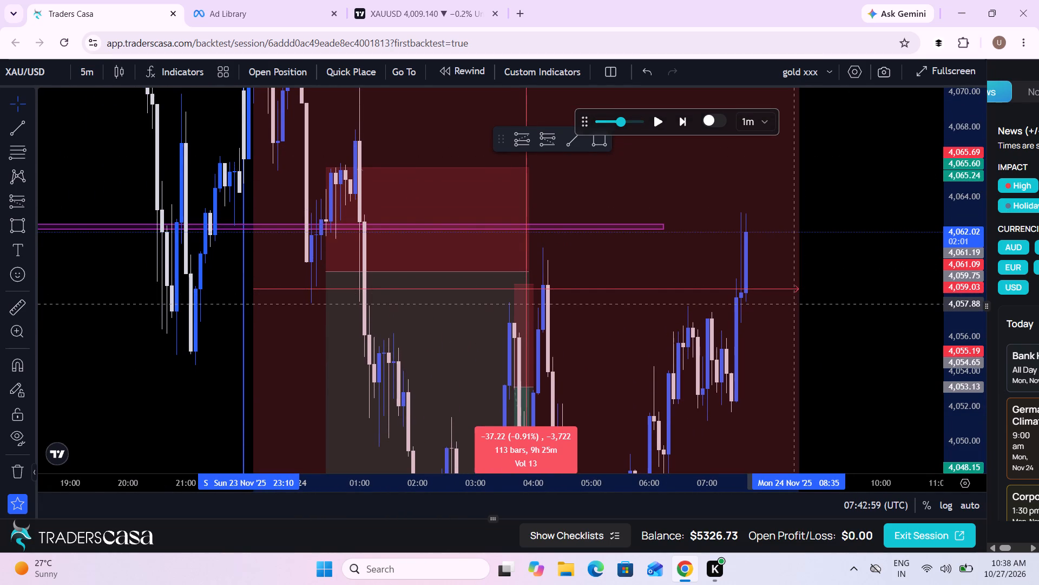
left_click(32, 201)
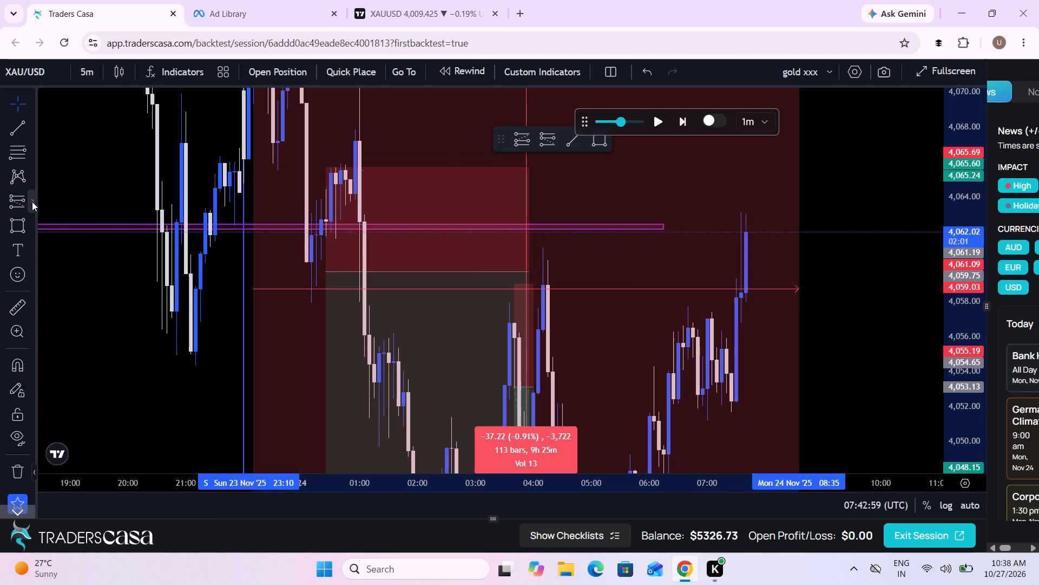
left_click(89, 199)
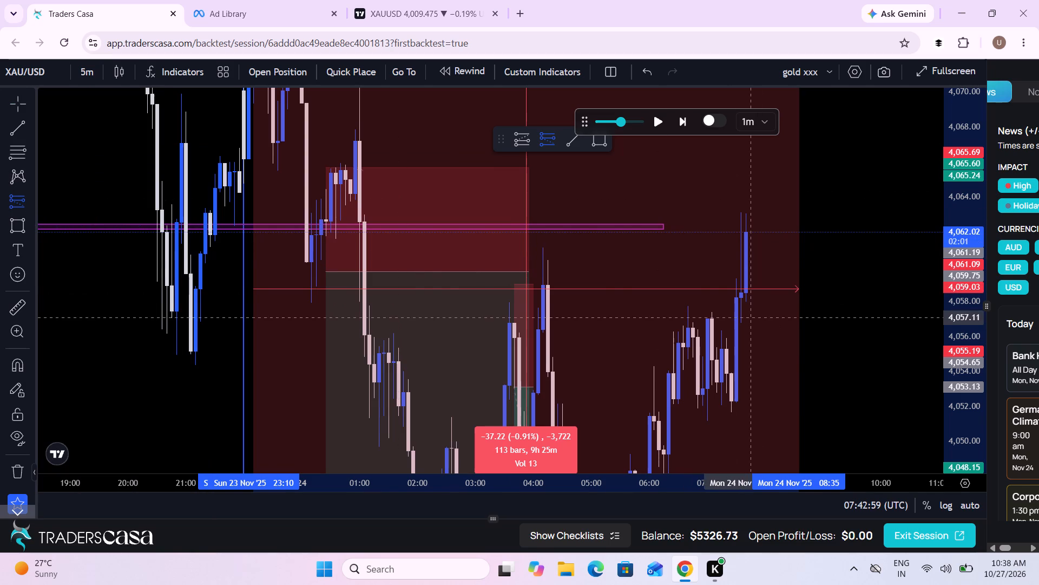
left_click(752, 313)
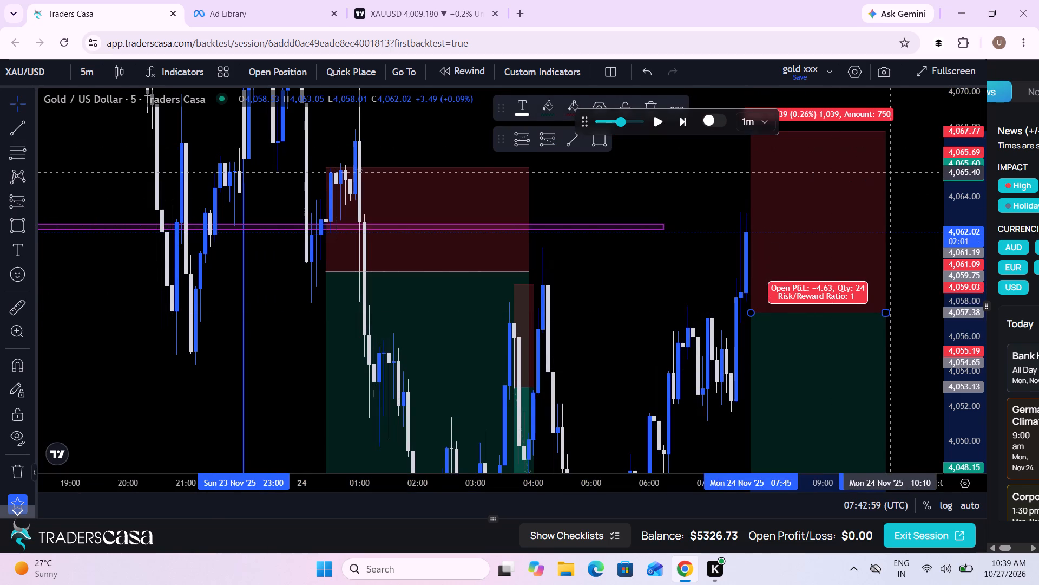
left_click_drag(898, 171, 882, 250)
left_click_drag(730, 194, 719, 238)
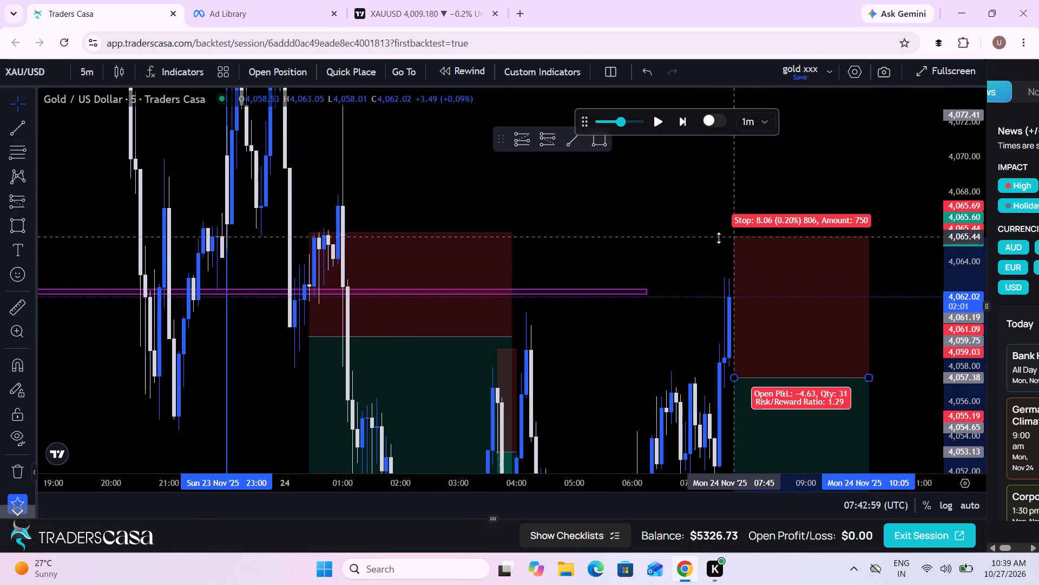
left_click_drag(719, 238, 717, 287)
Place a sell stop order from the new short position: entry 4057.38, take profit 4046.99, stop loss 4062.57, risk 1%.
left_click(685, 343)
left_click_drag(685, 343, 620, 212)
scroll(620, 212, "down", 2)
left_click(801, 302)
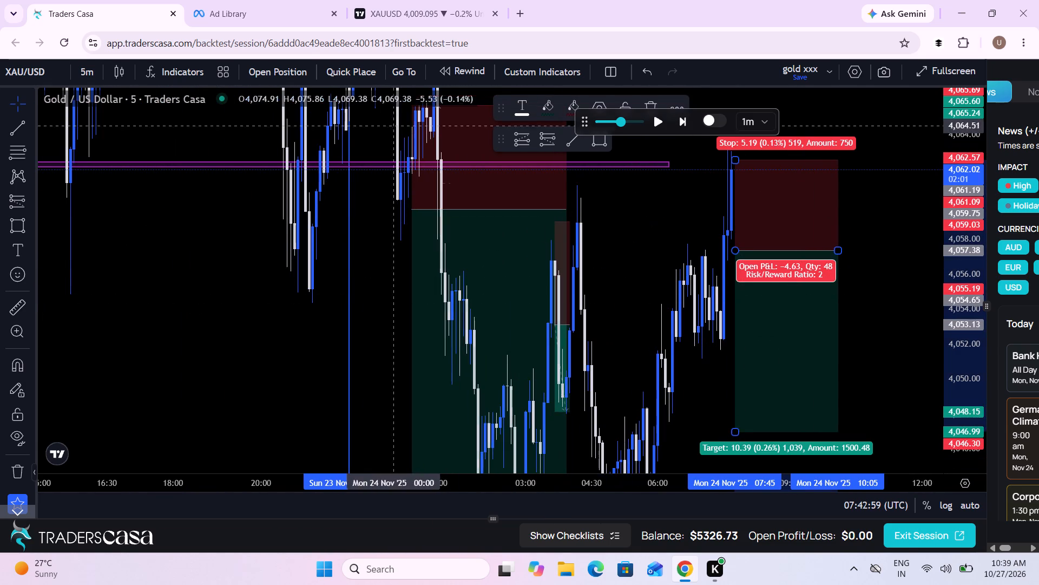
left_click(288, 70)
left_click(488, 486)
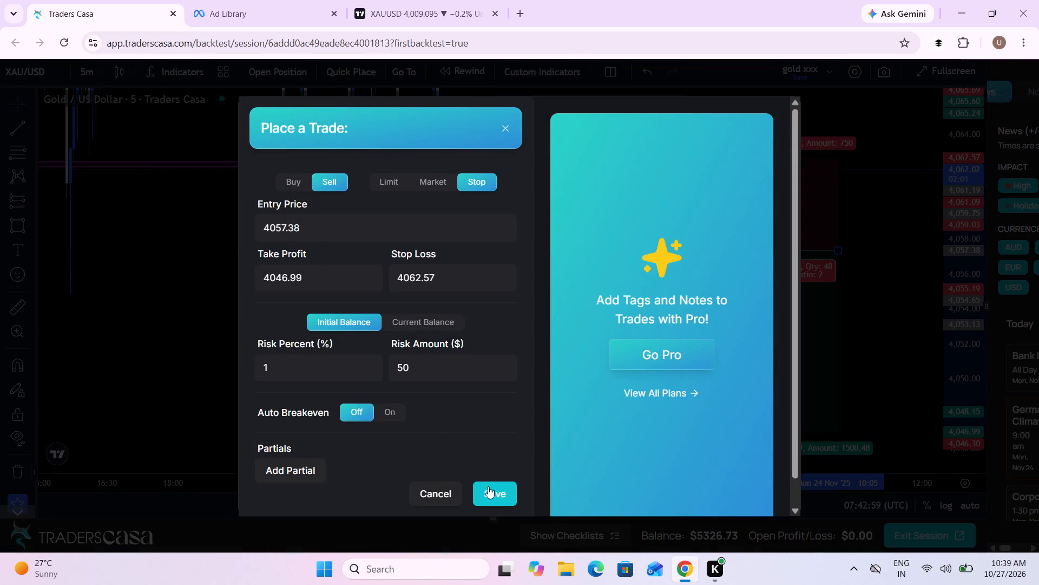
Resume the replay with the sell stop order pending and pause it at 09:20:59.
left_click(903, 344)
left_click_drag(903, 344, 798, 329)
scroll(798, 329, "down", 2)
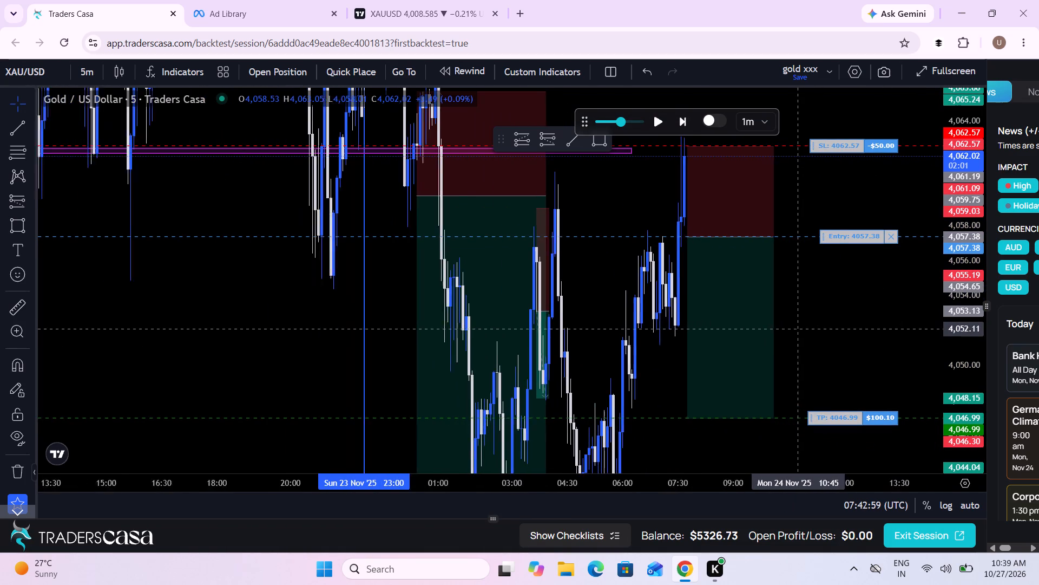
left_click_drag(961, 211, 949, 374)
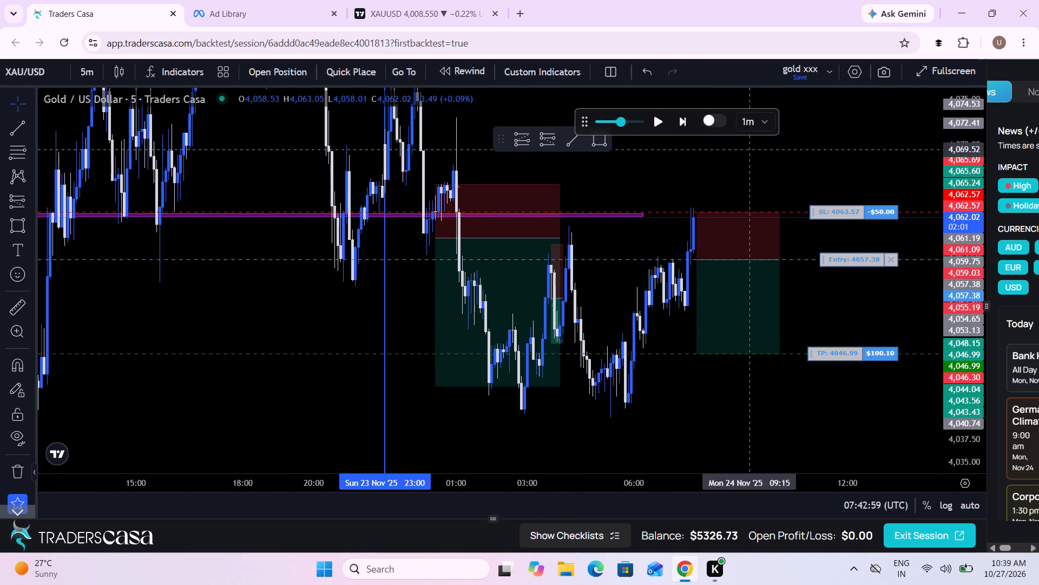
left_click(656, 115)
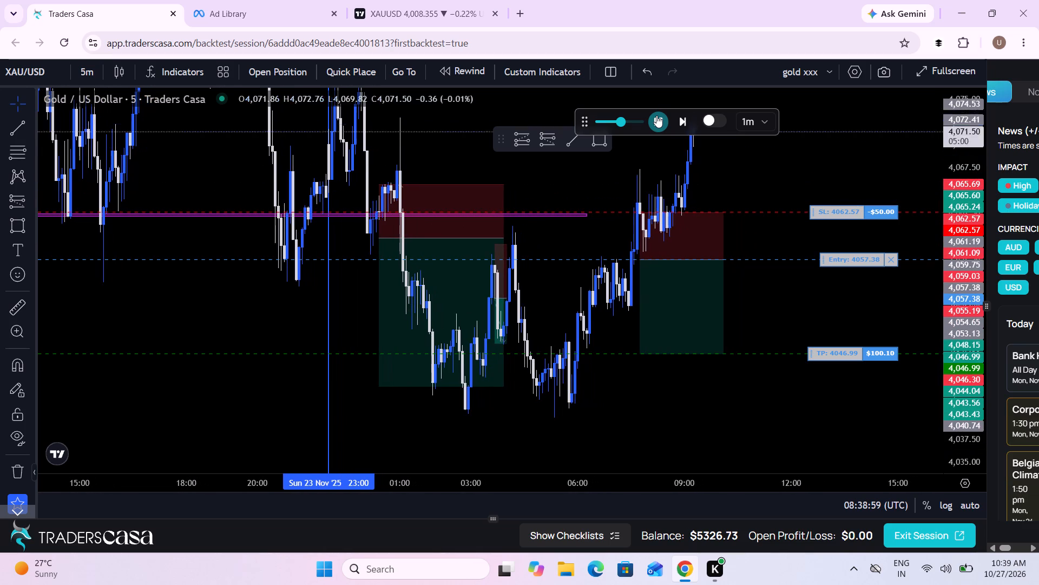
left_click(656, 115)
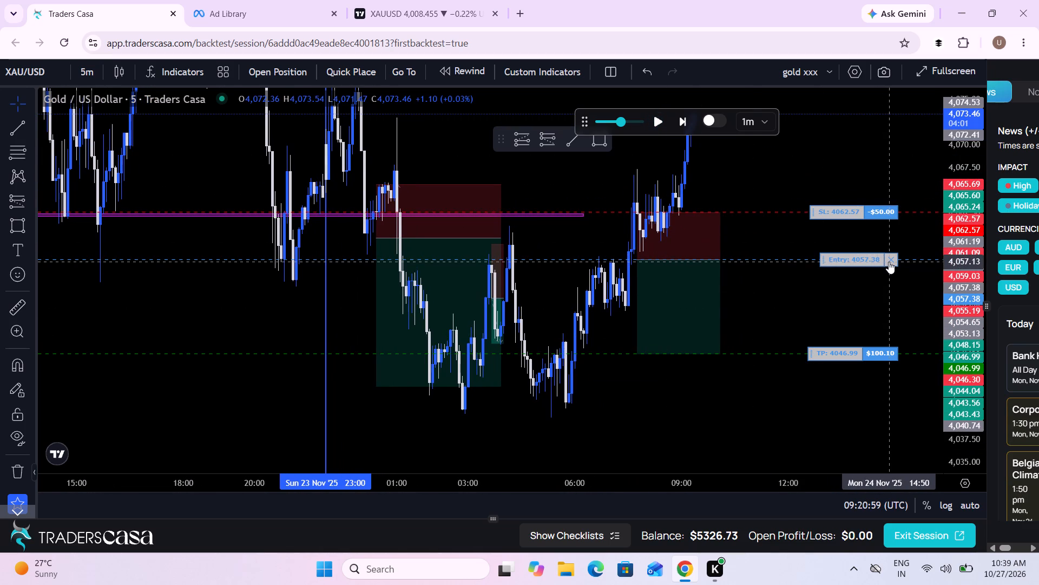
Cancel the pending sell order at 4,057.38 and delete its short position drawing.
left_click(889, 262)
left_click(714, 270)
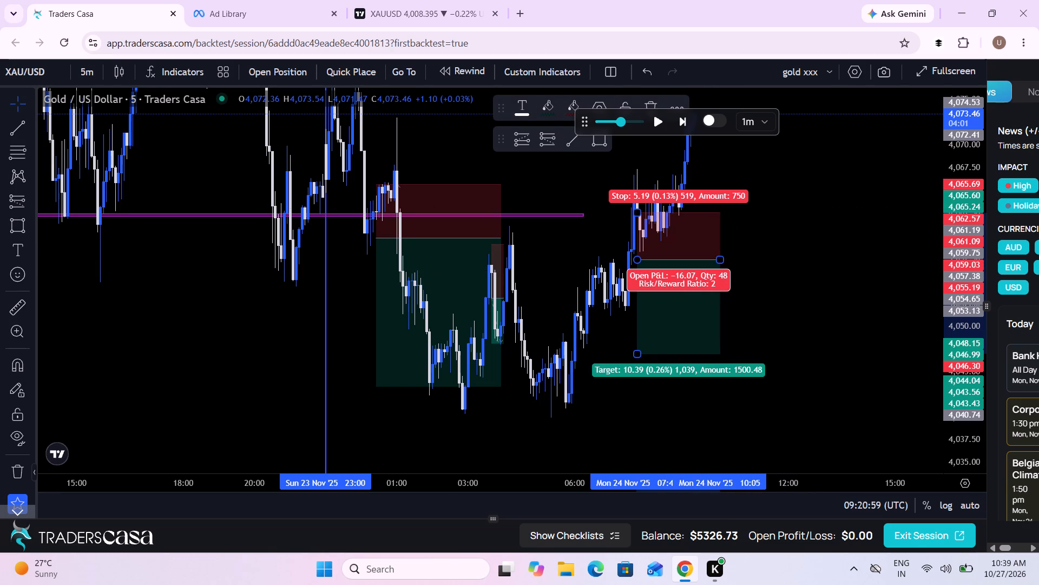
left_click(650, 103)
Bring the purple zone above price into view, then run the replay briefly and pause it at 09:27:59.
left_click_drag(829, 242, 736, 285)
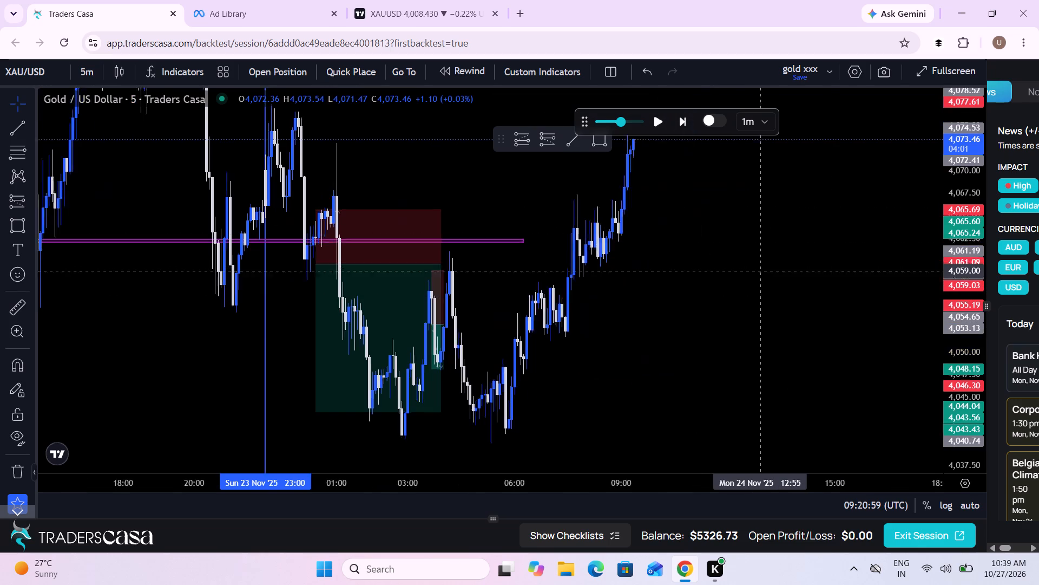
left_click_drag(736, 285, 700, 311)
scroll(700, 311, "down", 2)
left_click_drag(952, 244, 892, 355)
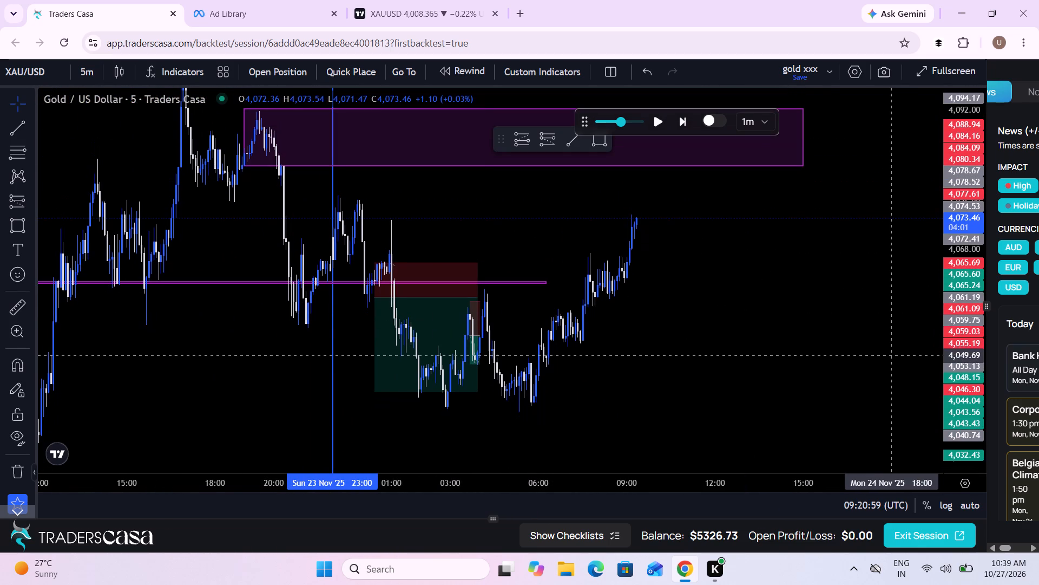
left_click_drag(774, 321, 725, 321)
scroll(725, 321, "down", 1)
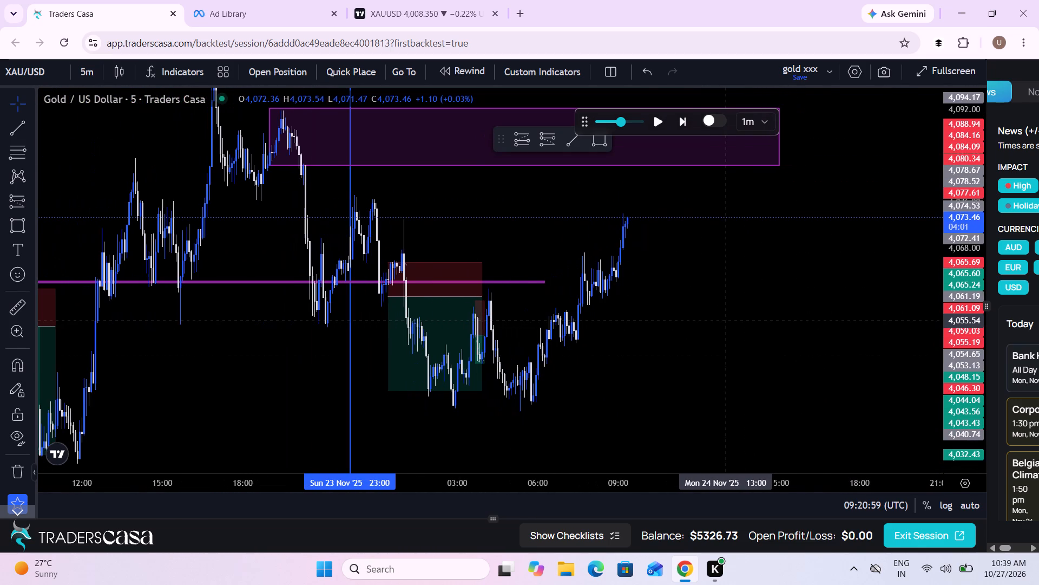
left_click(659, 125)
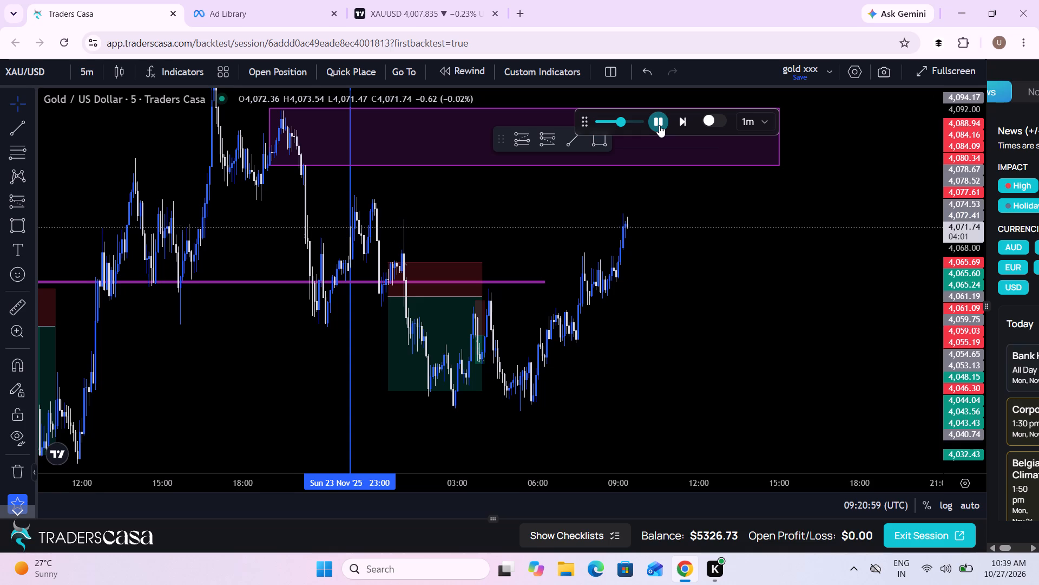
left_click(659, 125)
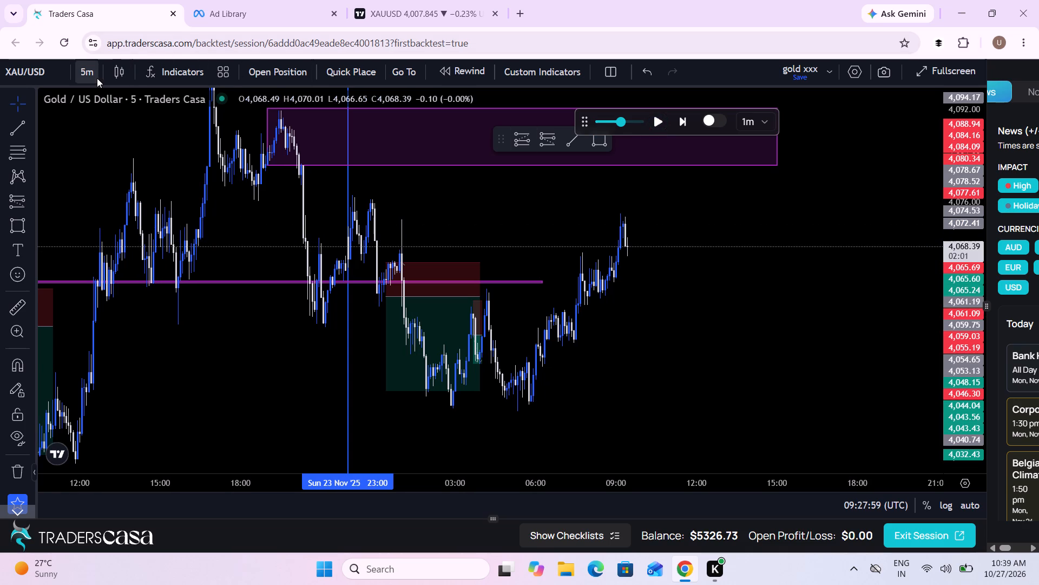
Switch the gold chart to the 1-hour timeframe and frame the latest candles with the OB zone.
left_click(97, 78)
left_click(120, 317)
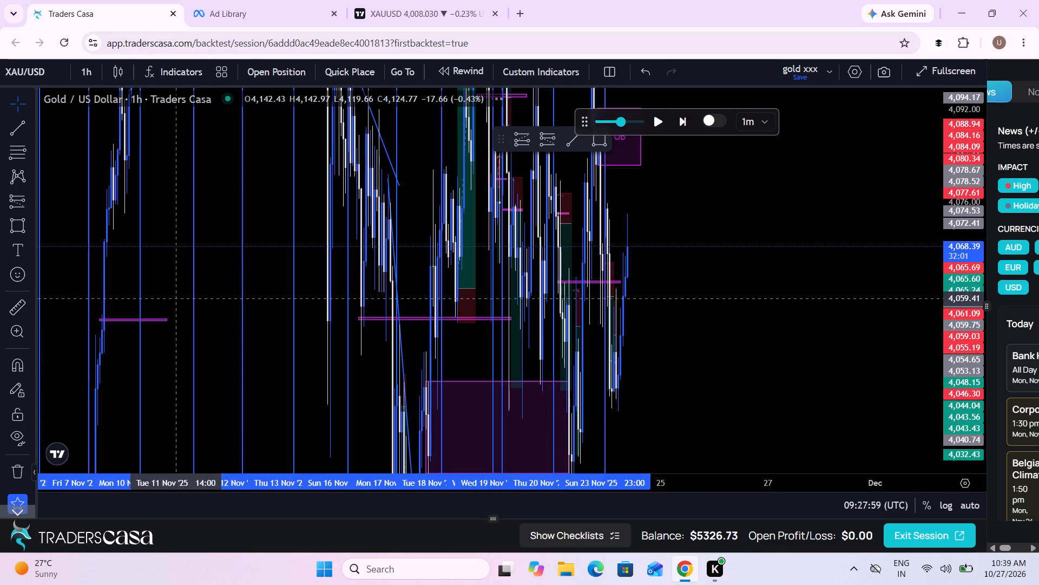
scroll(363, 287, "up", 5)
left_click_drag(220, 289, 770, 232)
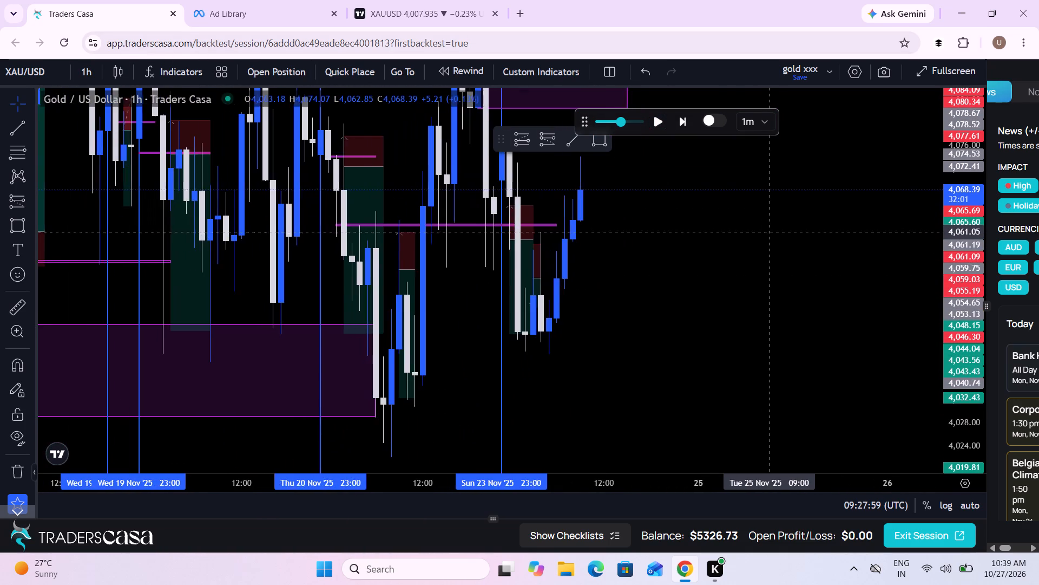
left_click_drag(770, 232, 772, 232)
scroll(772, 232, "up", 2)
left_click_drag(569, 252, 607, 408)
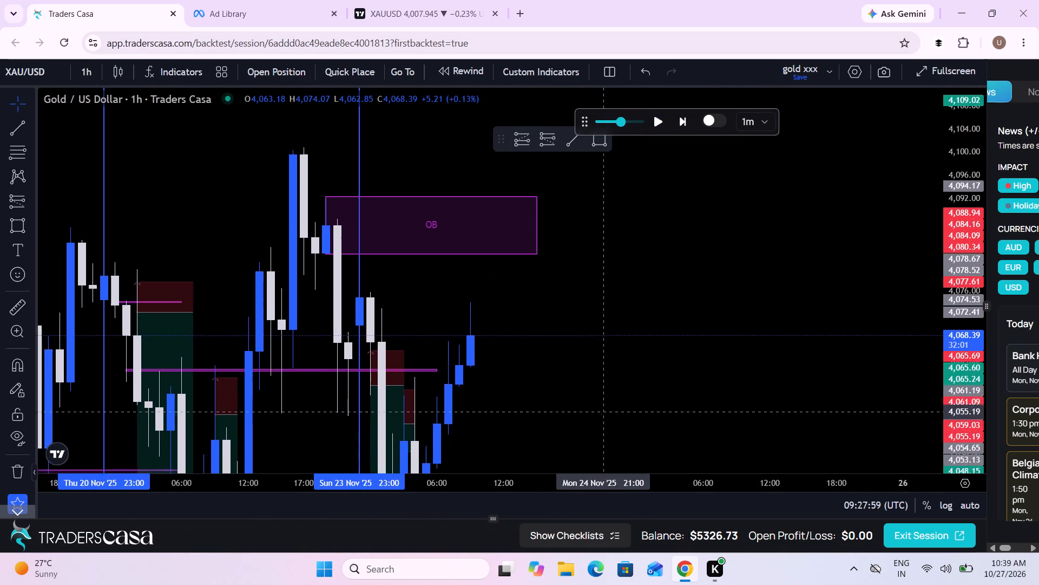
left_click_drag(607, 408, 618, 370)
left_click_drag(972, 244, 936, 336)
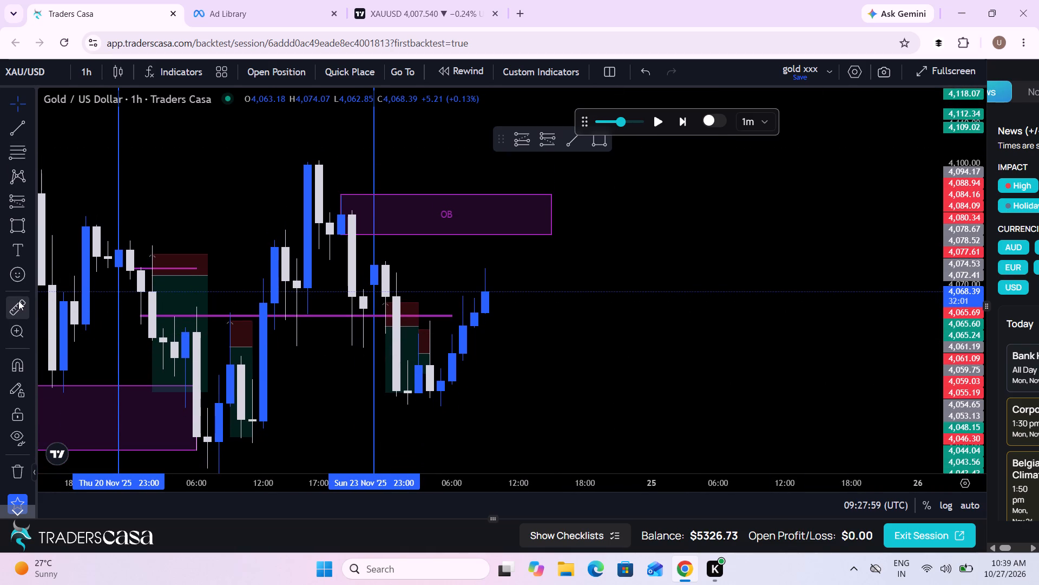
Measure the 1-hour price drop from about 4,100.82 at 17:00 on 21 Nov to about 4,040.54, then clear the measurement.
left_click(18, 301)
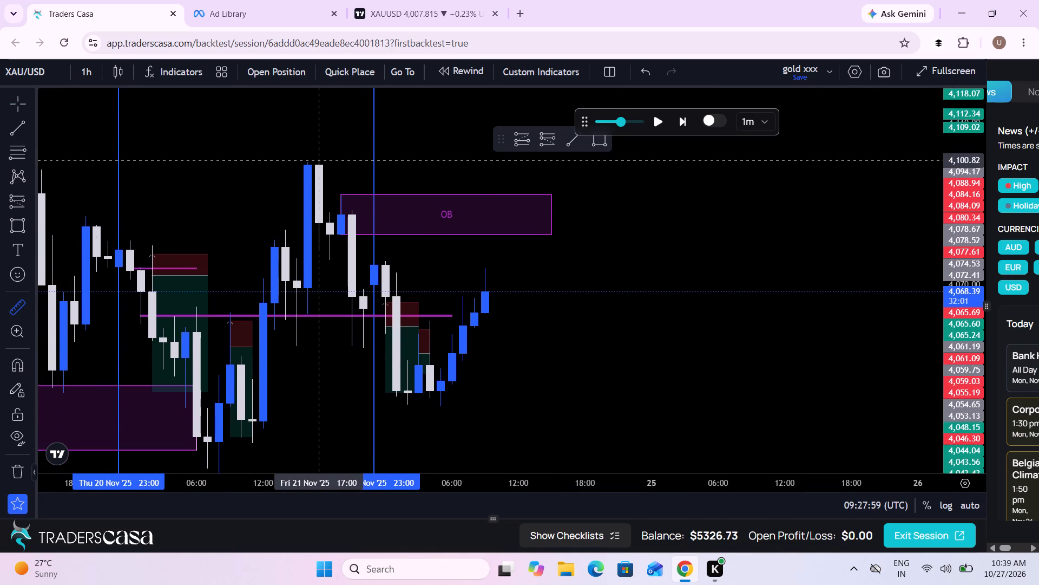
left_click(323, 160)
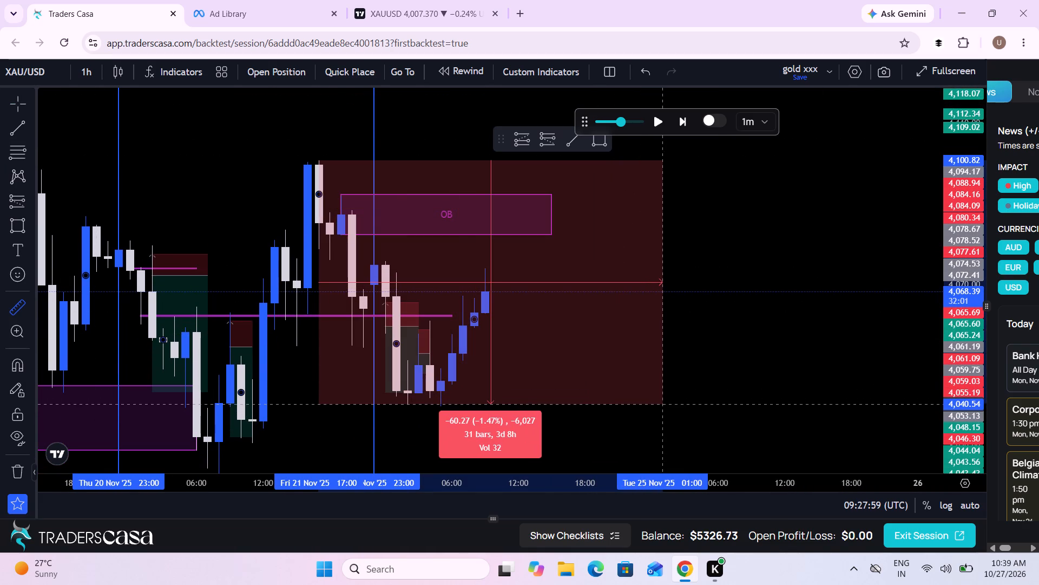
left_click(660, 404)
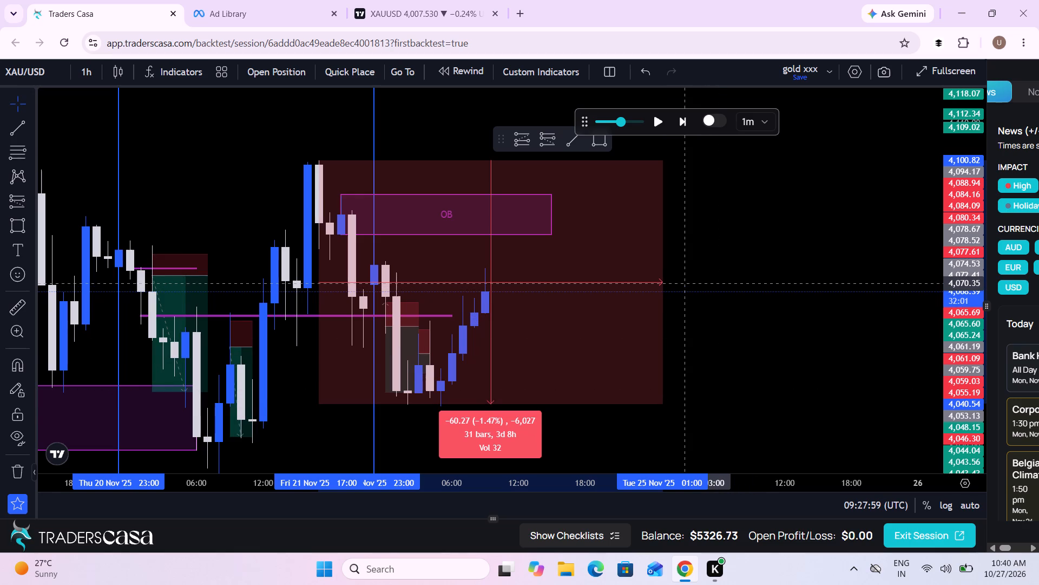
left_click(680, 283)
left_click_drag(680, 283, 773, 281)
scroll(773, 281, "up", 2)
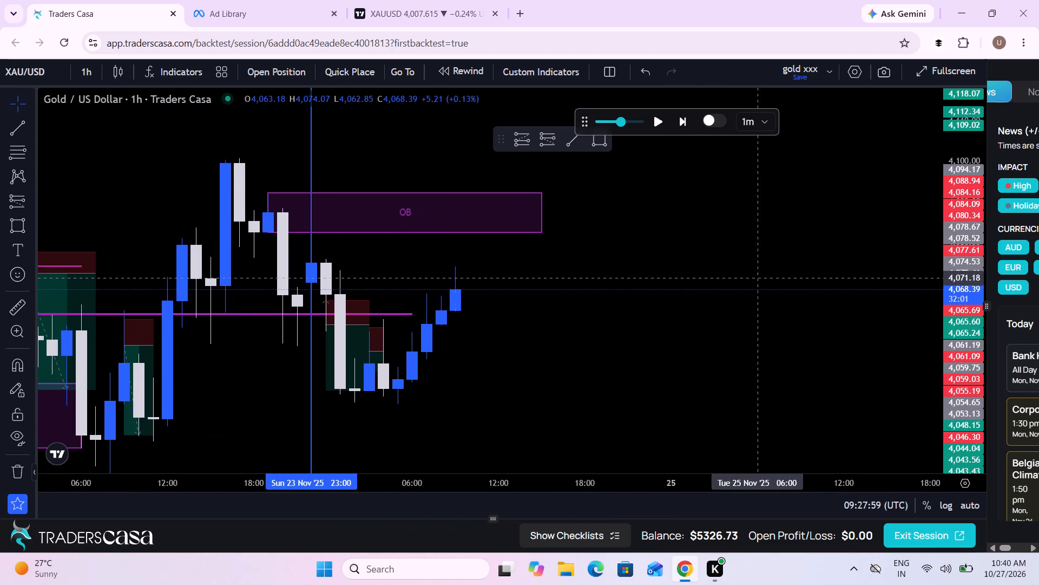
Switch the gold replay chart from the 1-hour to the 5-minute timeframe.
left_click(86, 68)
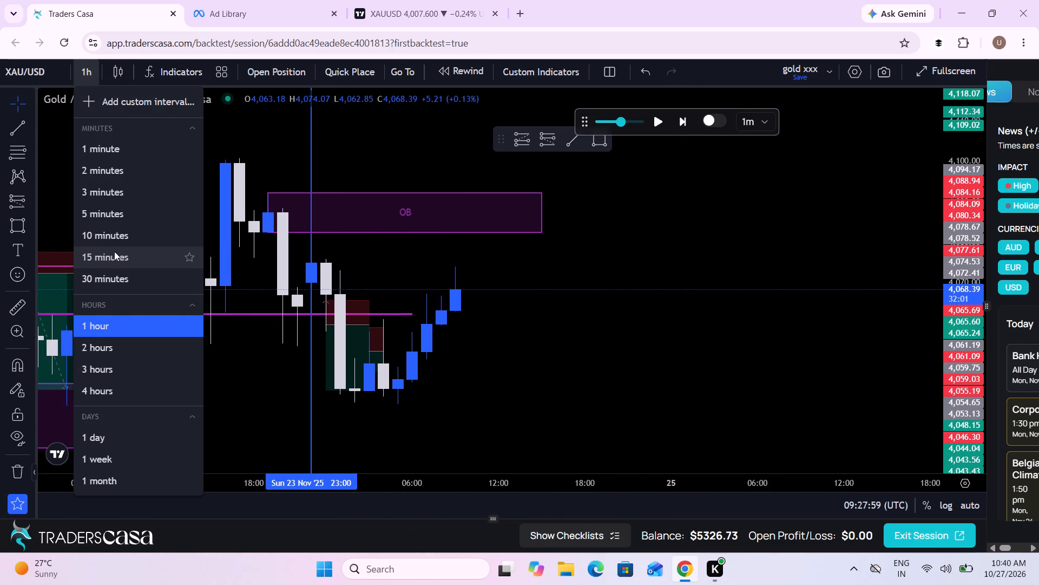
left_click(105, 208)
Run the replay briefly on the 5-minute gold chart and pause it at 09:49:59.
scroll(584, 335, "down", 8)
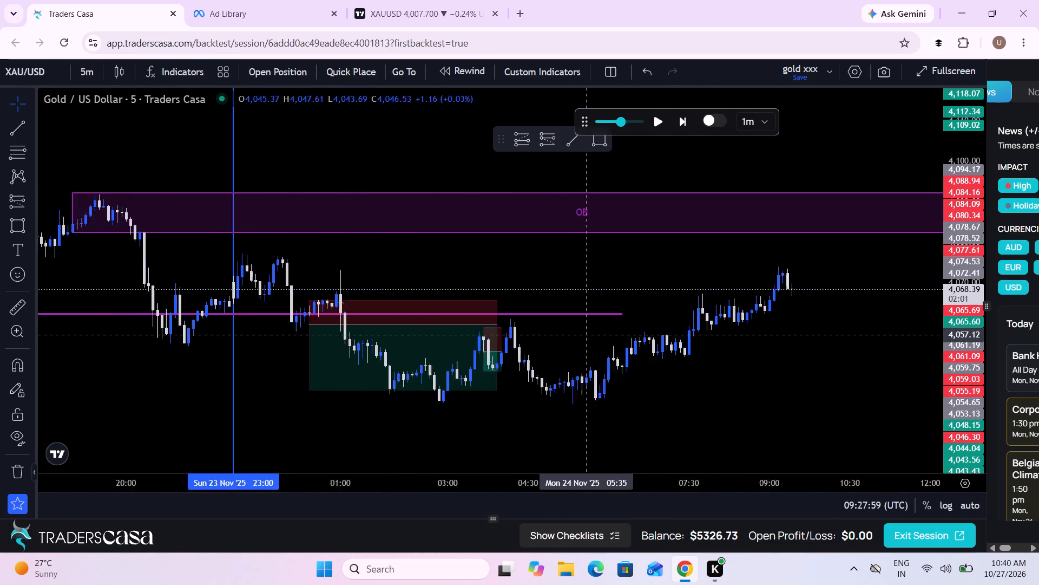
scroll(584, 335, "down", 5)
left_click_drag(892, 417, 665, 388)
scroll(665, 388, "down", 1)
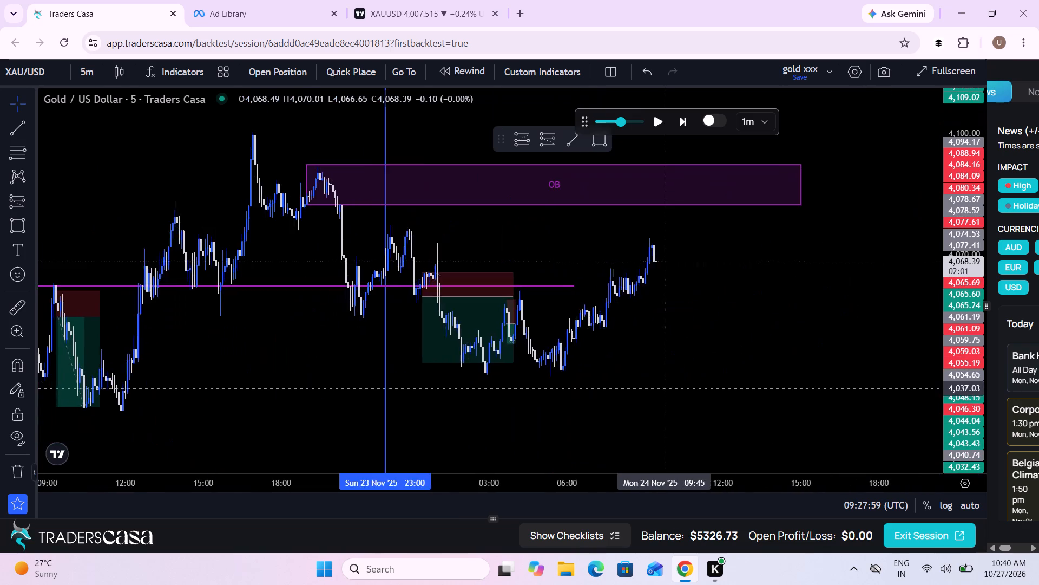
scroll(665, 388, "down", 3)
left_click_drag(949, 402, 929, 265)
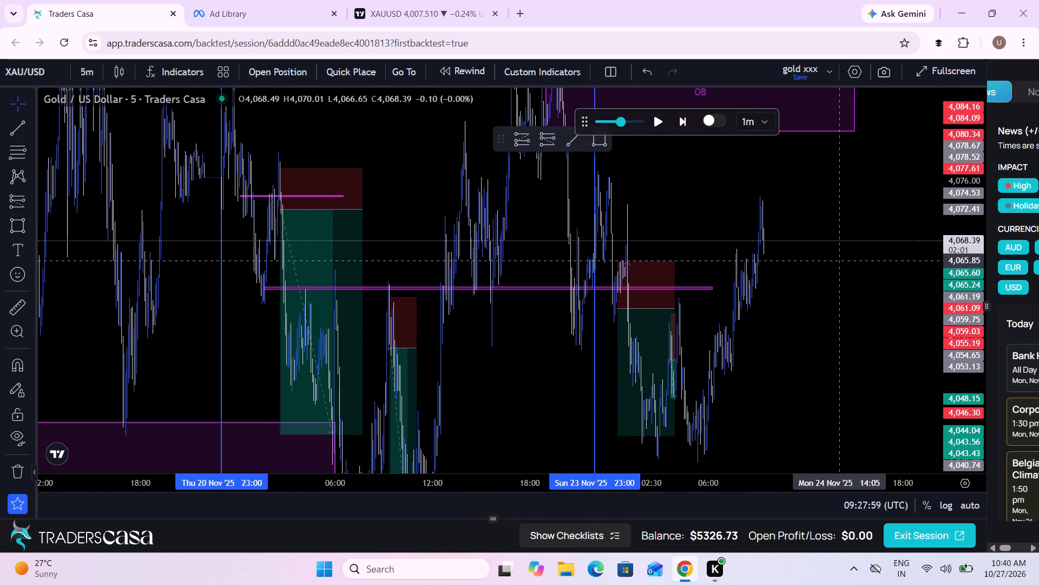
scroll(817, 256, "up", 5)
left_click_drag(701, 268, 734, 222)
scroll(734, 222, "up", 1)
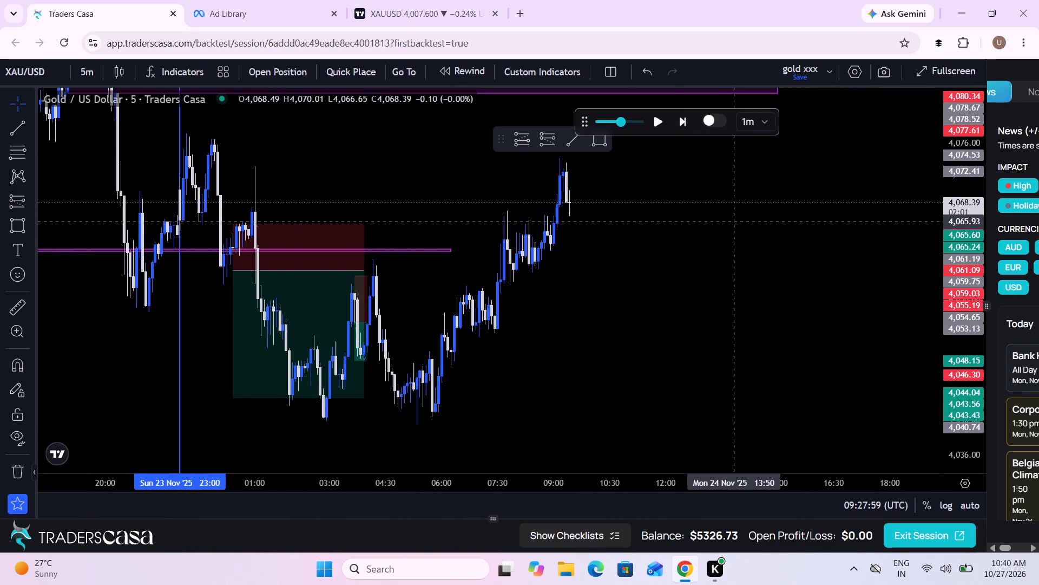
scroll(734, 222, "up", 1)
left_click(660, 118)
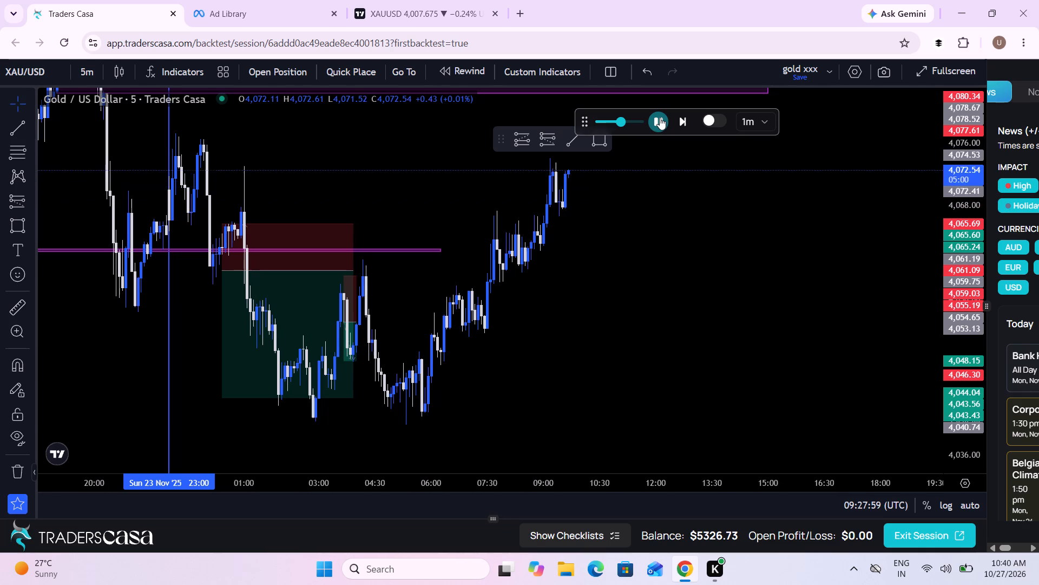
left_click(660, 118)
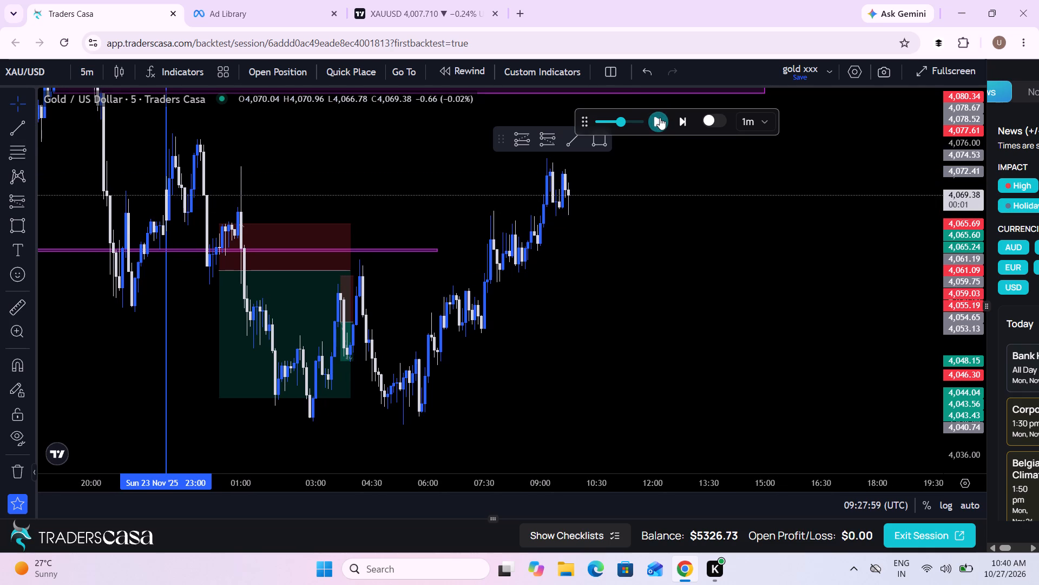
Run the gold replay forward in two bursts, pausing at 10:56:59 and again at 11:01:59.
left_click_drag(639, 240, 663, 252)
scroll(663, 252, "down", 2)
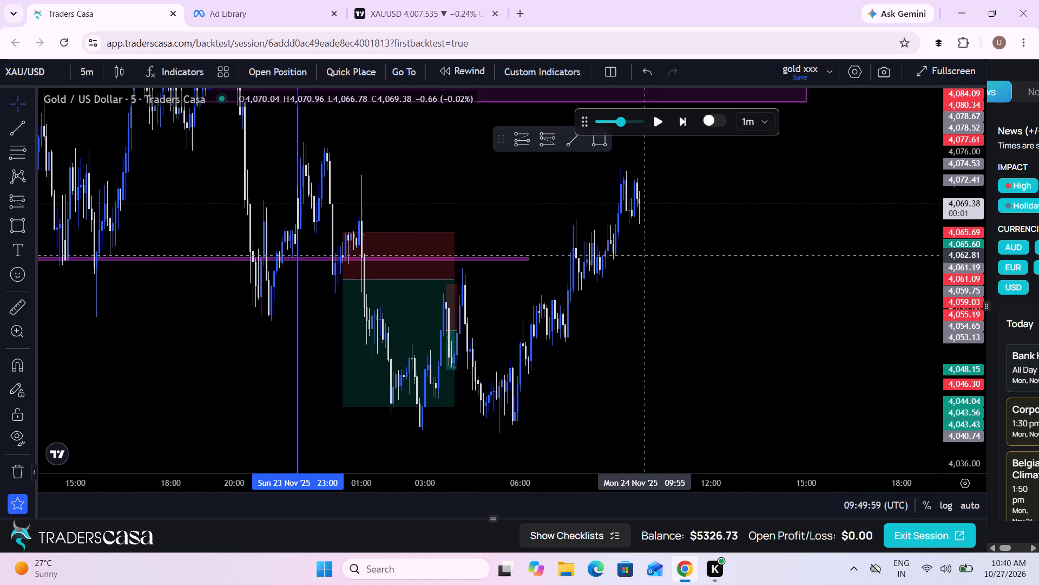
left_click_drag(643, 255, 602, 272)
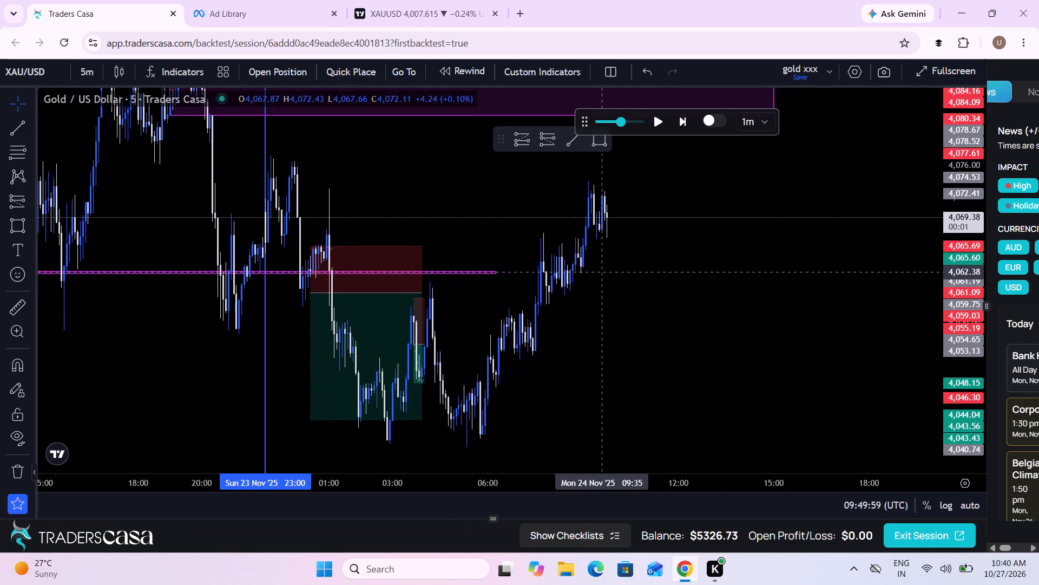
left_click(657, 126)
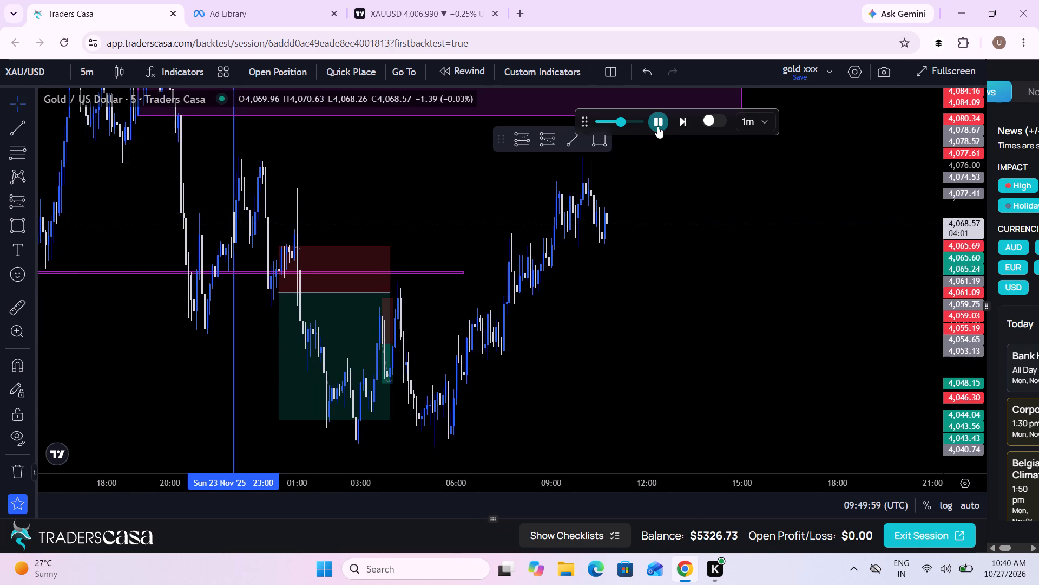
left_click(657, 126)
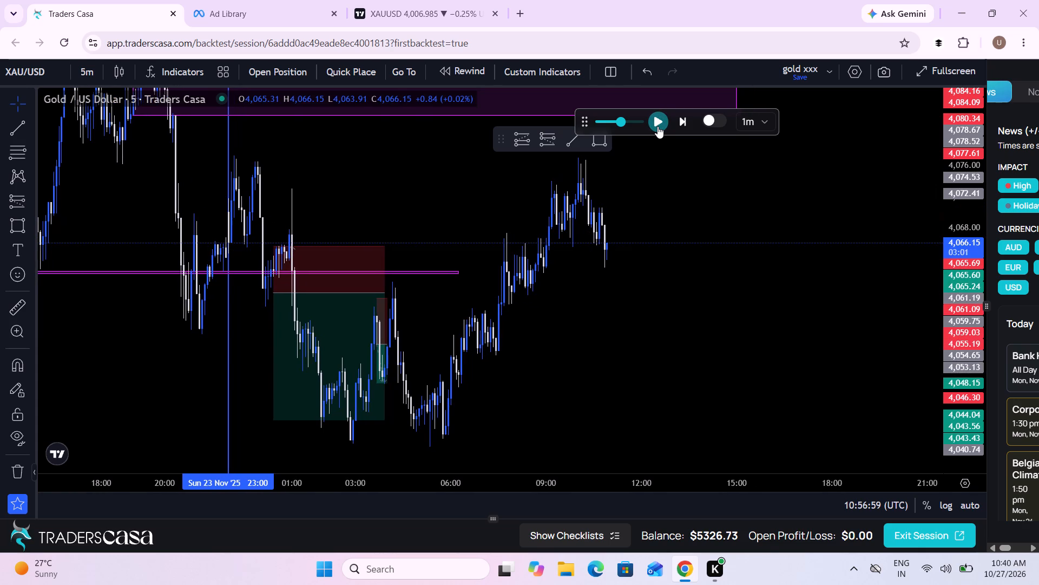
left_click(657, 126)
left_click(657, 126)
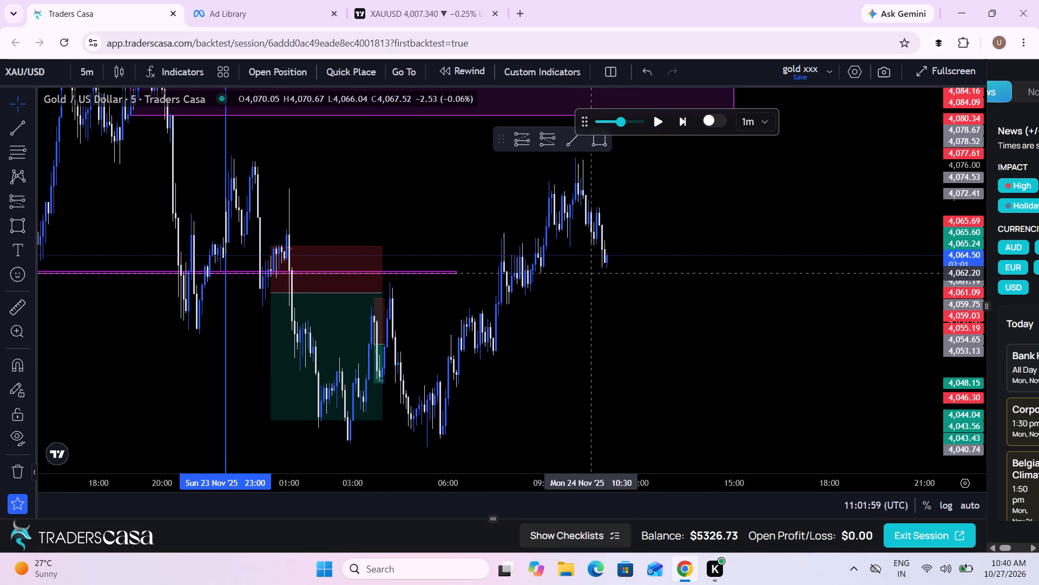
scroll(590, 273, "down", 1)
left_click_drag(590, 273, 573, 321)
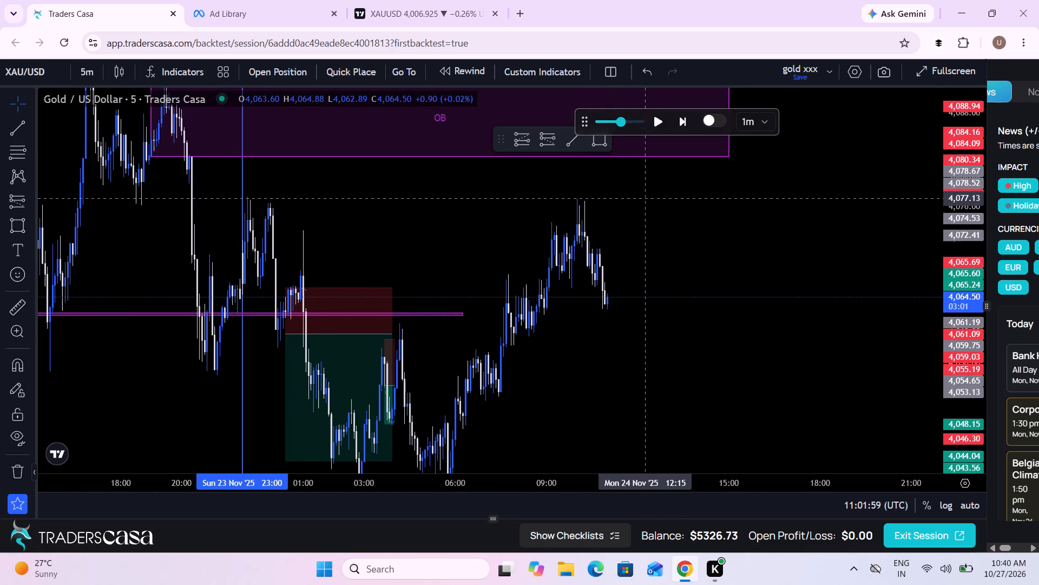
left_click_drag(644, 198, 635, 121)
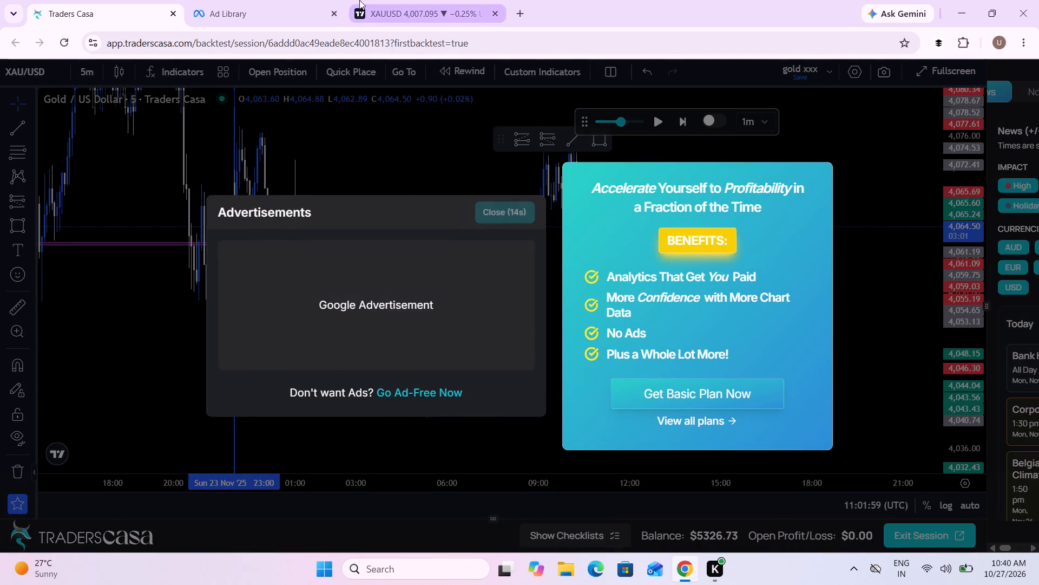
Switch to TradingView's 5-minute XAUUSD chart, measure the price rise from about 3,976.12 to about 4,030.06, then clear the measurement.
left_click(359, 0)
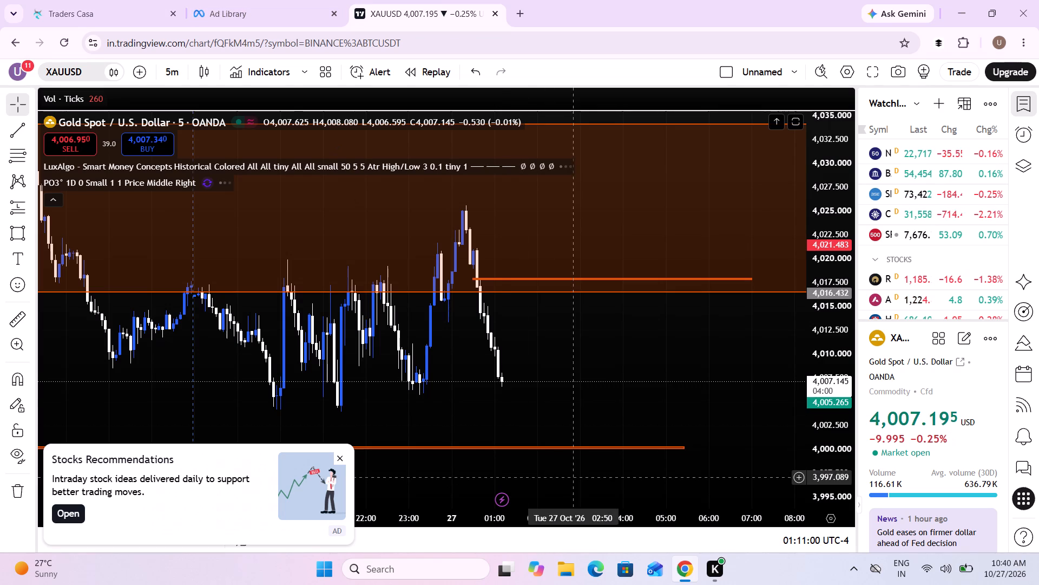
scroll(503, 395, "down", 2)
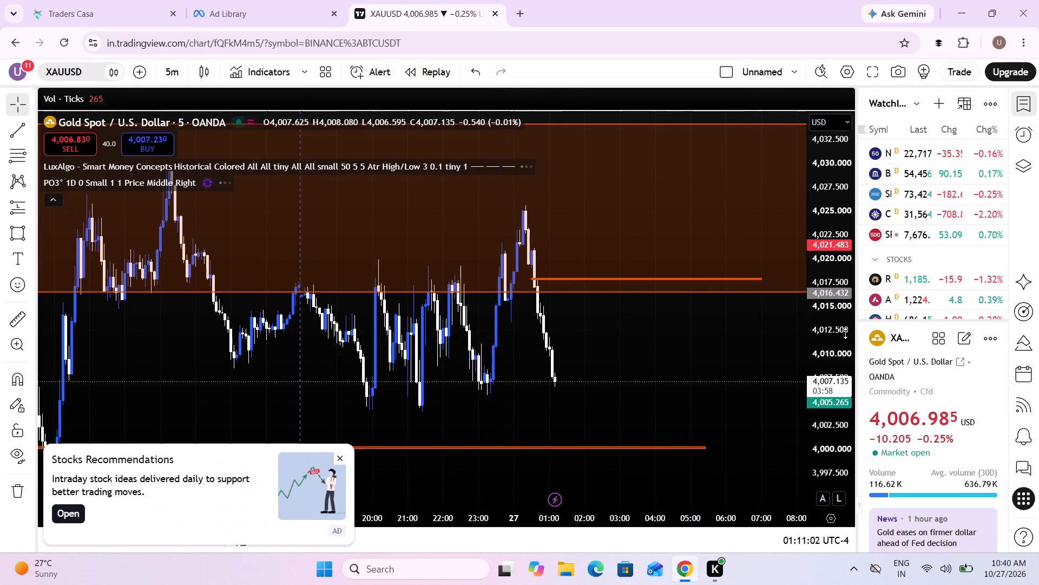
left_click_drag(844, 332, 816, 479)
scroll(531, 426, "down", 4)
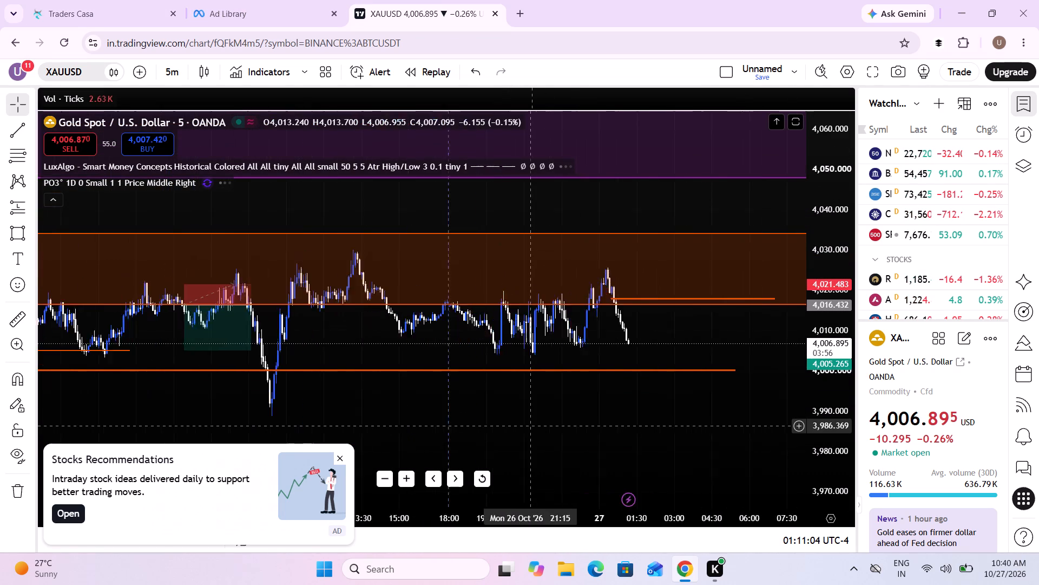
scroll(531, 426, "down", 4)
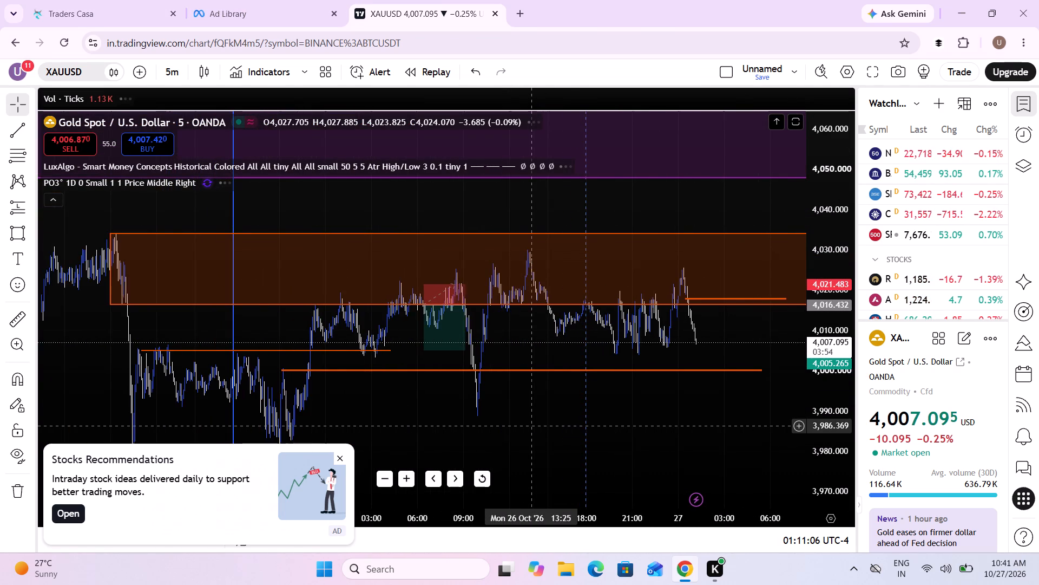
left_click_drag(531, 426, 518, 352)
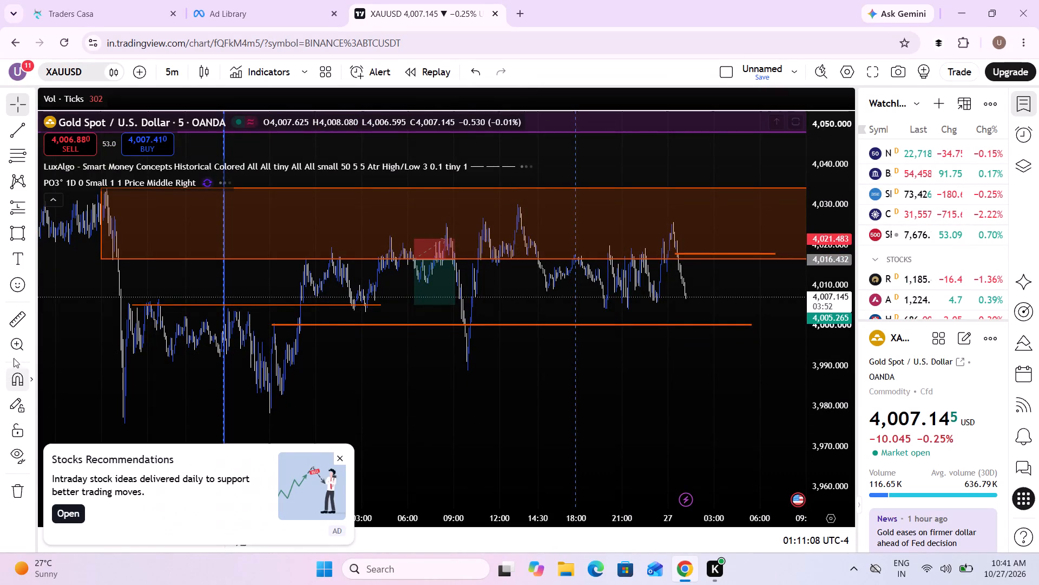
left_click(12, 315)
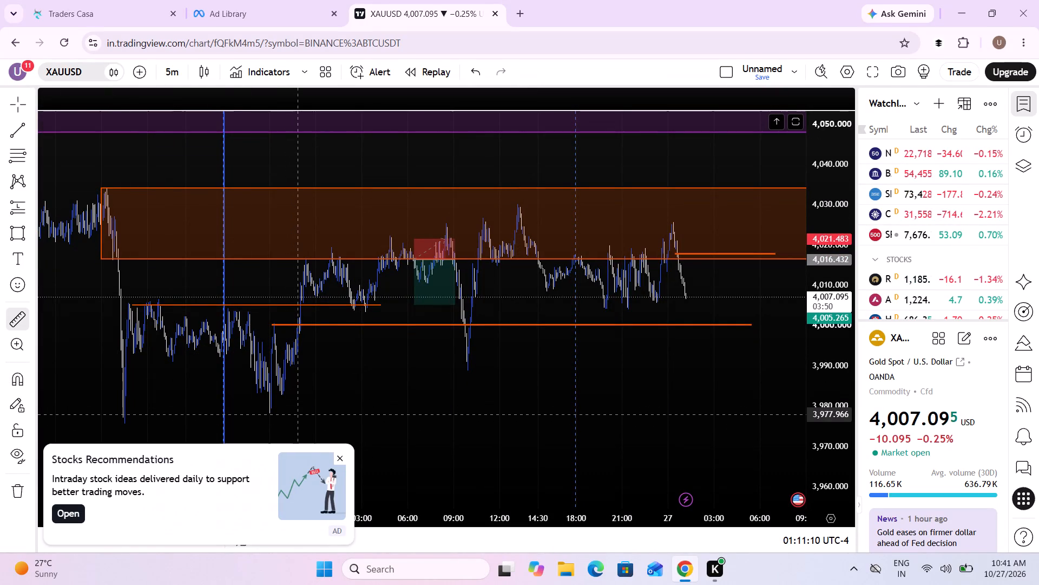
left_click(294, 421)
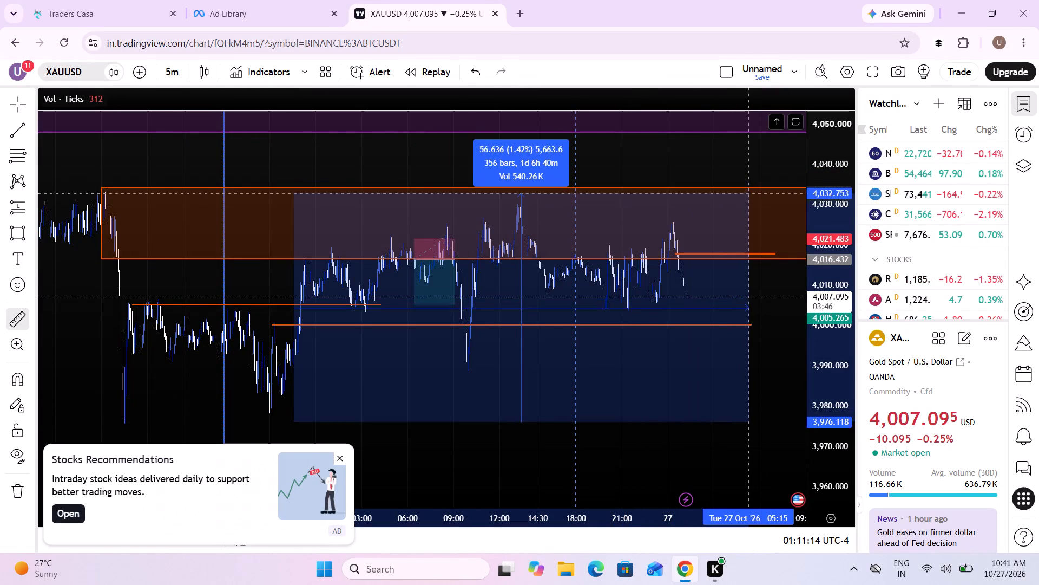
left_click(744, 204)
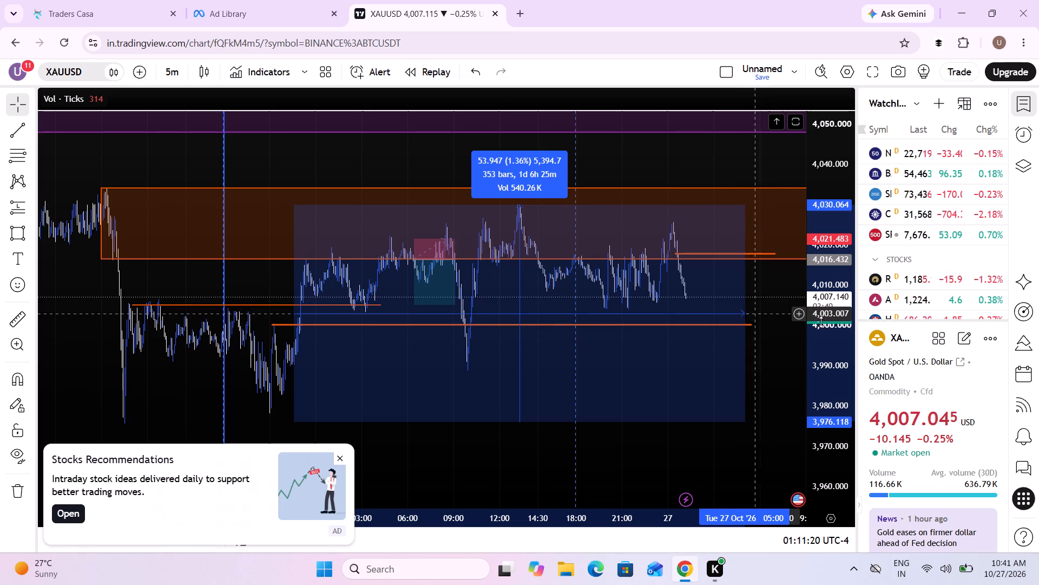
left_click_drag(835, 358, 791, 248)
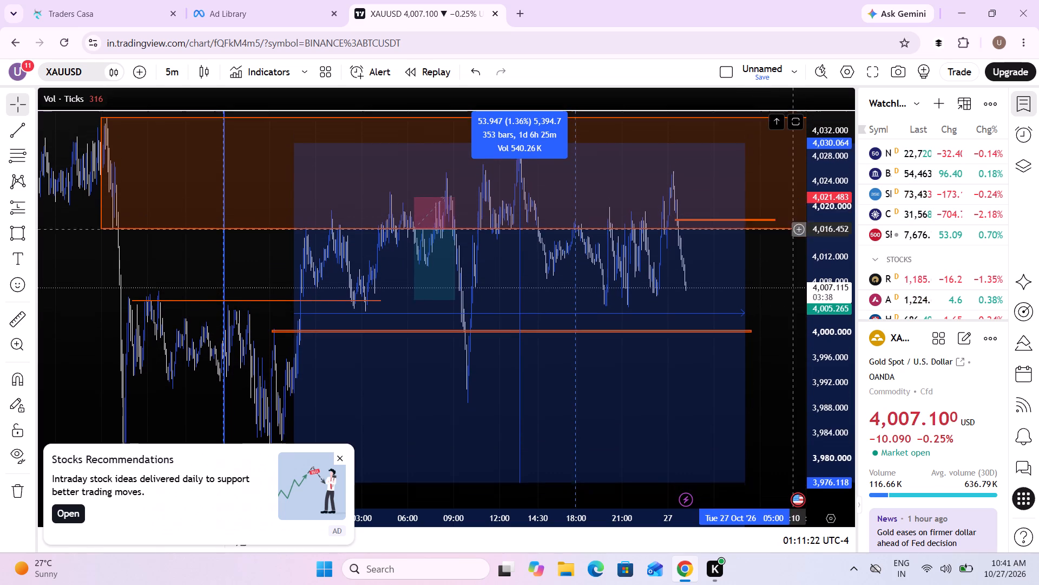
left_click_drag(791, 248, 791, 256)
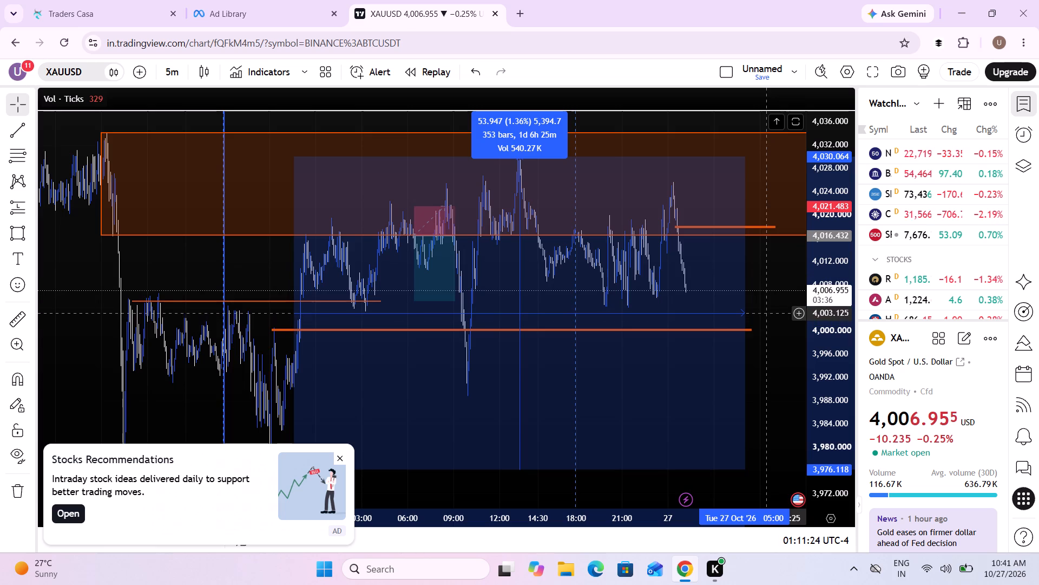
left_click(766, 311)
left_click_drag(766, 311, 727, 313)
Measure the drop from about 4,030.05 at 14:00 on 26 Oct to about 4,004.29, then clear the measurement.
scroll(727, 313, "up", 2)
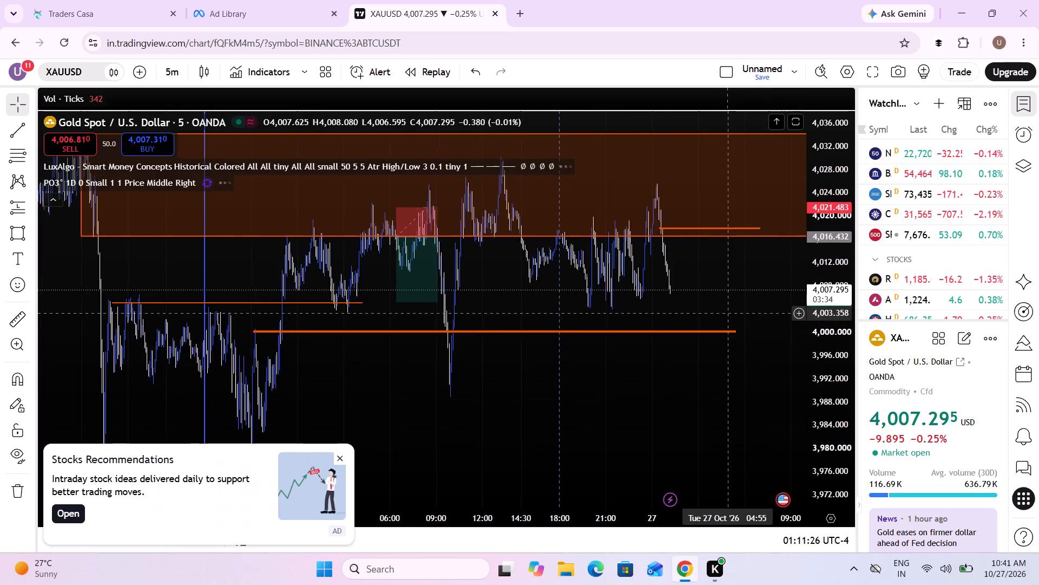
scroll(727, 313, "up", 2)
left_click_drag(727, 313, 662, 314)
scroll(662, 314, "down", 3)
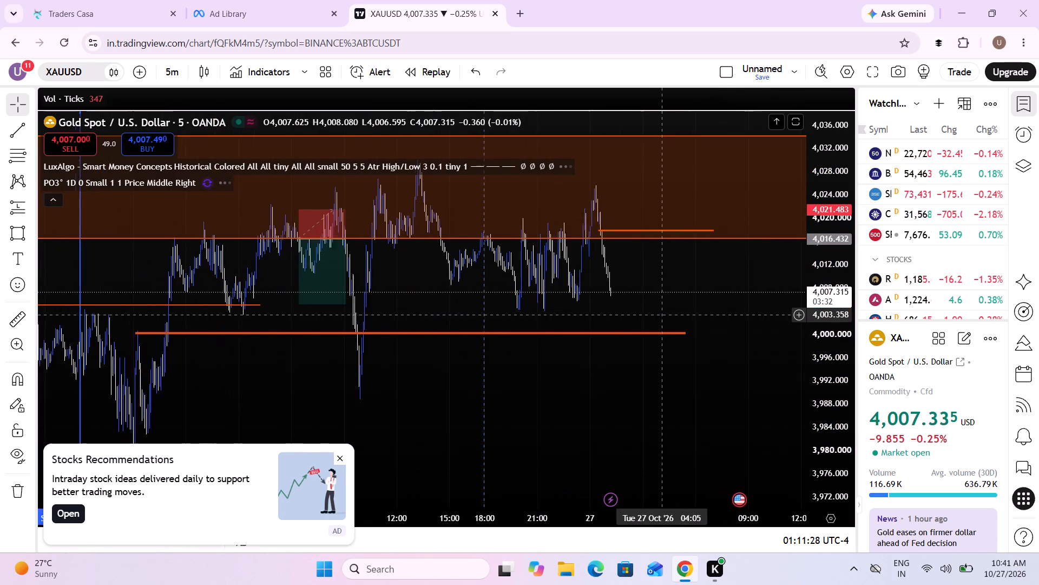
left_click_drag(662, 314, 648, 318)
scroll(648, 318, "down", 3)
left_click_drag(648, 318, 626, 320)
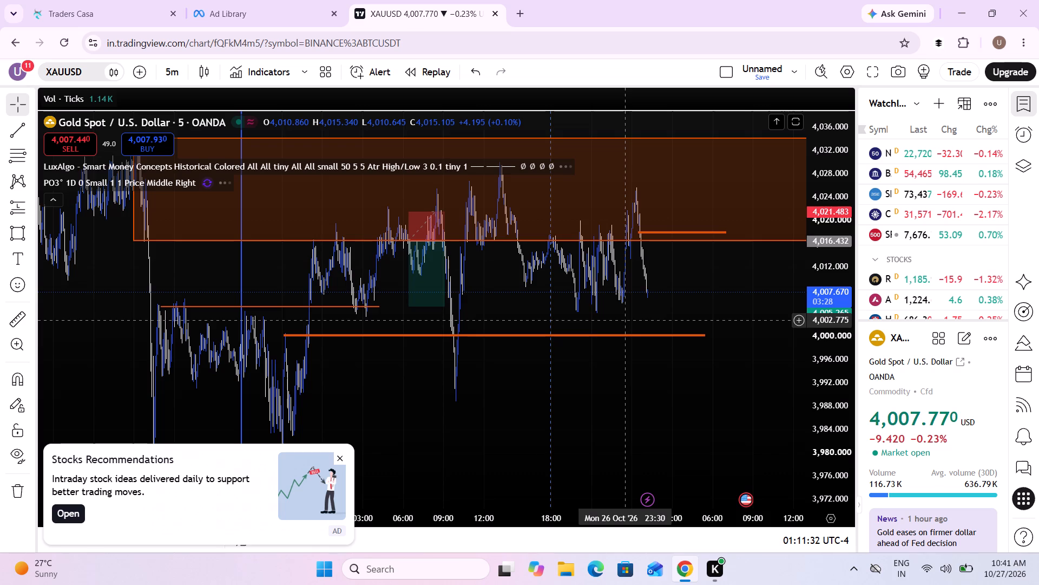
left_click_drag(626, 320, 614, 362)
scroll(614, 362, "up", 2)
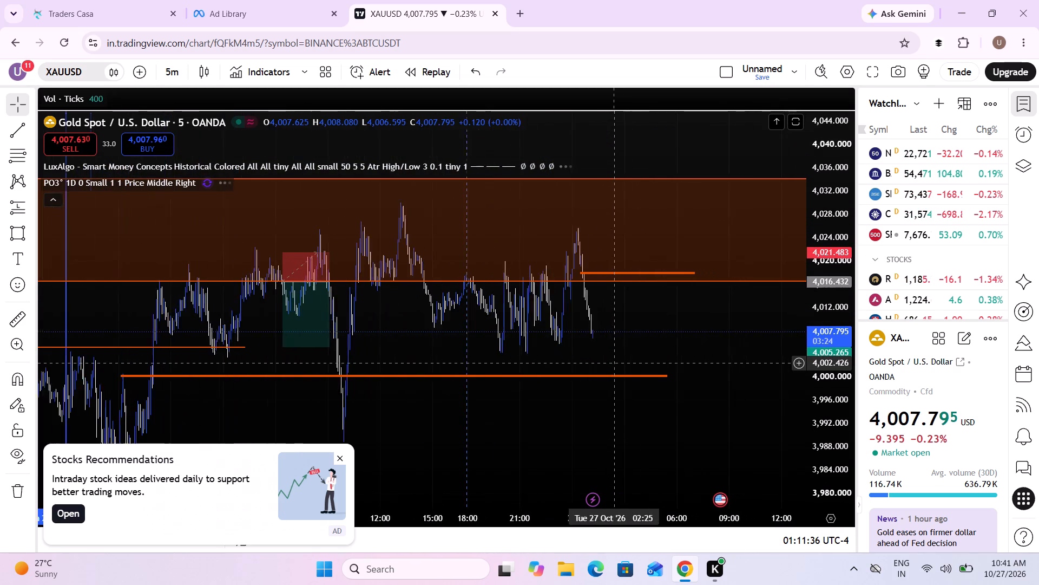
scroll(614, 362, "up", 1)
left_click(25, 309)
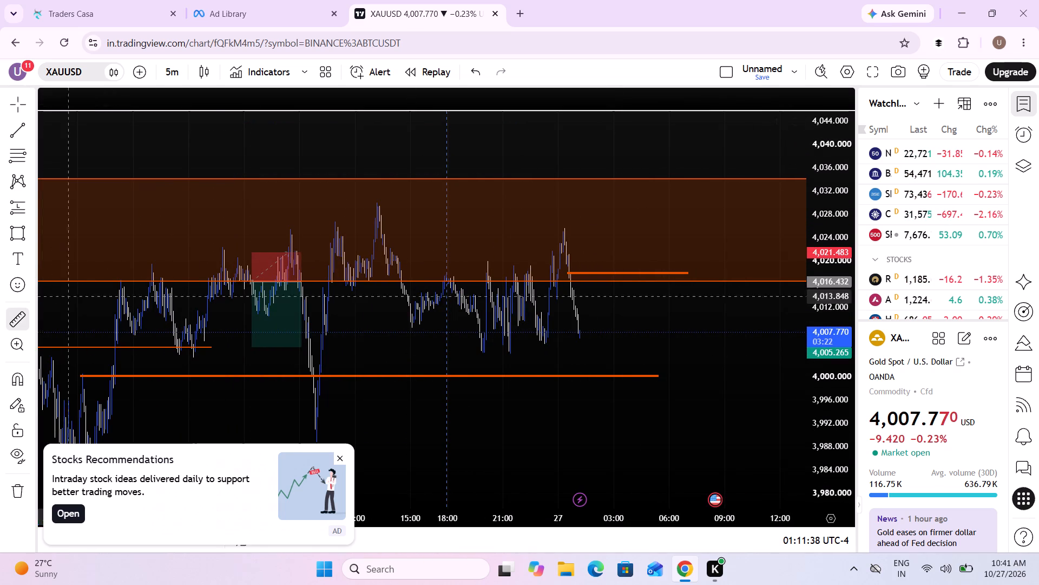
left_click(392, 202)
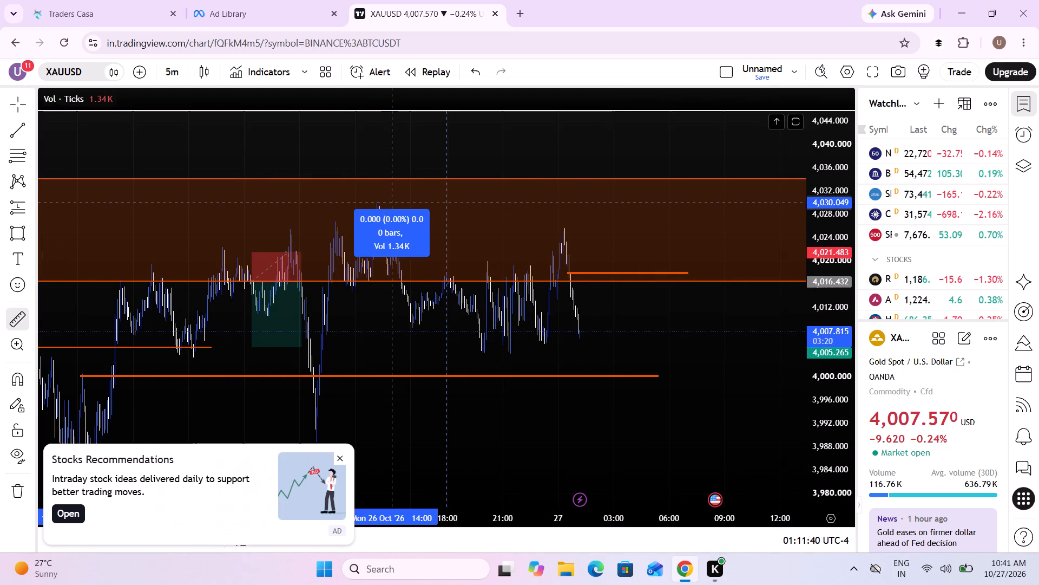
left_click(643, 352)
scroll(643, 352, "up", 4)
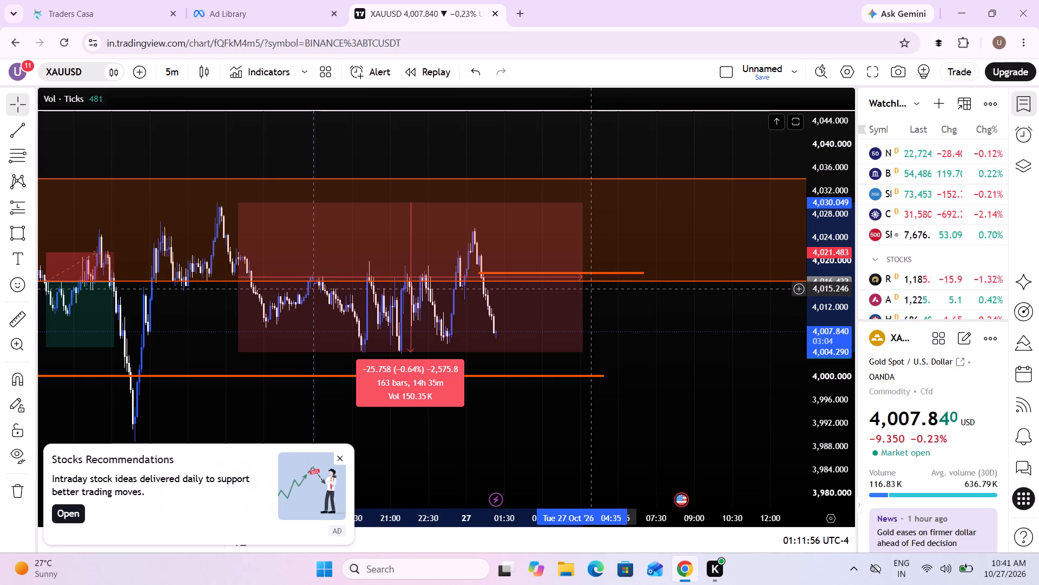
left_click_drag(623, 313, 602, 313)
scroll(602, 313, "down", 2)
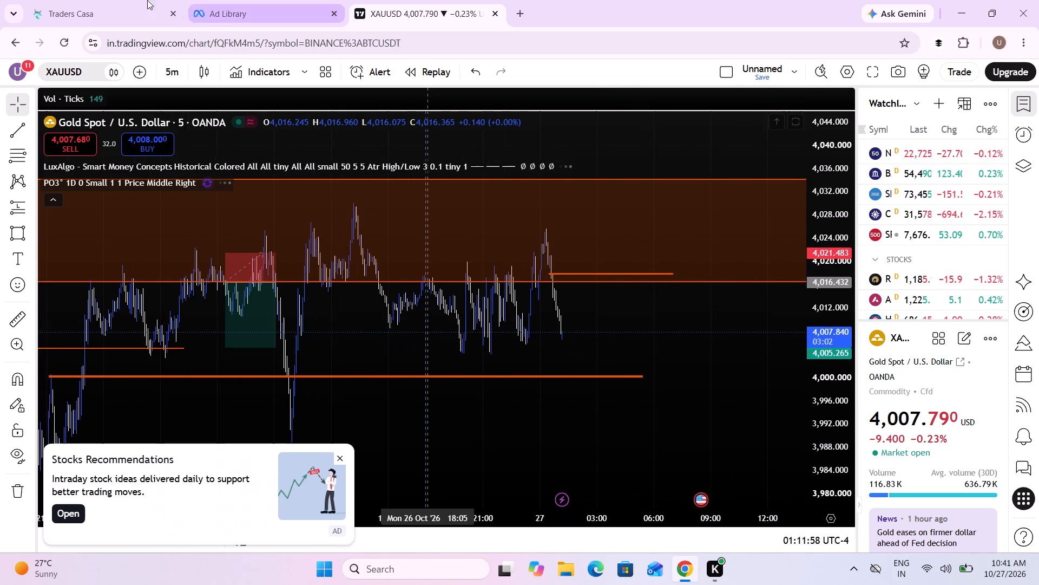
Return to the Traders Casa gold replay and close the advertisement covering the chart.
left_click(109, 0)
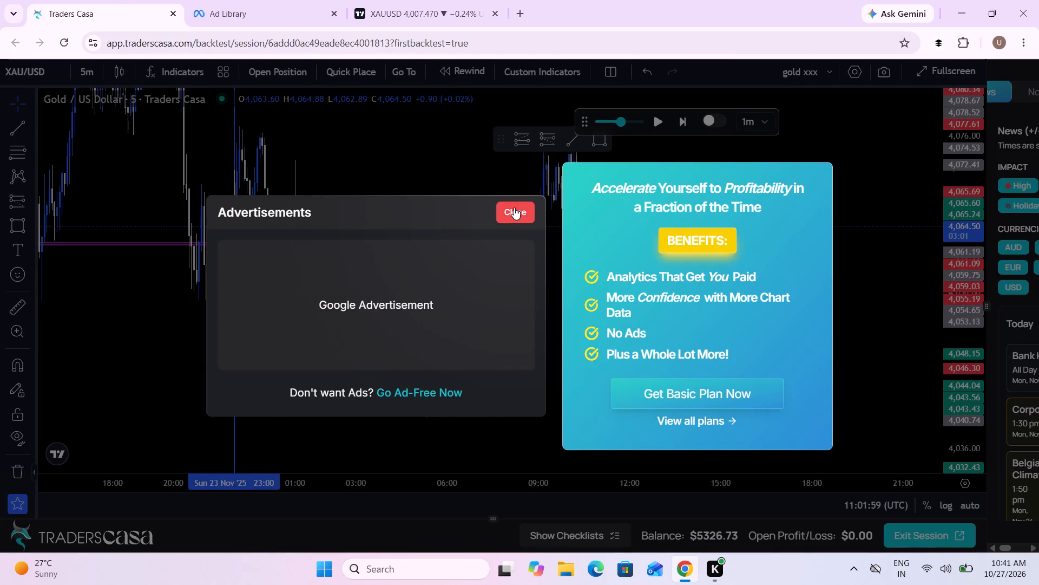
left_click(514, 207)
left_click_drag(620, 326, 634, 359)
scroll(634, 359, "up", 1)
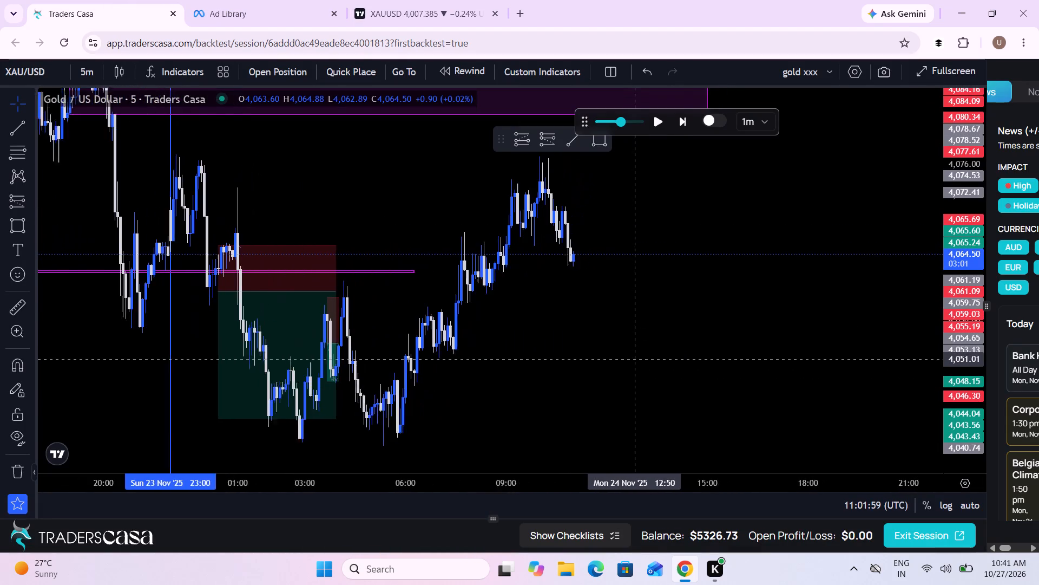
scroll(634, 359, "up", 2)
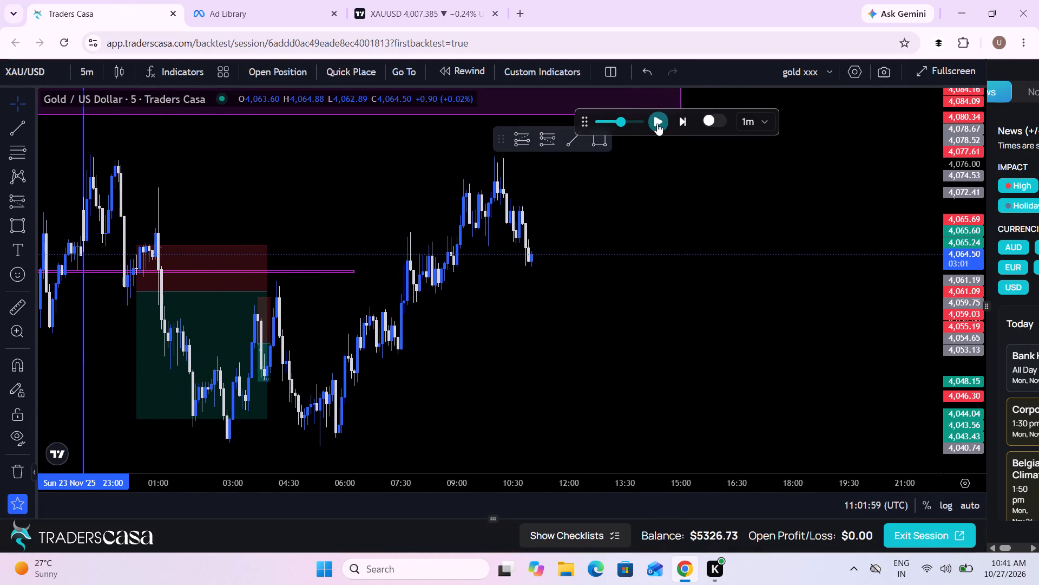
Run the gold replay forward in several bursts, pausing at 11:19:59, 12:14:59 and 12:47:59.
left_click(657, 123)
left_click(657, 123)
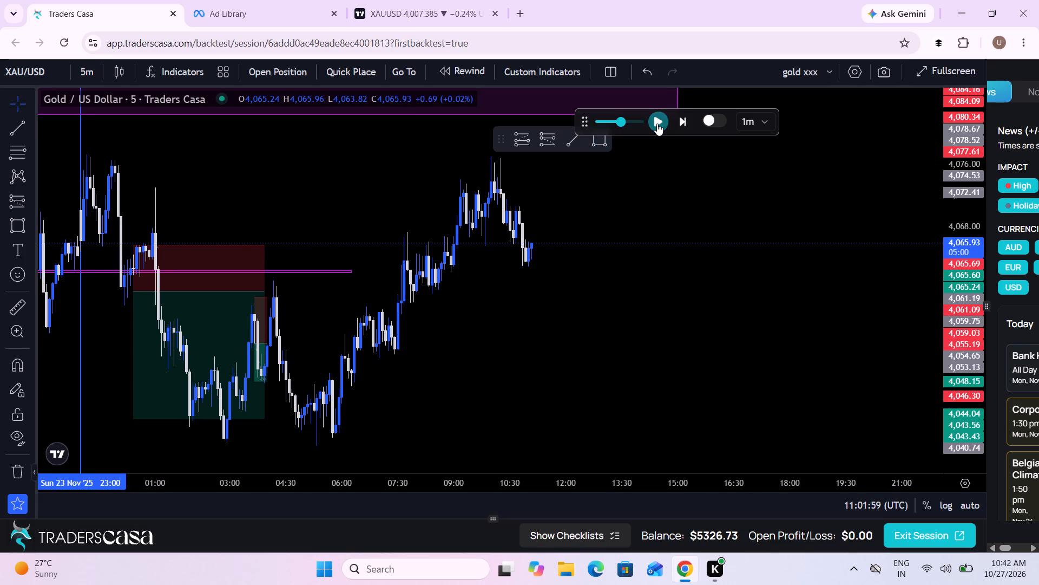
left_click(657, 123)
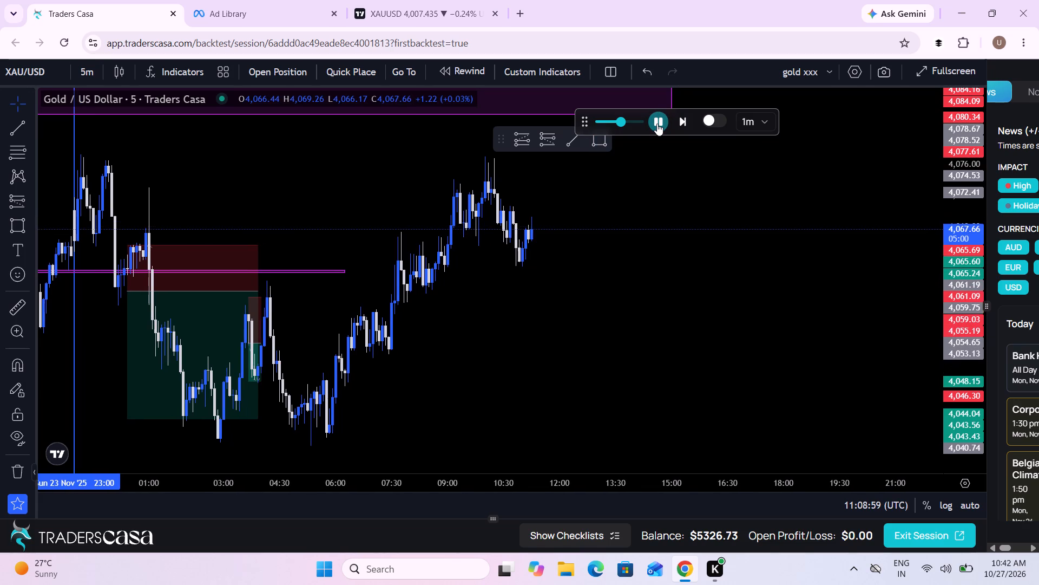
left_click(657, 123)
scroll(465, 211, "down", 2)
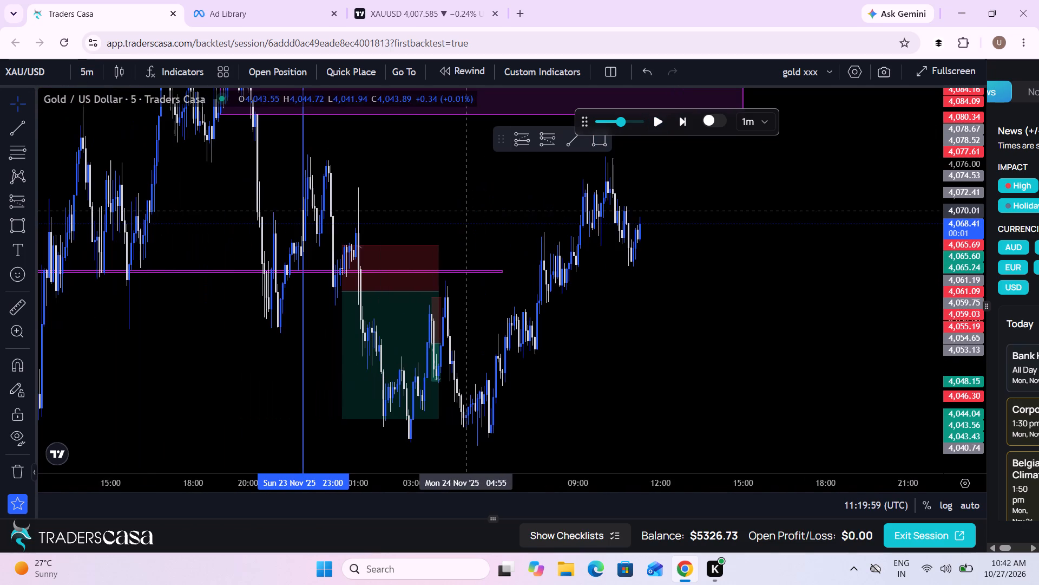
left_click_drag(591, 220, 549, 230)
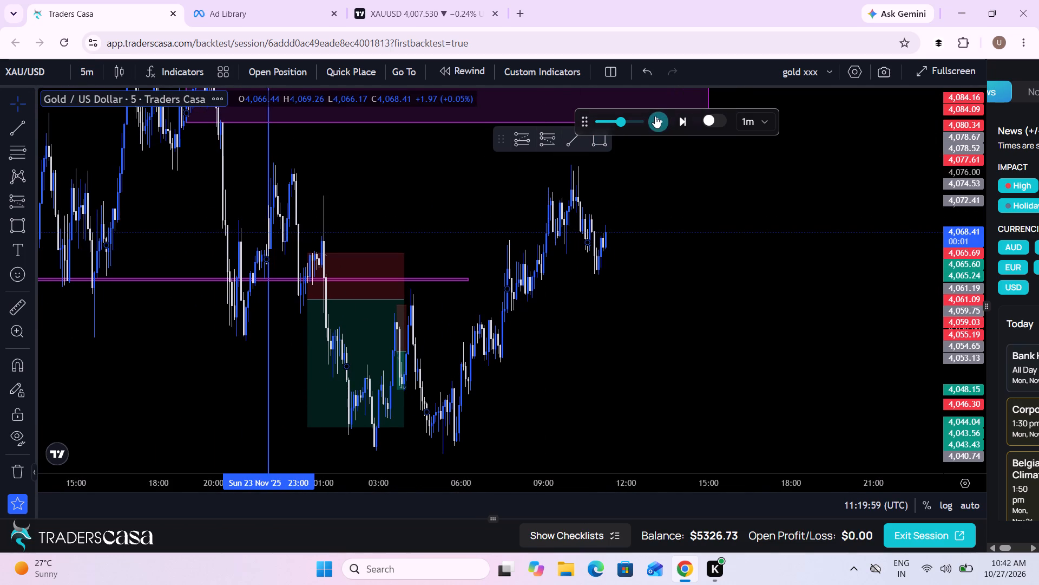
left_click(655, 116)
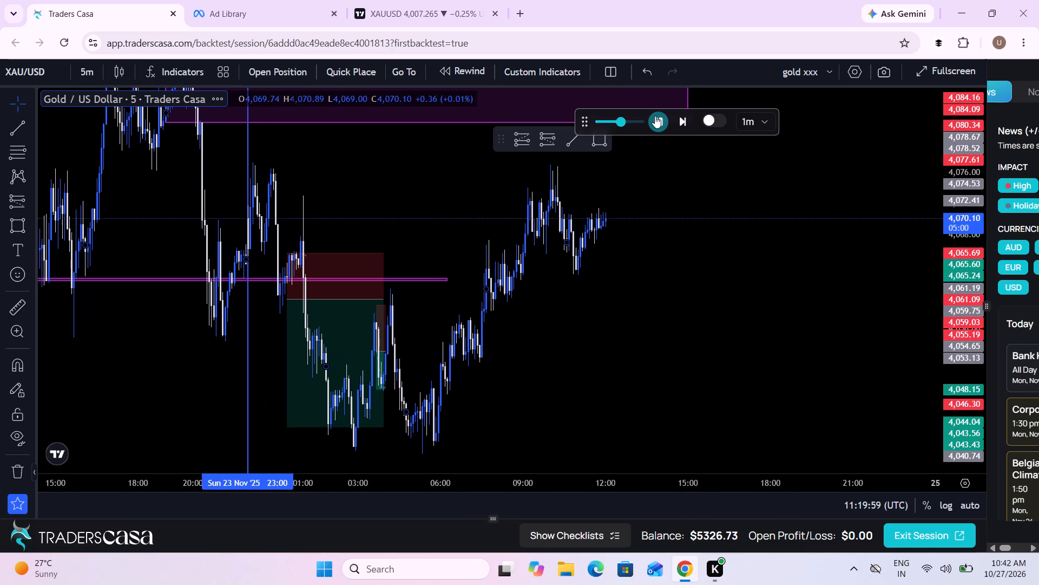
left_click(655, 116)
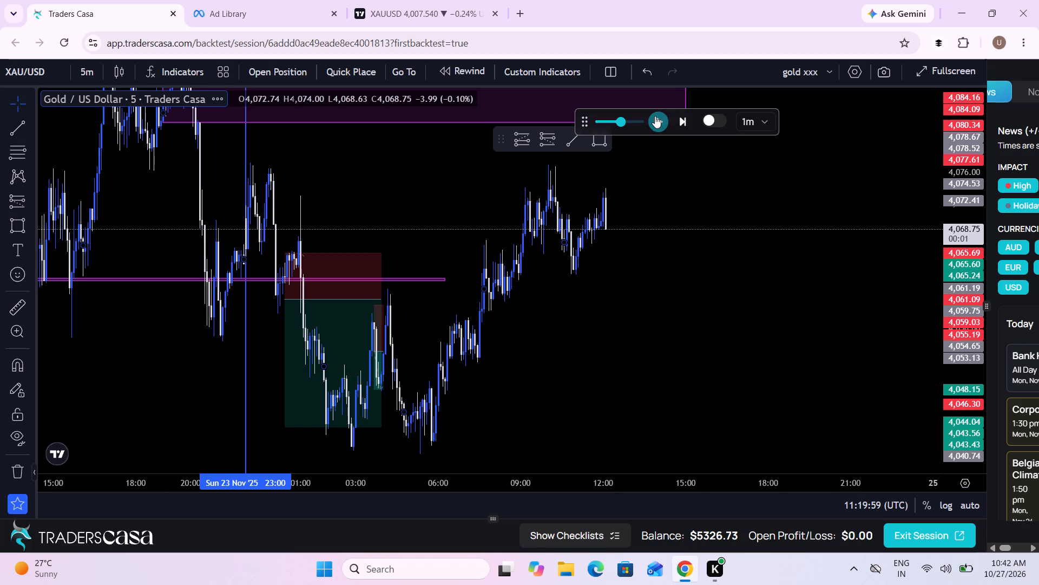
left_click(655, 116)
left_click(655, 116)
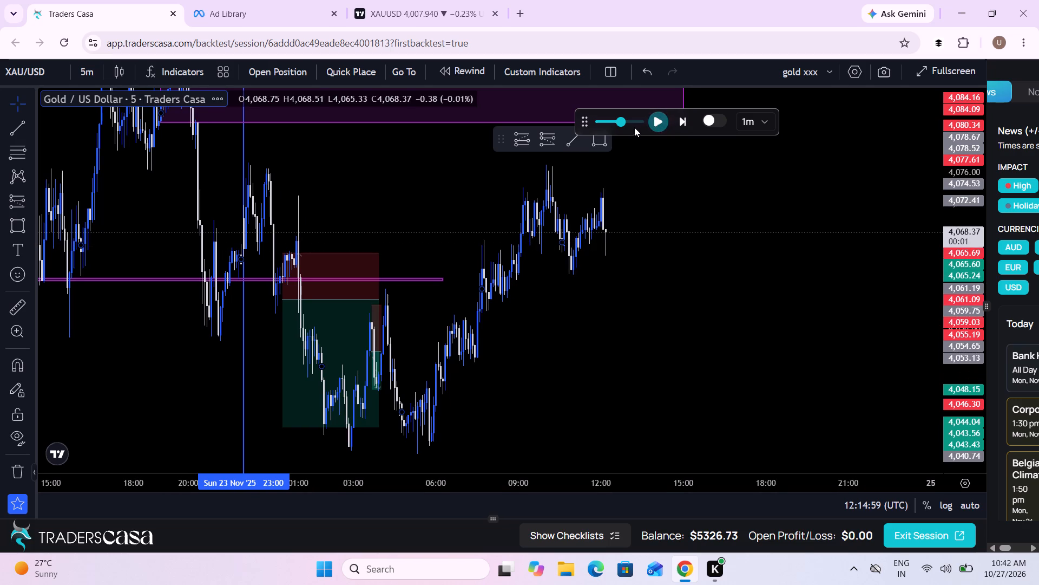
left_click(660, 125)
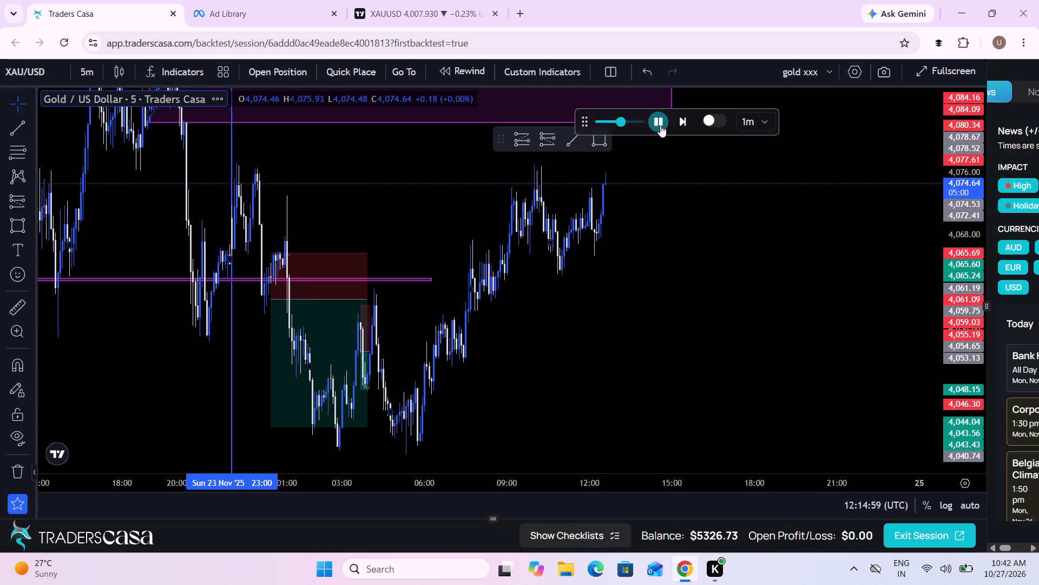
left_click(660, 125)
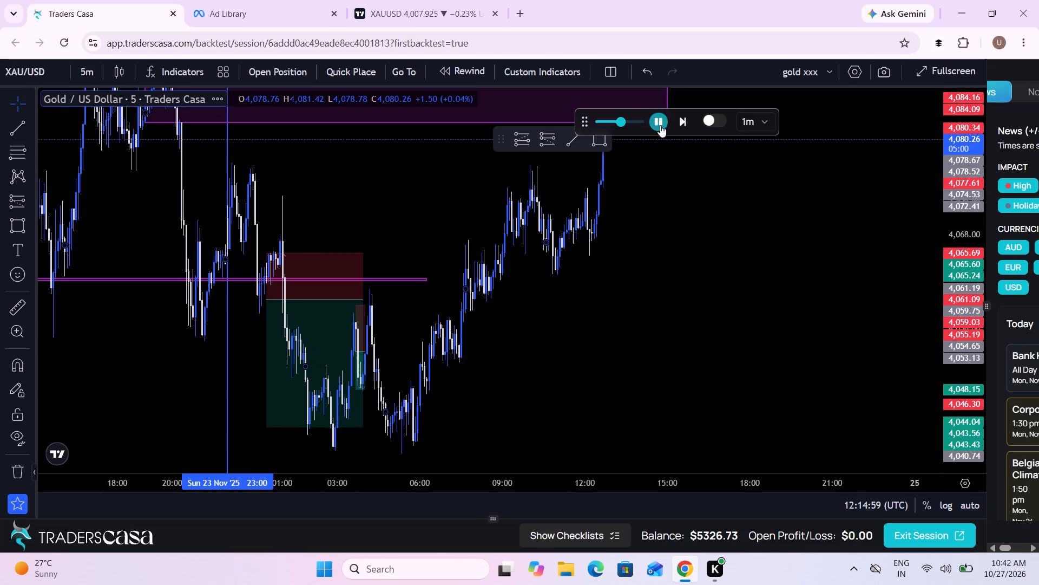
Switch the gold chart to 1 hour and examine price around the OB zone and the preceding swings.
left_click_drag(691, 234, 616, 277)
scroll(616, 277, "down", 2)
left_click_drag(616, 277, 606, 326)
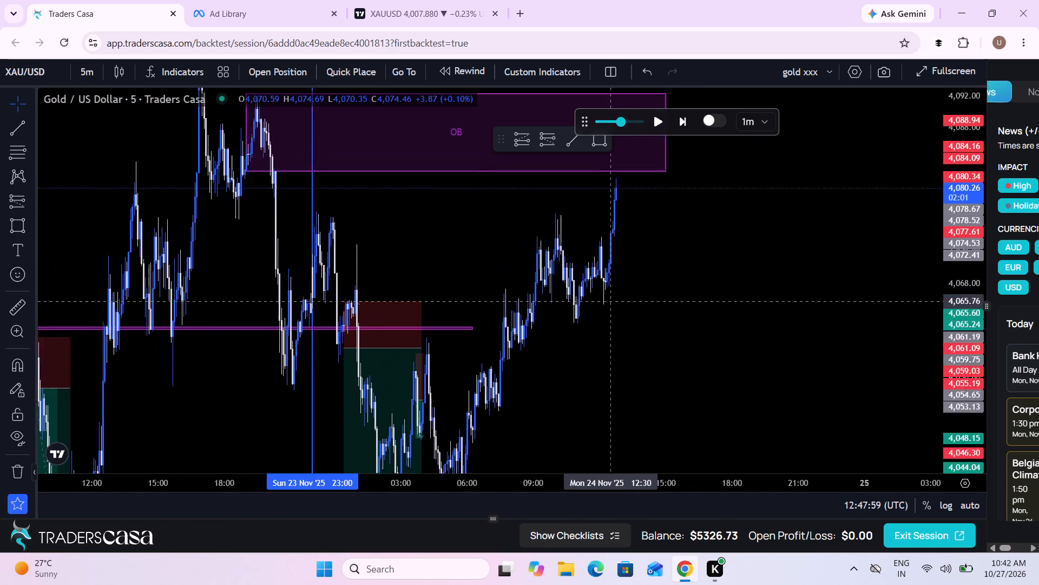
left_click_drag(606, 326, 595, 376)
scroll(595, 376, "up", 1)
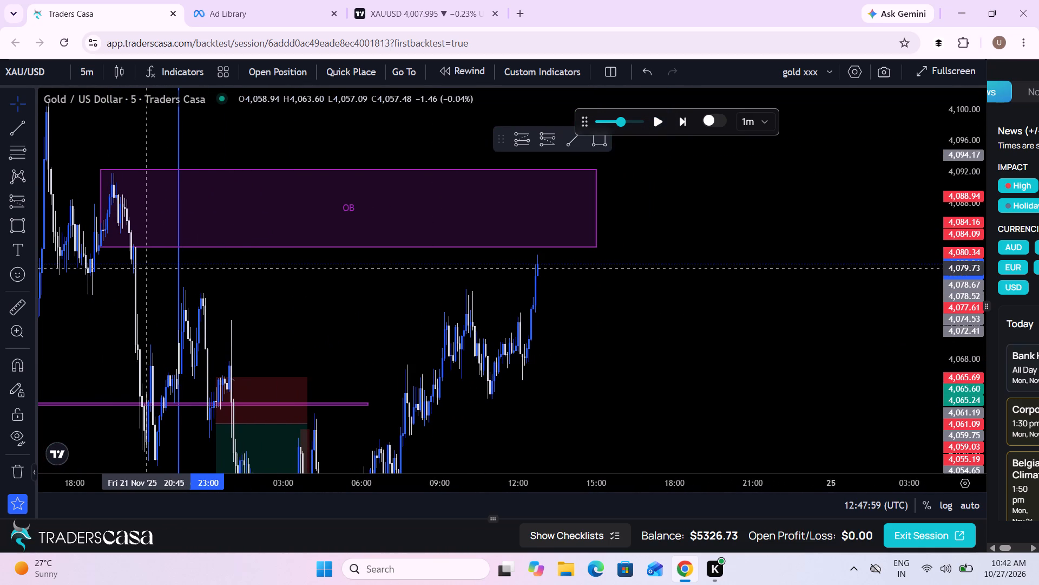
left_click(79, 67)
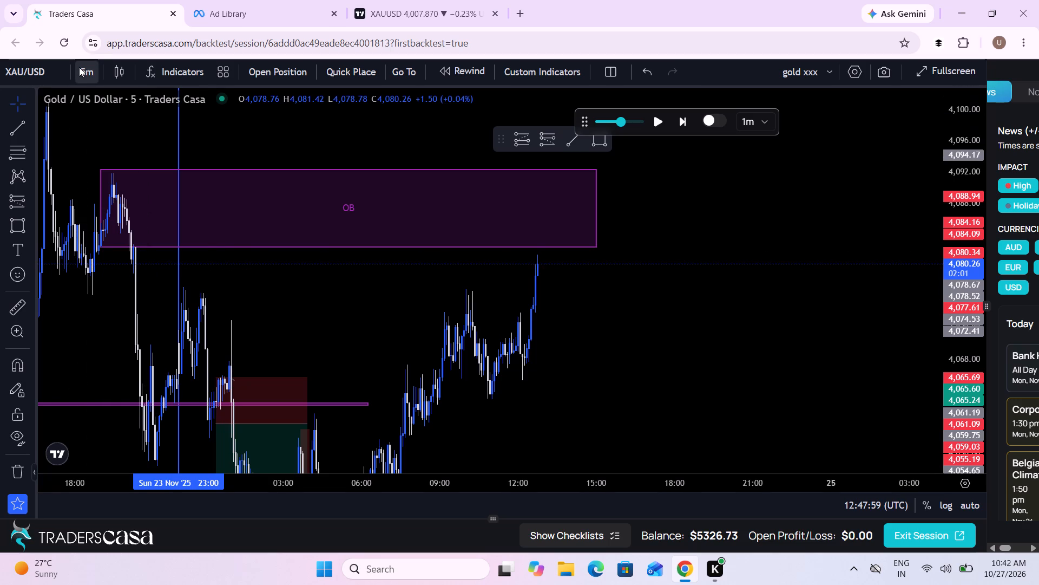
left_click(106, 316)
scroll(452, 314, "up", 4)
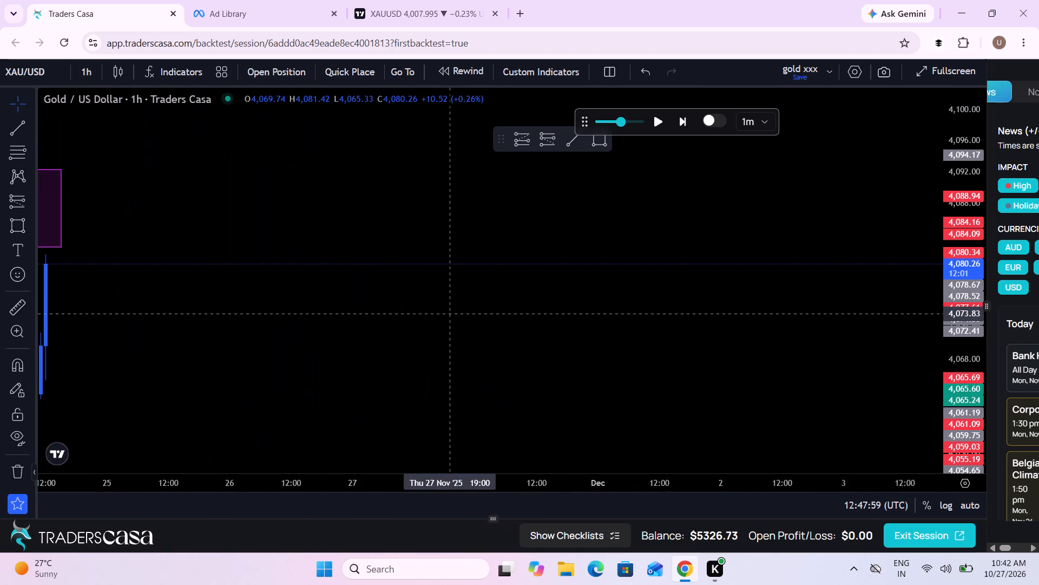
left_click_drag(268, 312, 853, 246)
scroll(853, 246, "up", 3)
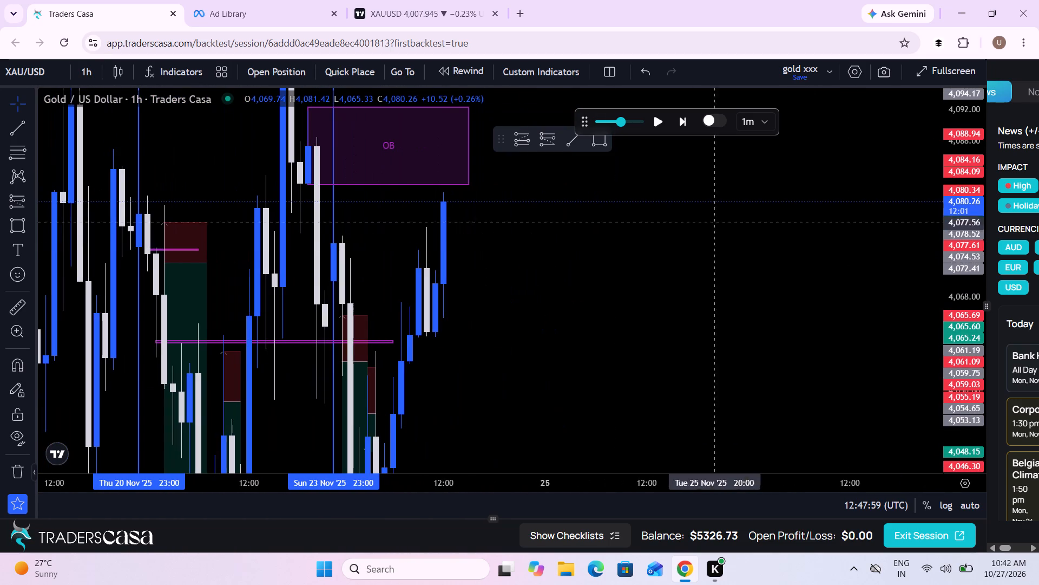
left_click_drag(564, 210, 719, 271)
scroll(719, 271, "up", 3)
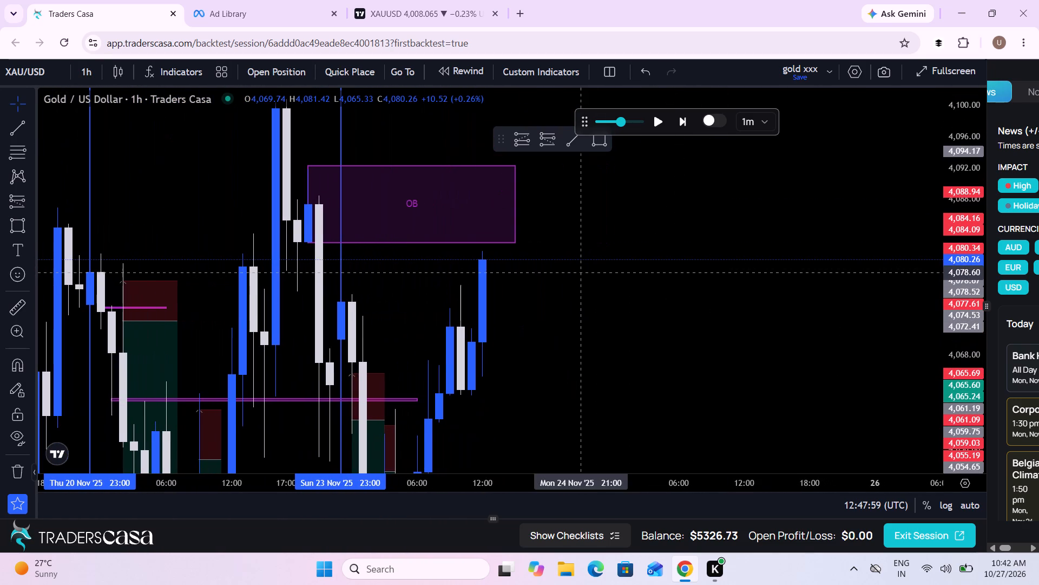
left_click_drag(583, 272, 646, 224)
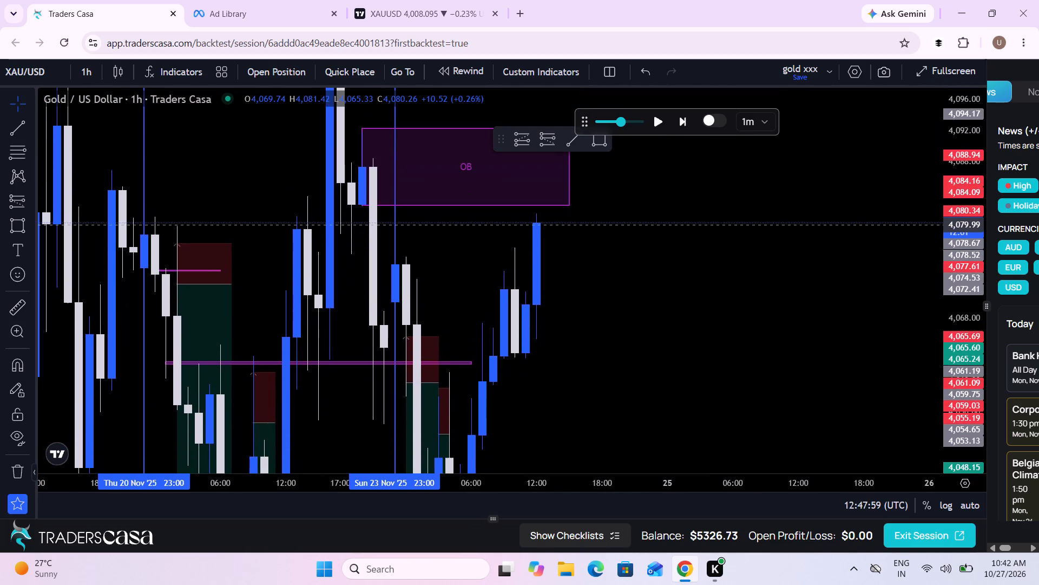
left_click_drag(646, 224, 637, 174)
left_click_drag(966, 199, 933, 196)
left_click_drag(957, 189, 909, 355)
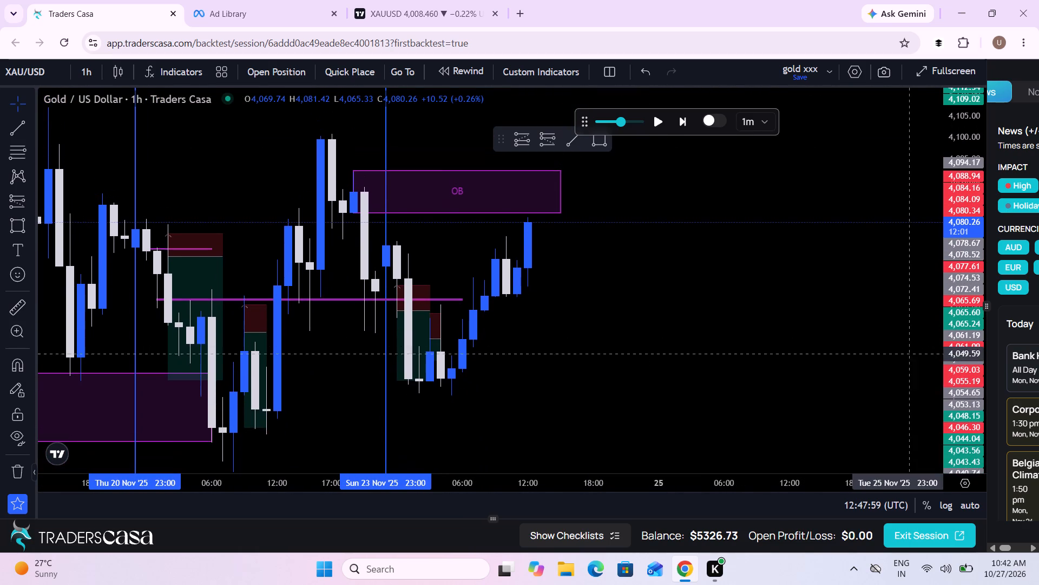
left_click_drag(909, 355, 908, 357)
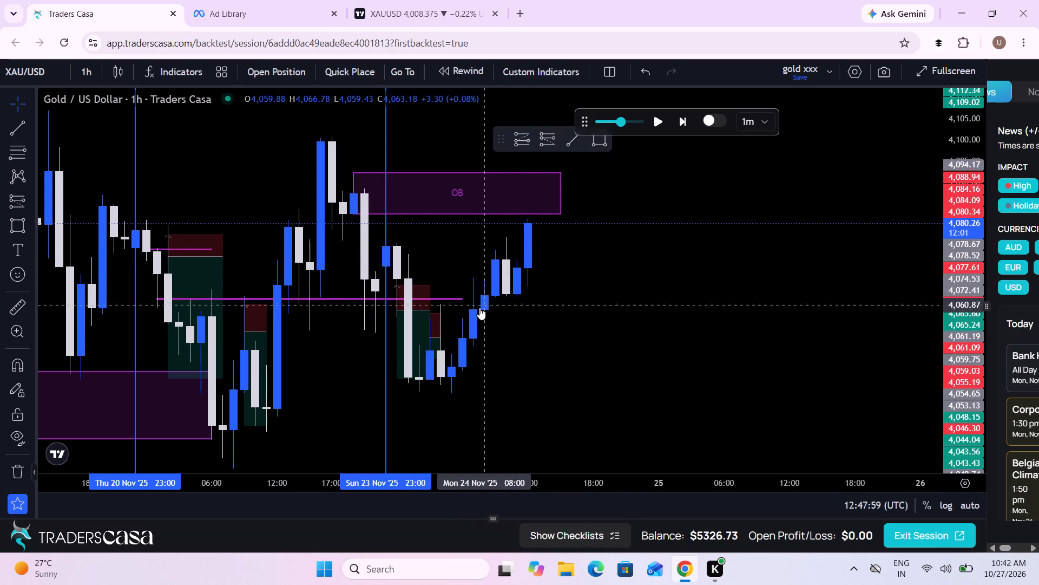
left_click_drag(582, 301, 596, 321)
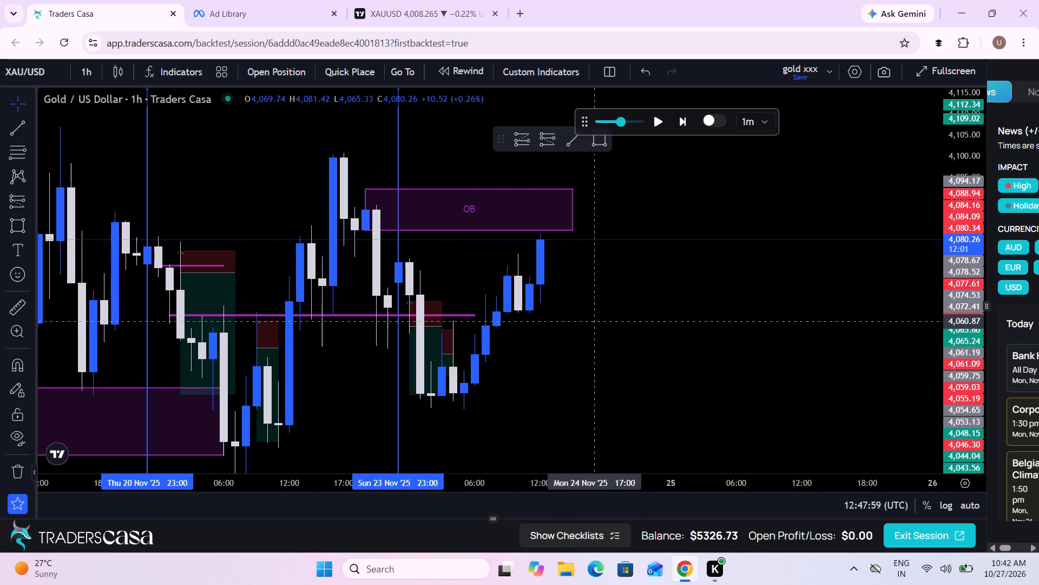
scroll(596, 321, "up", 1)
Return the gold chart to 5 minutes and run the replay forward, pausing at 12:56:59.
left_click(83, 71)
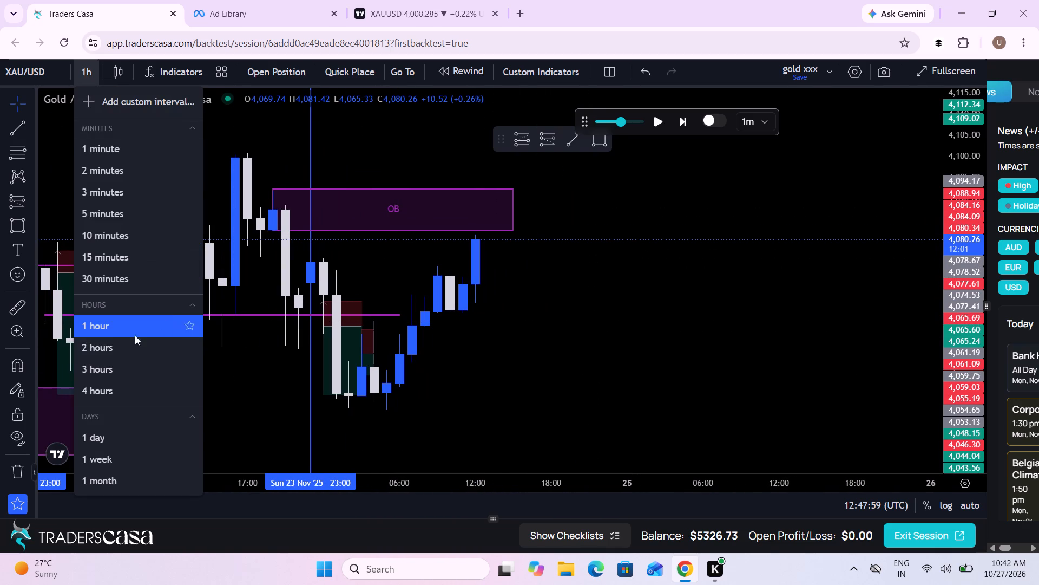
left_click(116, 213)
scroll(535, 213, "down", 7)
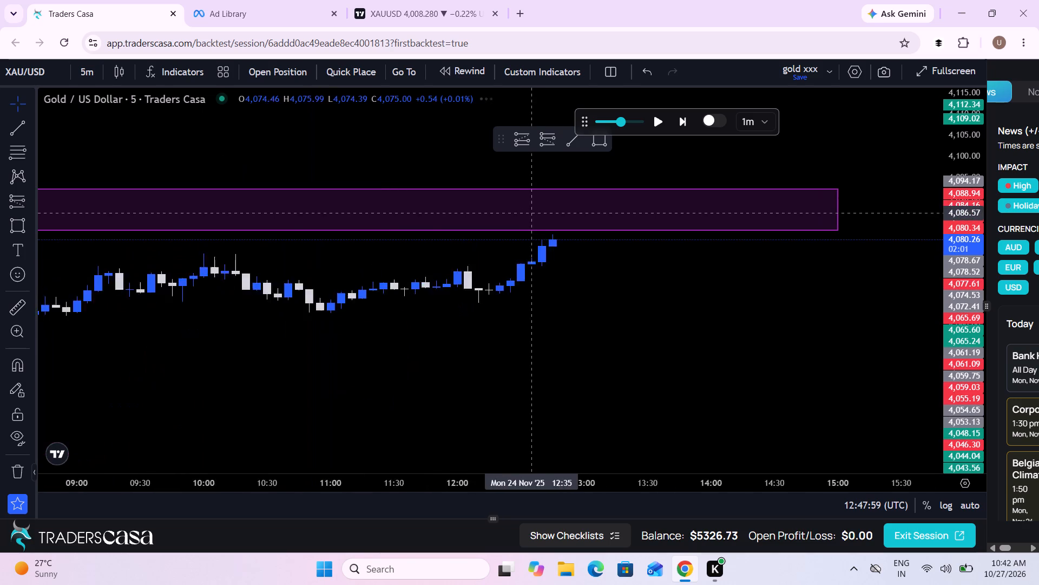
scroll(535, 213, "down", 4)
left_click_drag(788, 255, 617, 250)
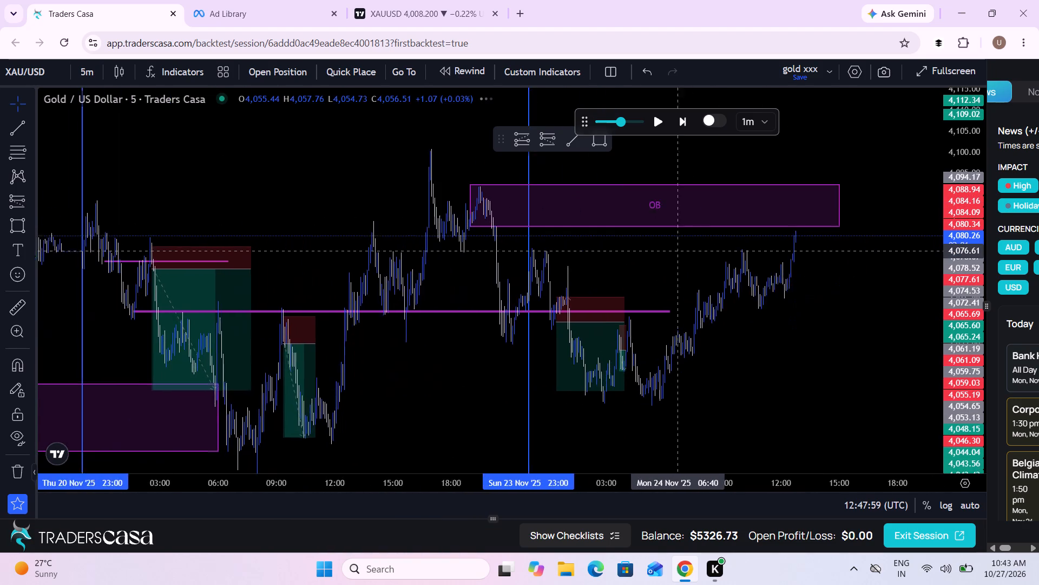
scroll(617, 250, "up", 2)
left_click_drag(961, 354, 927, 153)
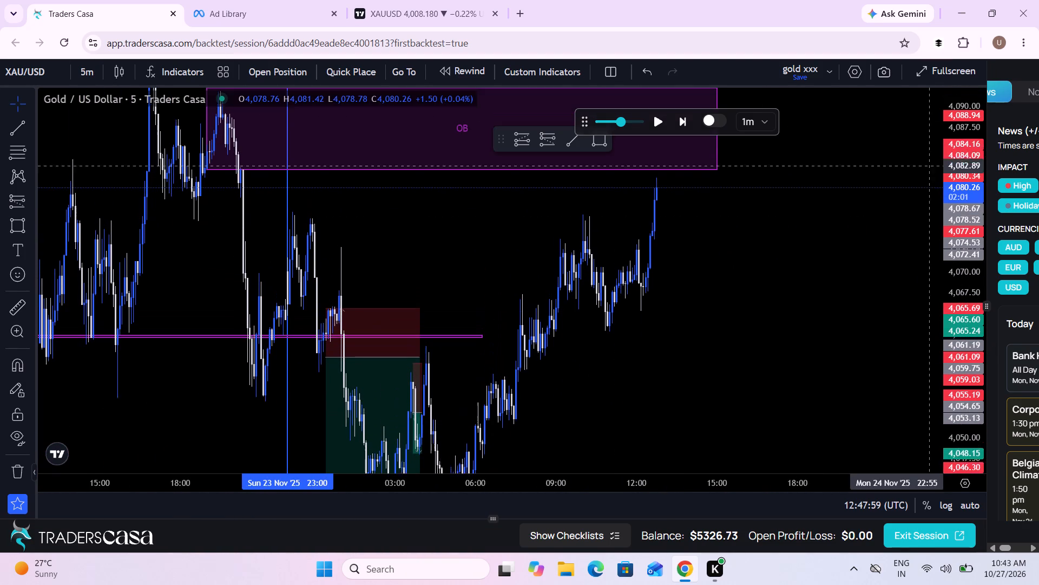
left_click_drag(927, 153, 926, 148)
left_click_drag(731, 225, 708, 355)
scroll(708, 355, "up", 3)
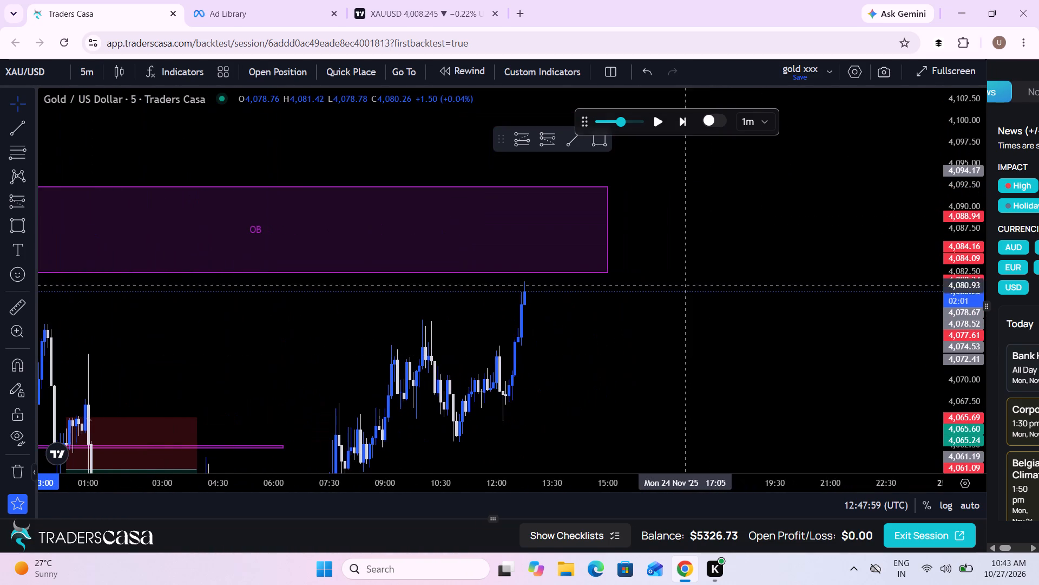
left_click(653, 120)
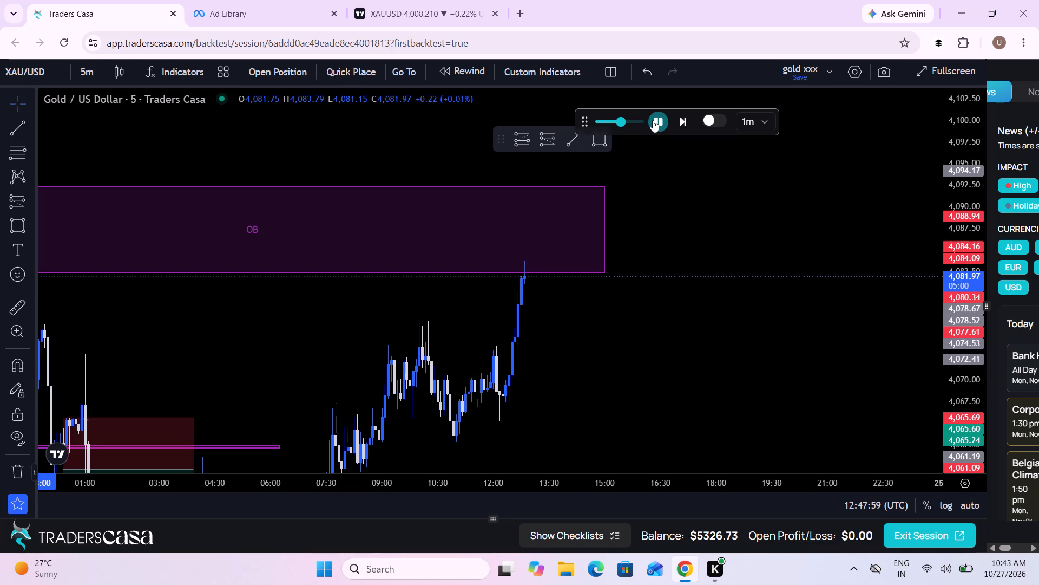
left_click(653, 120)
Place a vertical line on the 5-minute gold chart at 23:00 on Mon 24 Nov '25.
left_click_drag(610, 349, 563, 263)
scroll(563, 263, "down", 1)
left_click_drag(751, 372, 691, 346)
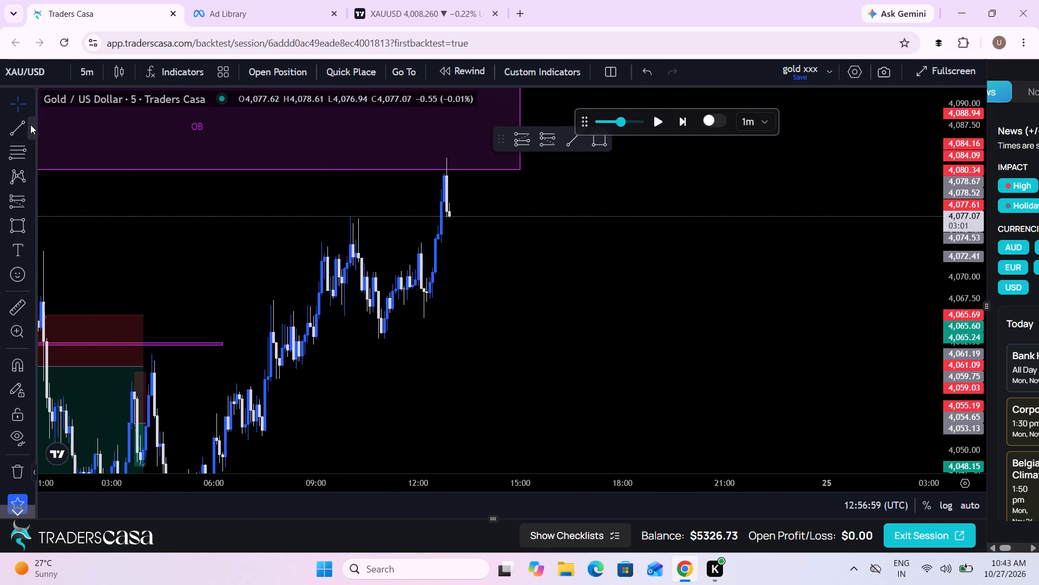
left_click(30, 125)
left_click(96, 292)
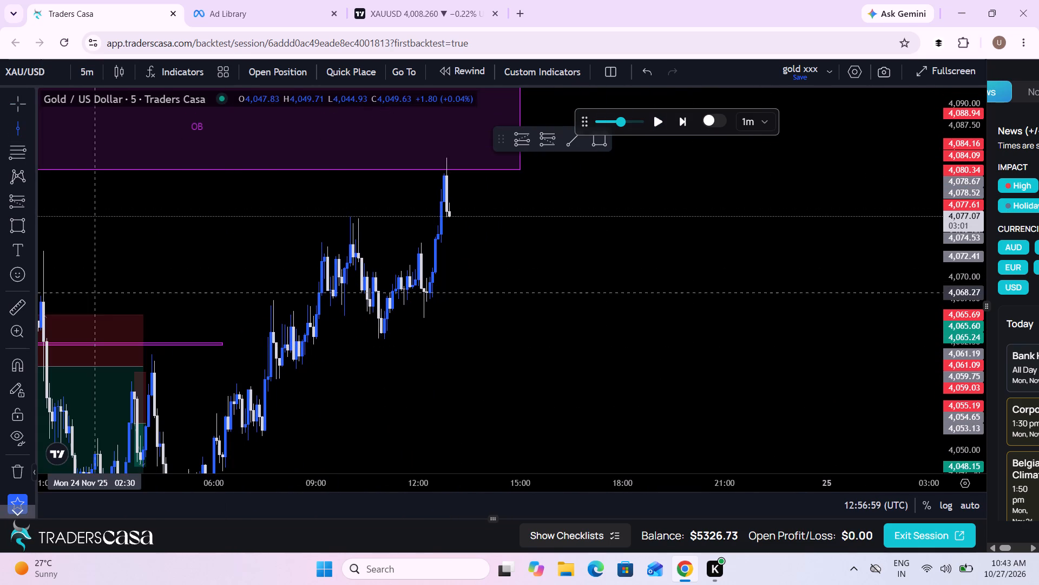
left_click(792, 427)
left_click(688, 422)
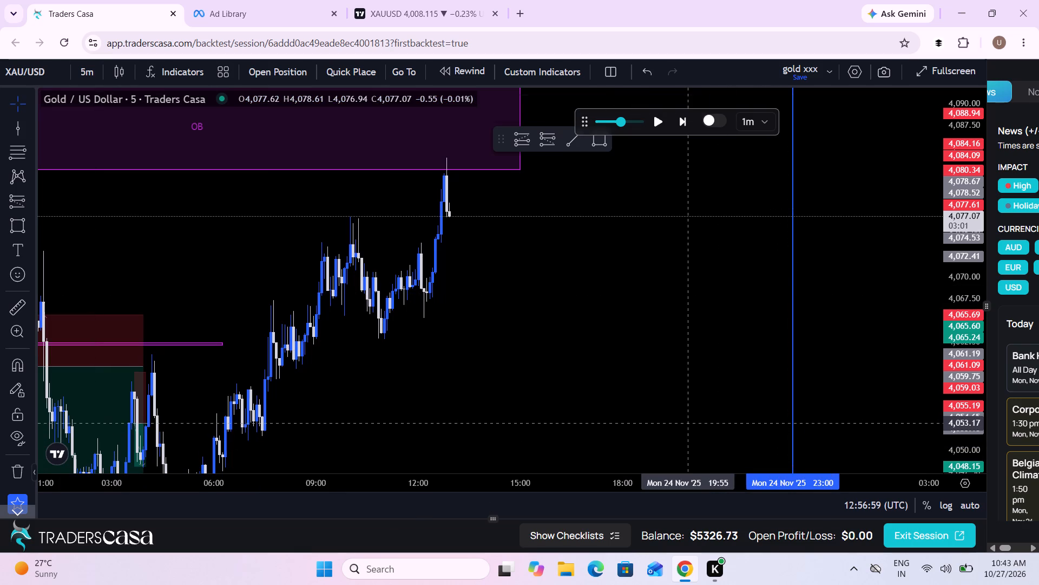
Run the gold replay forward in two bursts, pausing at 13:08:59 and again at 13:30:59.
left_click_drag(688, 422, 594, 407)
scroll(594, 407, "down", 4)
left_click_drag(645, 378, 665, 412)
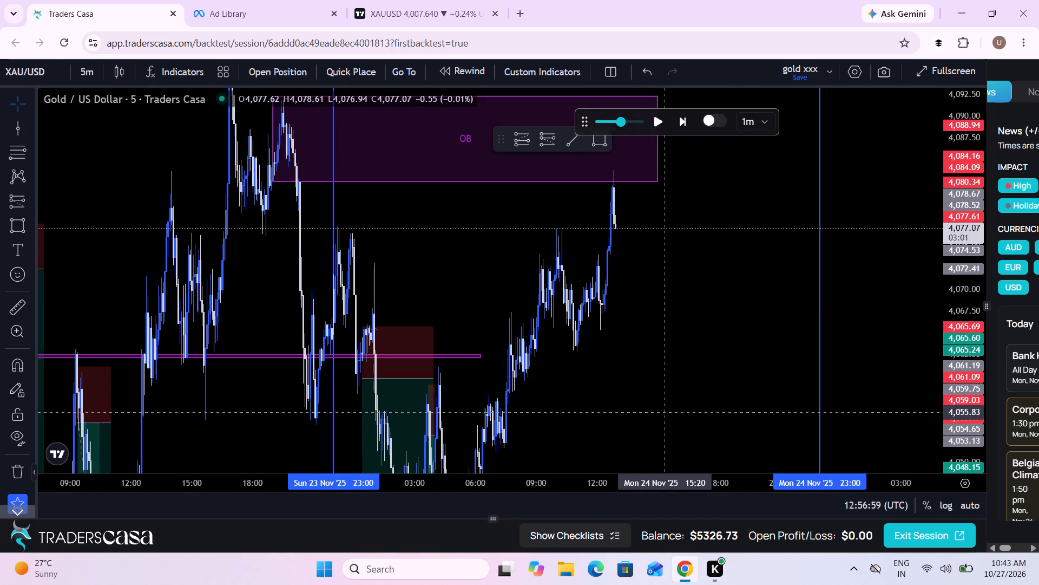
scroll(682, 411, "up", 3)
left_click_drag(589, 308, 728, 385)
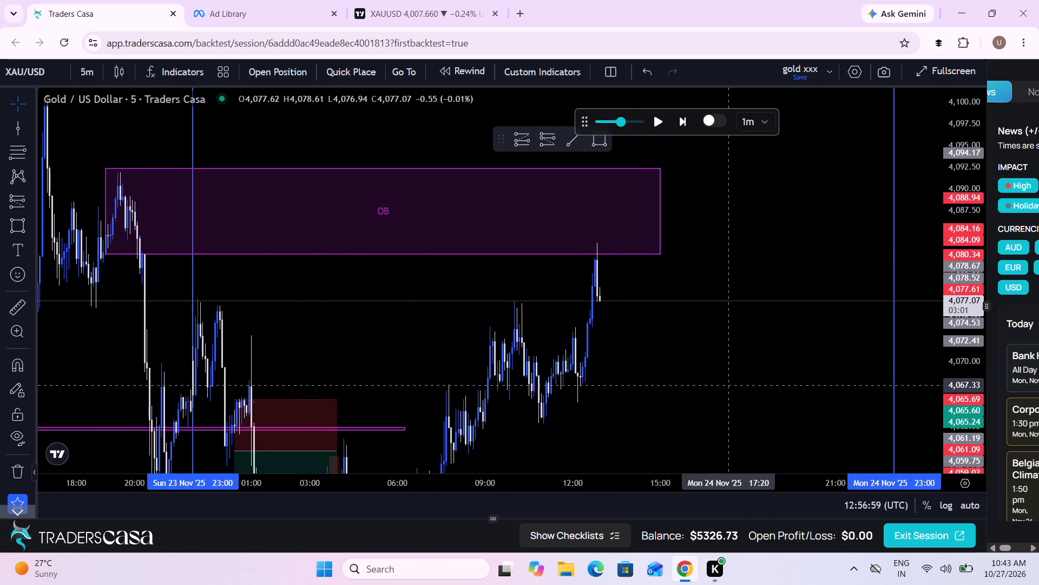
left_click(661, 118)
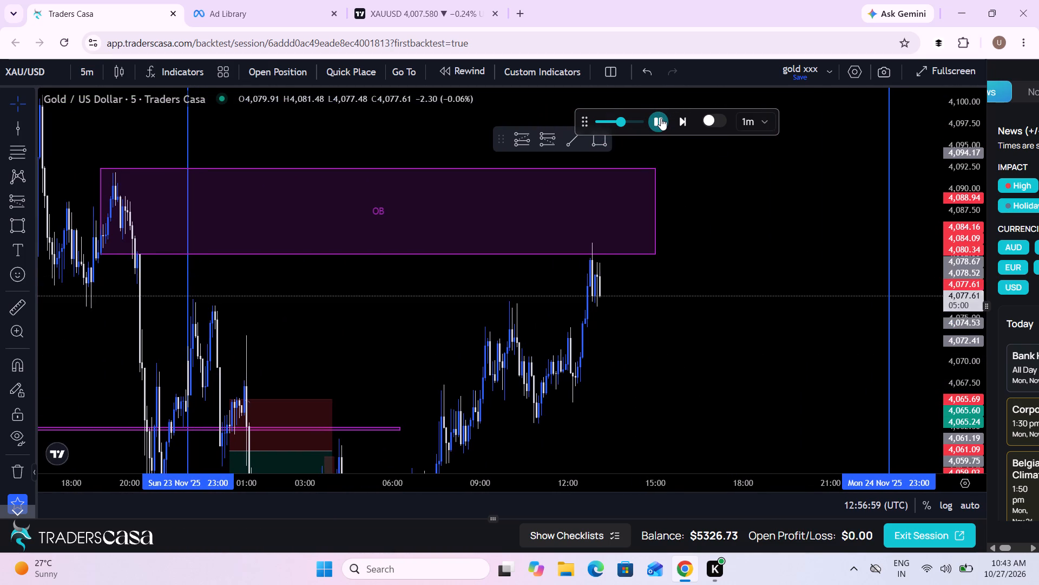
left_click(661, 118)
left_click(661, 118)
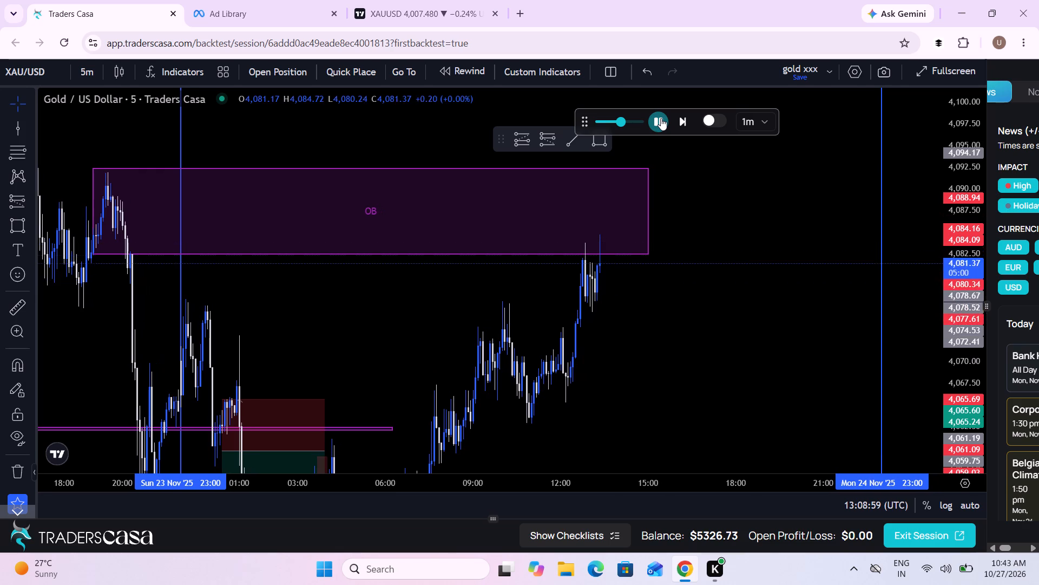
left_click(661, 118)
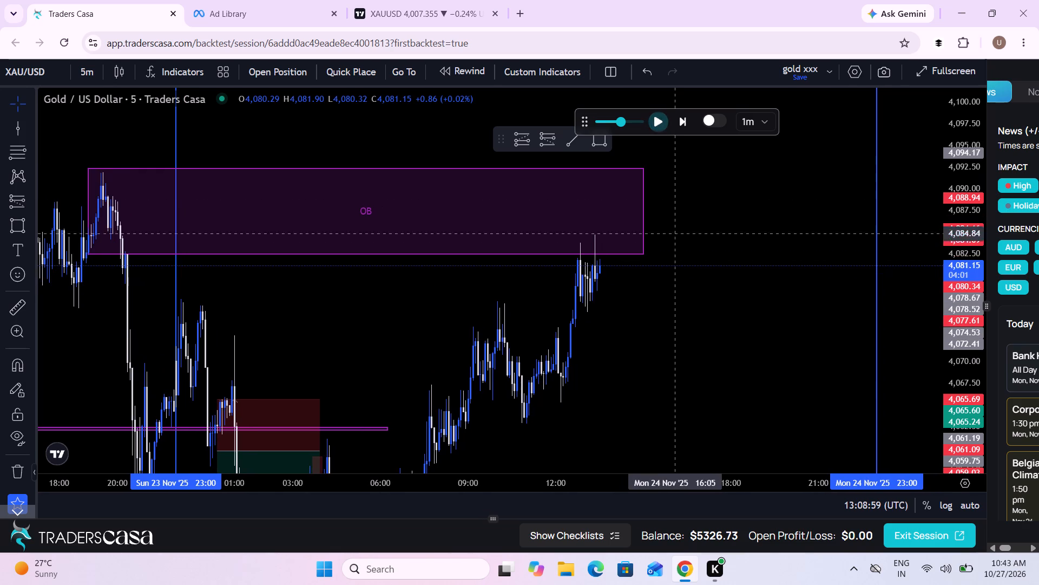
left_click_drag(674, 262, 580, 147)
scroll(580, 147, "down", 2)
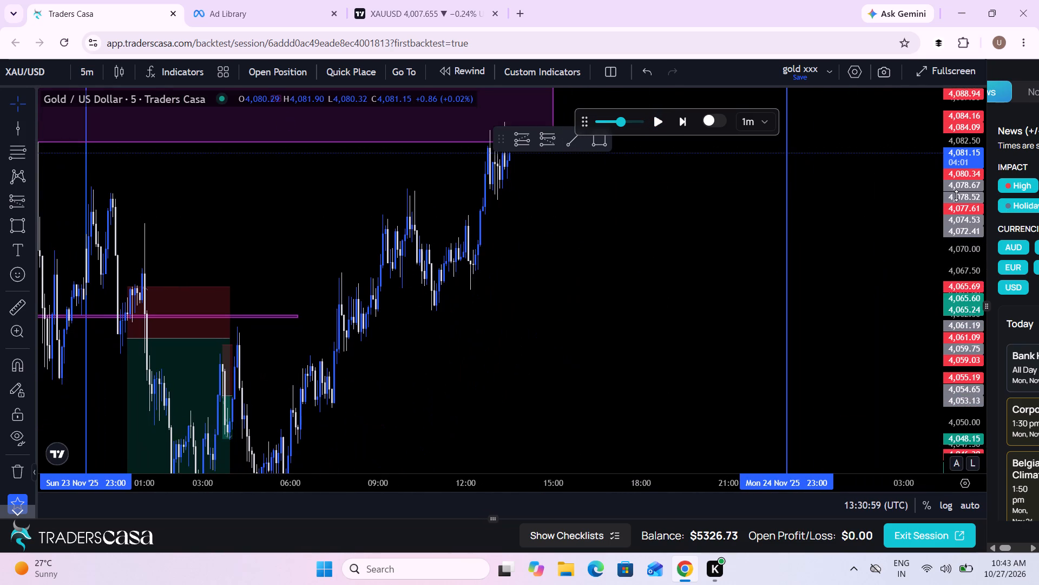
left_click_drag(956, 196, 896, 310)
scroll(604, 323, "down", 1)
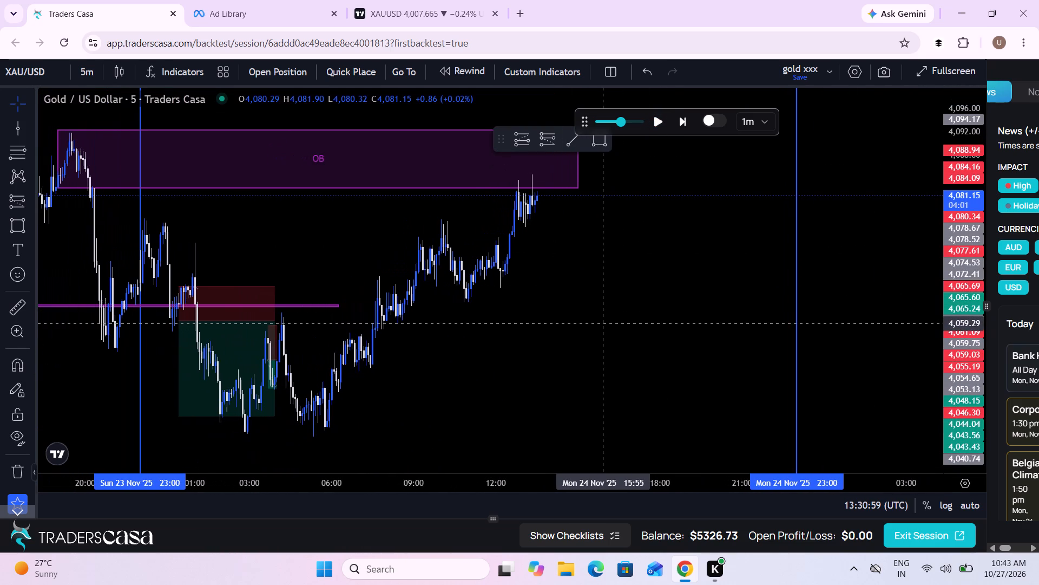
Measure the gold price move from about 4,040 up to about 4,085 inside the OB zone, and clear the measurement.
left_click_drag(604, 323, 597, 339)
left_click(15, 321)
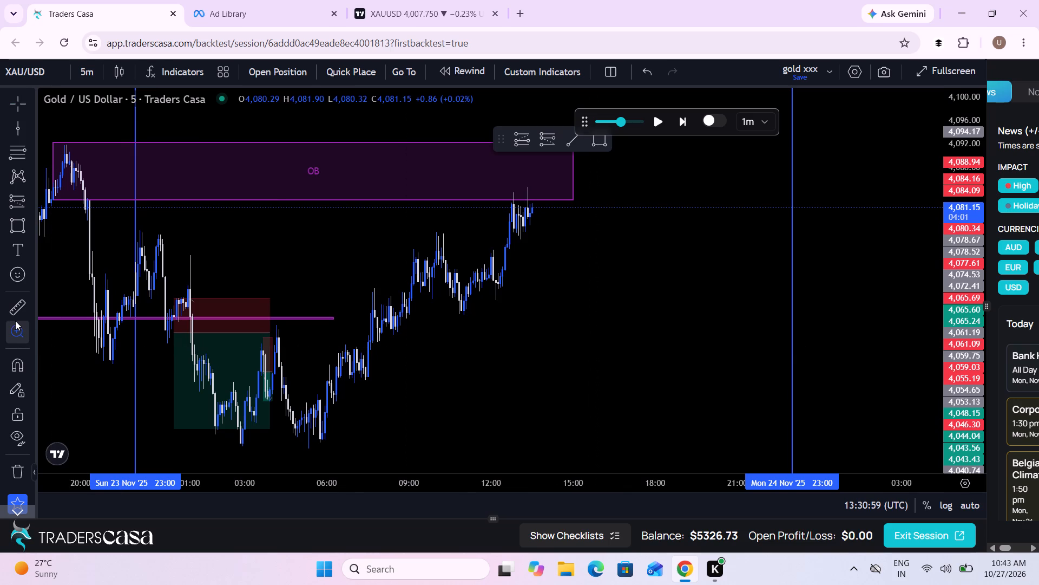
left_click(11, 308)
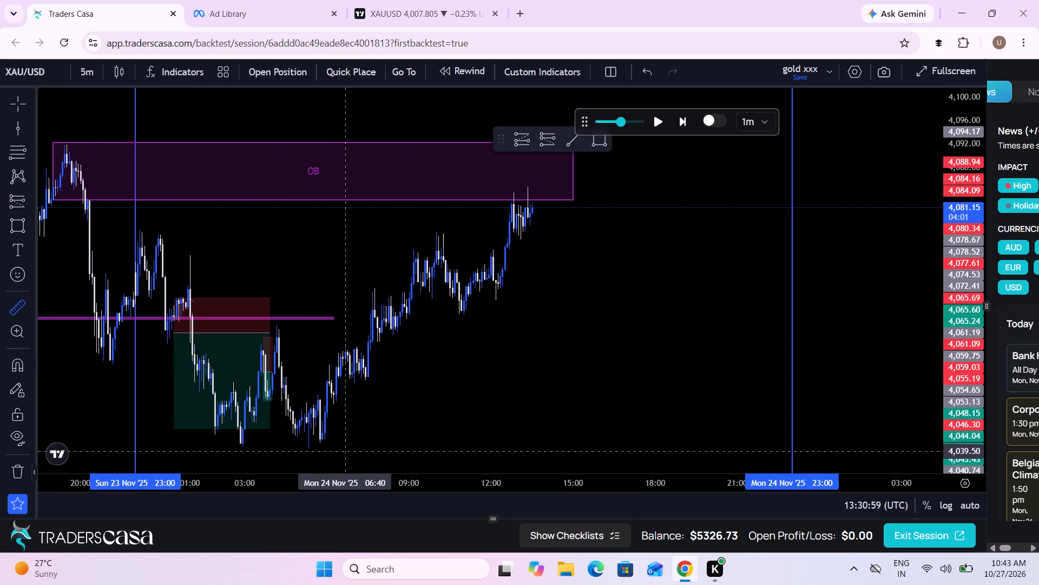
left_click(351, 448)
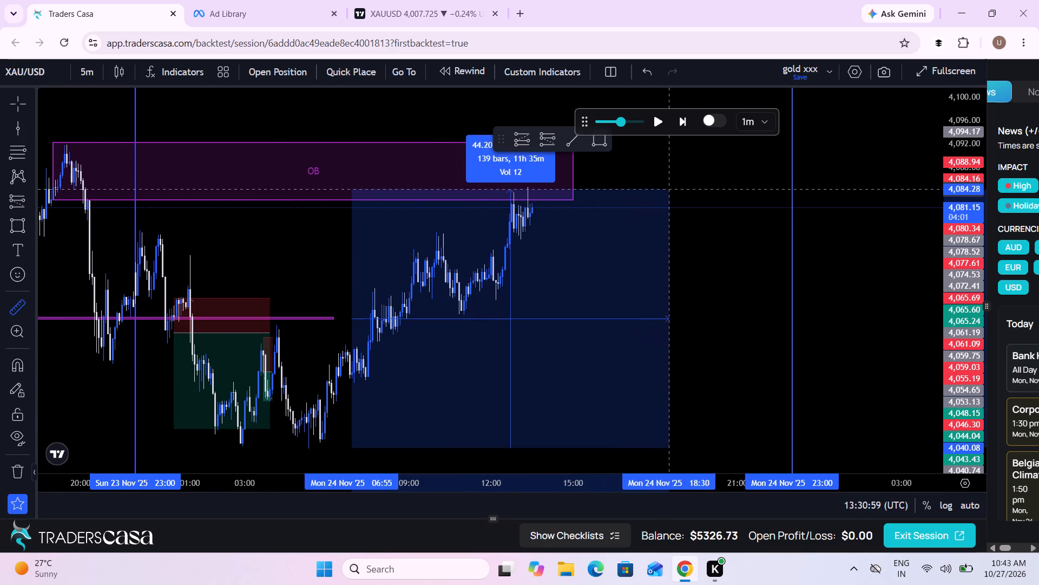
left_click(698, 187)
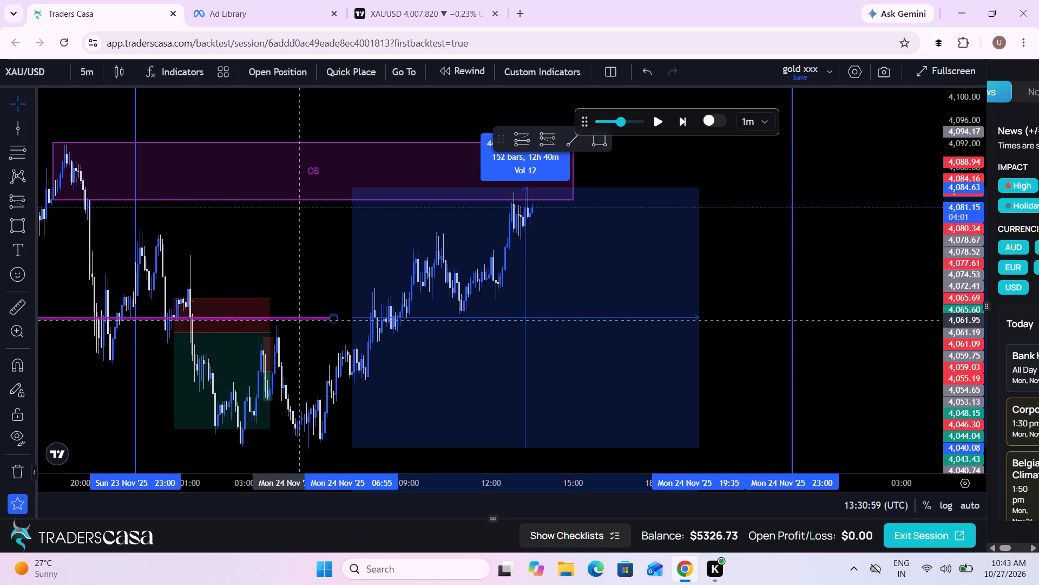
left_click(762, 270)
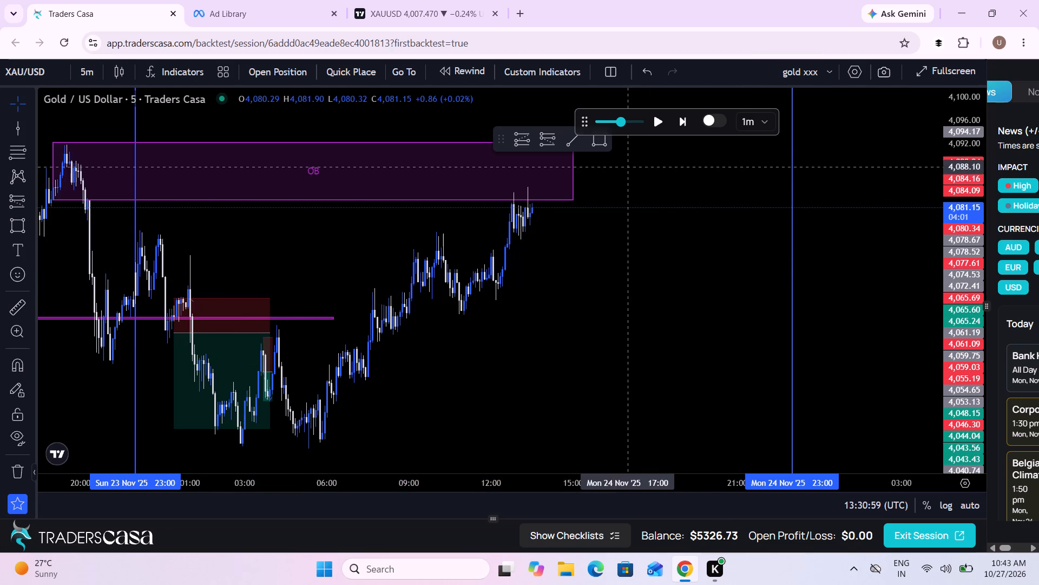
Run the gold replay forward from 13:30:59, pausing at 15:07:59.
left_click(659, 123)
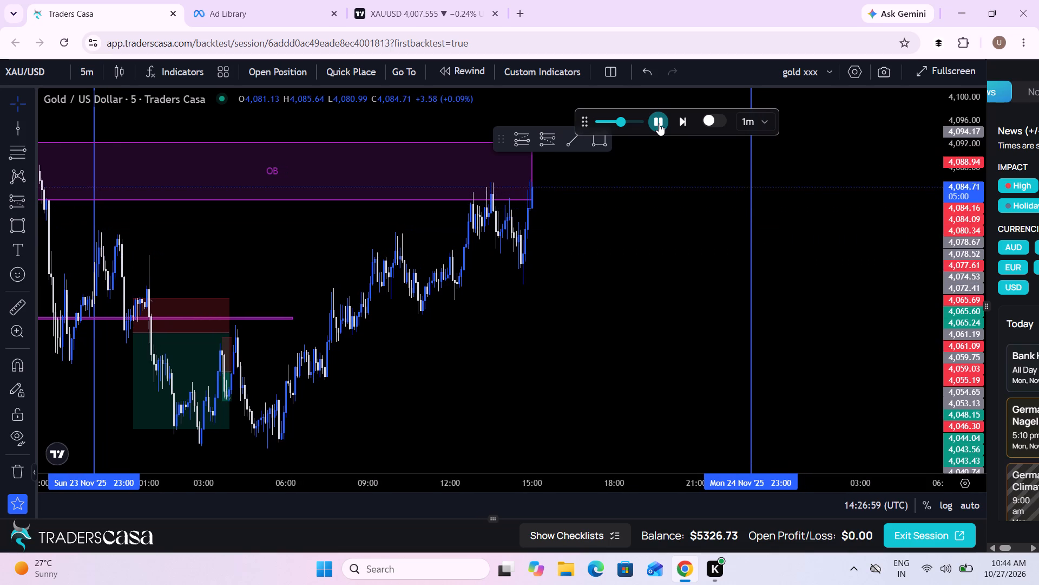
left_click(659, 123)
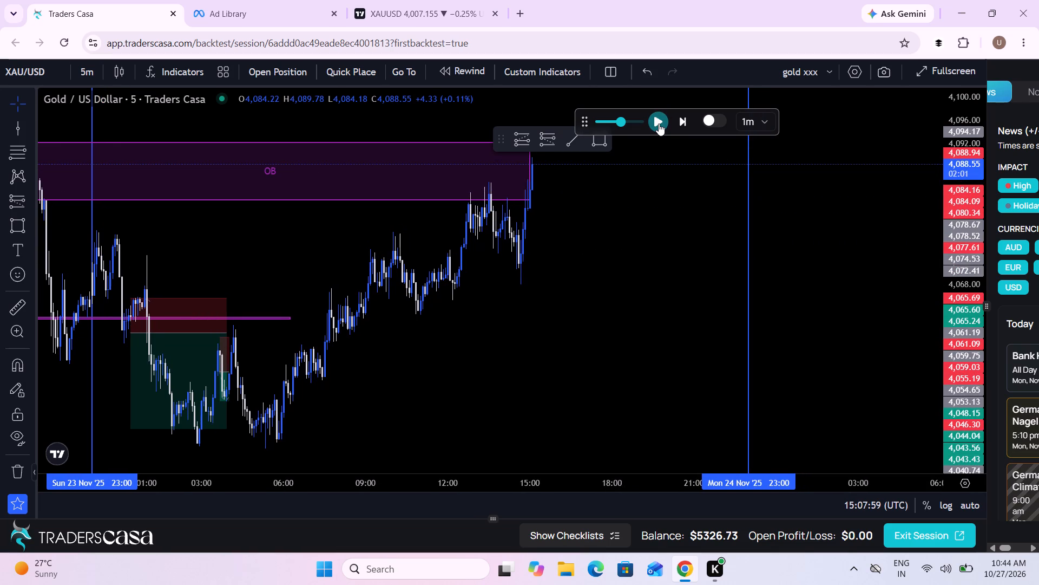
Resume the gold replay and follow price around the upper edge of the OB zone.
left_click(659, 123)
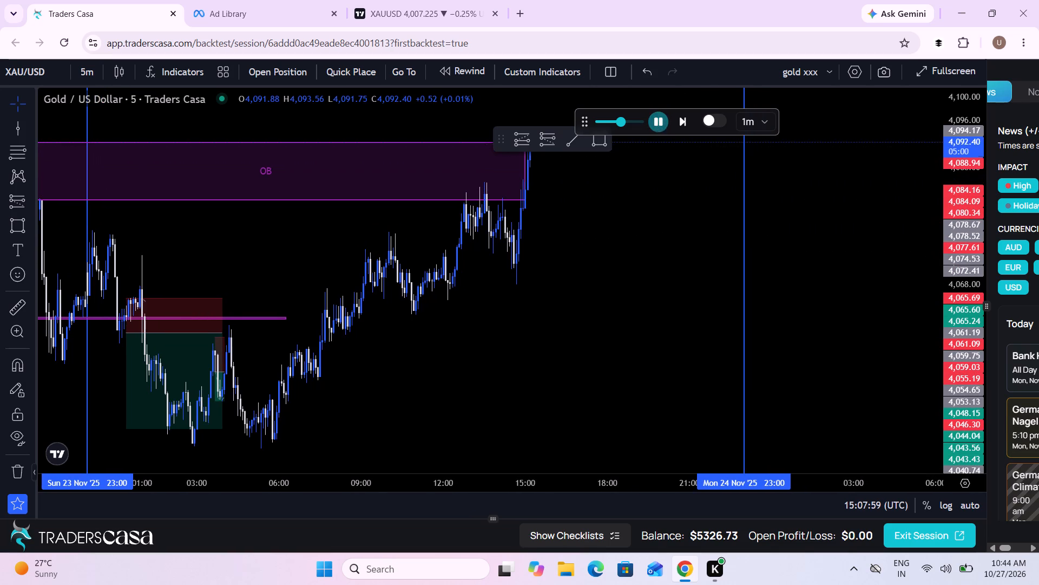
left_click_drag(704, 235, 673, 328)
scroll(673, 328, "down", 3)
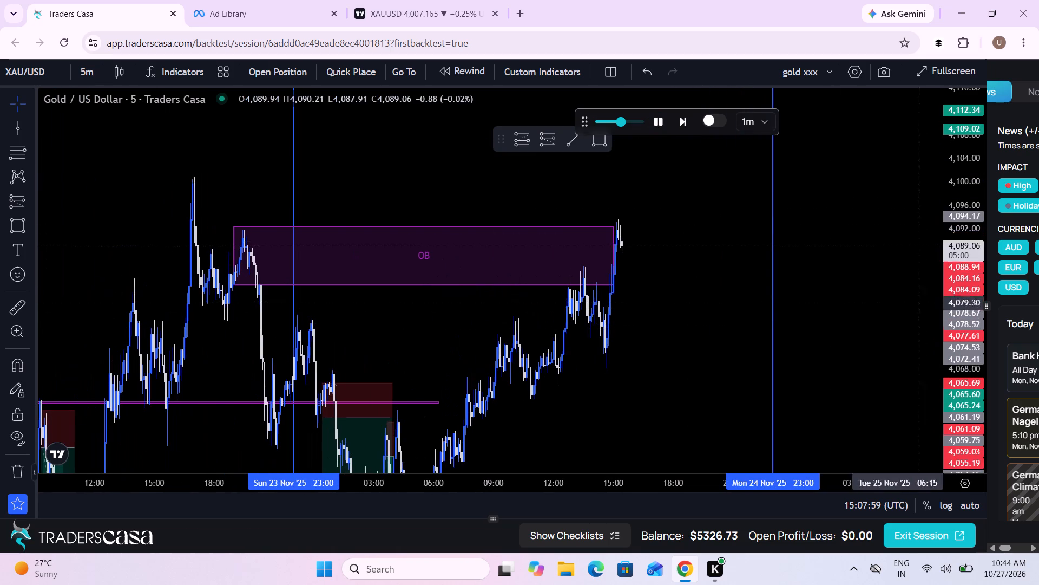
left_click_drag(959, 262, 946, 330)
scroll(705, 343, "up", 1)
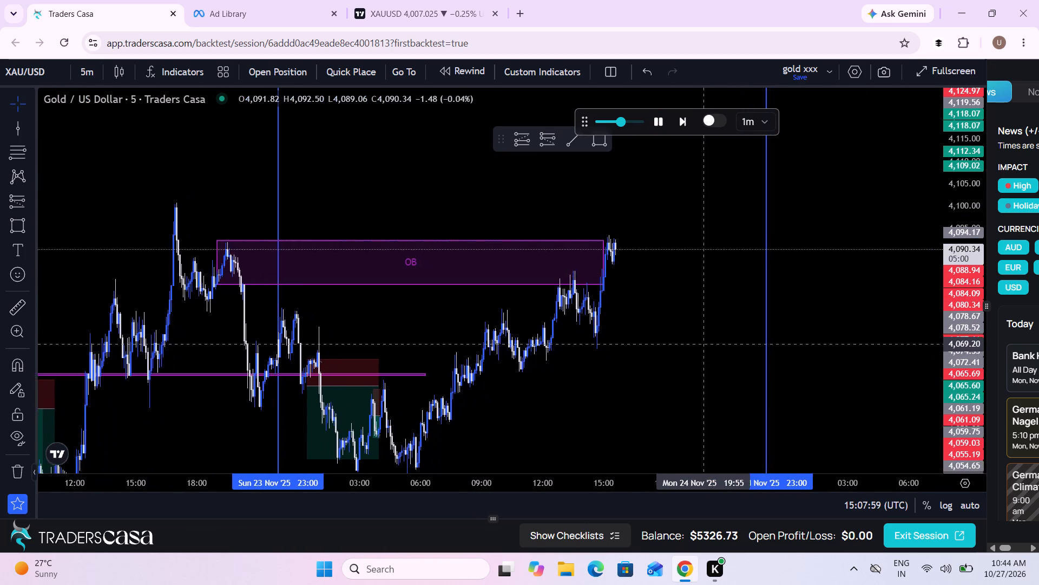
scroll(705, 343, "up", 1)
left_click_drag(633, 349, 687, 315)
scroll(687, 315, "up", 1)
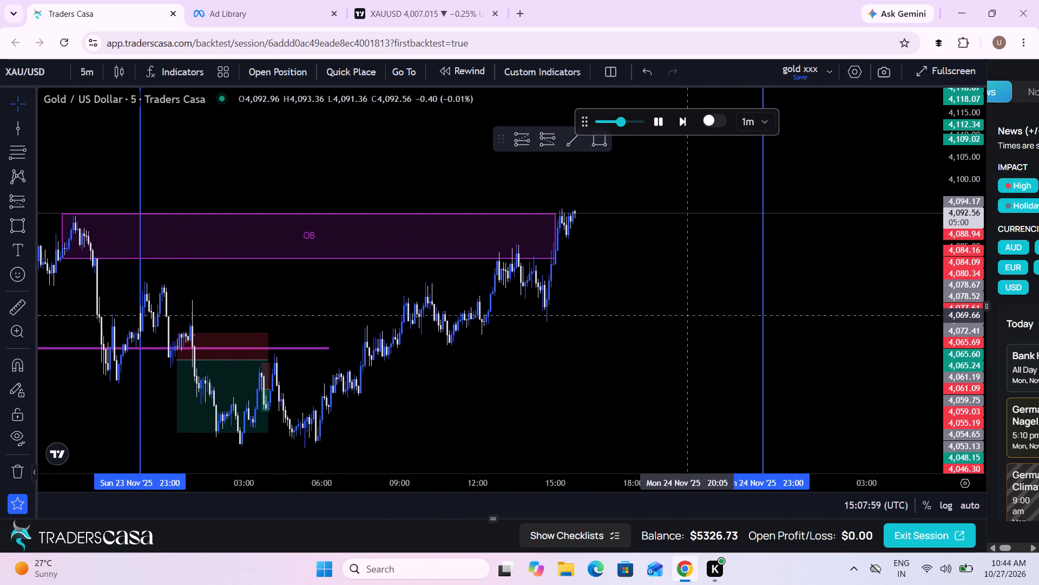
left_click_drag(951, 367, 937, 274)
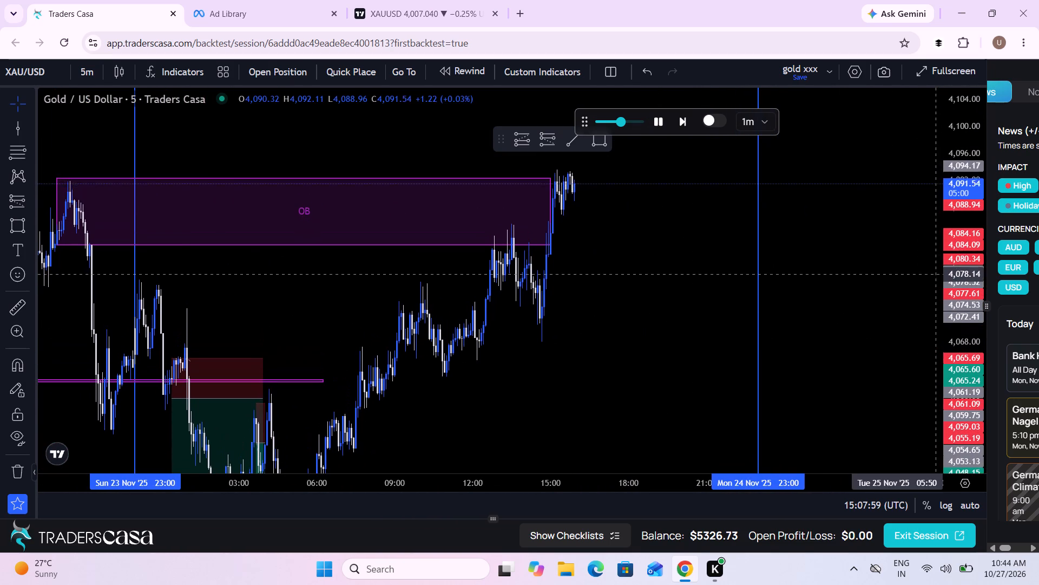
left_click_drag(635, 250, 688, 322)
scroll(688, 322, "up", 1)
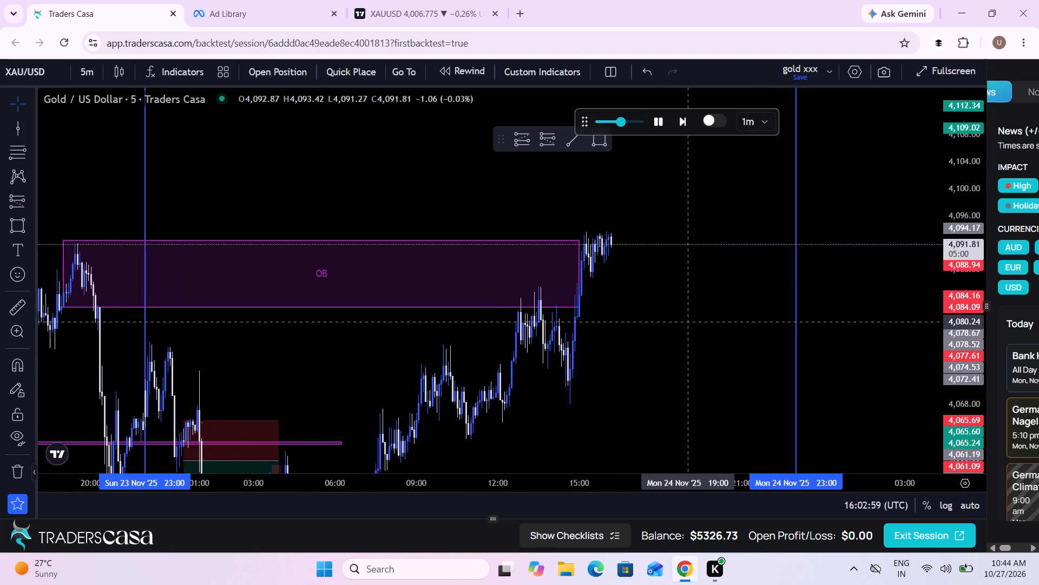
scroll(688, 322, "up", 1)
left_click_drag(688, 322, 653, 312)
scroll(653, 312, "down", 1)
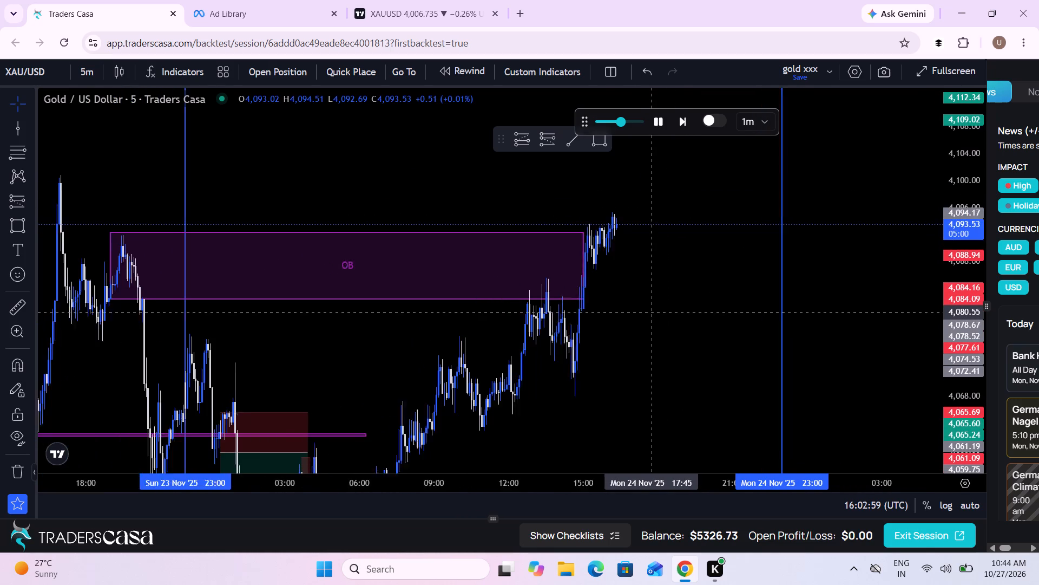
scroll(653, 312, "down", 1)
Extend the end of the OB rectangle to about 22:00 on Mon 24 Nov '25.
left_click_drag(590, 268, 760, 263)
left_click(727, 352)
Increase the replay speed and keep following gold price past the OB zone, pausing at 20:53:59.
left_click_drag(727, 352, 683, 307)
scroll(683, 307, "down", 2)
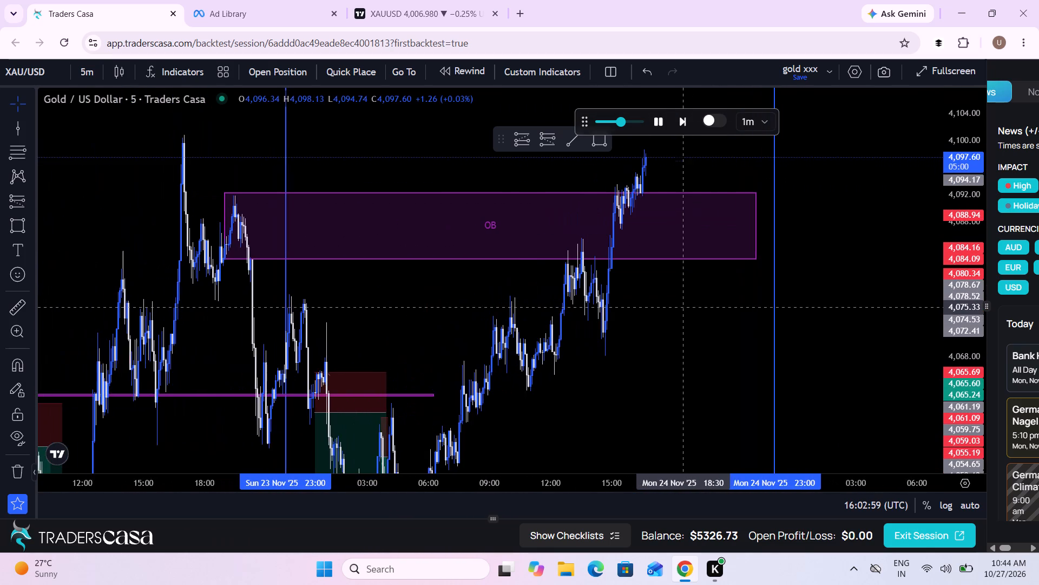
left_click(951, 240)
left_click_drag(951, 240, 921, 307)
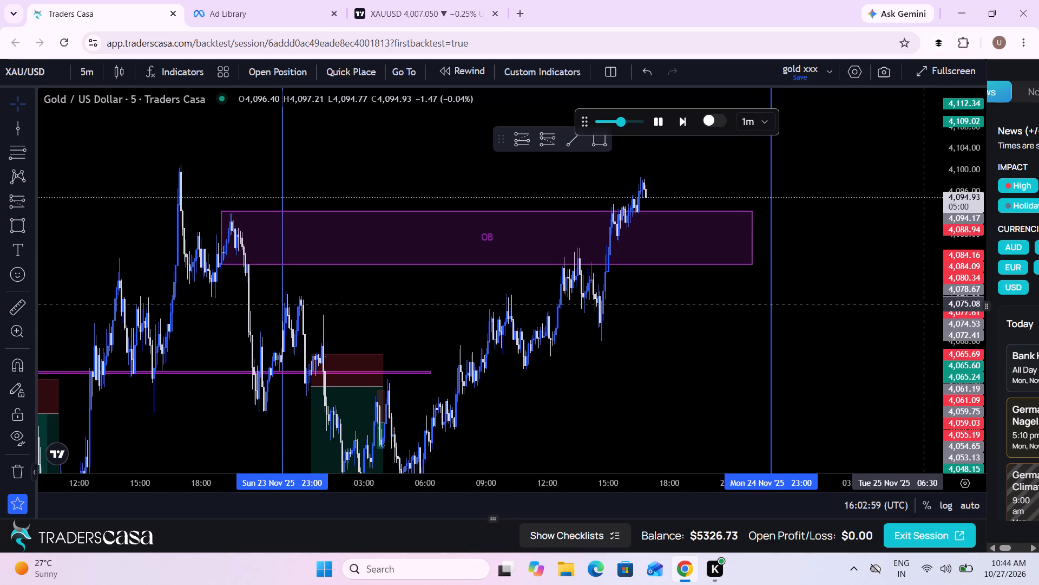
left_click_drag(921, 307, 924, 337)
left_click_drag(733, 355, 707, 356)
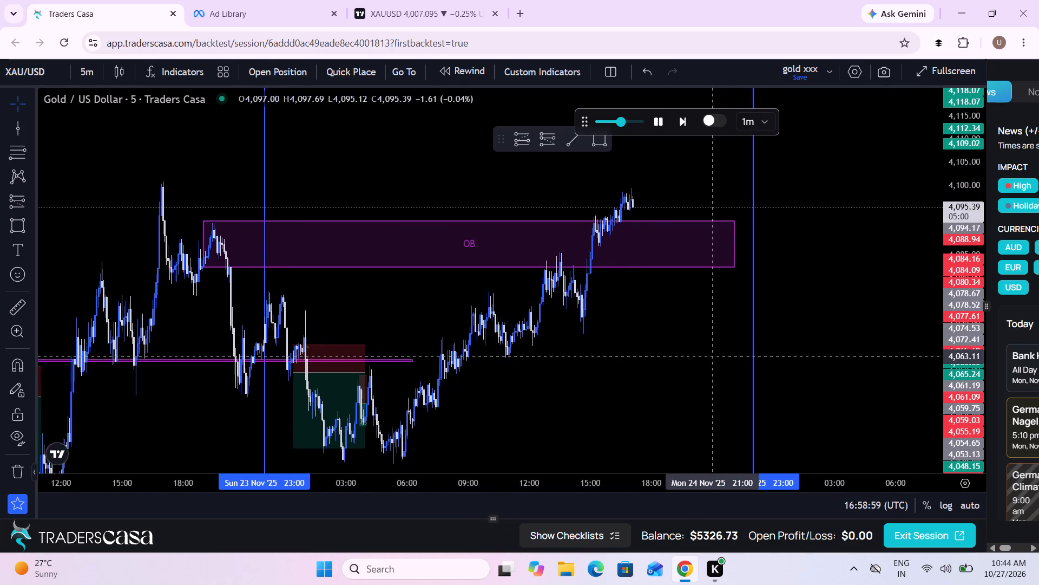
left_click_drag(707, 356, 675, 358)
left_click(635, 121)
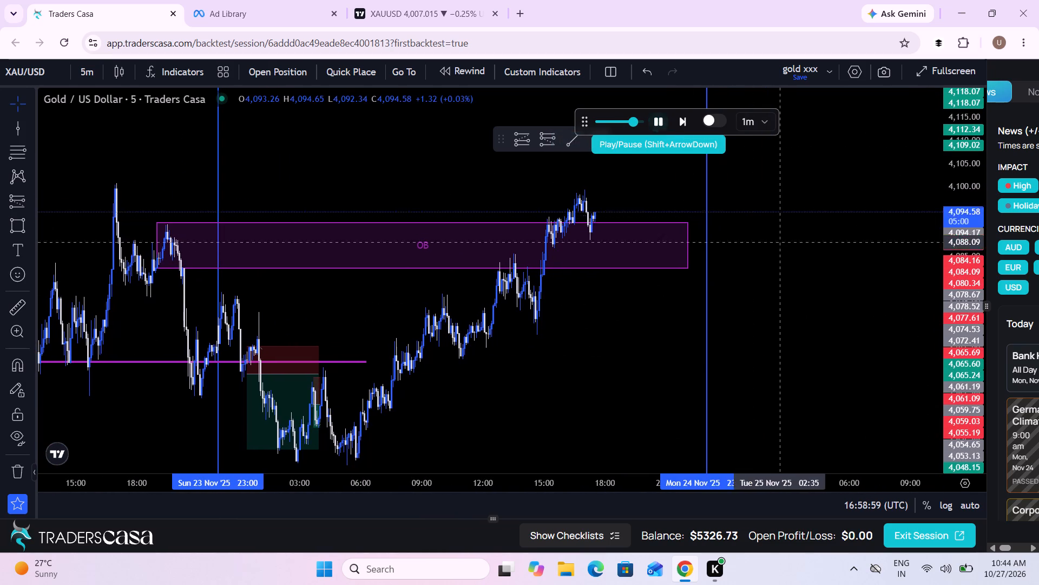
scroll(785, 250, "down", 1)
left_click_drag(785, 250, 687, 246)
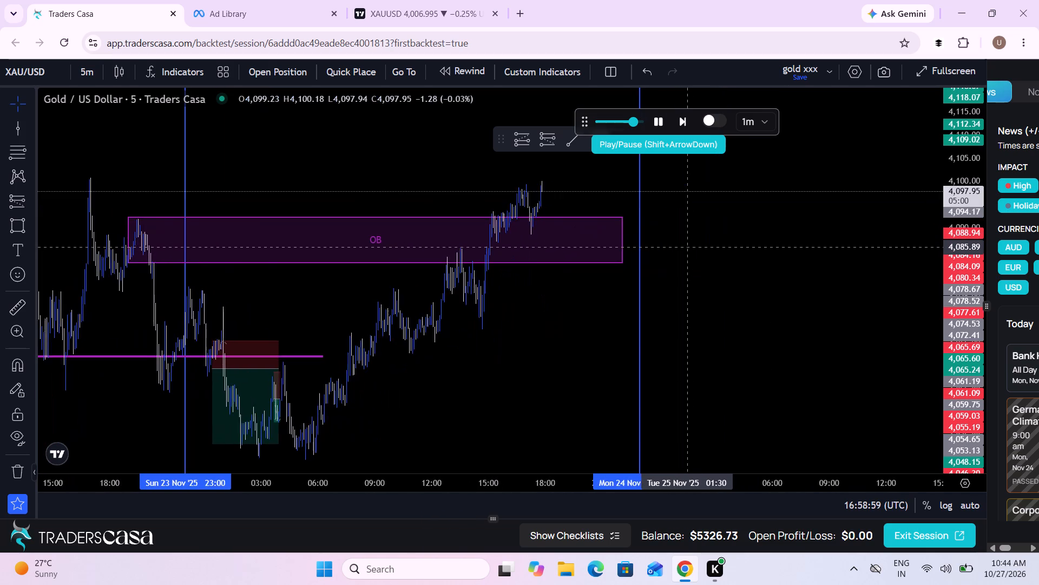
scroll(687, 246, "up", 3)
left_click_drag(687, 246, 824, 231)
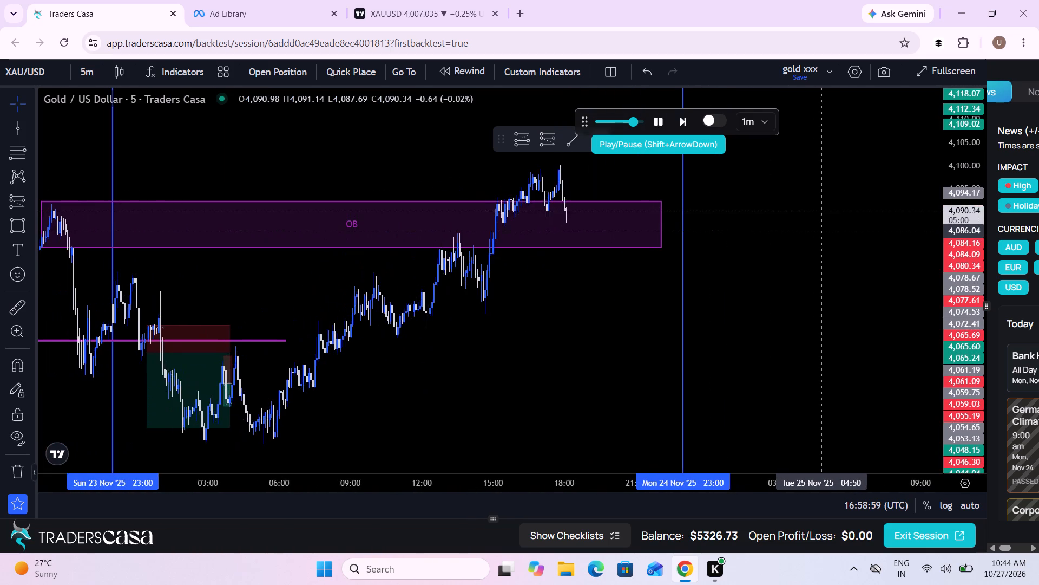
left_click_drag(824, 231, 900, 228)
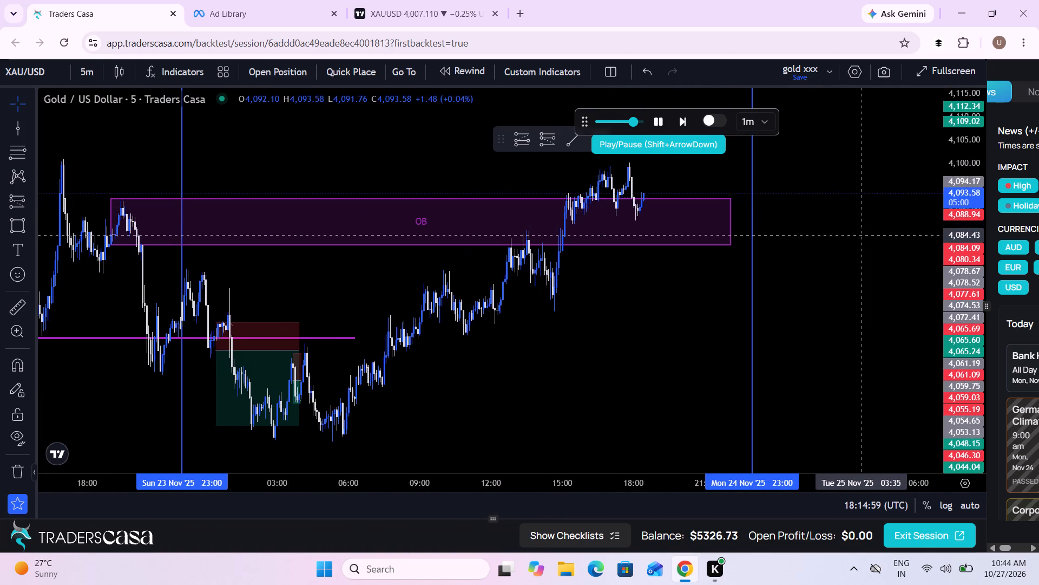
left_click_drag(862, 235, 786, 302)
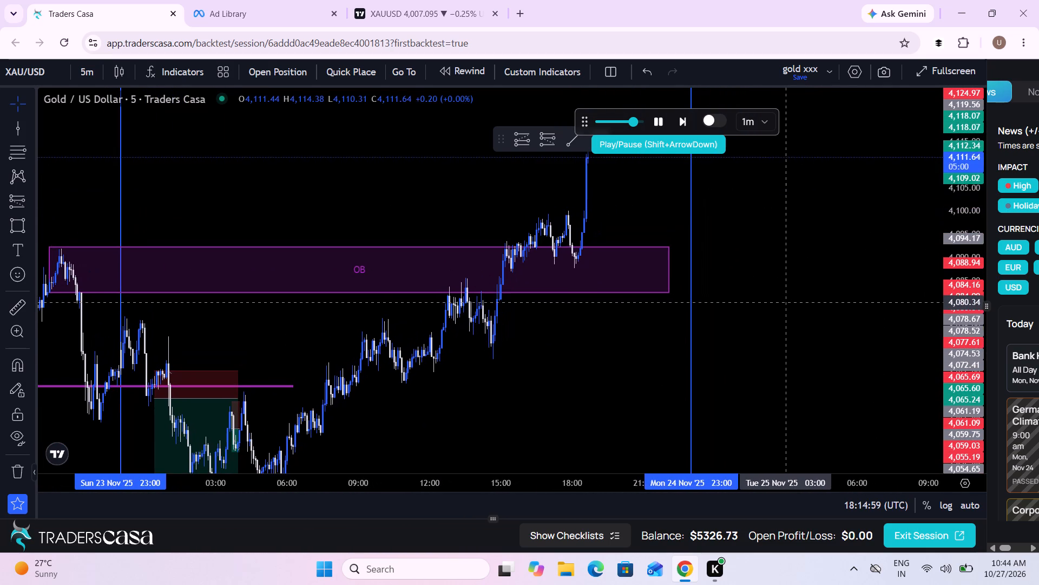
left_click_drag(771, 219, 709, 365)
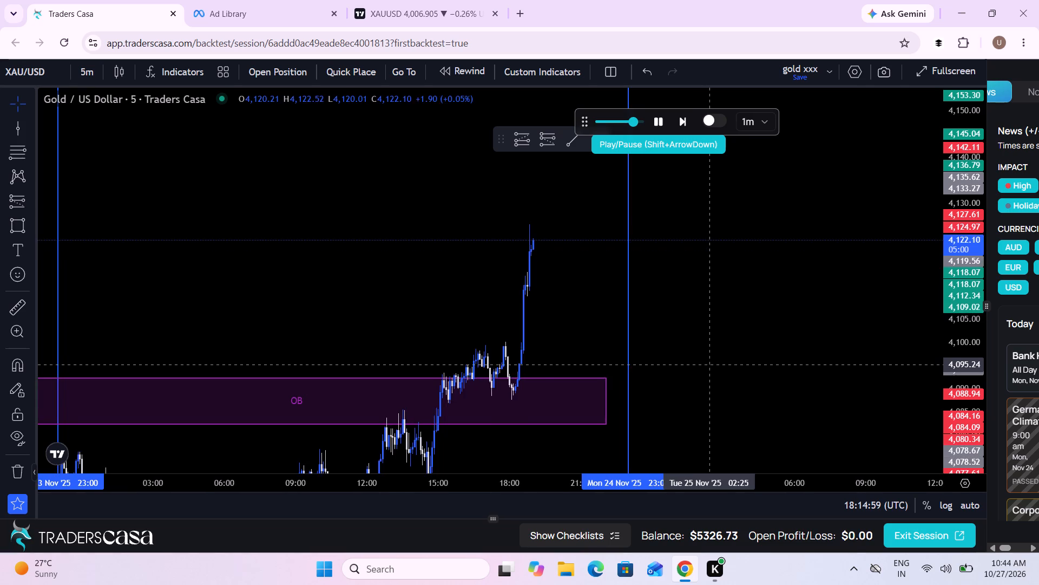
scroll(709, 365, "down", 2)
left_click_drag(962, 258, 944, 395)
left_click_drag(797, 384, 777, 313)
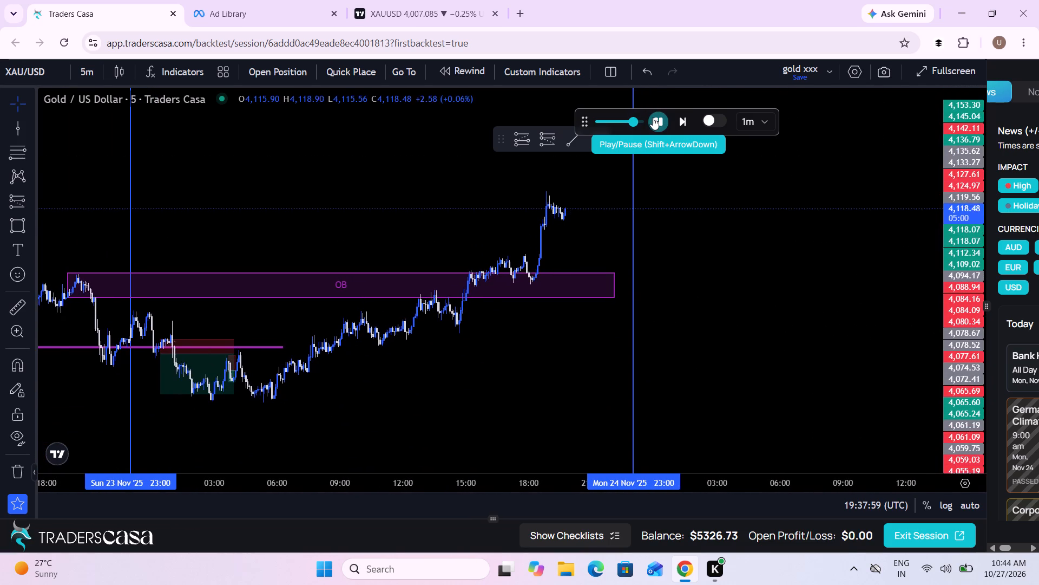
scroll(735, 292, "down", 4)
scroll(735, 292, "up", 1)
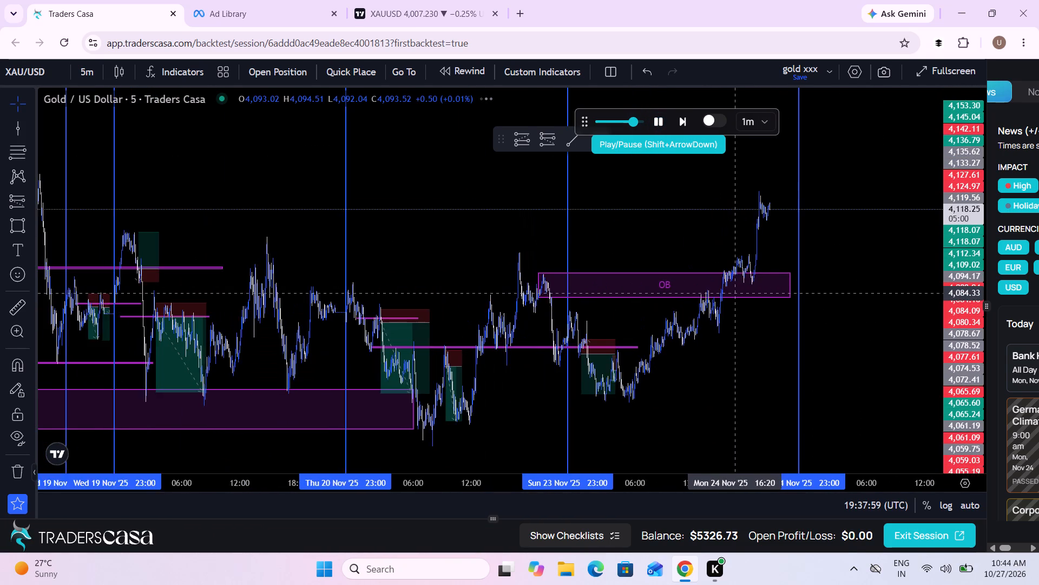
scroll(735, 292, "up", 3)
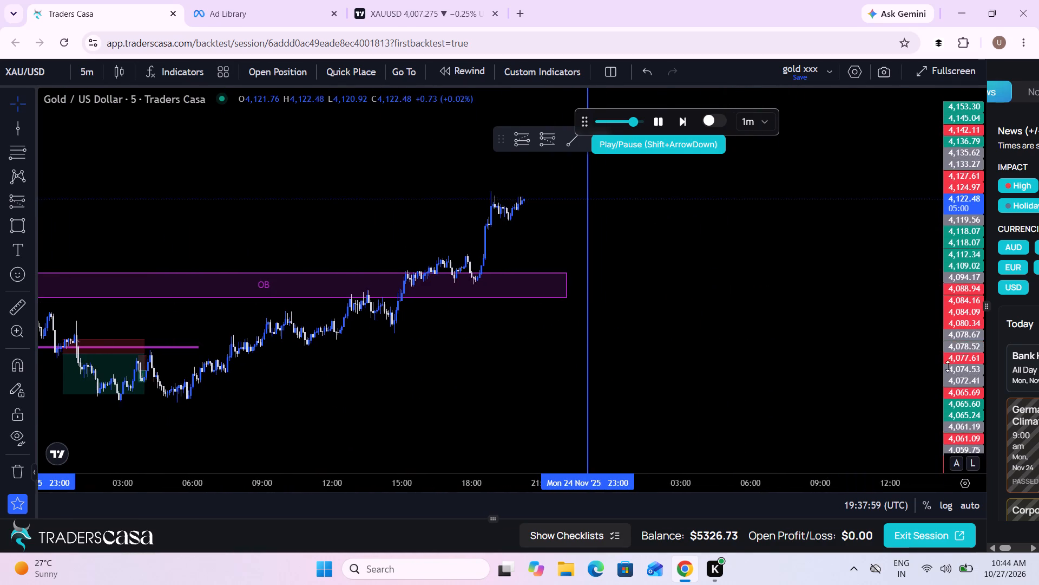
left_click_drag(948, 368, 924, 295)
scroll(779, 328, "down", 2)
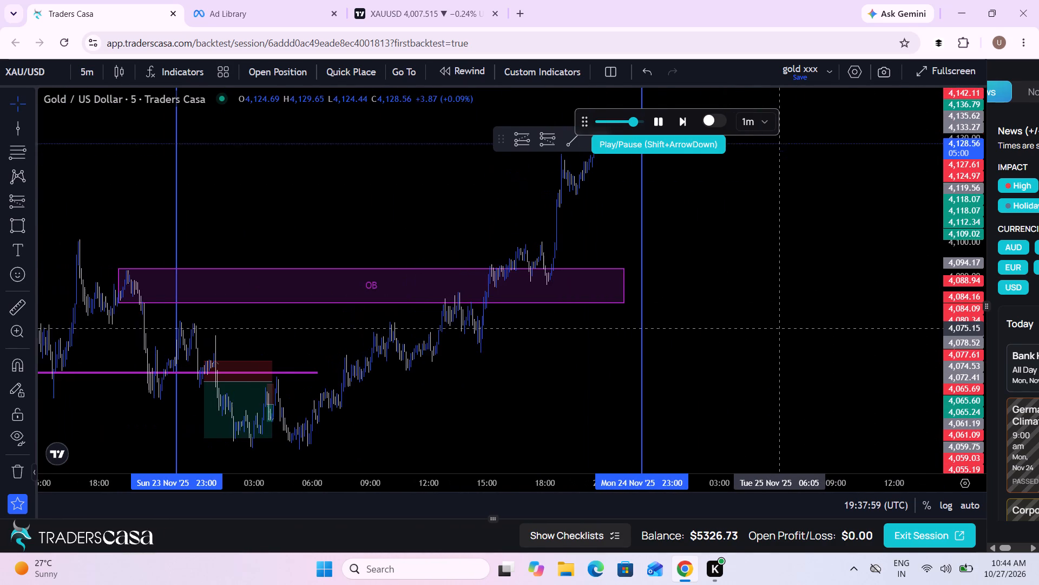
left_click_drag(733, 283, 725, 396)
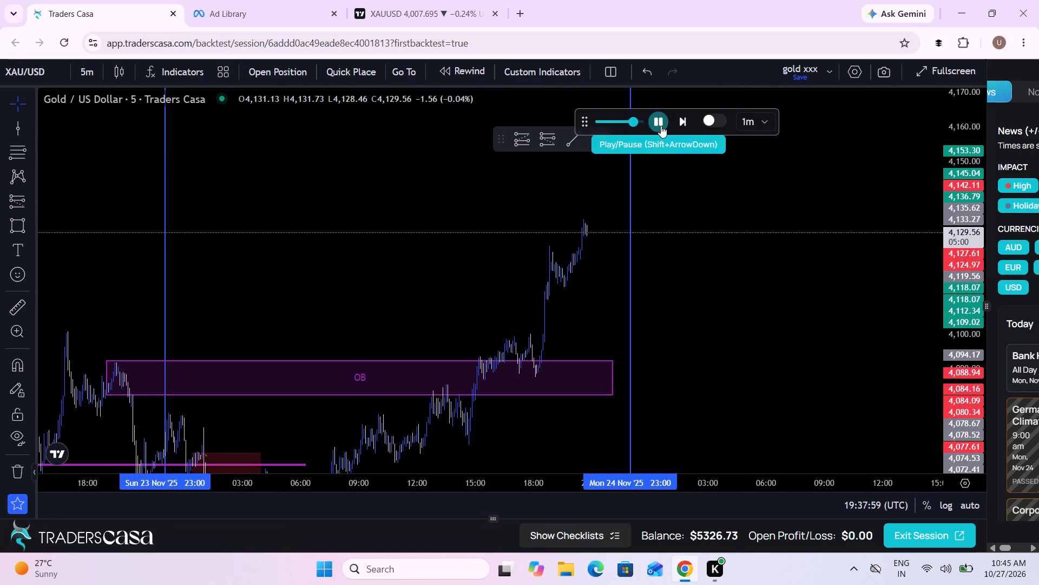
left_click(661, 126)
Switch the gold chart to 1 hour and examine price relative to the OB zone and the preceding swings.
scroll(731, 371, "up", 3)
left_click_drag(731, 371, 685, 369)
scroll(685, 369, "up", 2)
left_click_drag(528, 337, 634, 327)
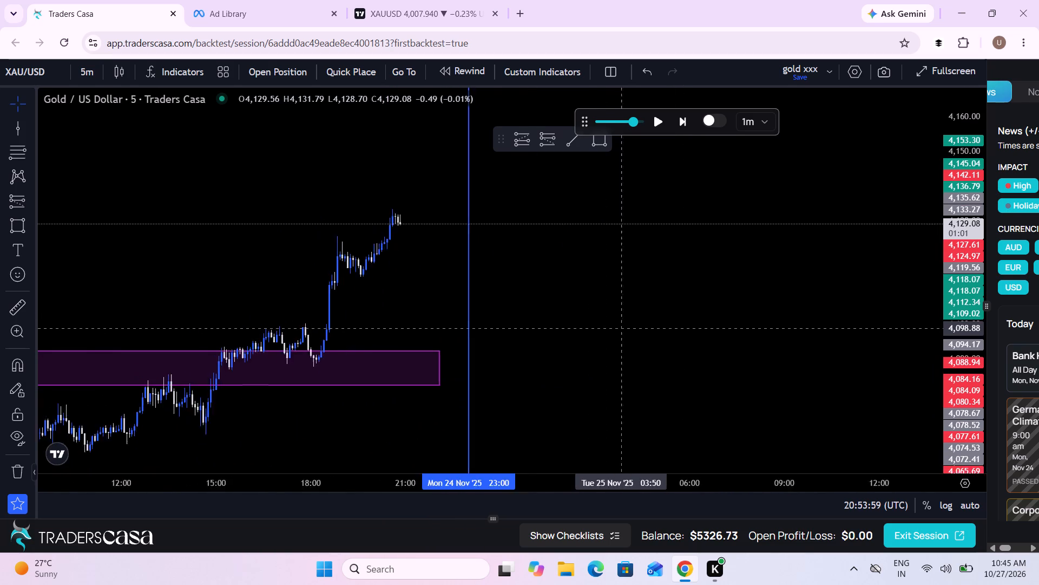
left_click_drag(634, 327, 727, 322)
scroll(727, 322, "up", 2)
left_click_drag(727, 322, 755, 362)
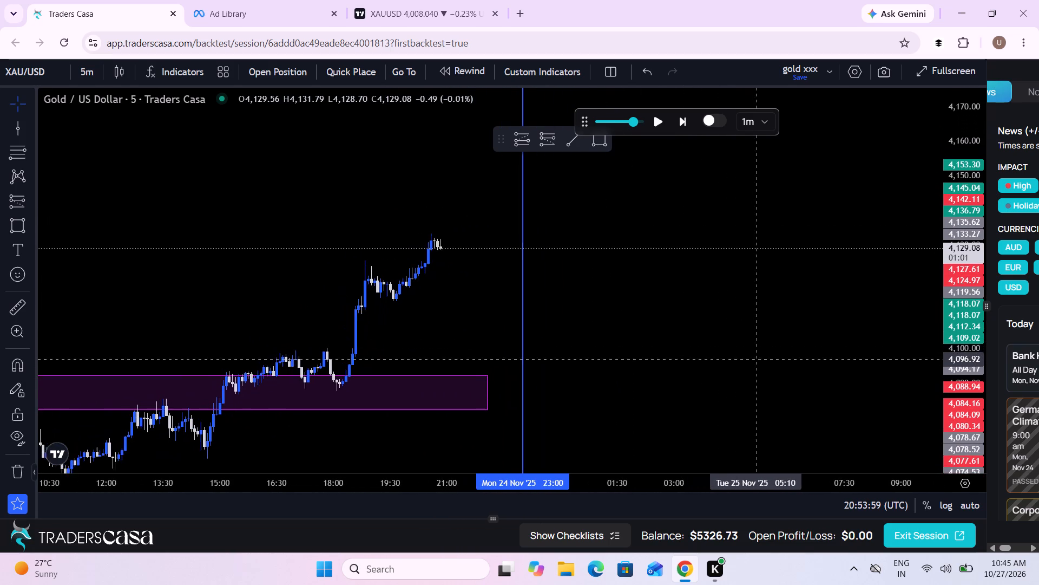
left_click_drag(755, 362, 756, 368)
left_click(88, 71)
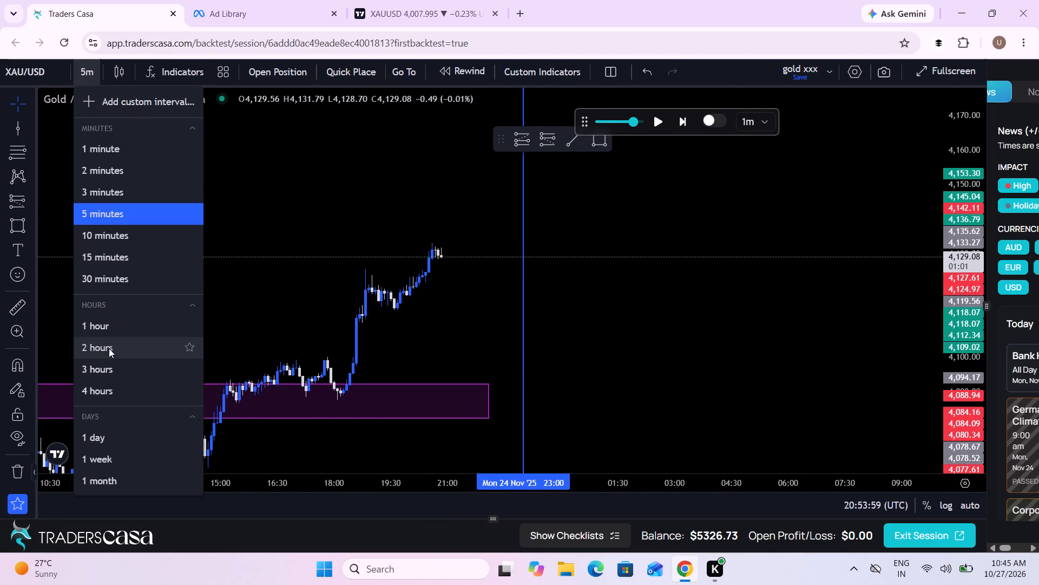
left_click(104, 320)
scroll(261, 289, "up", 3)
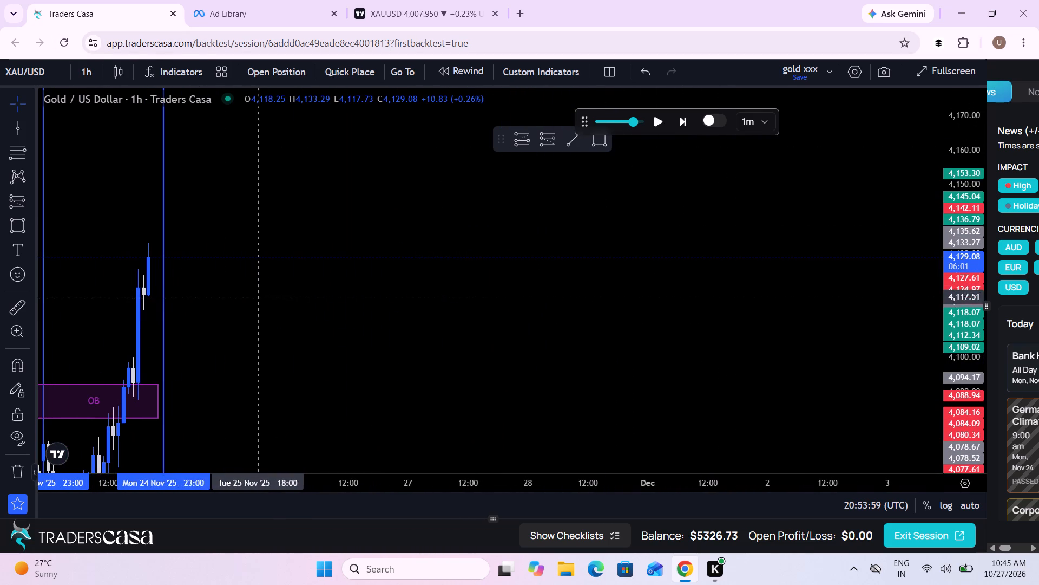
left_click_drag(199, 318, 594, 252)
scroll(594, 252, "up", 3)
scroll(594, 252, "down", 2)
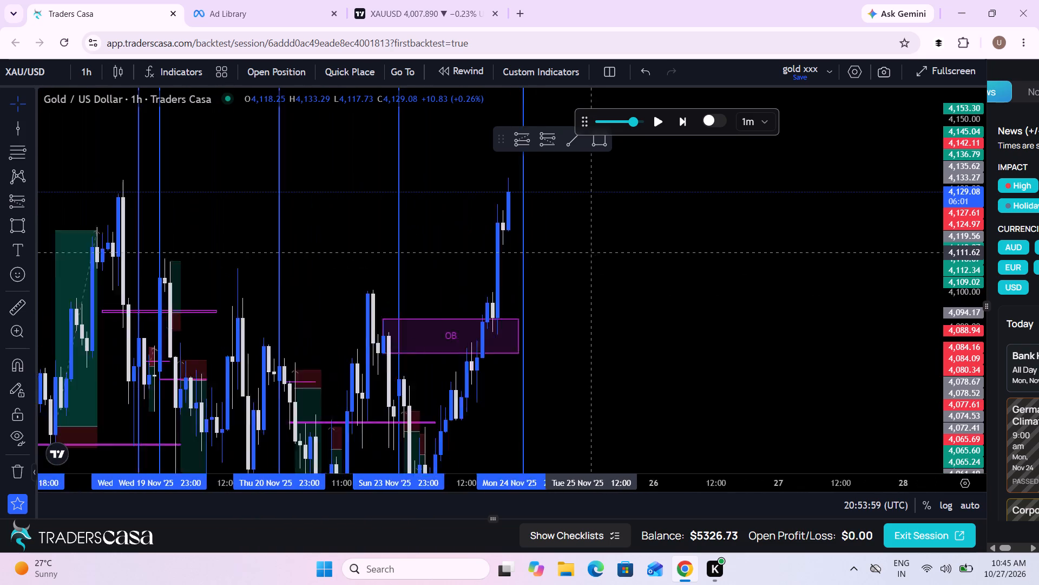
scroll(594, 252, "down", 1)
left_click_drag(963, 260, 942, 367)
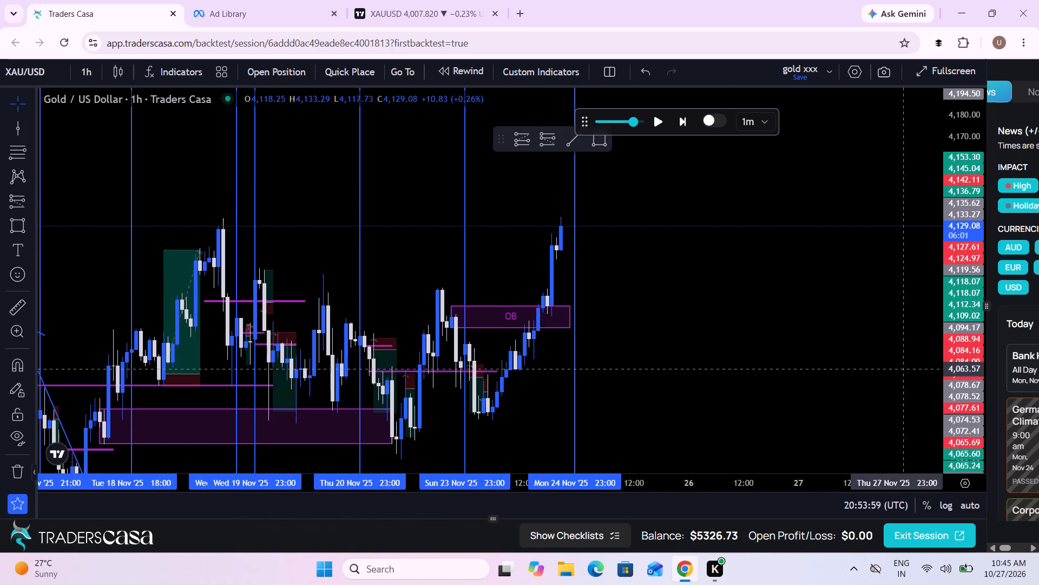
scroll(725, 347, "up", 1)
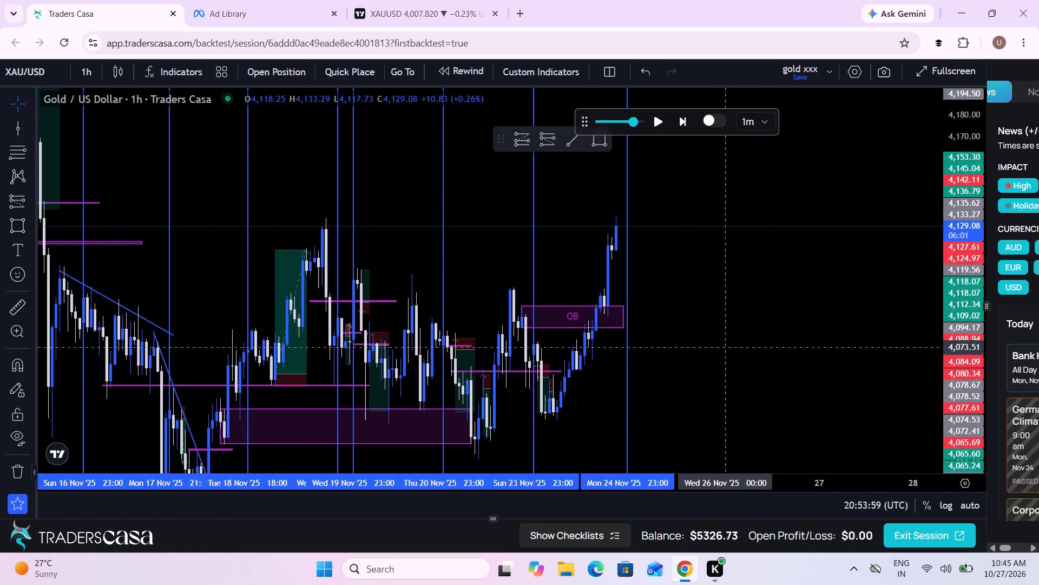
Examine the 1-hour gold candles from the OB zone up to the latest candle before the Mon 24 Nov 23:00 boundary.
scroll(725, 347, "up", 5)
left_click_drag(594, 337, 817, 364)
scroll(817, 364, "up", 4)
left_click_drag(663, 347, 692, 347)
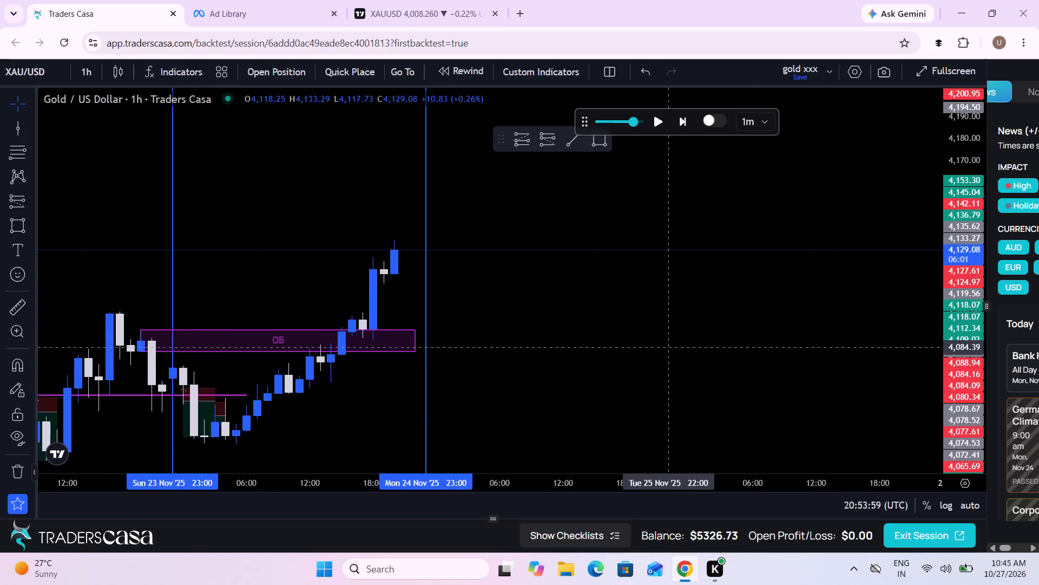
left_click_drag(692, 347, 909, 335)
scroll(909, 335, "up", 4)
left_click_drag(719, 307, 828, 324)
scroll(828, 324, "up", 3)
left_click_drag(734, 325, 806, 329)
left_click_drag(770, 316, 728, 336)
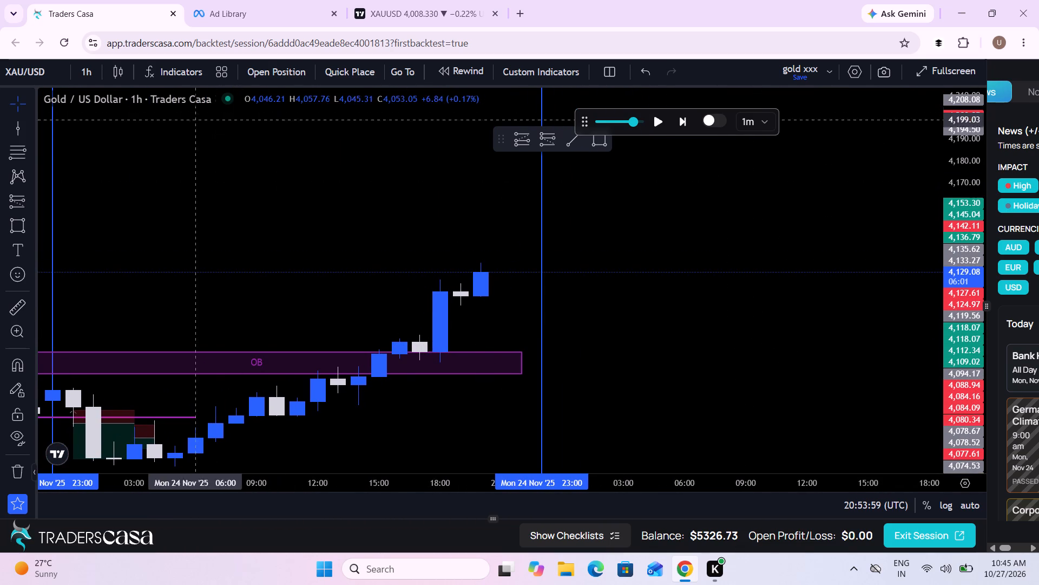
Switch the gold chart to 5 minutes and review the rise above the OB zone.
left_click(90, 71)
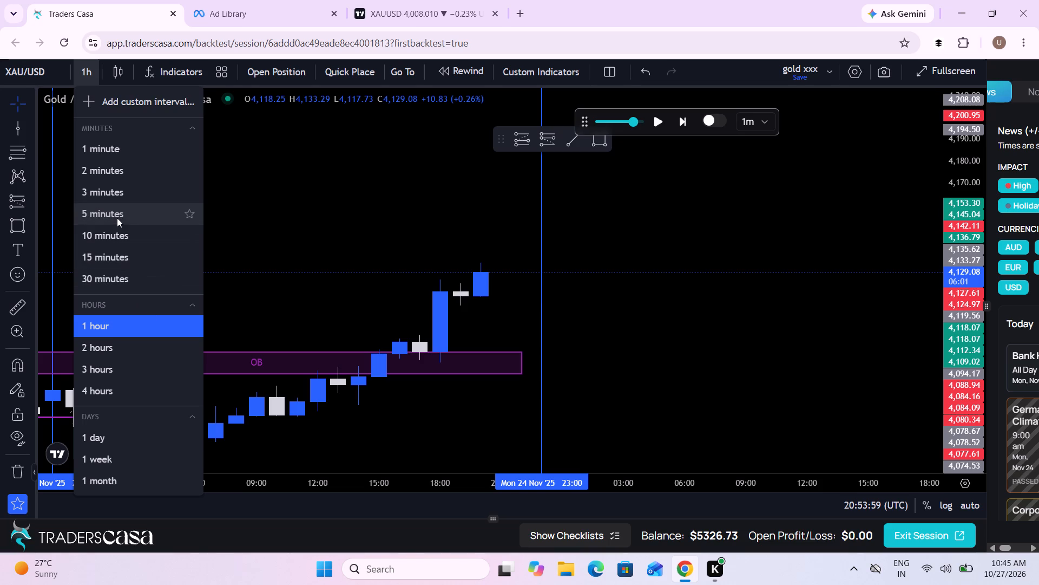
left_click(117, 218)
scroll(463, 313, "down", 12)
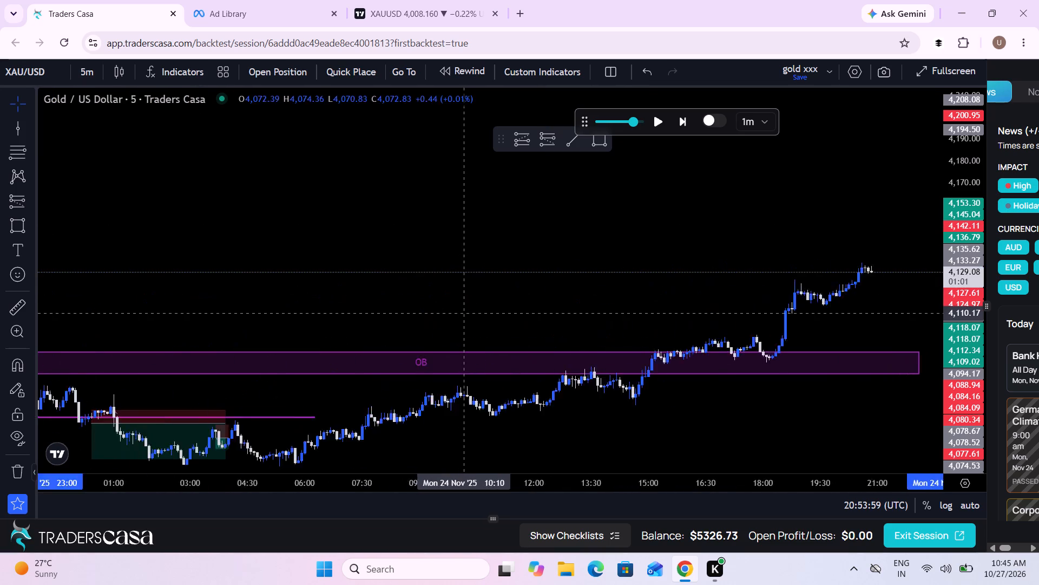
left_click_drag(702, 287, 346, 262)
scroll(346, 262, "down", 2)
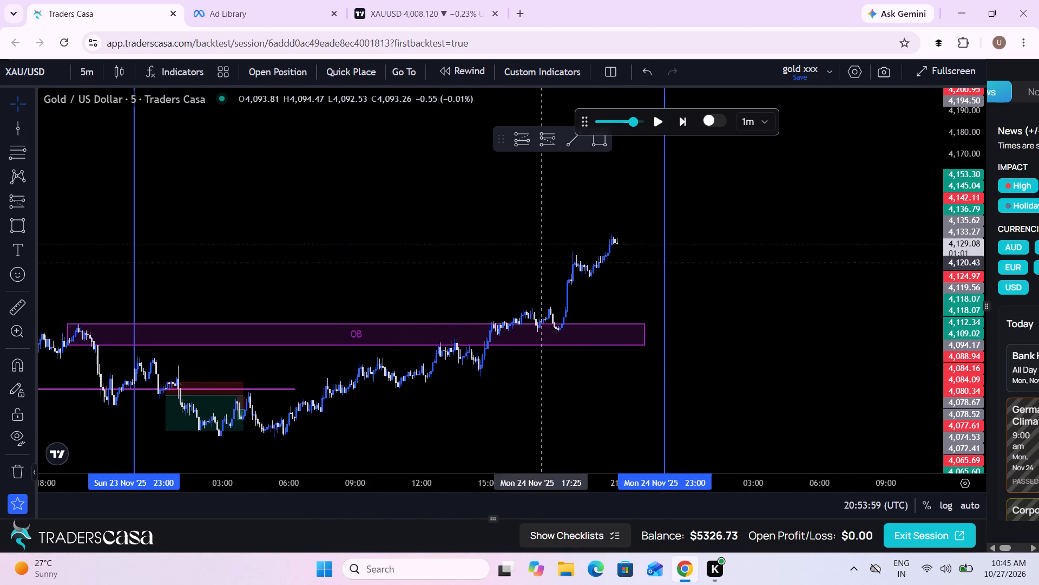
left_click_drag(950, 372, 939, 318)
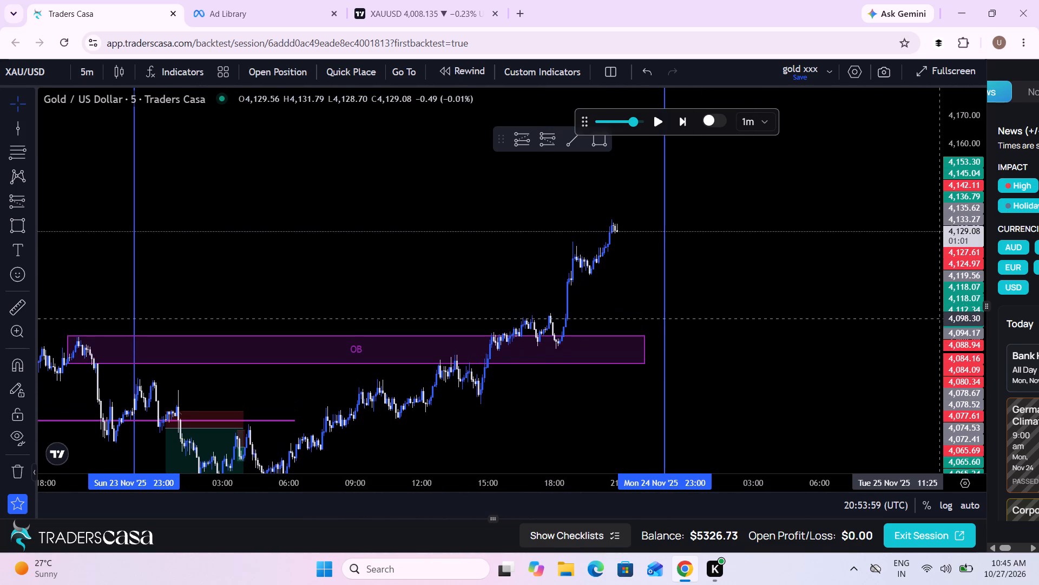
left_click_drag(772, 314, 754, 378)
scroll(754, 378, "up", 3)
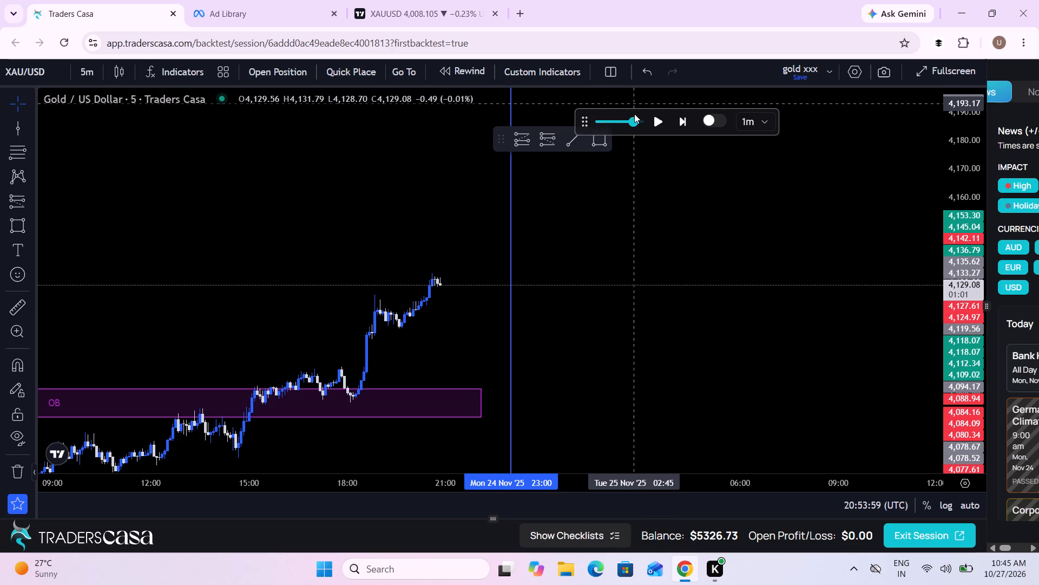
Resume the gold replay past the Mon 24 Nov 23:00 session boundary and pause it at 23:26:59.
left_click(644, 109)
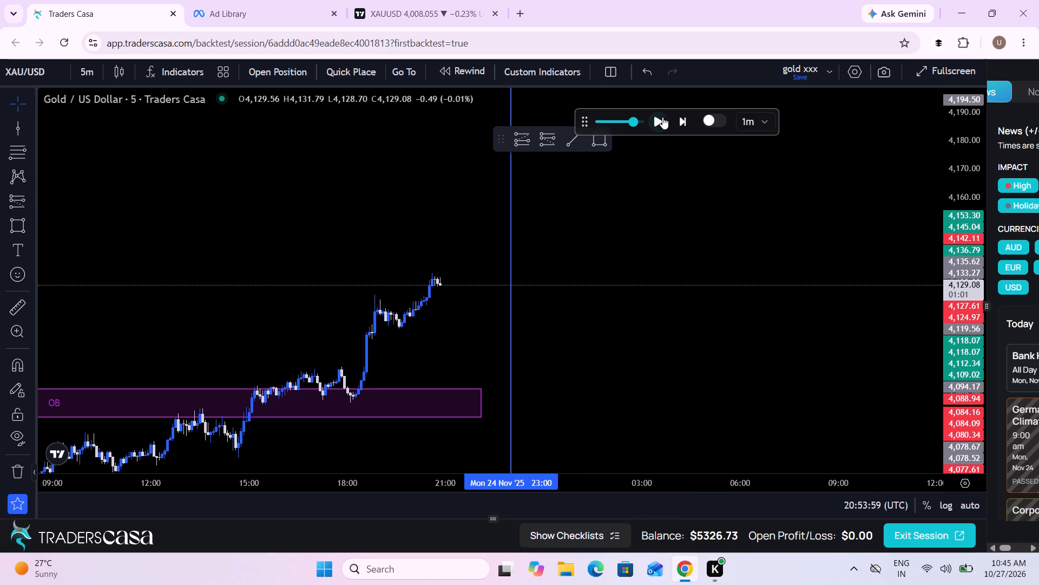
left_click(662, 118)
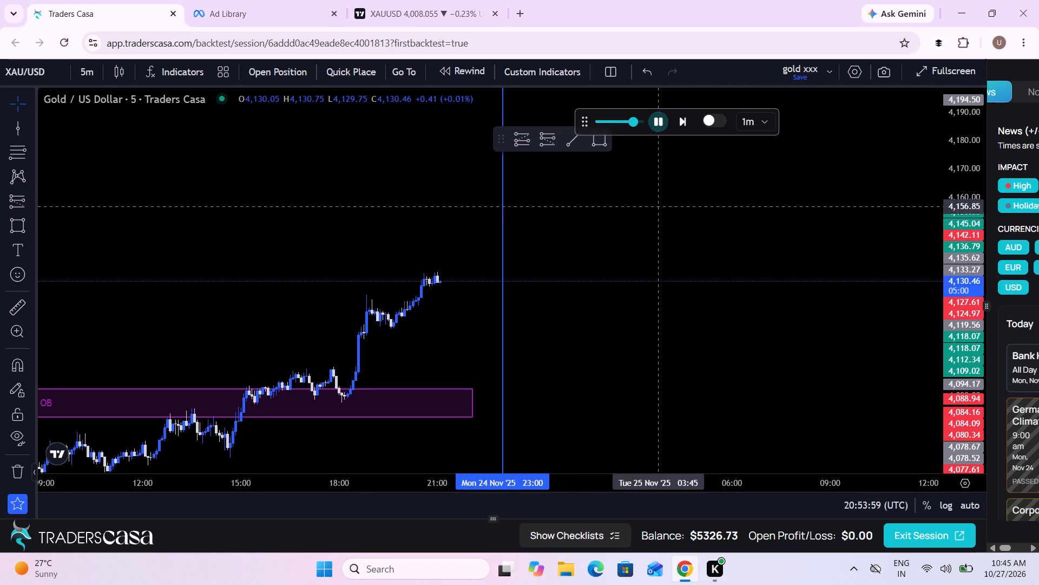
left_click_drag(659, 225, 592, 226)
scroll(592, 226, "down", 2)
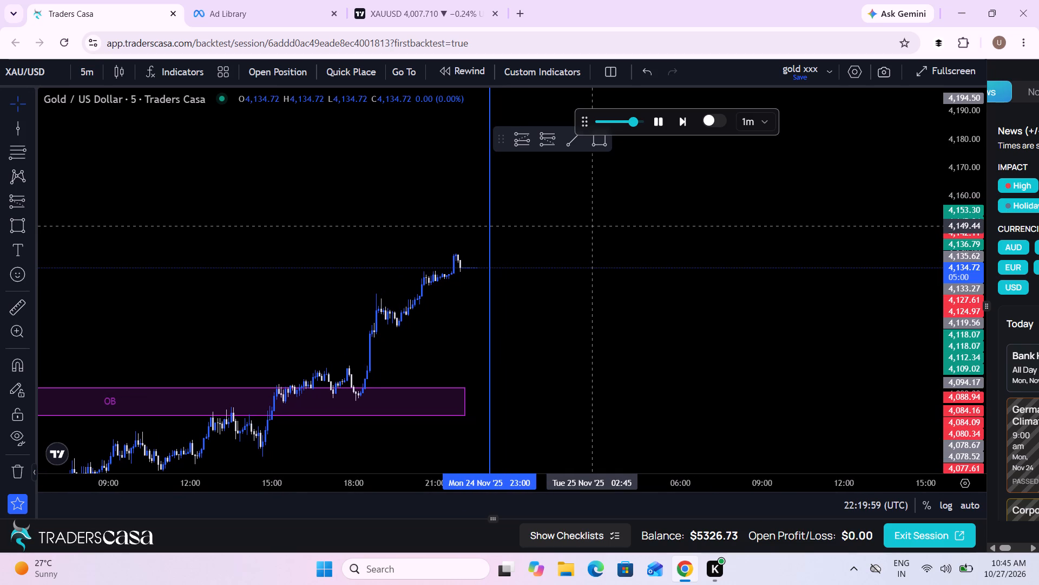
scroll(592, 226, "down", 1)
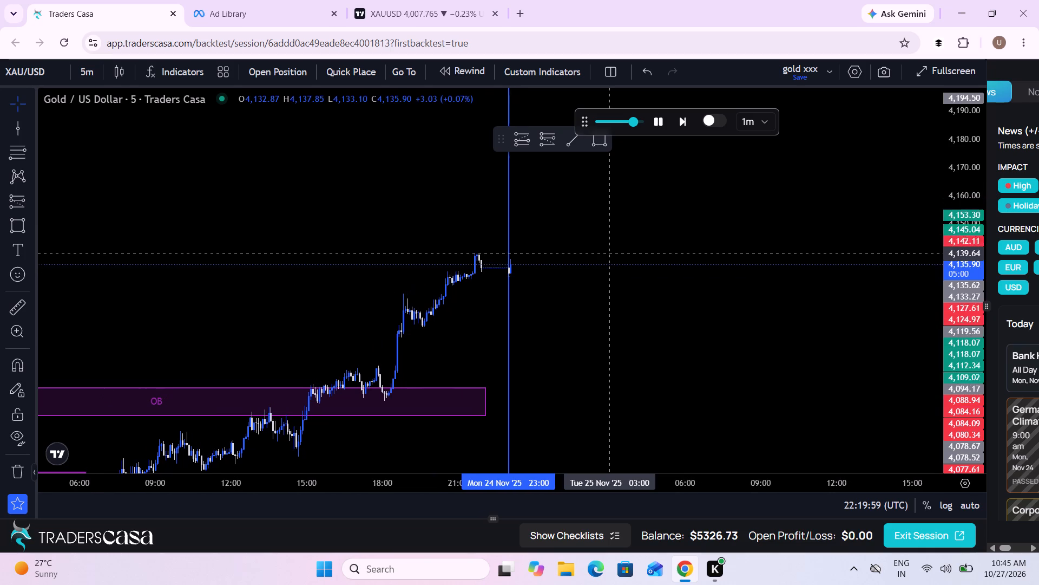
scroll(609, 253, "up", 2)
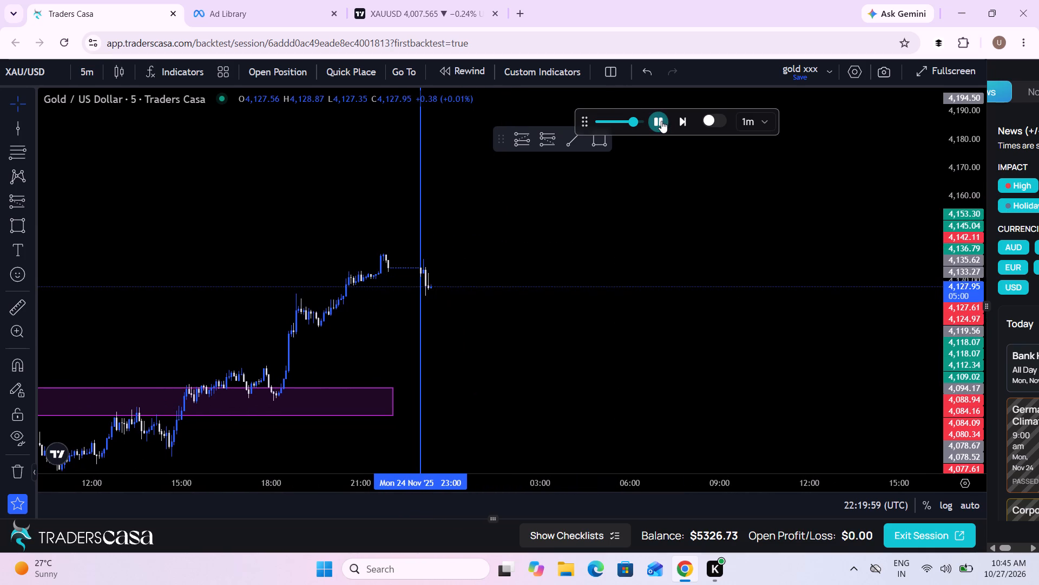
left_click(661, 121)
scroll(554, 253, "up", 1)
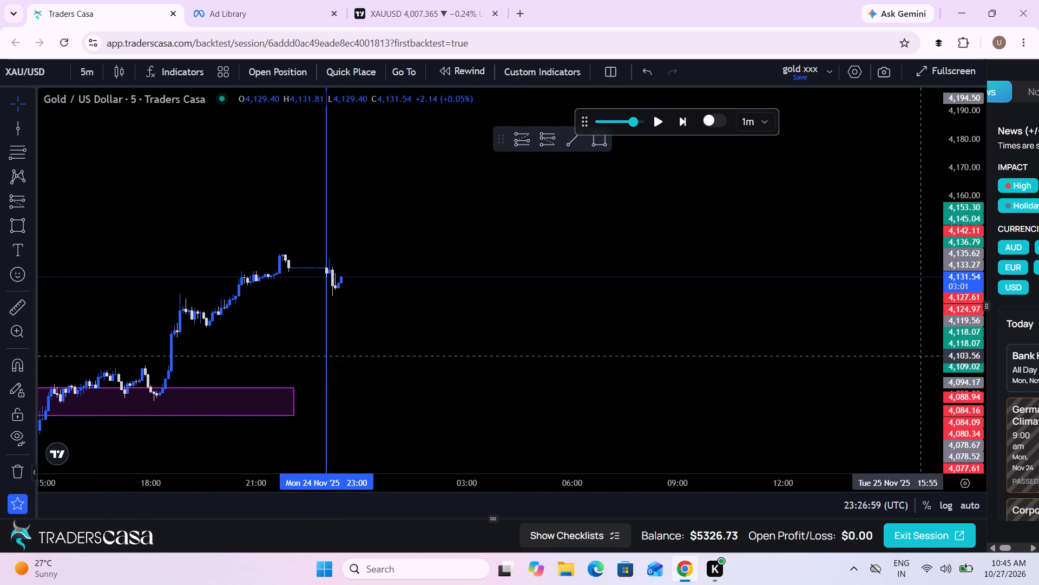
Measure the Mon 24 Nov rally from about 4,040.82 up to the high near 4,139.94, and clear the measurement.
left_click_drag(959, 385, 942, 281)
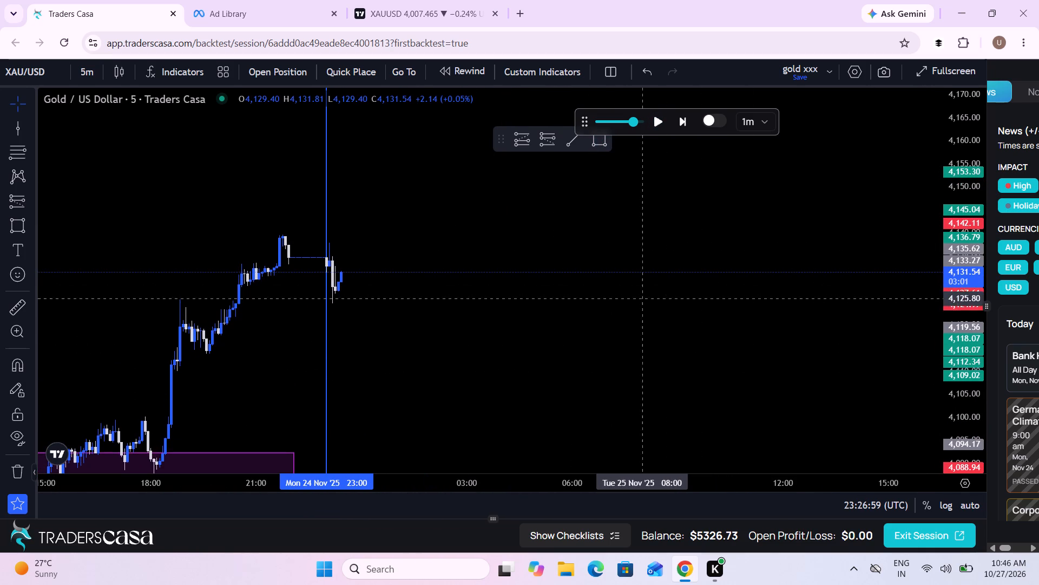
scroll(435, 291, "up", 1)
left_click_drag(435, 291, 590, 197)
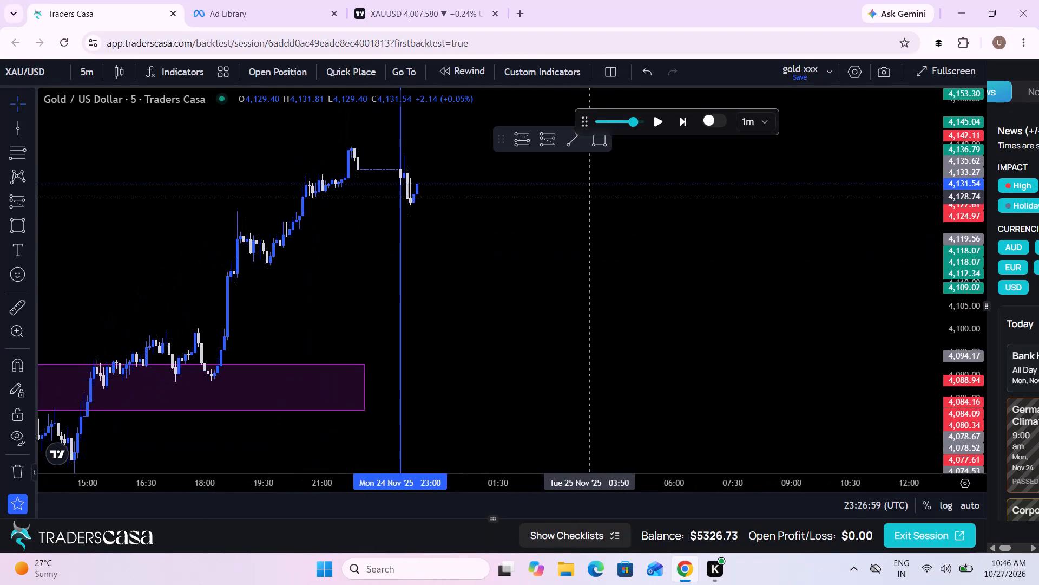
left_click_drag(590, 197, 626, 211)
scroll(626, 211, "down", 6)
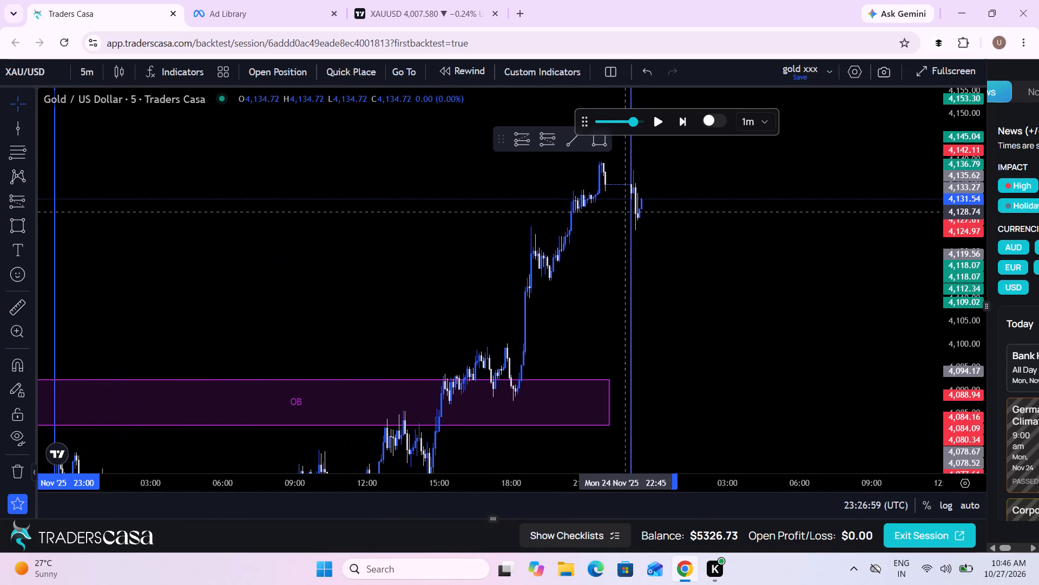
left_click_drag(967, 229, 918, 396)
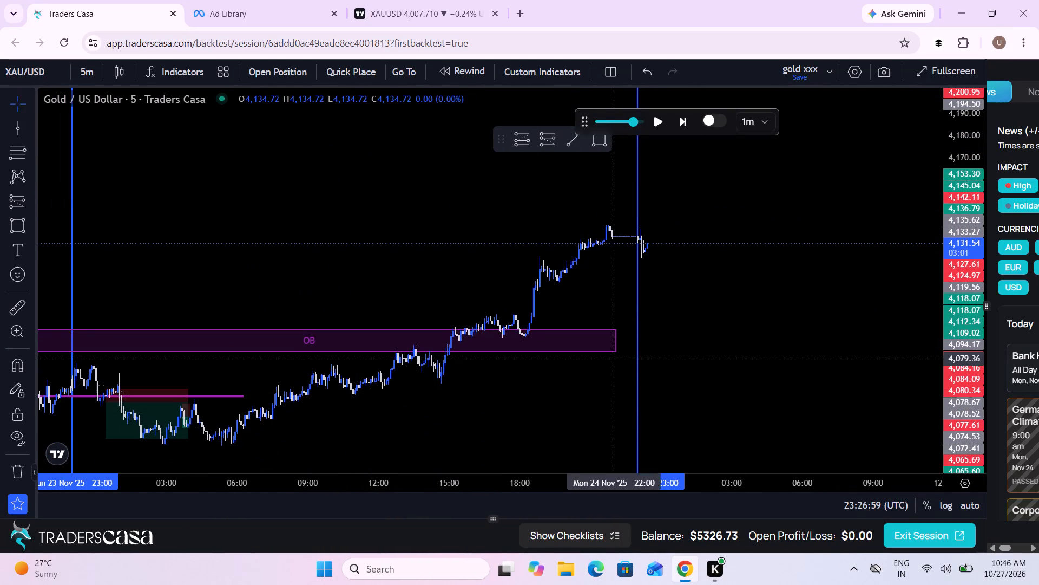
left_click(16, 308)
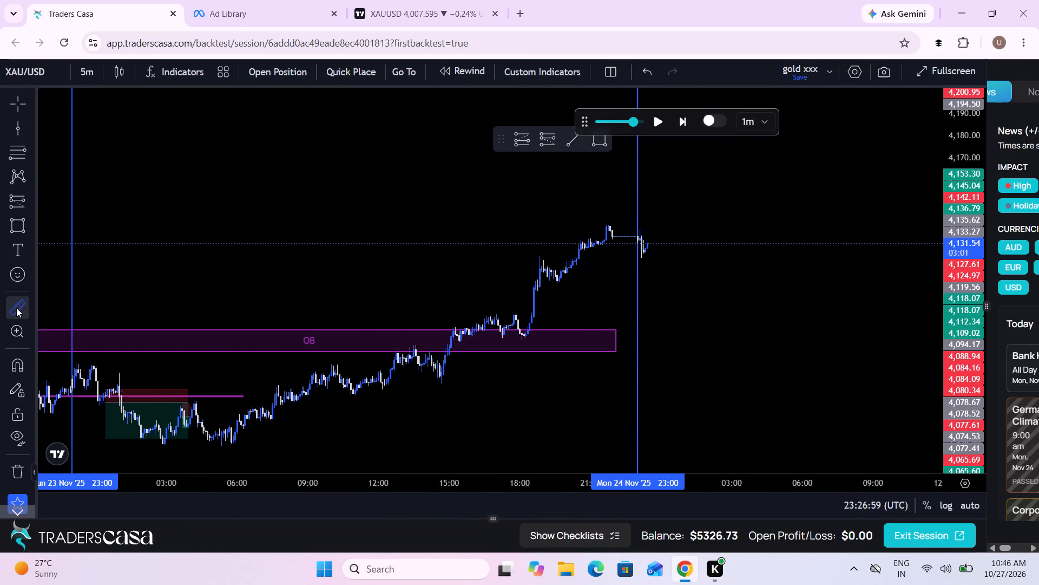
left_click(289, 444)
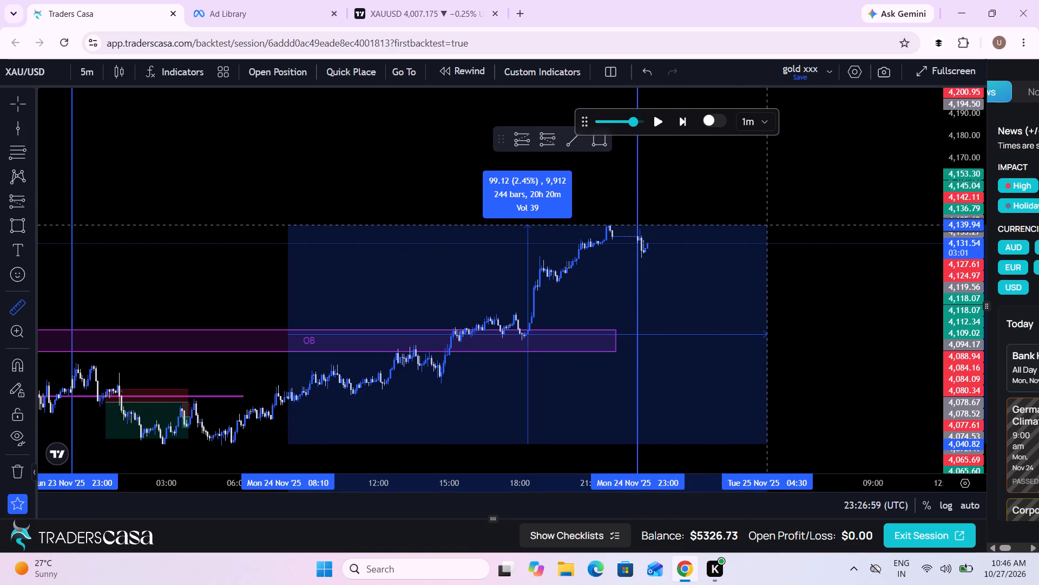
left_click(768, 224)
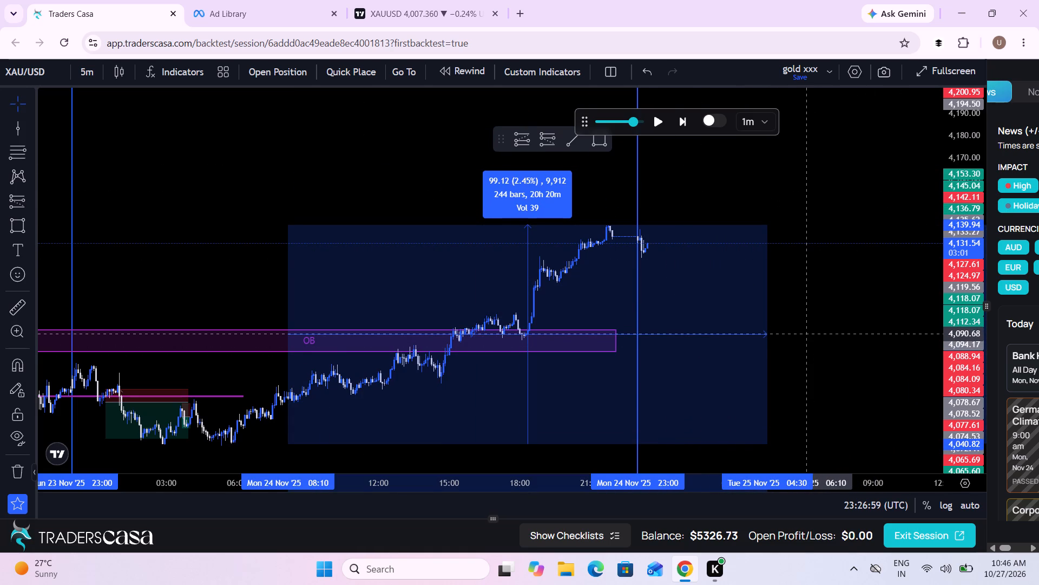
left_click(806, 333)
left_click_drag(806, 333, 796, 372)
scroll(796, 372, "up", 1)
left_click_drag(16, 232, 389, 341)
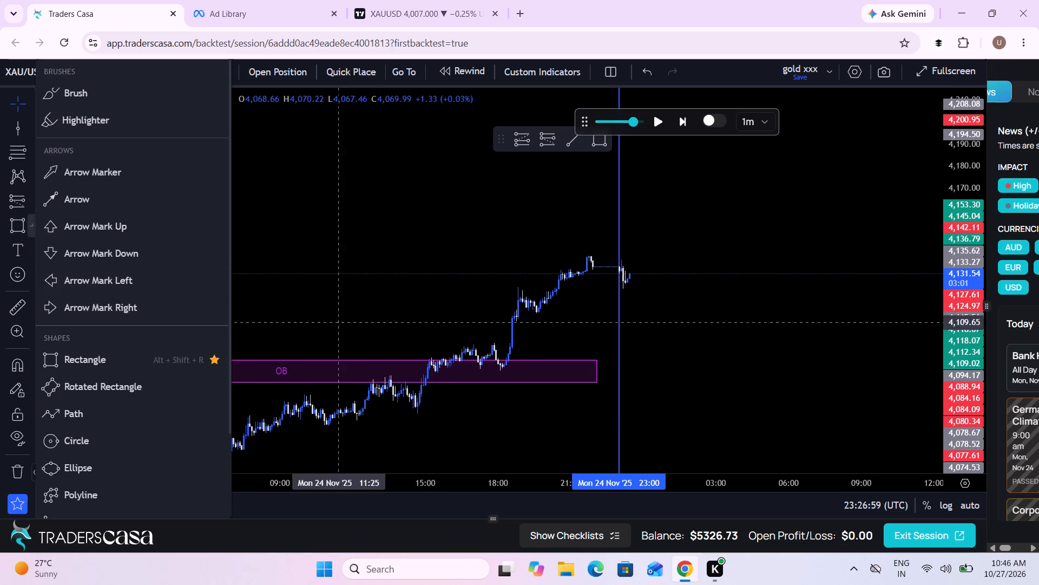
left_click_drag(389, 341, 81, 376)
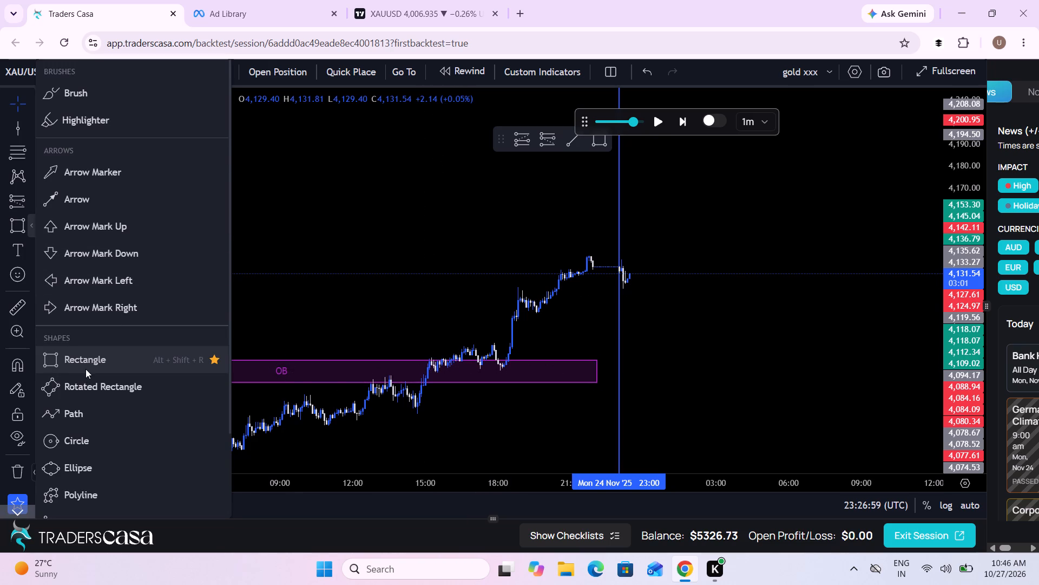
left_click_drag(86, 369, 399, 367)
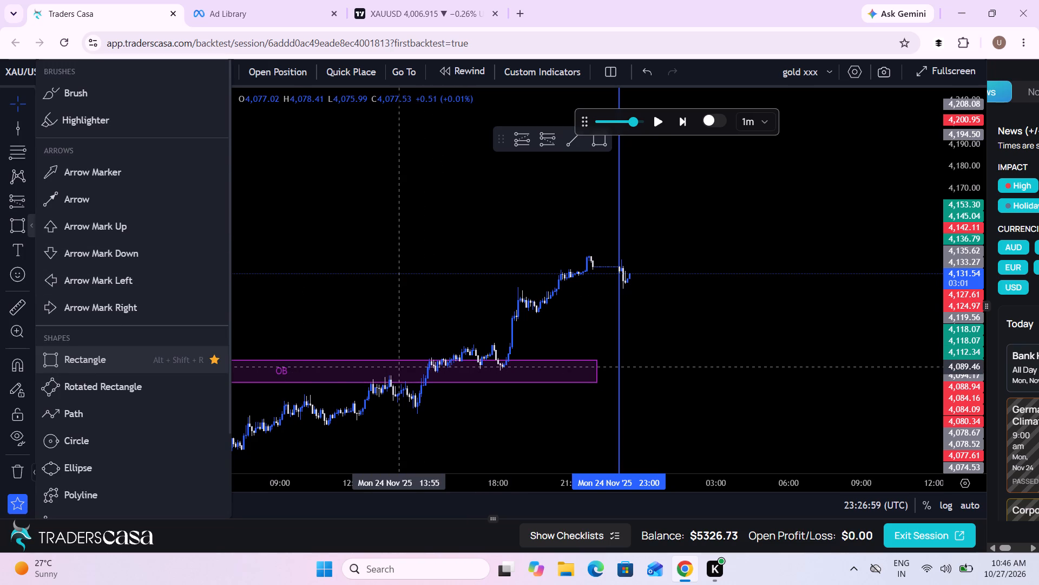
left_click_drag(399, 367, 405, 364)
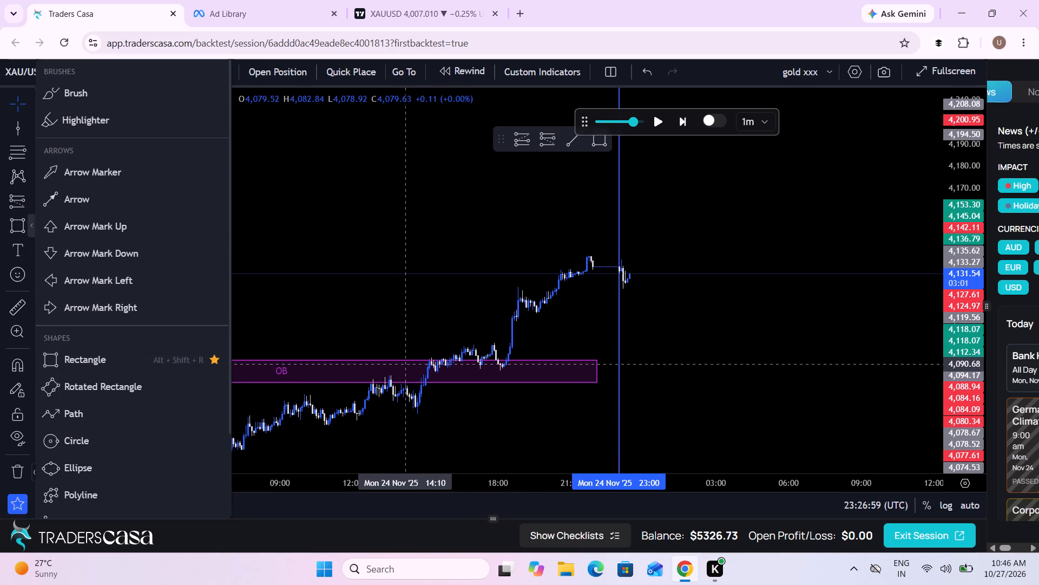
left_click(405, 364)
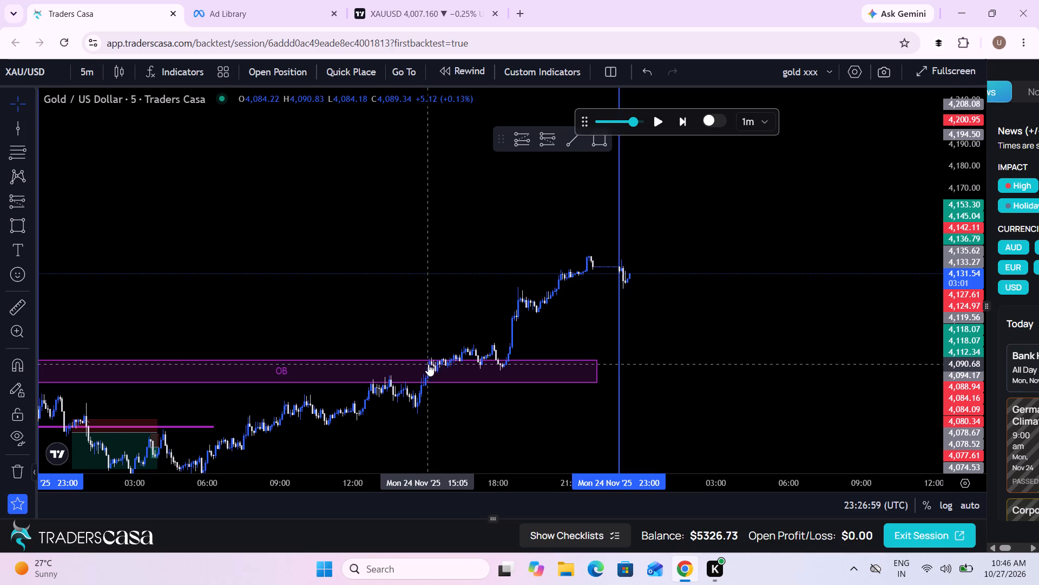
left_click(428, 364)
Draw a thin rectangle inside the OB zone at about 4,090 from Mon 24 Nov 14:00 to Tue 25 Nov 09:25.
left_click(20, 219)
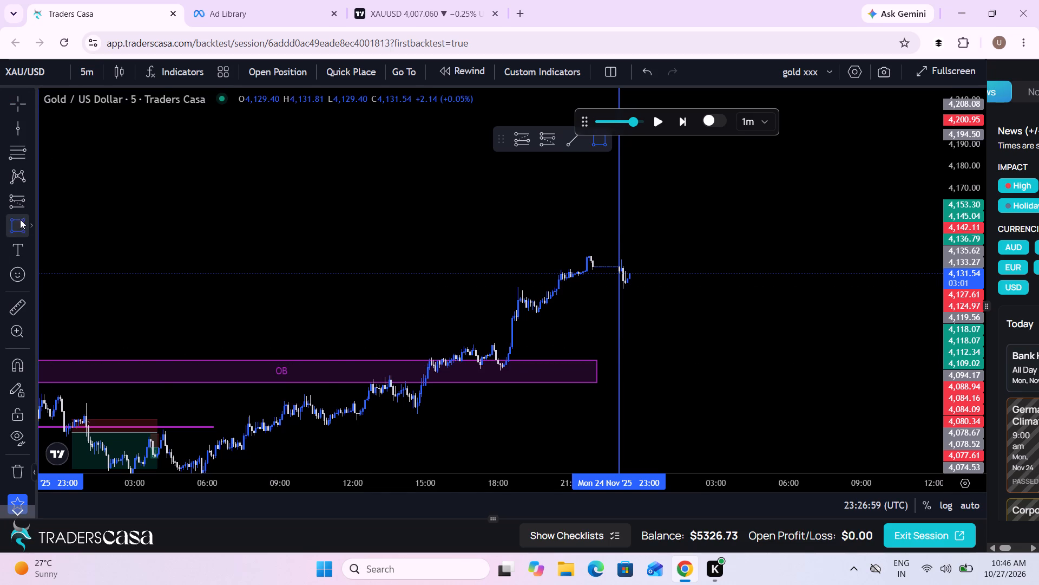
left_click(402, 364)
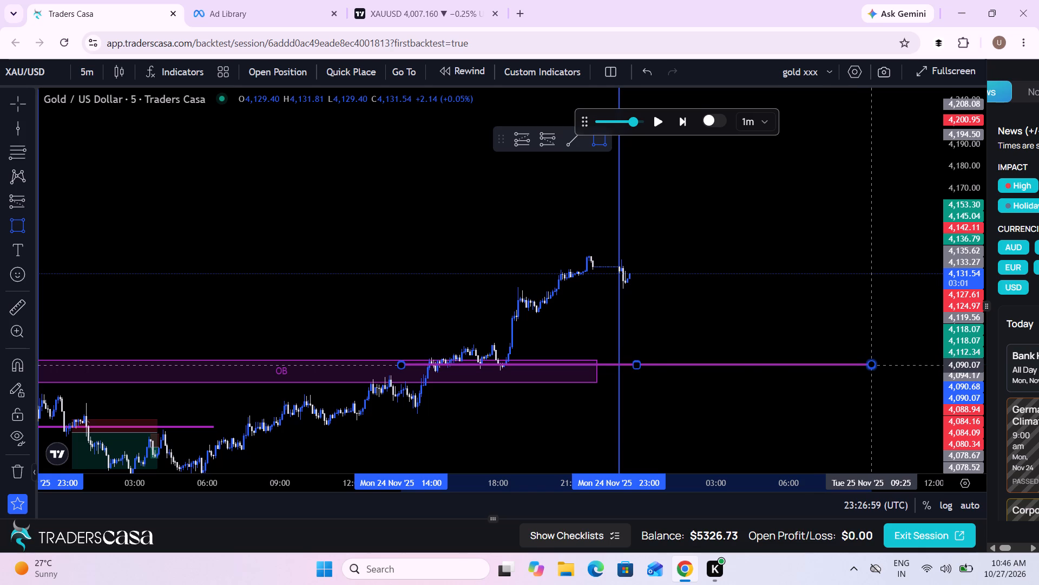
left_click(872, 365)
Resume the gold replay, raise its speed to the maximum, and pause it at 01:45:59 on Tue 25 Nov.
left_click_drag(696, 303, 760, 306)
scroll(760, 306, "up", 3)
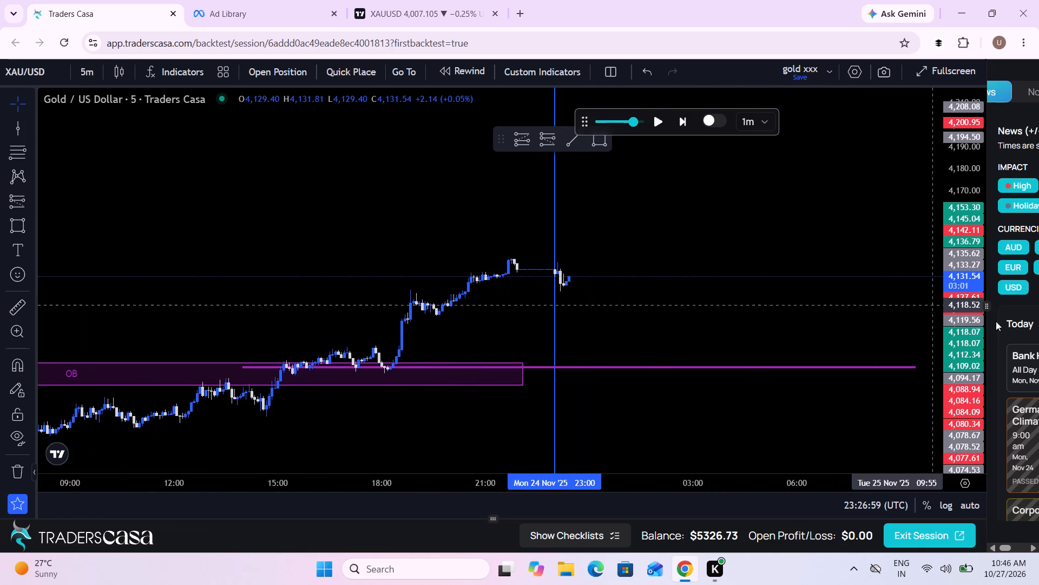
left_click_drag(956, 388, 910, 183)
scroll(642, 302, "up", 2)
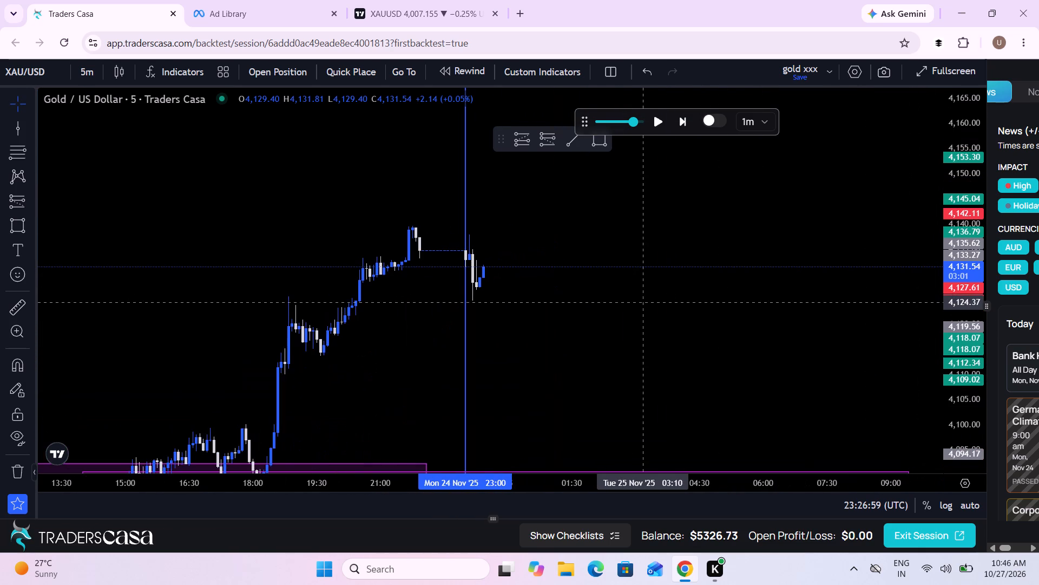
left_click(642, 302)
left_click_drag(642, 302, 628, 229)
left_click(661, 126)
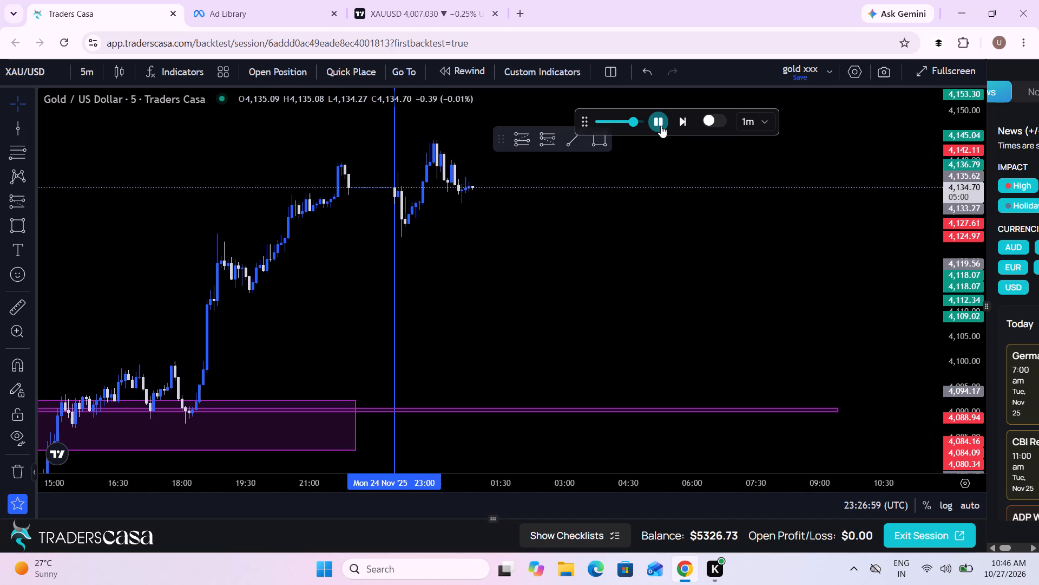
left_click_drag(639, 125, 644, 123)
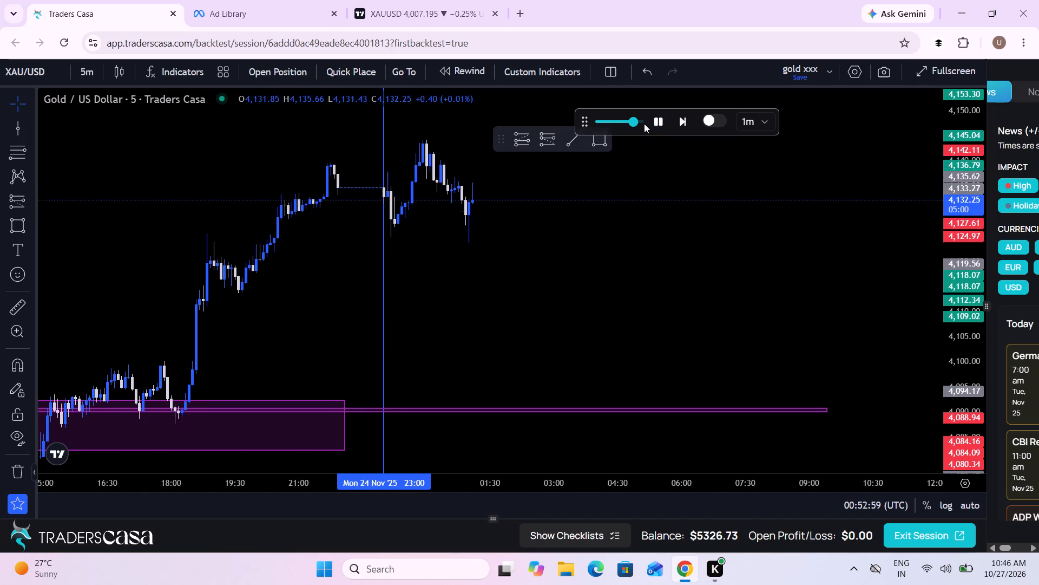
left_click_drag(644, 123, 646, 123)
left_click_drag(641, 123, 652, 121)
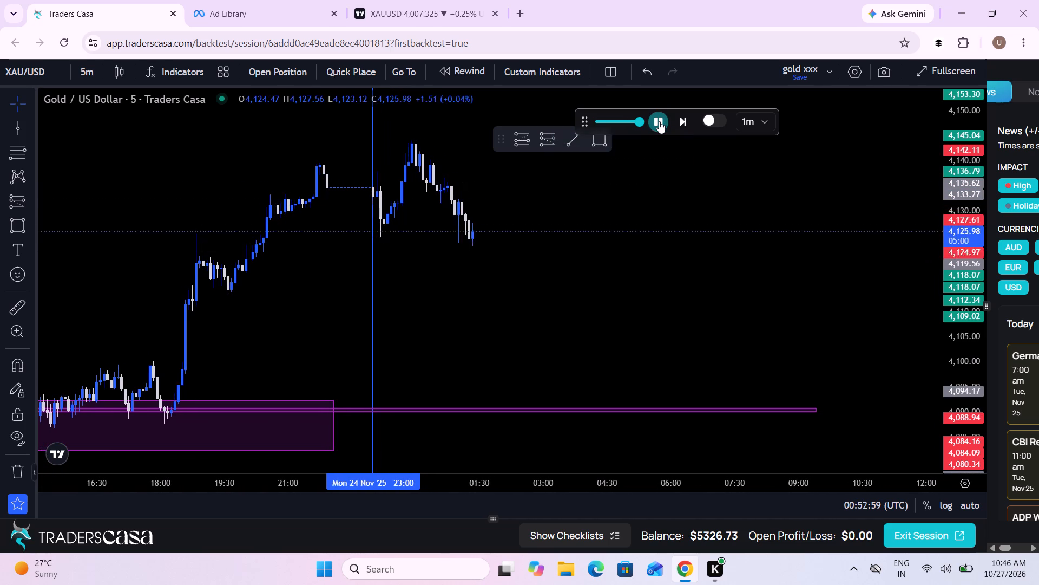
left_click(660, 121)
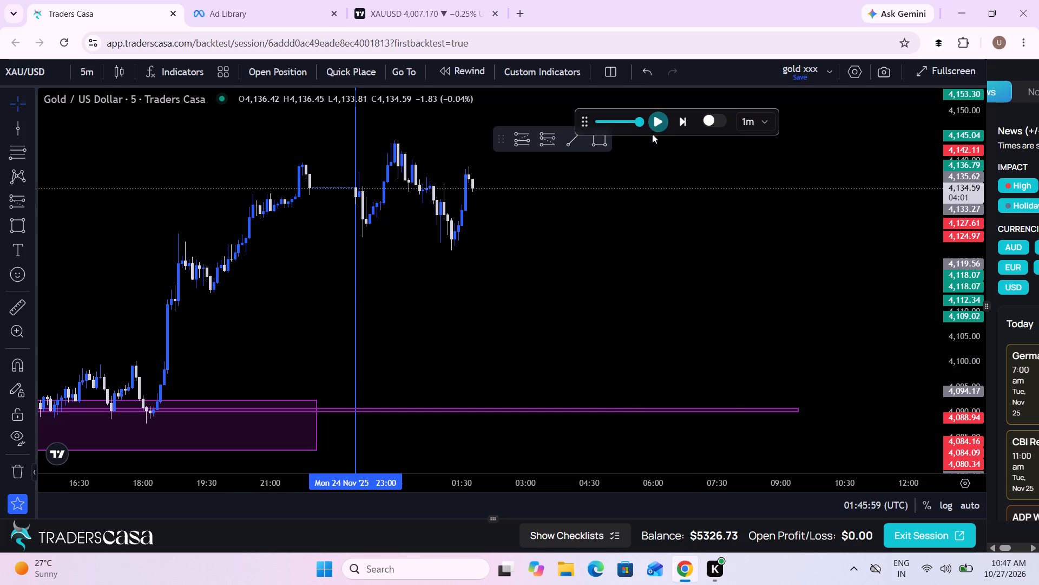
Measure the Tue 25 Nov pullback from the high near 4,143.91 down to the low near 4,122.35.
left_click_drag(559, 220, 575, 276)
scroll(575, 276, "up", 2)
left_click_drag(575, 276, 585, 336)
scroll(533, 346, "down", 3)
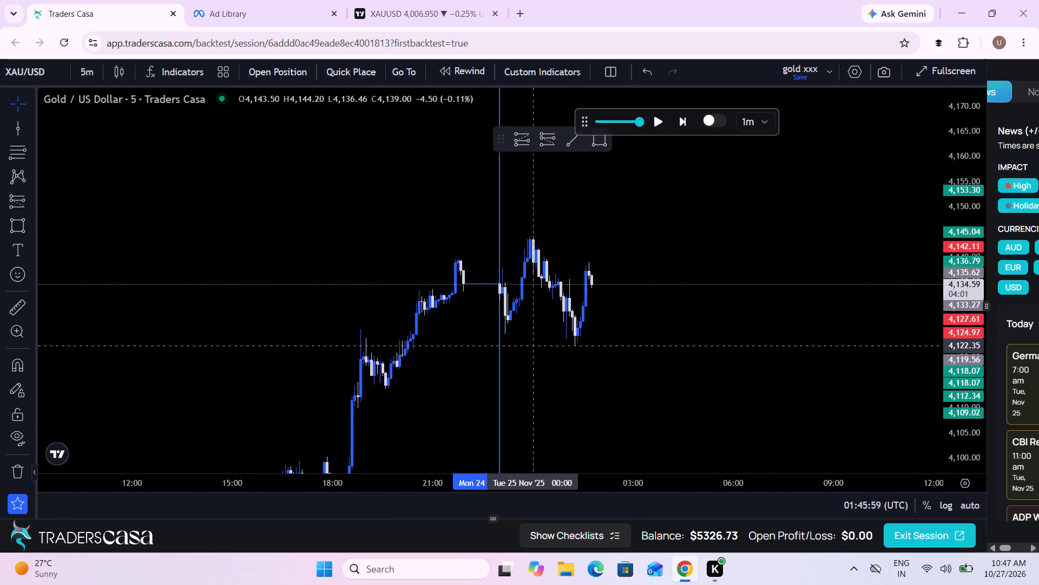
left_click_drag(533, 346, 497, 251)
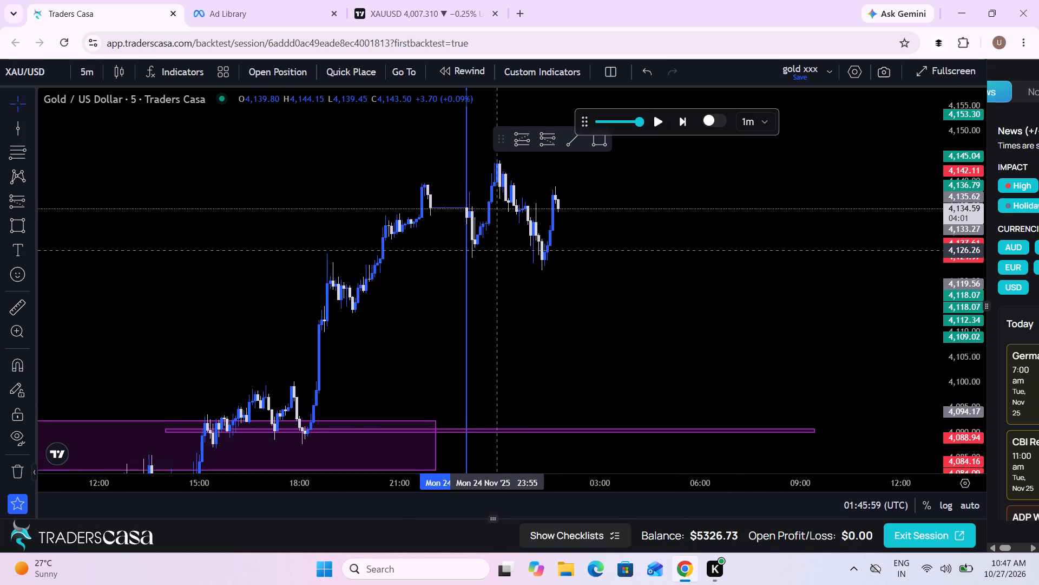
left_click_drag(497, 251, 497, 259)
scroll(497, 259, "up", 1)
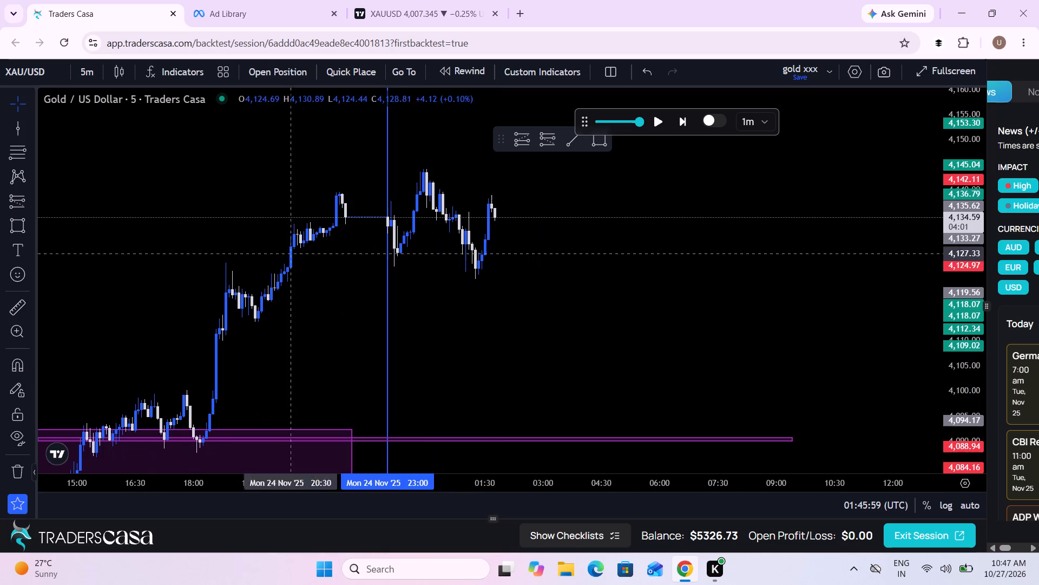
left_click(21, 317)
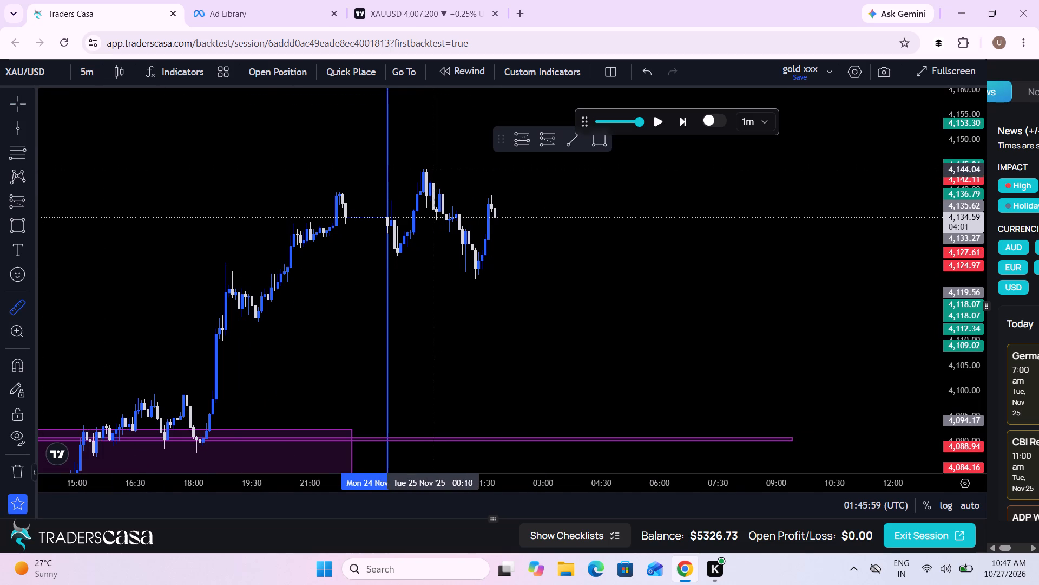
left_click(436, 170)
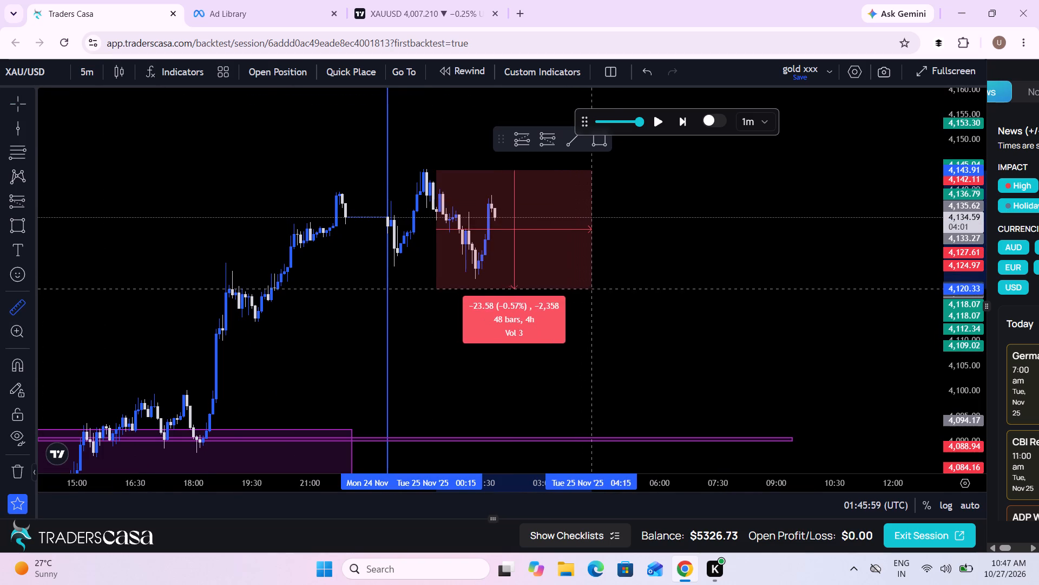
left_click(616, 278)
Clear the measurement and examine the mid-November zones, levels and session boundaries against the current gold price.
scroll(616, 278, "down", 7)
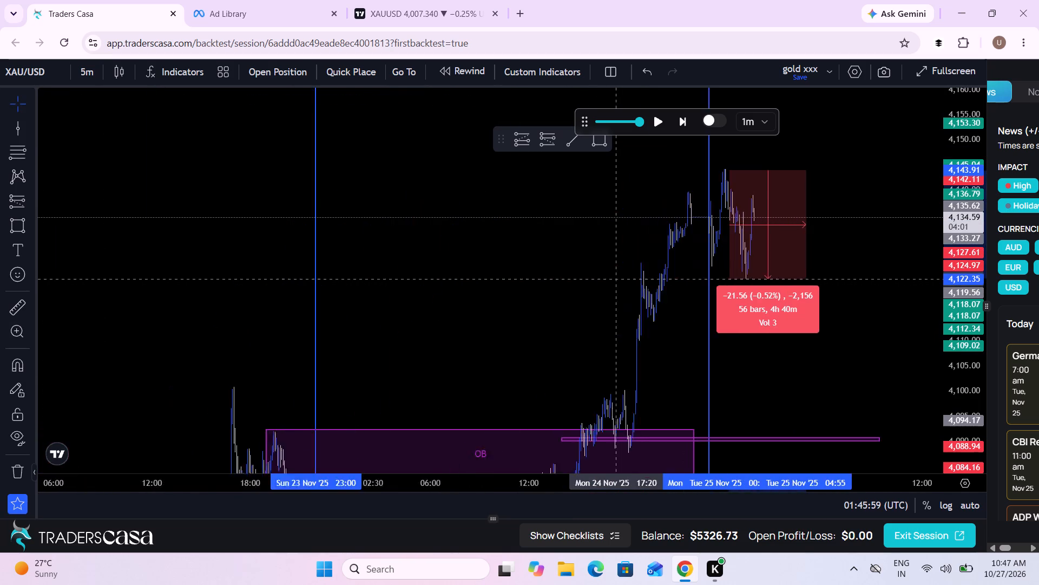
scroll(616, 278, "down", 5)
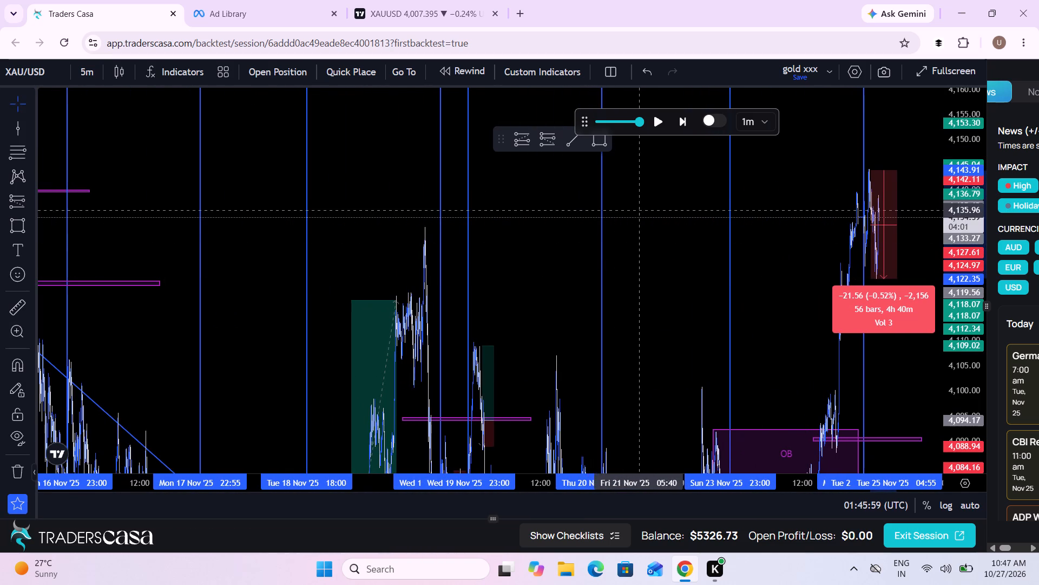
scroll(634, 226, "down", 1)
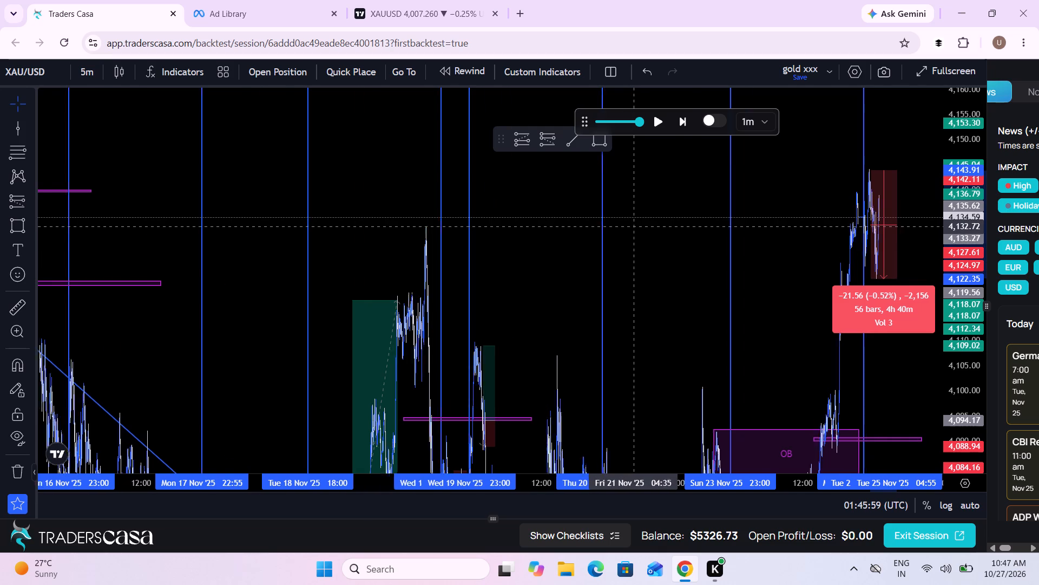
scroll(634, 226, "down", 5)
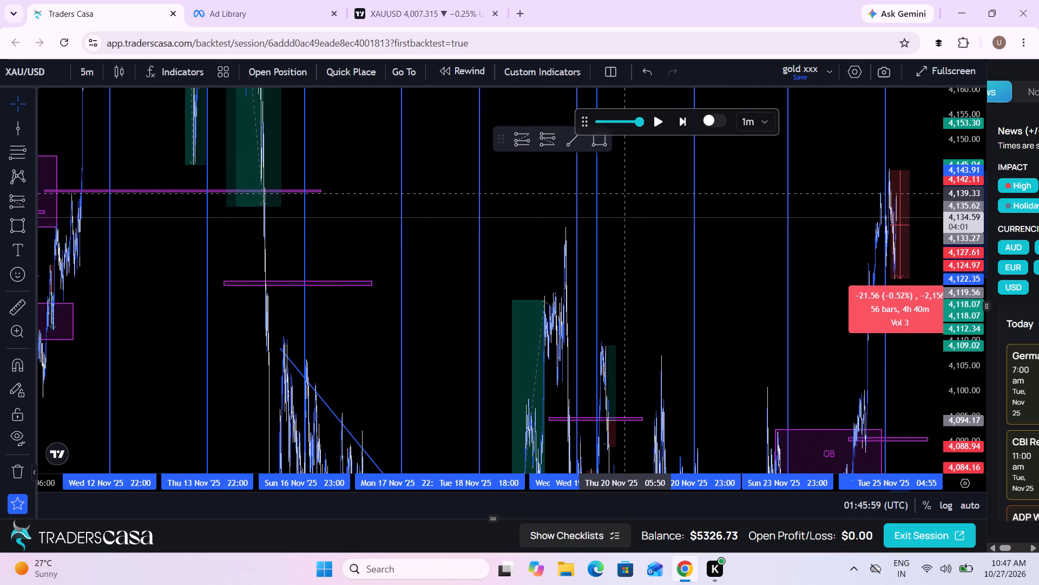
scroll(622, 188, "down", 3)
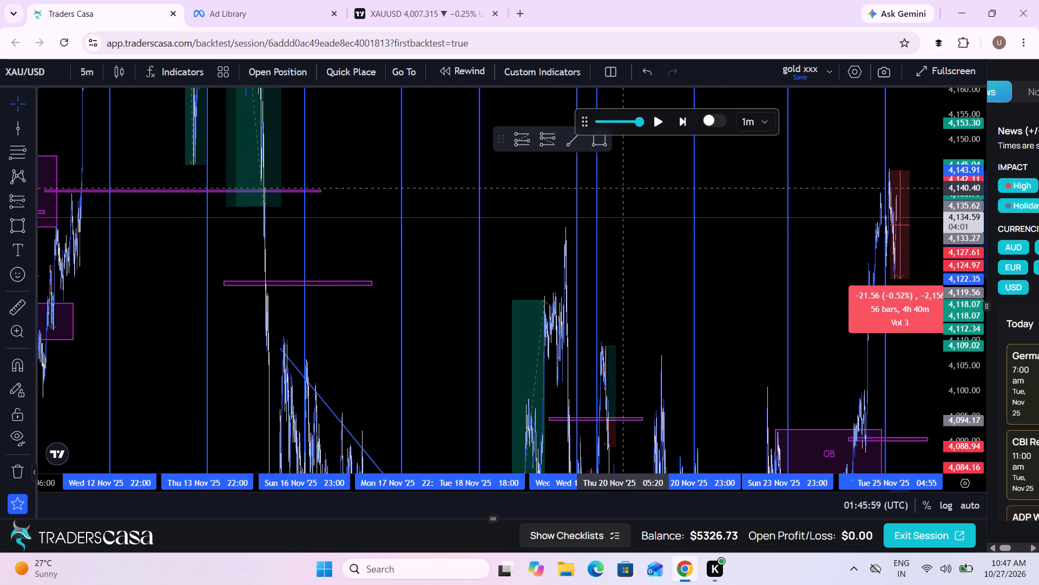
left_click(622, 188)
left_click_drag(622, 188, 892, 188)
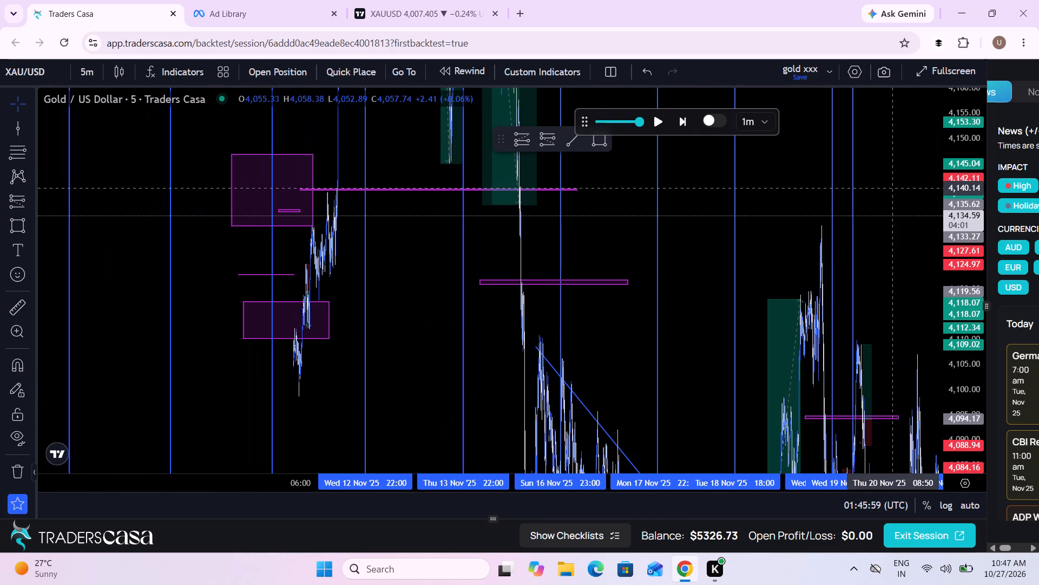
left_click_drag(892, 188, 318, 171)
scroll(318, 171, "up", 4)
left_click_drag(172, 229, 762, 252)
scroll(762, 252, "up", 6)
left_click_drag(350, 248, 906, 271)
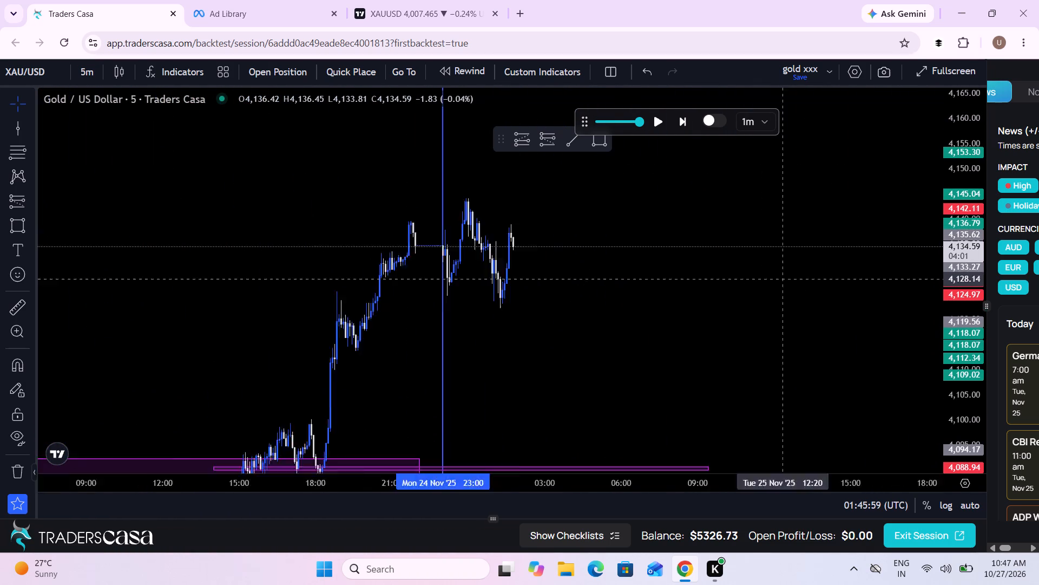
left_click_drag(906, 271, 978, 259)
scroll(978, 259, "up", 5)
scroll(748, 274, "up", 3)
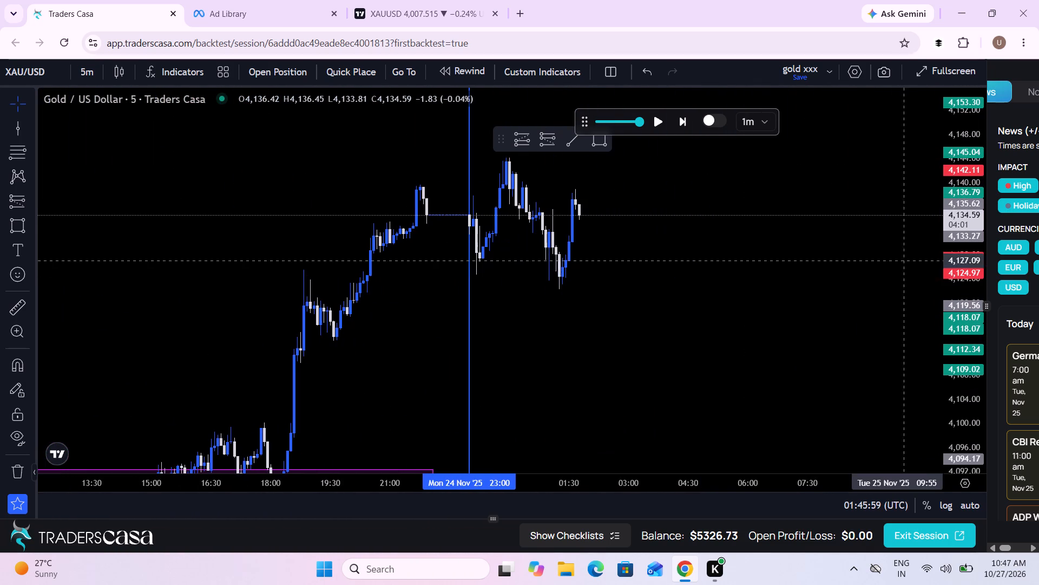
Resume the gold replay and pause it at 02:33:59 on Tue 25 Nov.
left_click_drag(964, 235, 947, 340)
left_click_drag(614, 338, 706, 335)
left_click(656, 123)
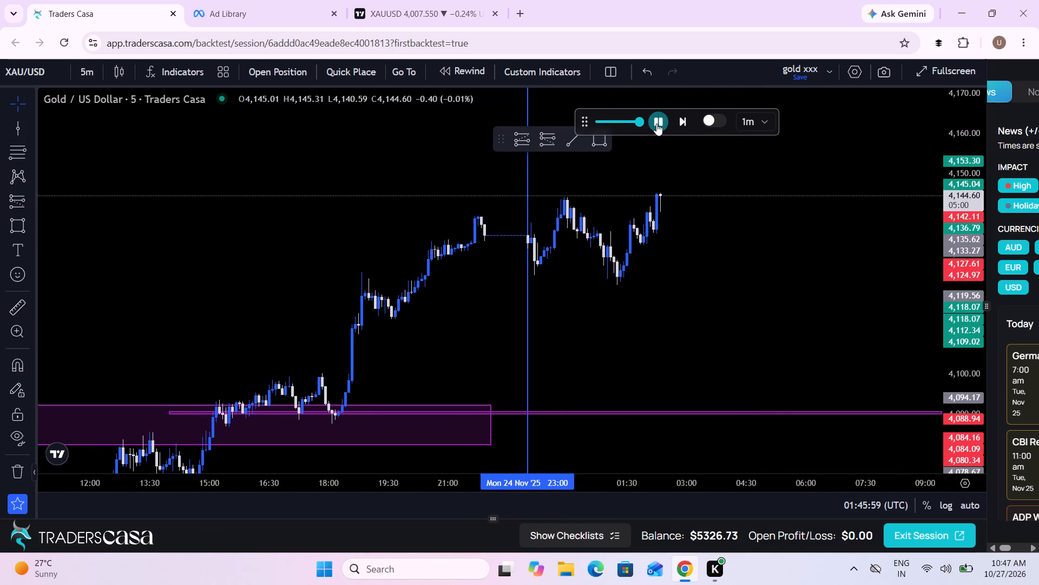
left_click(656, 123)
Measure the Tue 25 Nov rally from the low near 4,122.31 up to the high near 4,146.99.
left_click_drag(701, 315, 690, 324)
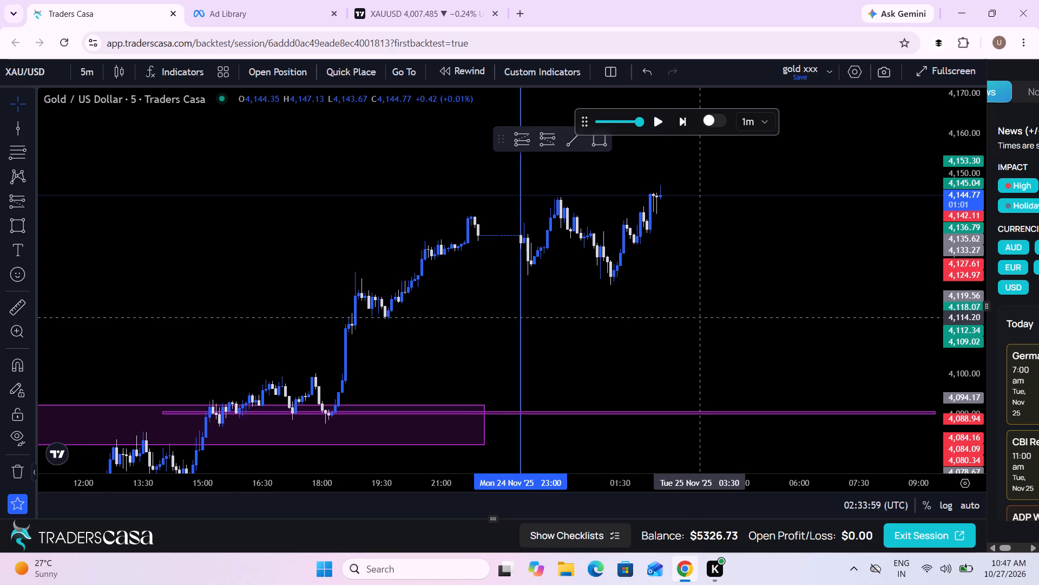
left_click_drag(690, 324, 656, 370)
scroll(656, 370, "up", 3)
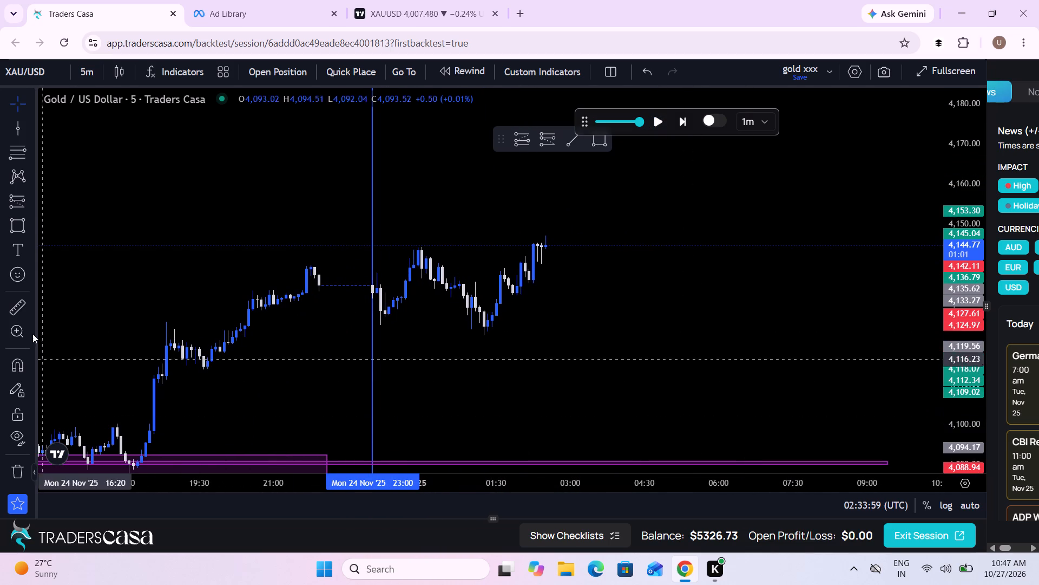
left_click(21, 319)
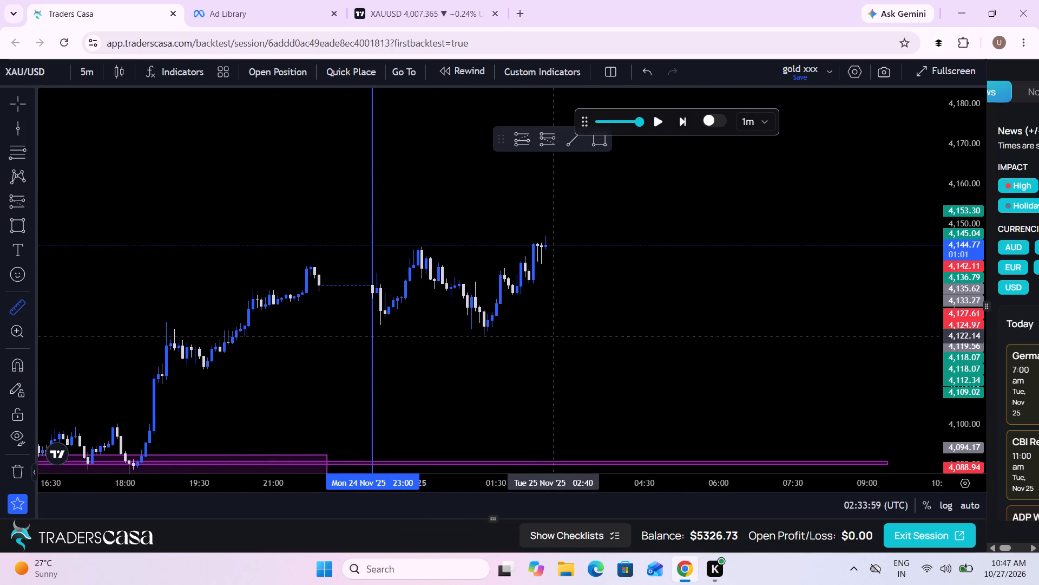
left_click(552, 335)
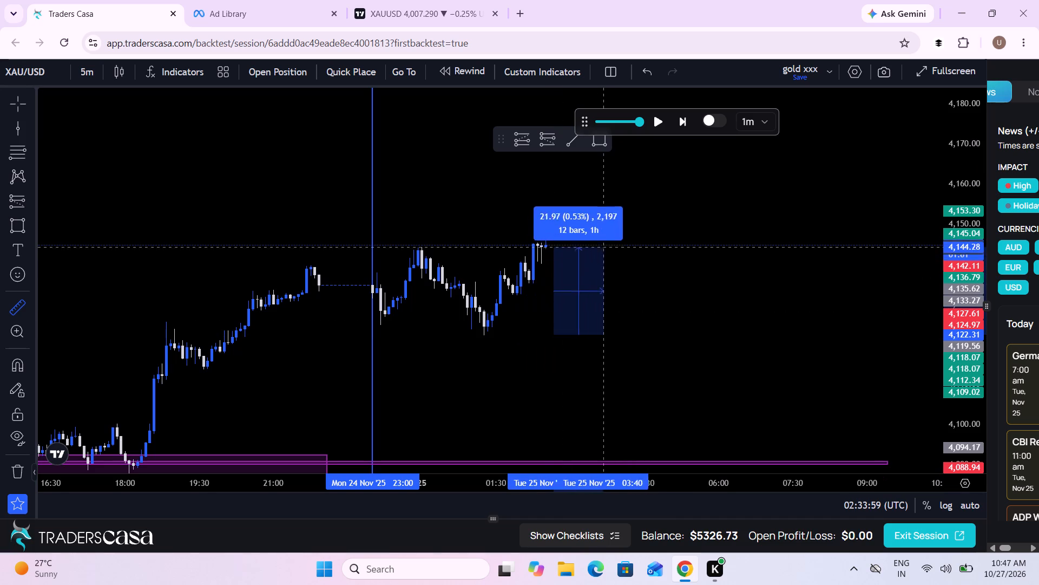
left_click(641, 236)
Draw a very thin rectangle at about 4,134.65, the middle of the measured rally, from Tue 25 Nov 02:05 to about 09:00.
scroll(787, 281, "up", 2)
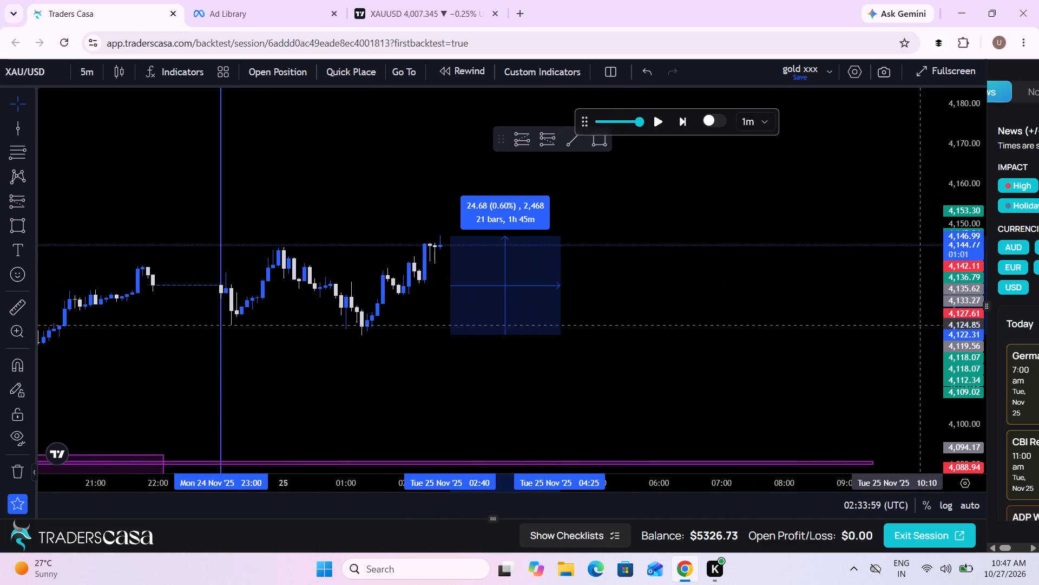
left_click_drag(964, 371, 948, 9)
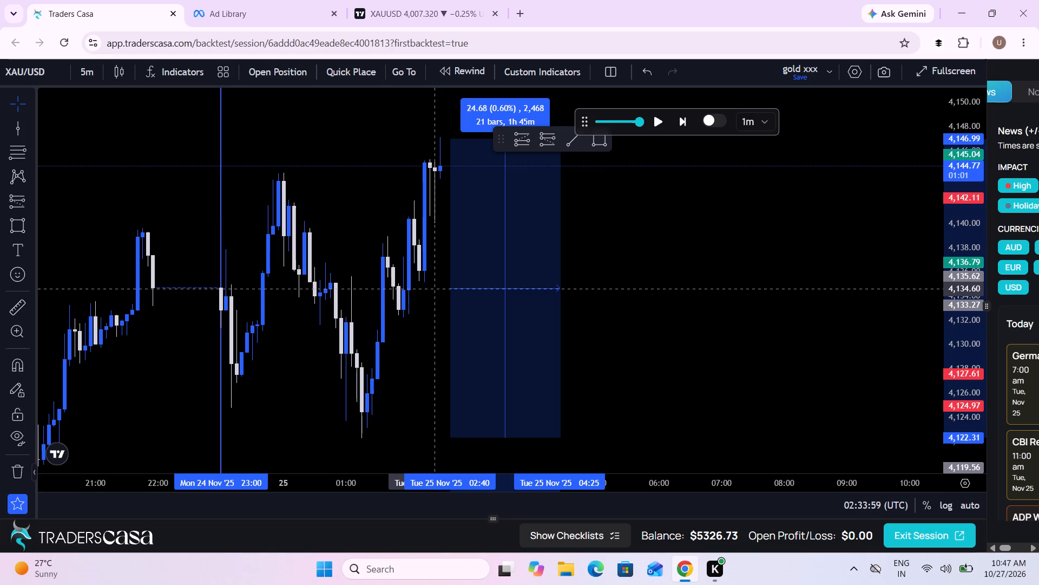
left_click(10, 220)
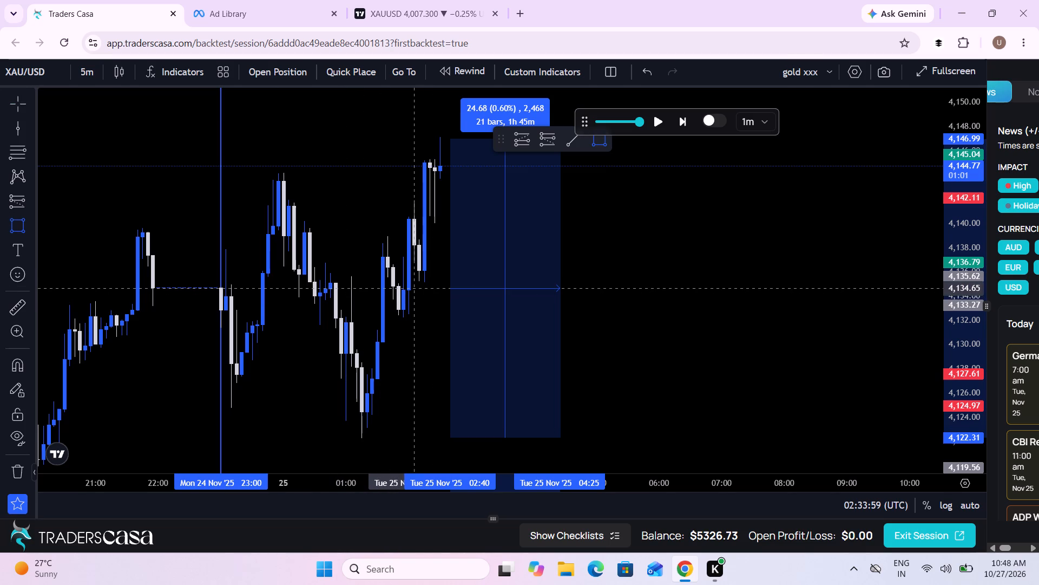
left_click(416, 288)
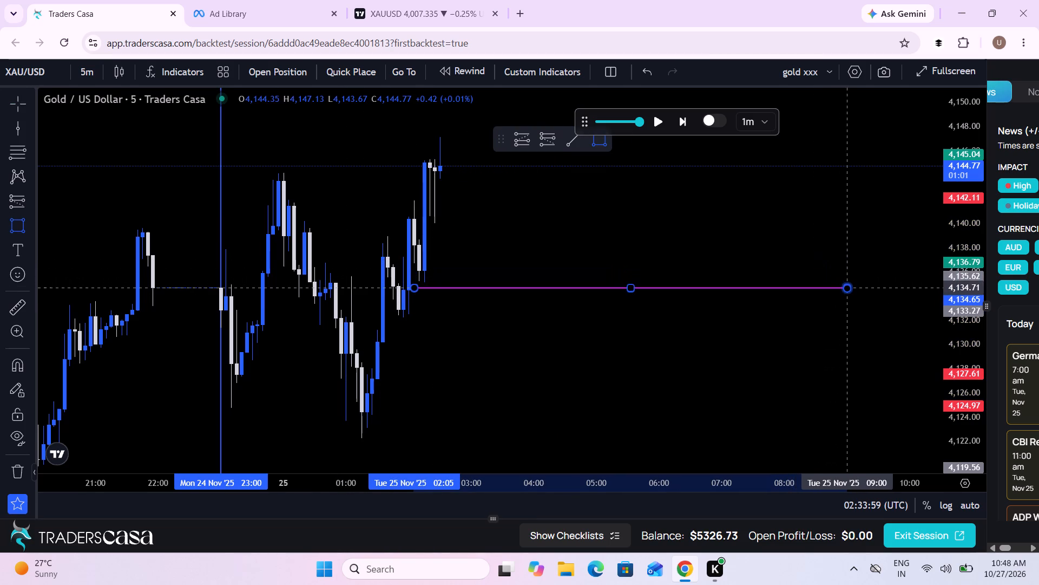
left_click(844, 289)
Resume the gold replay and pause it at 02:53:59 on Tue 25 Nov.
left_click_drag(692, 320, 766, 332)
scroll(766, 332, "up", 1)
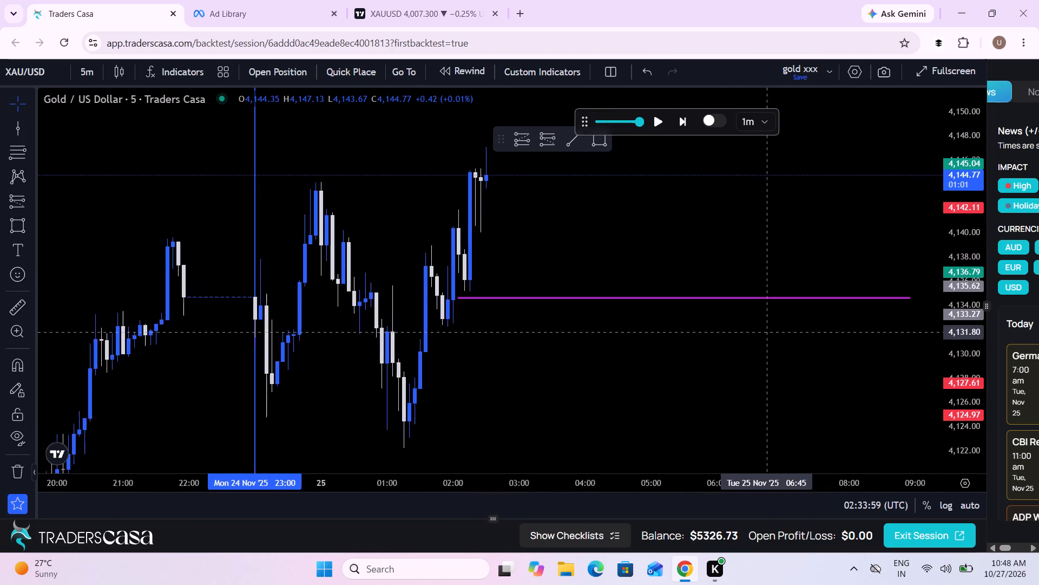
scroll(766, 332, "up", 1)
left_click(663, 123)
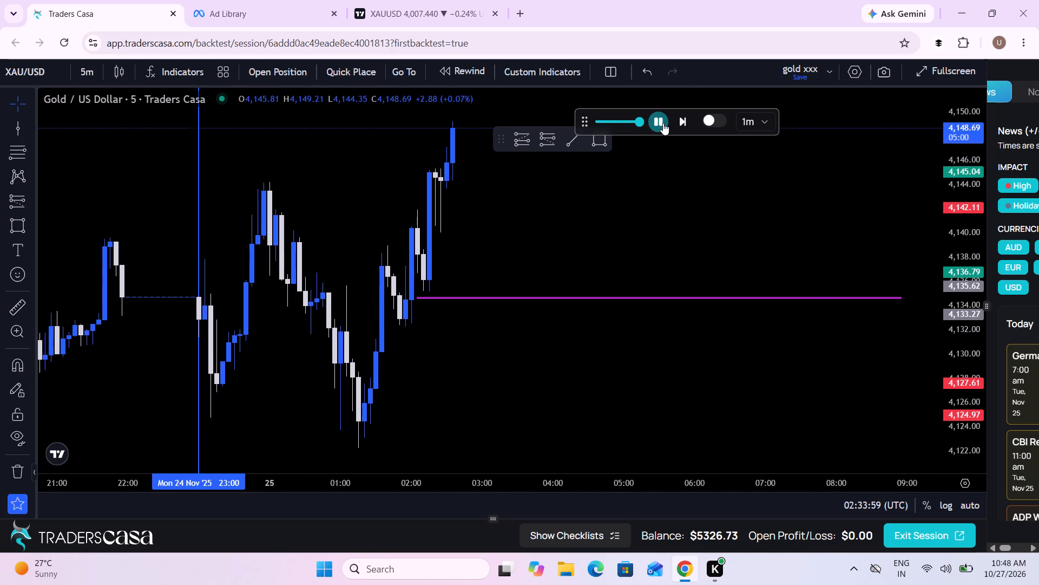
left_click(663, 123)
Measure the extended Tue 25 Nov rally from the low near 4,122.26 up to the high near 4,155.68.
left_click_drag(749, 223, 740, 279)
left_click_drag(982, 191, 951, 336)
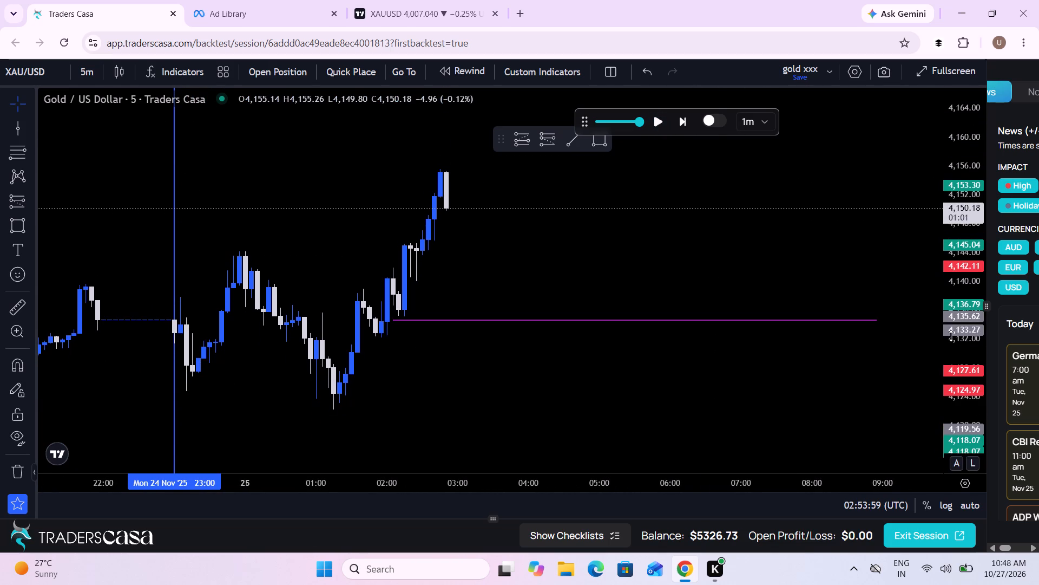
left_click(22, 315)
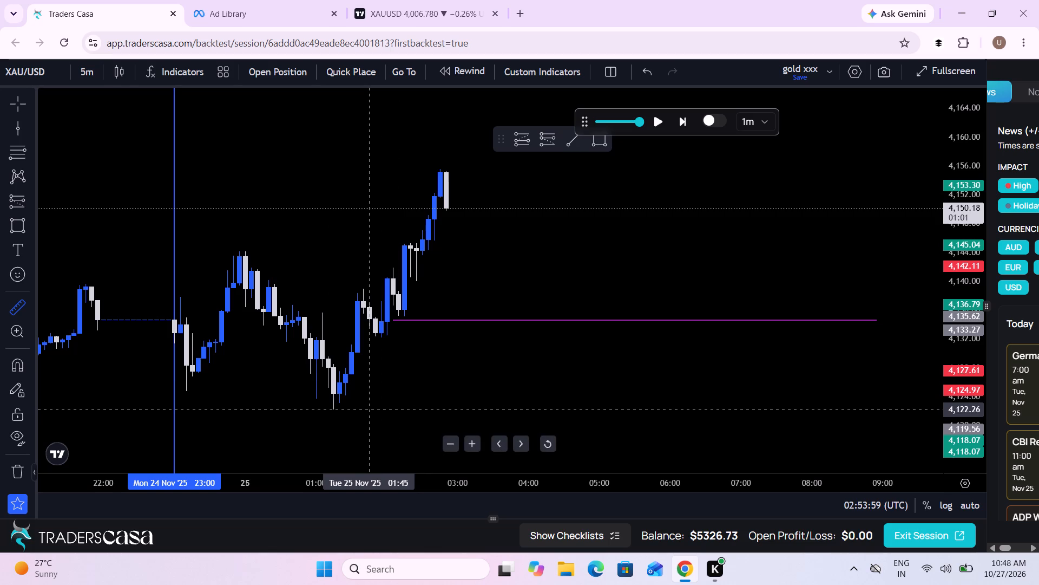
left_click(372, 409)
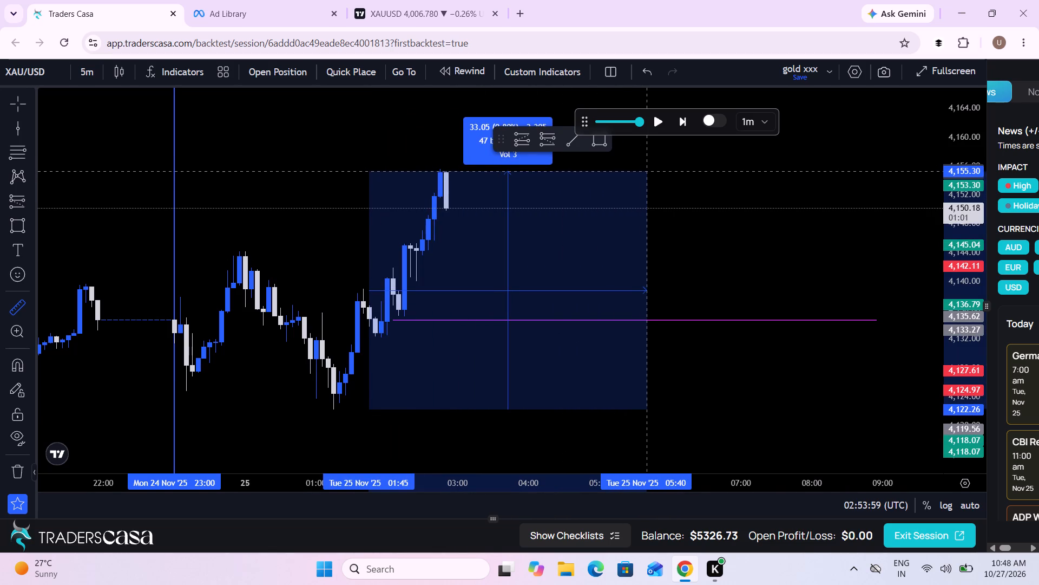
left_click(651, 168)
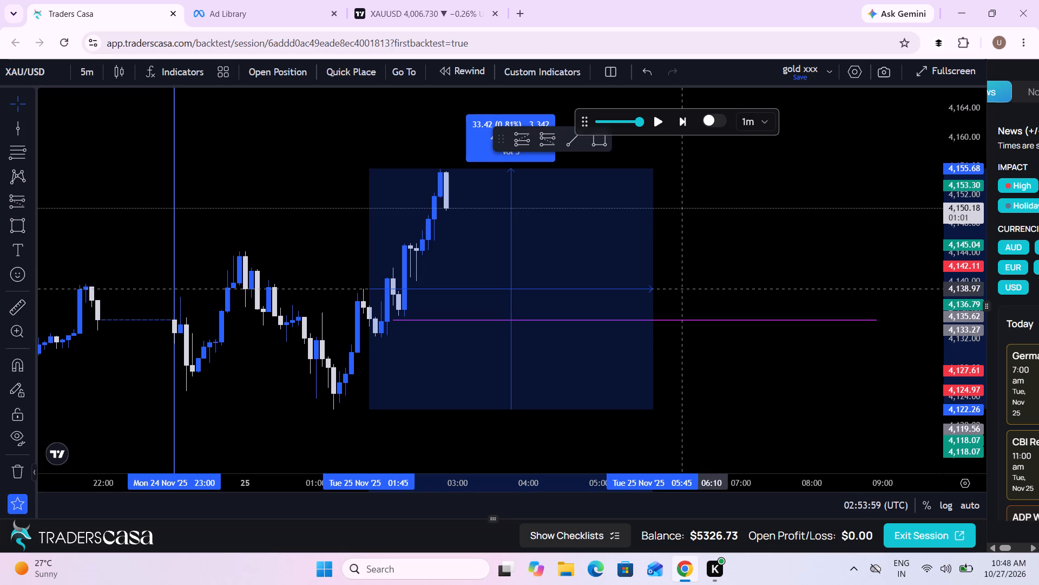
Move the thin rectangle up to the middle of the extended rally, at about 4,139.
left_click_drag(674, 321, 674, 298)
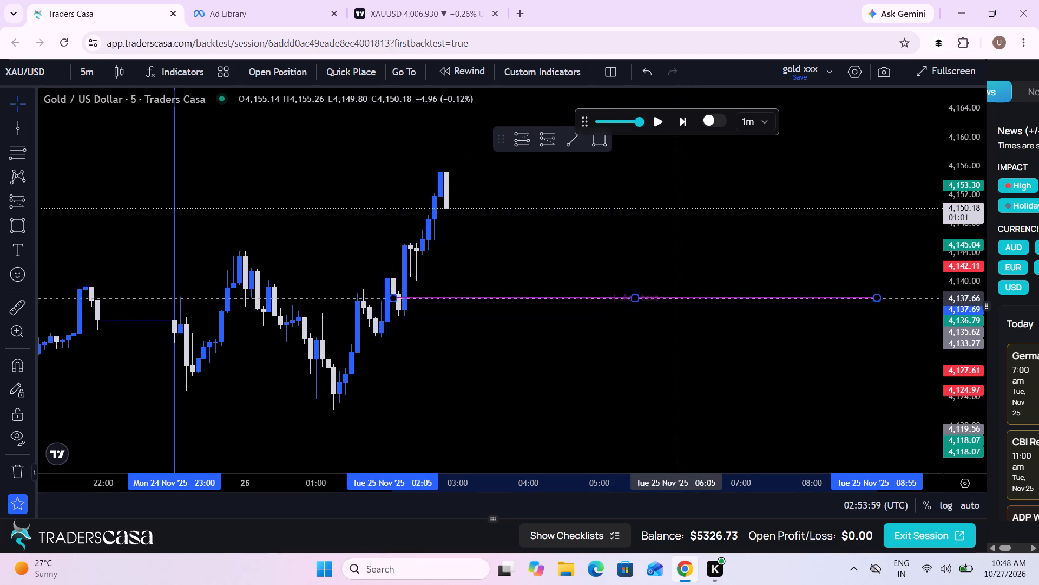
left_click_drag(674, 298, 676, 289)
Resume the gold replay until price reaches the thin rectangle and pause it at 06:44:59 on Tue 25 Nov.
left_click_drag(531, 318, 615, 338)
scroll(615, 338, "up", 1)
left_click(655, 126)
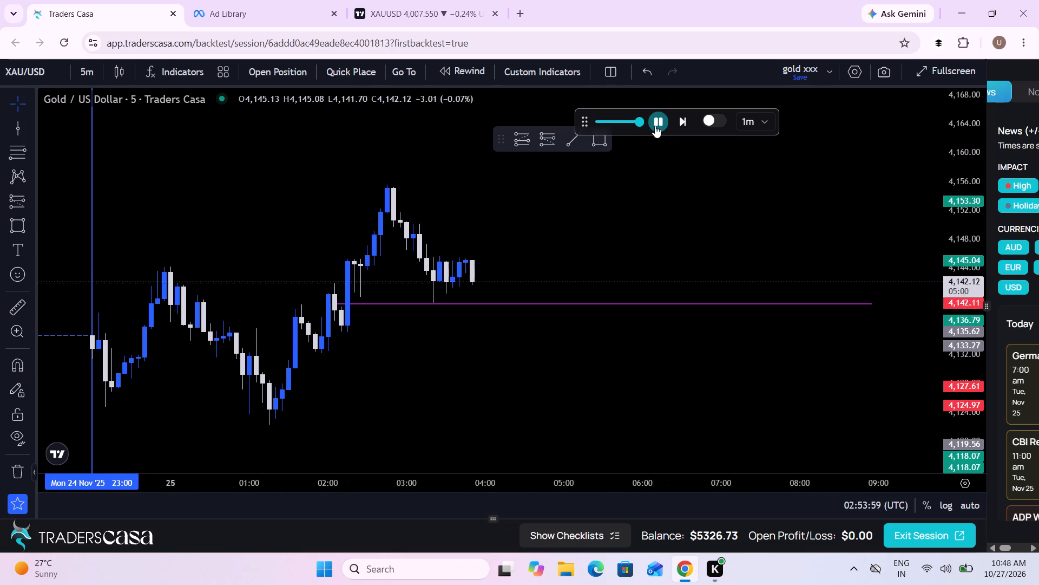
left_click(655, 126)
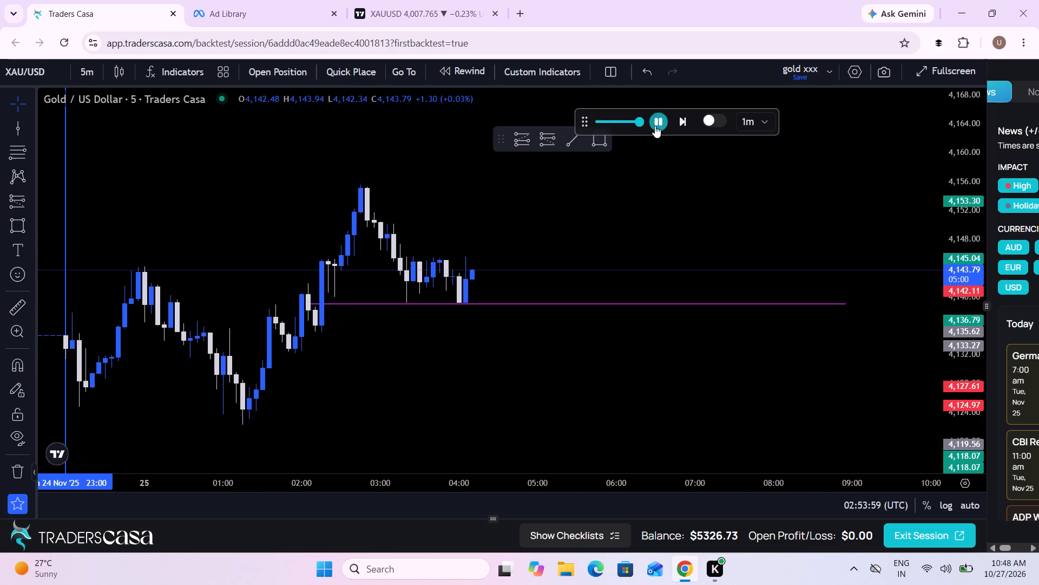
left_click(655, 126)
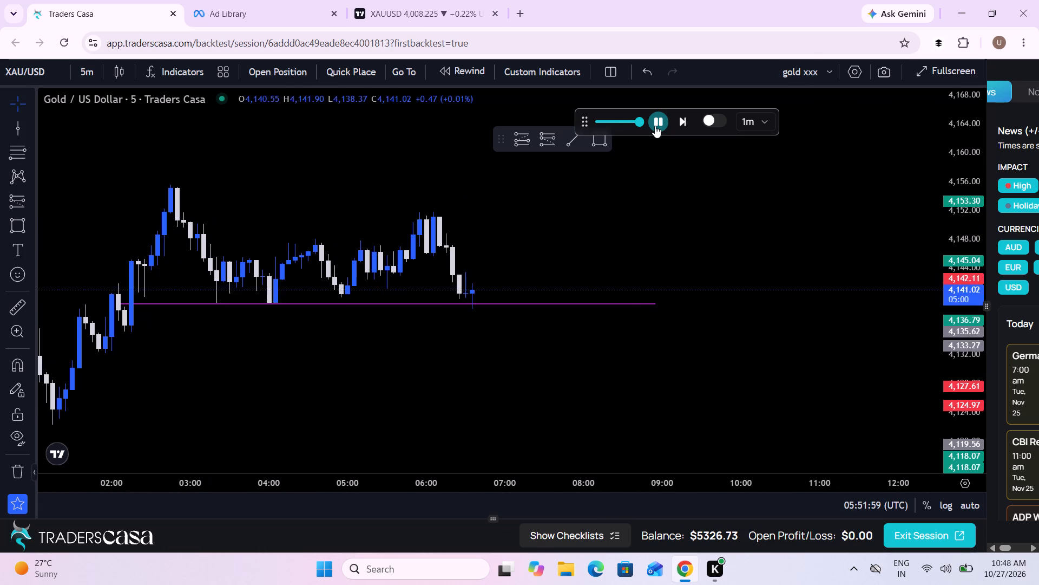
left_click(655, 126)
Draw a long position just after the latest candle with entry 4,141.38, stop 4,135.06 and target 4,155.30.
left_click_drag(568, 335, 538, 344)
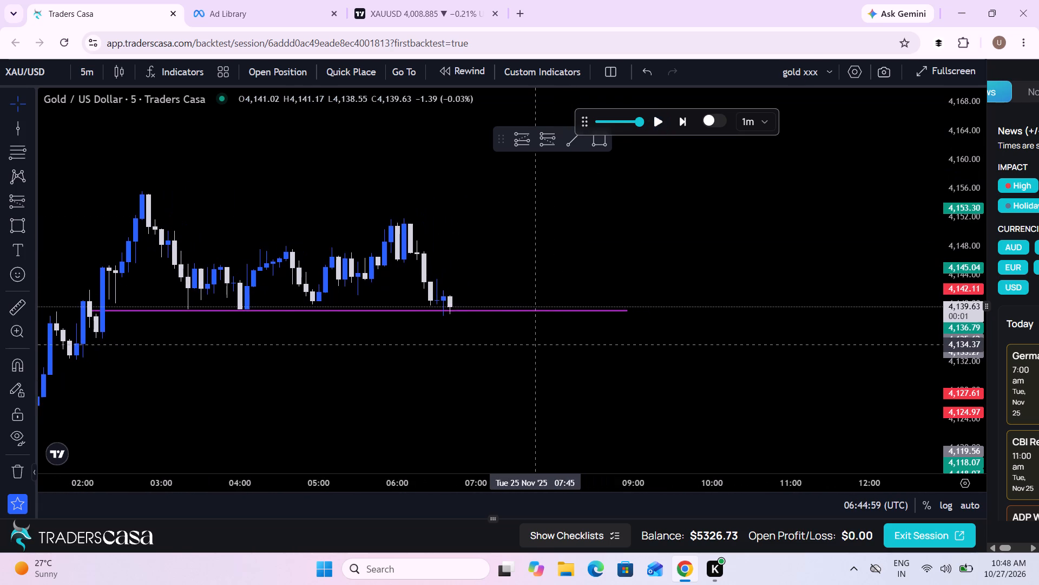
scroll(538, 344, "down", 2)
left_click_drag(952, 398, 944, 318)
scroll(648, 359, "down", 3)
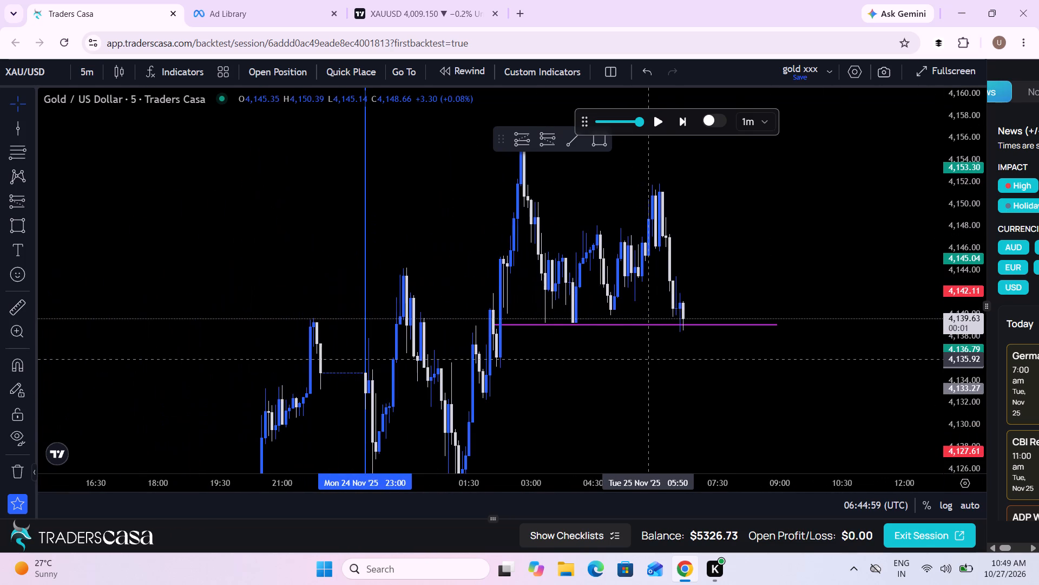
left_click_drag(648, 359, 576, 357)
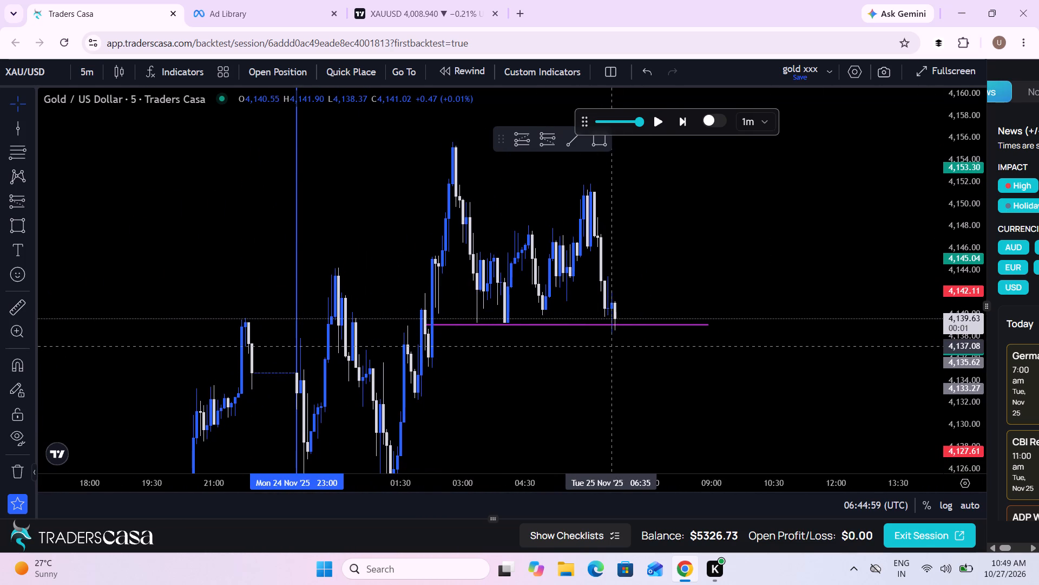
scroll(613, 346, "up", 3)
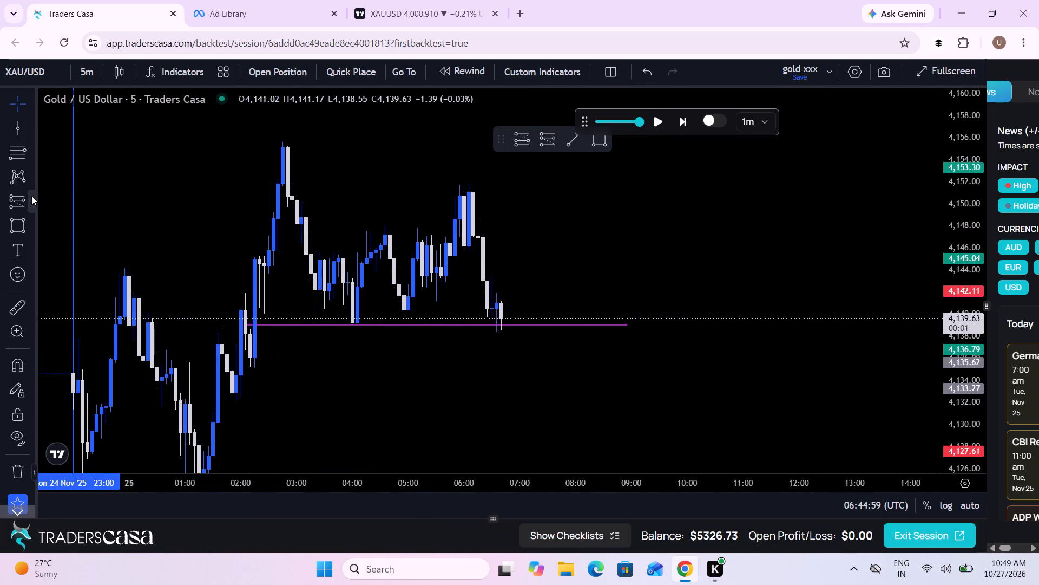
left_click(31, 196)
left_click(125, 177)
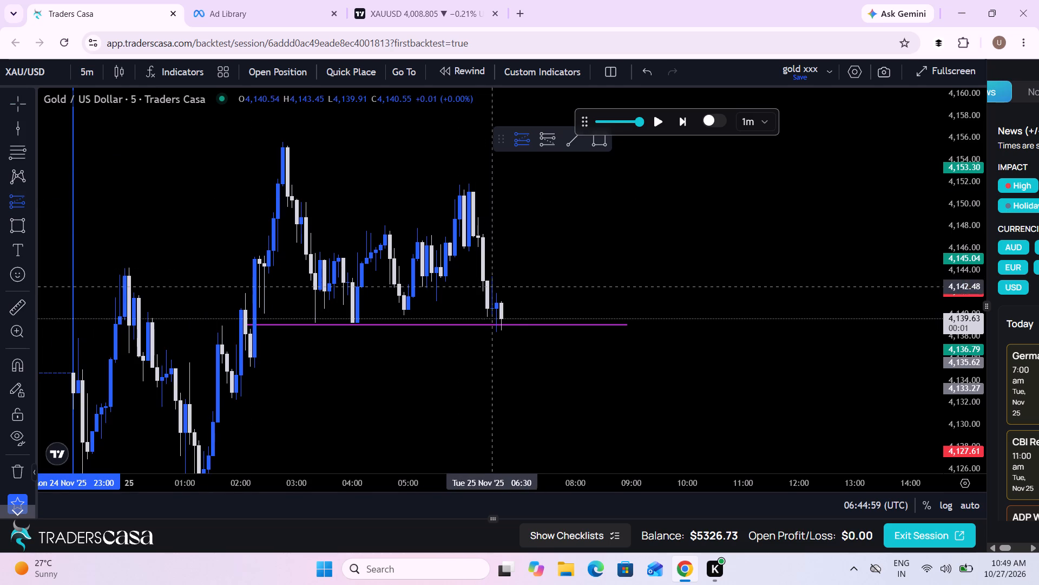
left_click(508, 299)
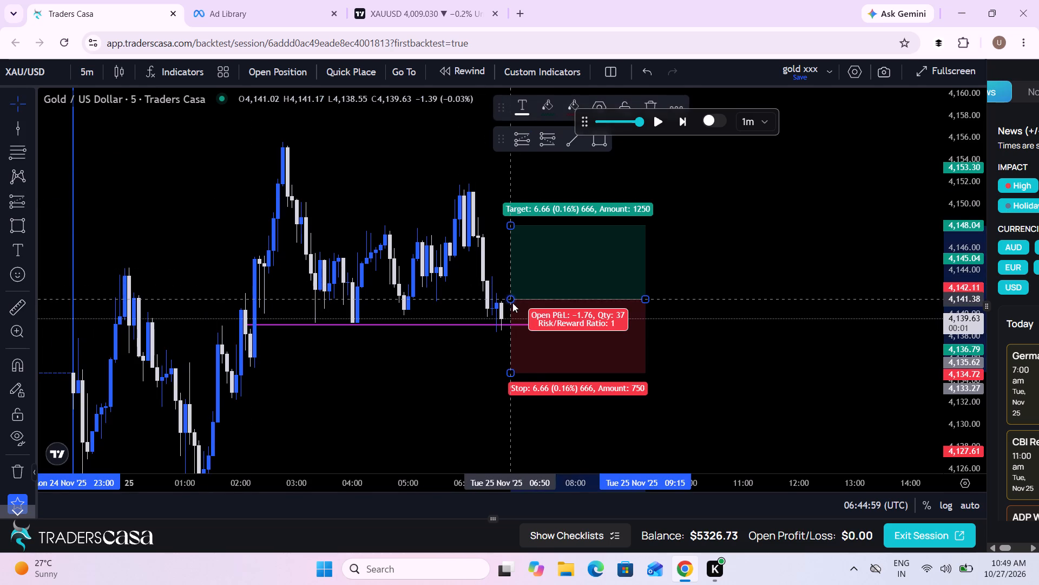
left_click_drag(509, 374, 509, 373)
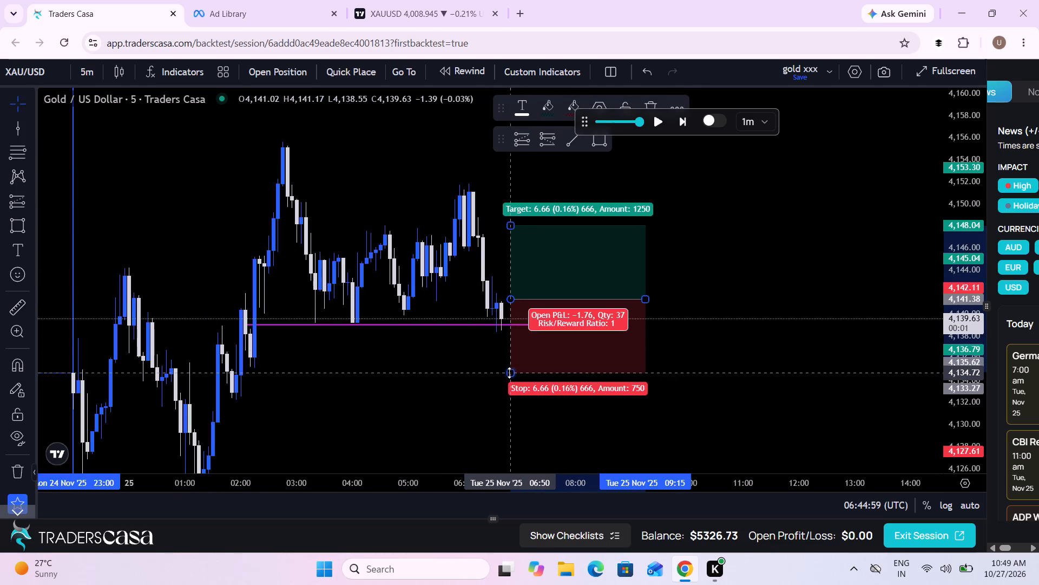
left_click_drag(509, 373, 511, 368)
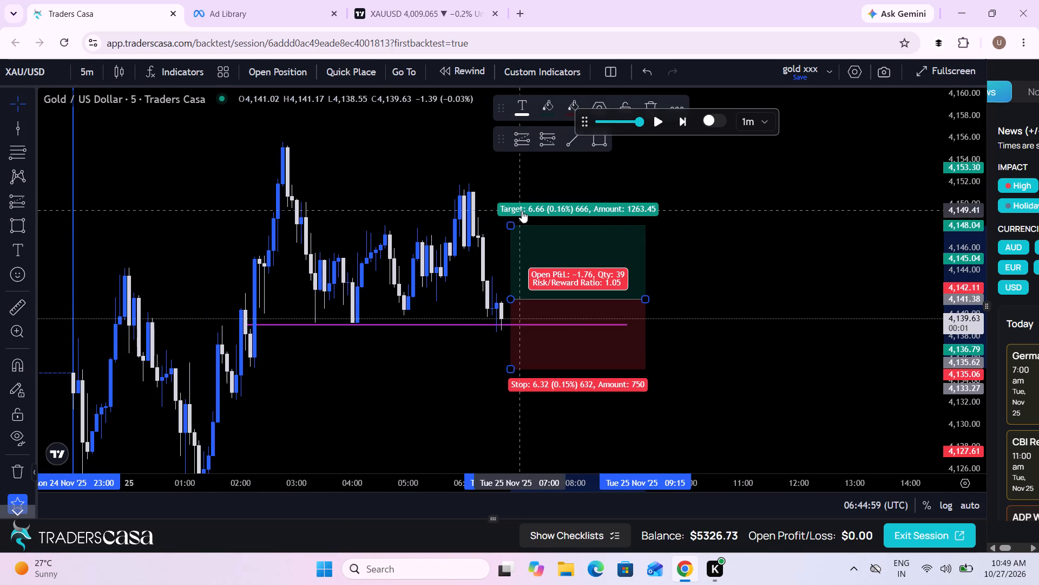
left_click_drag(514, 226, 507, 150)
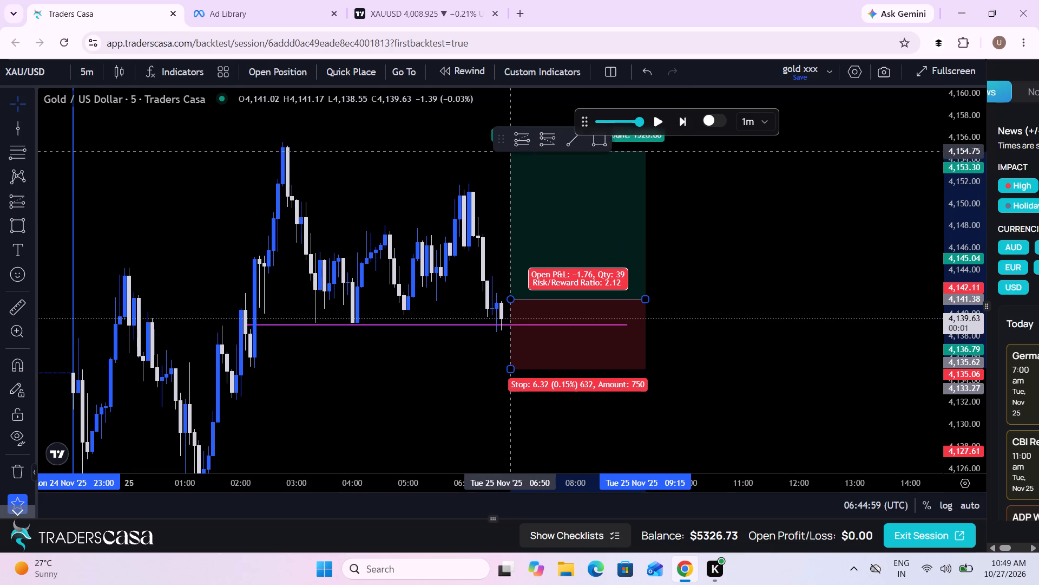
left_click_drag(507, 150, 508, 145)
Place a buy stop order from the drawn long position: entry 4141.38, take profit 4155.3, stop loss 4135.06, risk $50.
left_click_drag(363, 203, 314, 302)
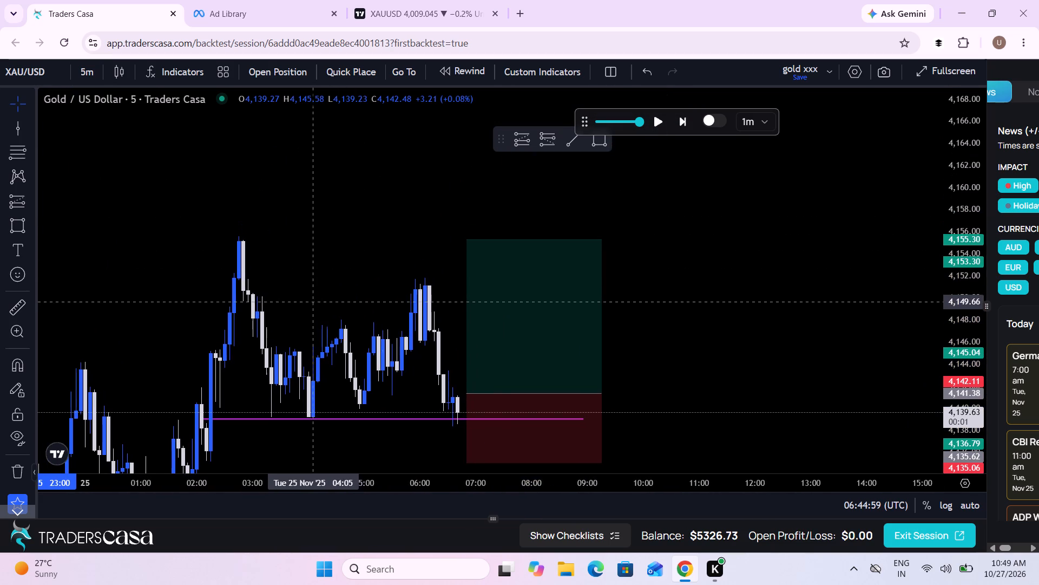
left_click(499, 302)
left_click(264, 71)
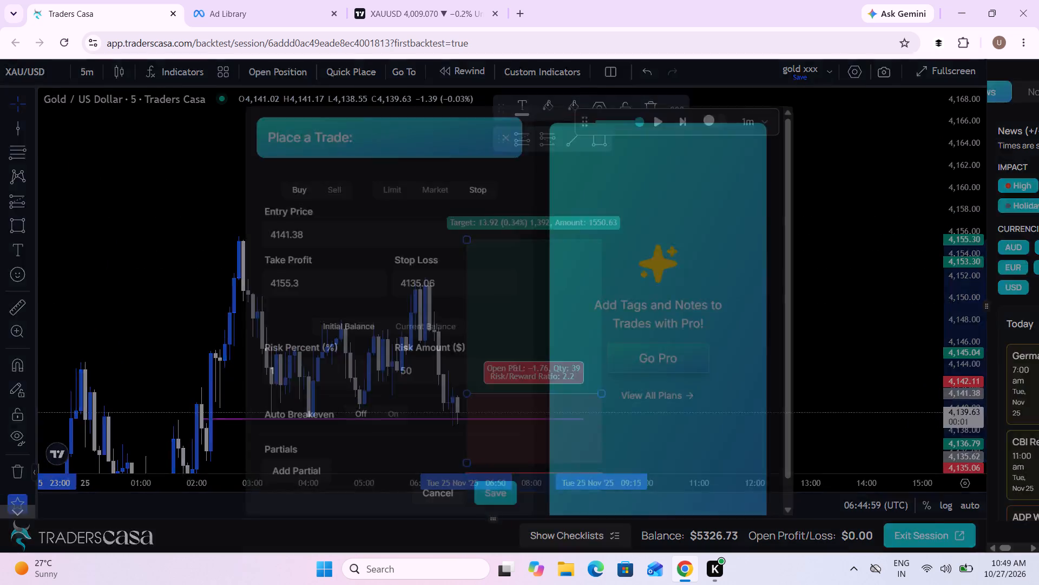
left_click(503, 497)
left_click(872, 323)
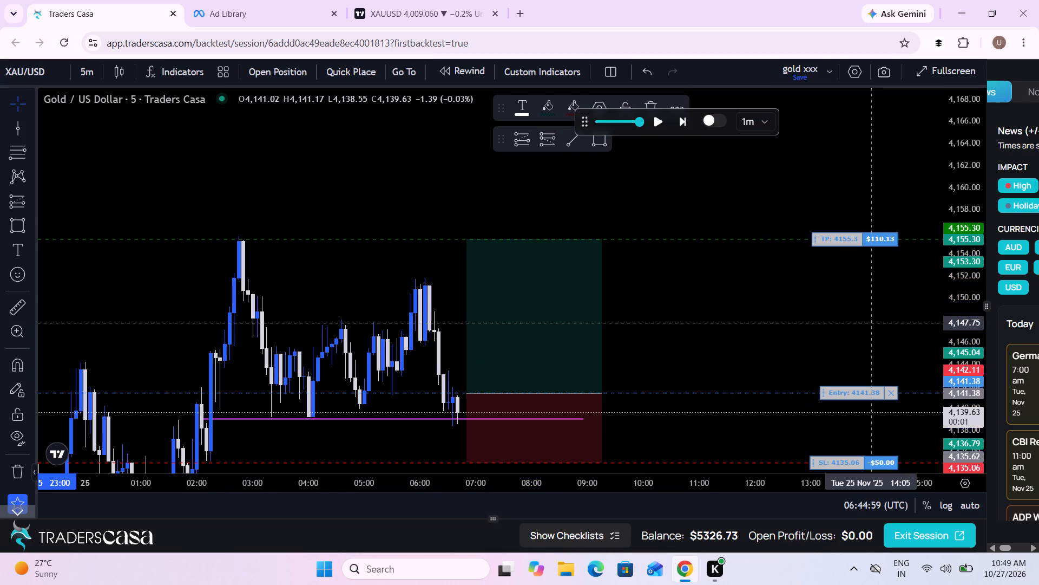
Advance the gold replay in short stages, pausing at 07:11:59 and 07:26:59, and stop it at 07:41:59 on Tue 25 Nov.
left_click_drag(872, 323, 865, 282)
scroll(865, 282, "up", 2)
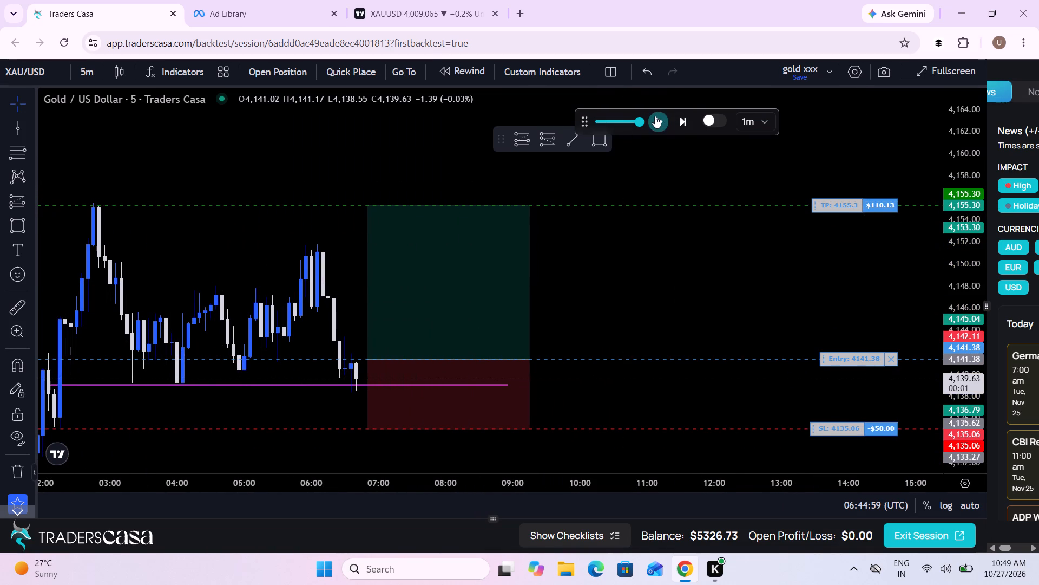
left_click(655, 116)
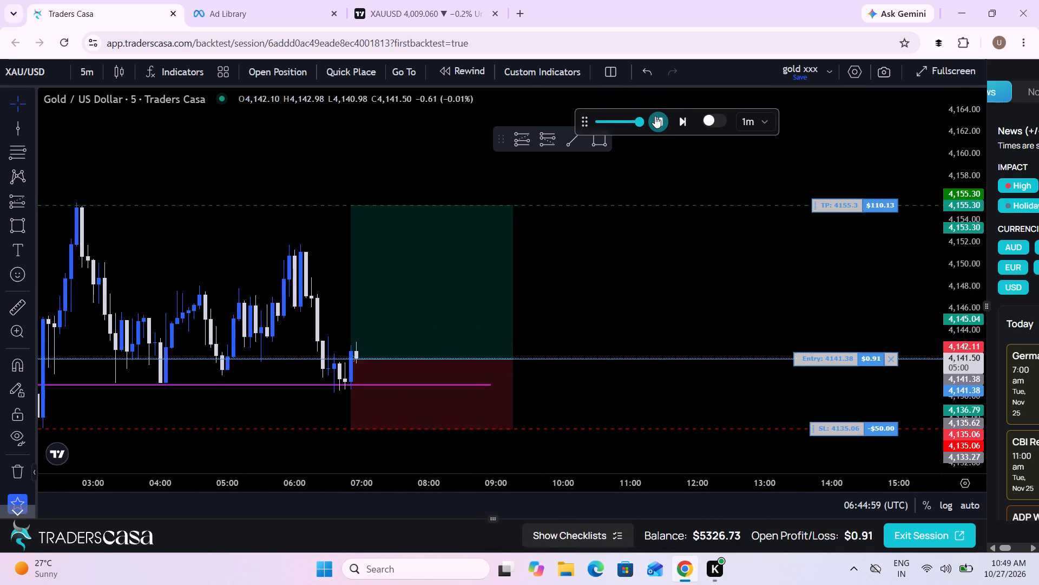
left_click(655, 116)
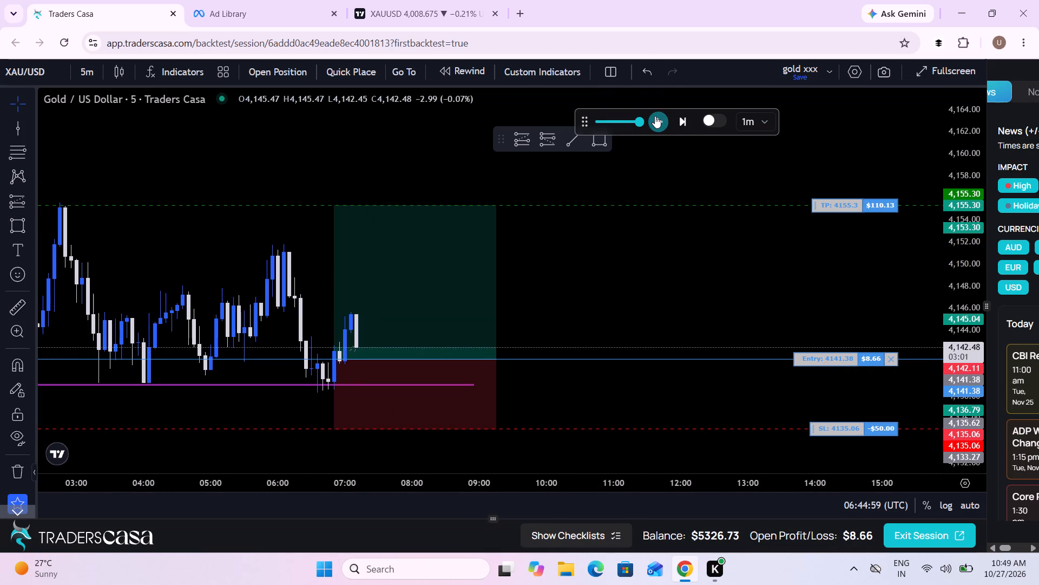
left_click(655, 116)
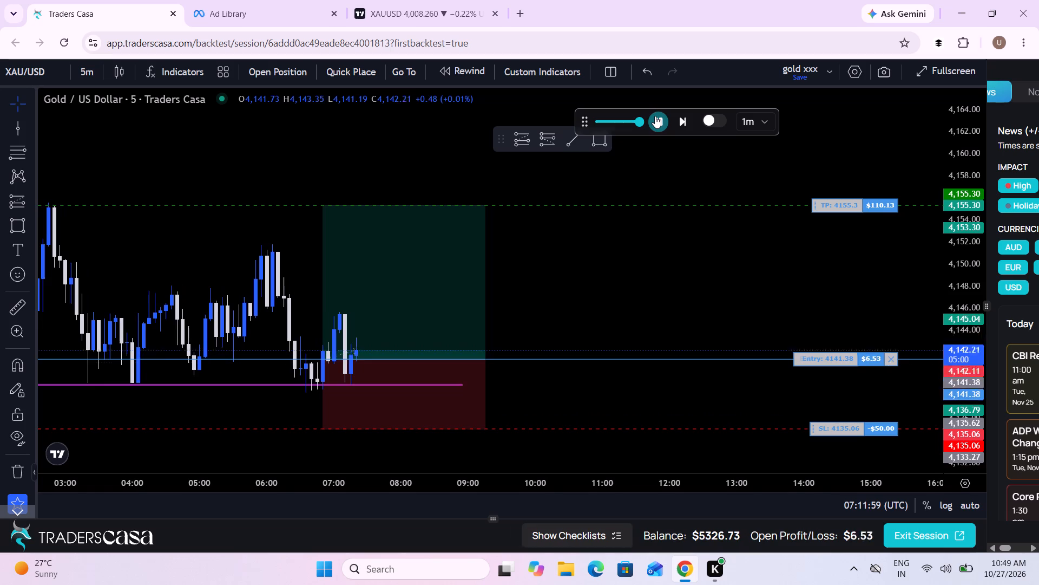
left_click(655, 116)
left_click(655, 116)
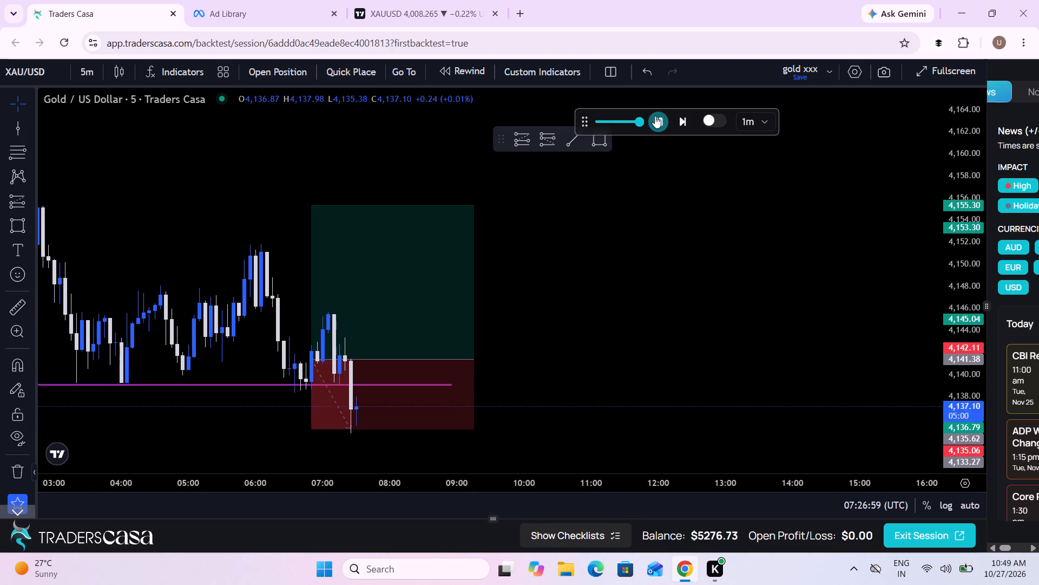
left_click(655, 116)
Switch the gold chart from 5-minute to 1-hour candles.
left_click_drag(568, 315, 604, 235)
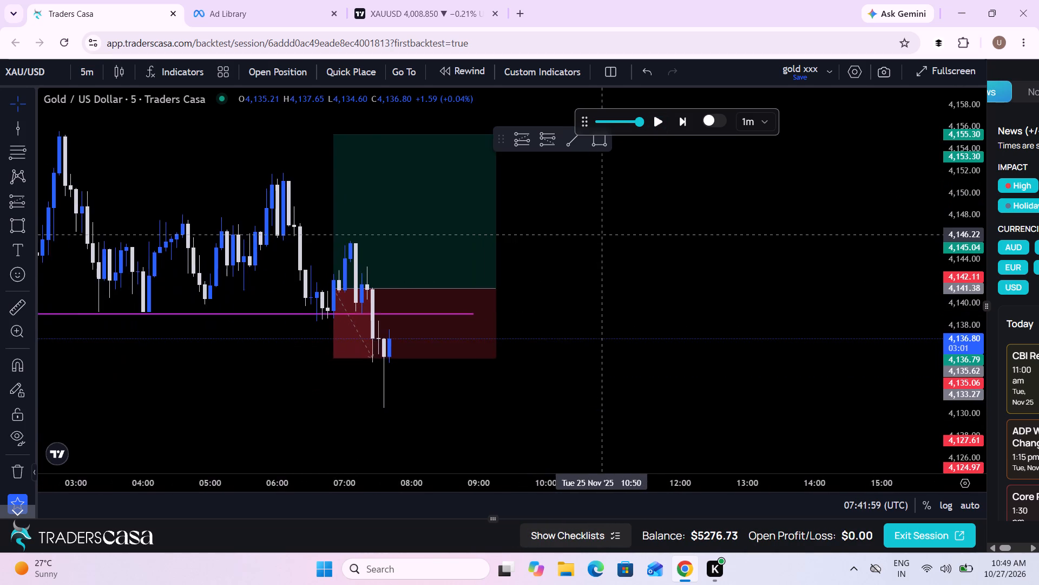
scroll(604, 235, "down", 3)
left_click_drag(688, 272, 607, 288)
scroll(607, 288, "down", 1)
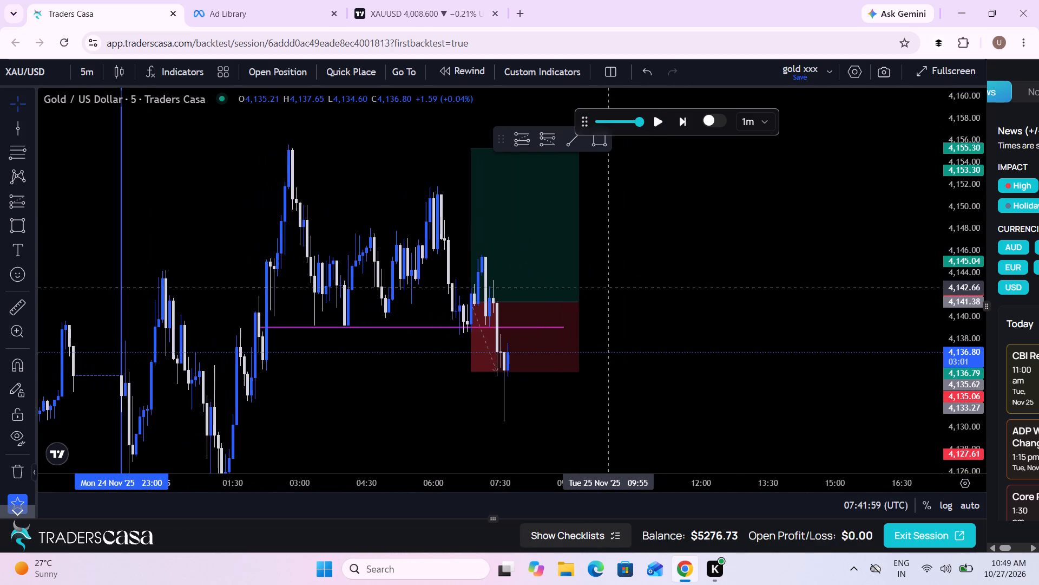
left_click(583, 307)
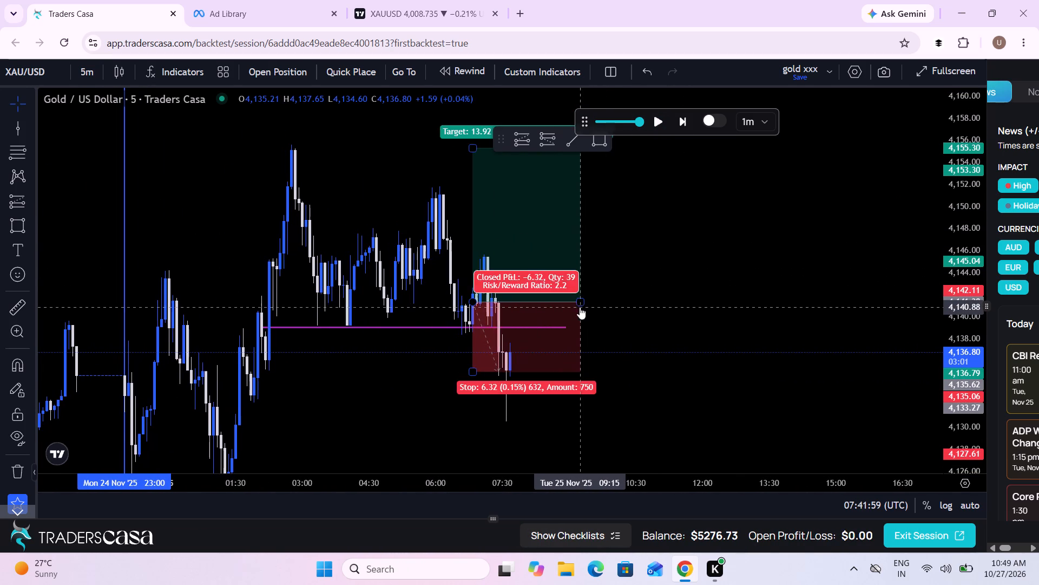
left_click_drag(679, 322, 636, 313)
scroll(636, 313, "down", 2)
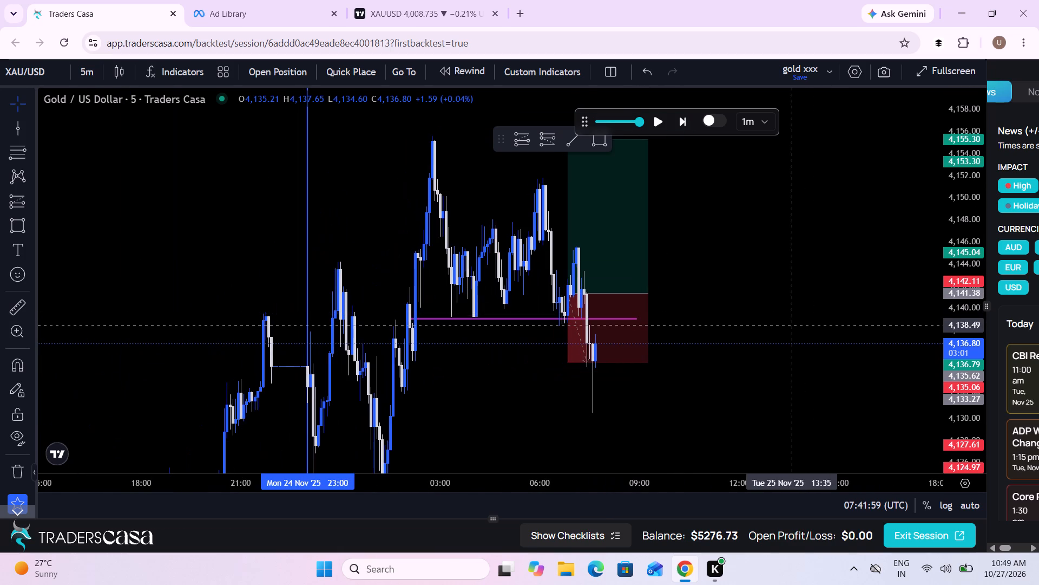
left_click(89, 78)
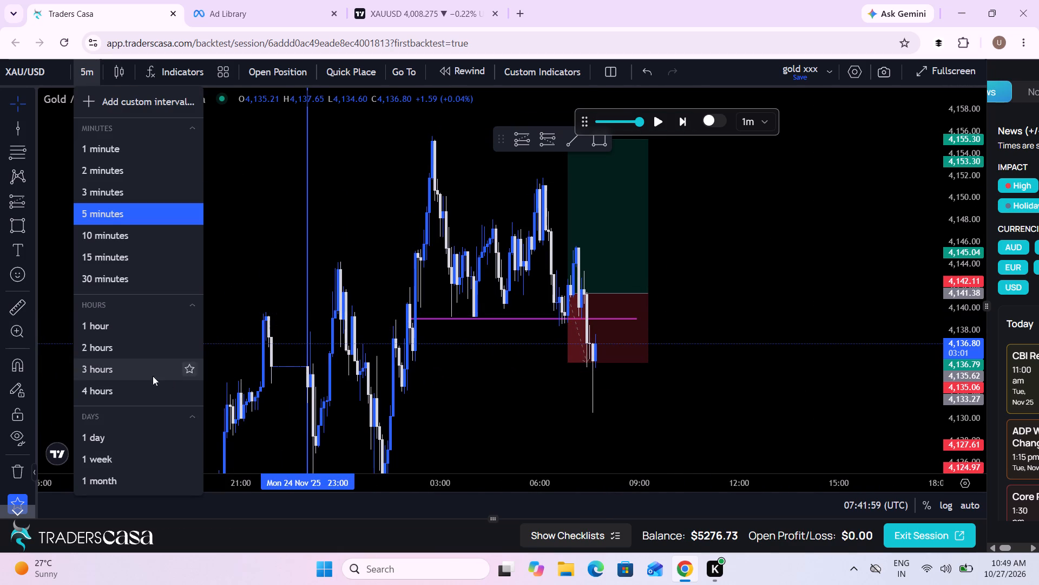
left_click(104, 320)
Examine the 1-hour candles of Mon 24 and Tue 25 Nov around the thin rectangle and the long position.
scroll(324, 331, "up", 4)
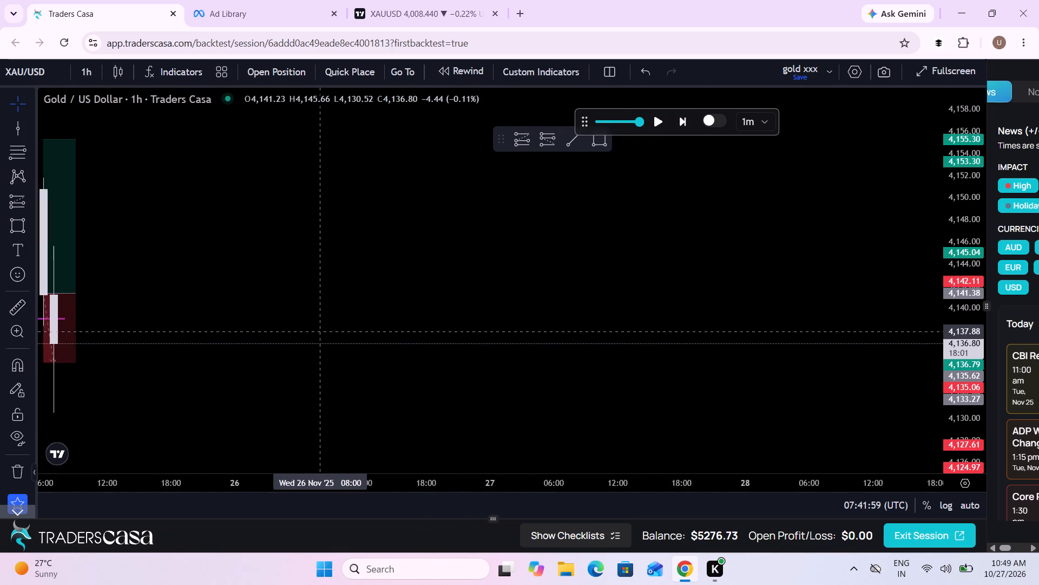
left_click_drag(157, 336, 723, 362)
scroll(723, 362, "up", 2)
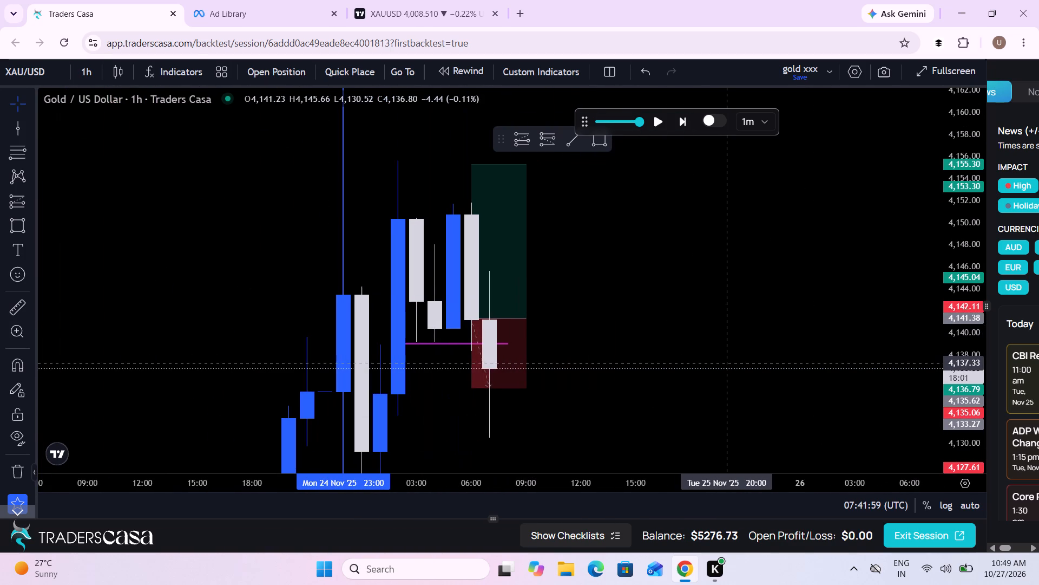
left_click_drag(628, 348, 742, 272)
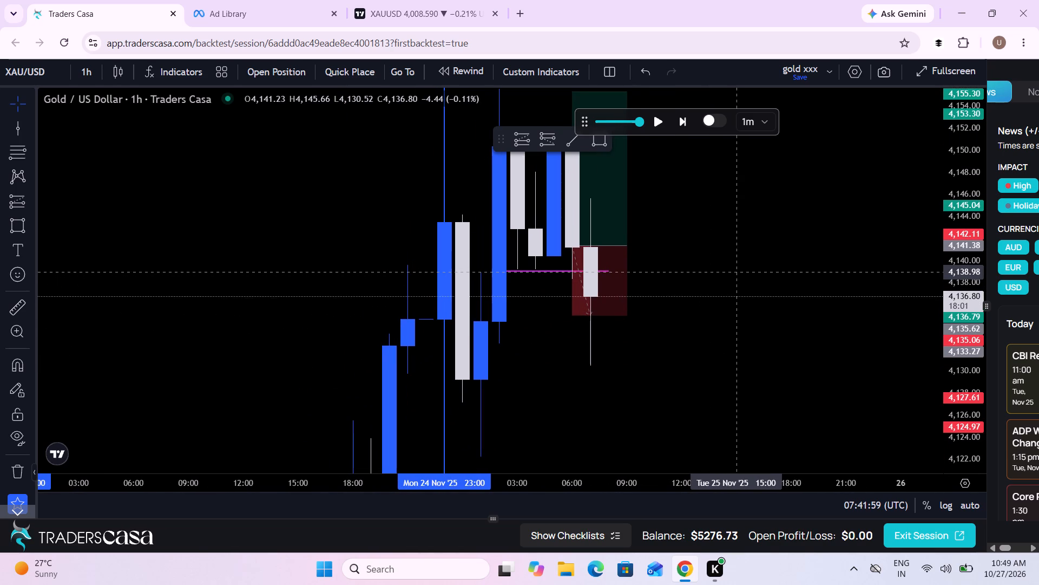
left_click_drag(742, 272, 670, 277)
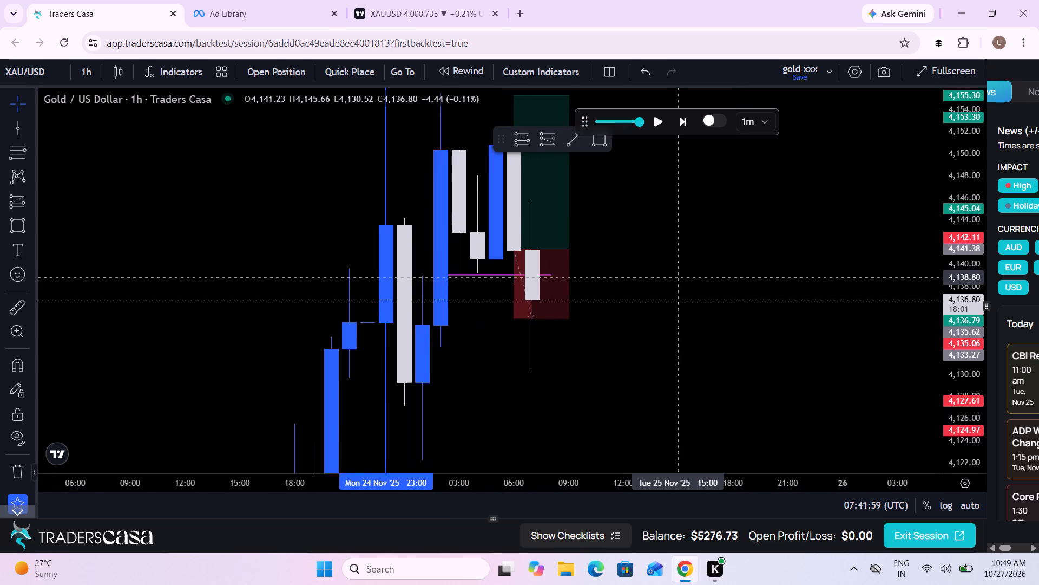
scroll(670, 277, "up", 1)
left_click_drag(951, 276, 950, 297)
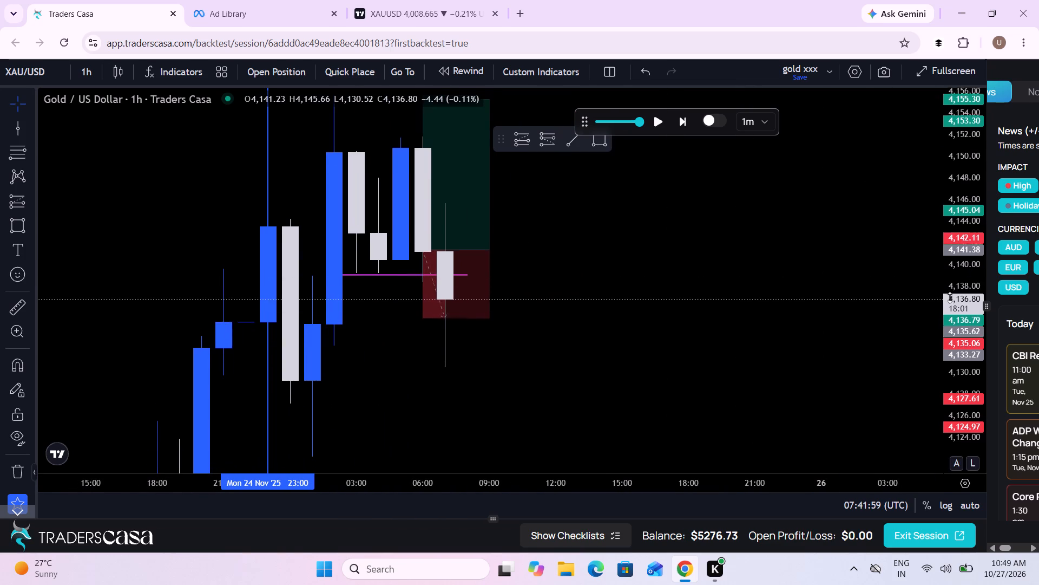
left_click_drag(950, 297, 923, 380)
left_click_drag(676, 369, 788, 385)
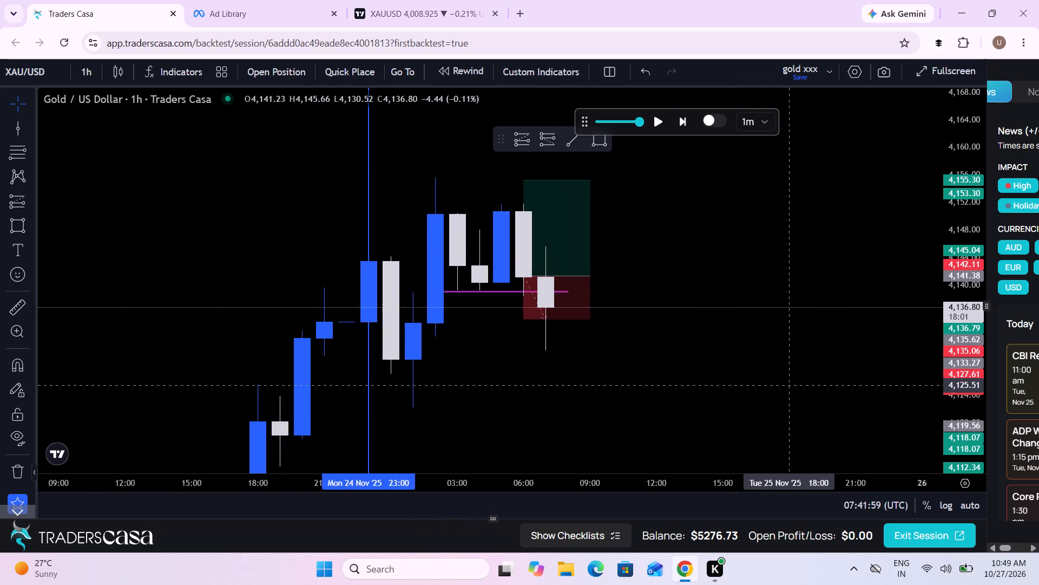
scroll(788, 385, "up", 1)
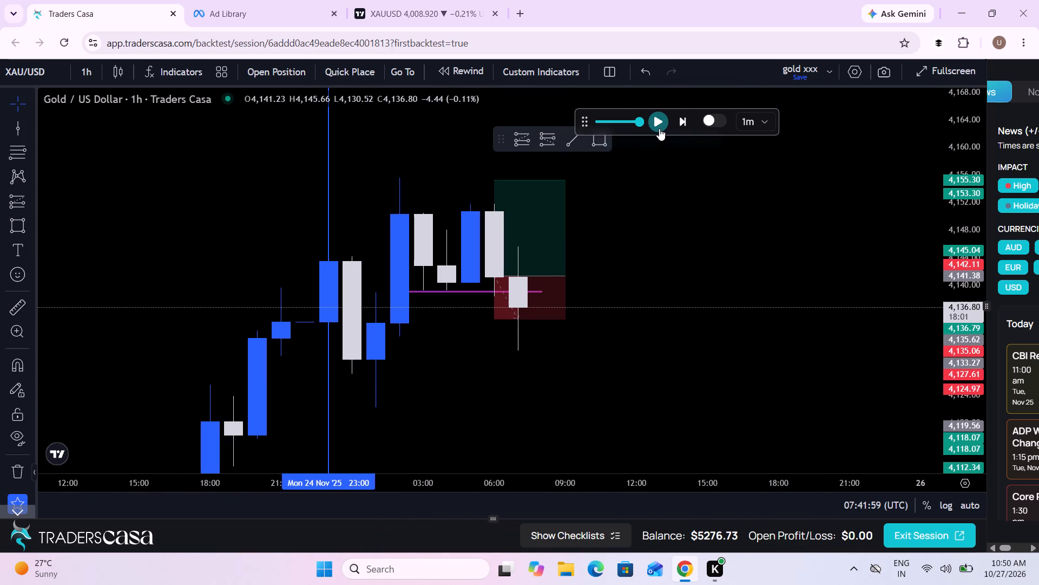
Advance the gold replay on the 1-hour chart, pausing at 08:24:59, and stop it at 08:55:59 on Tue 25 Nov.
left_click(659, 128)
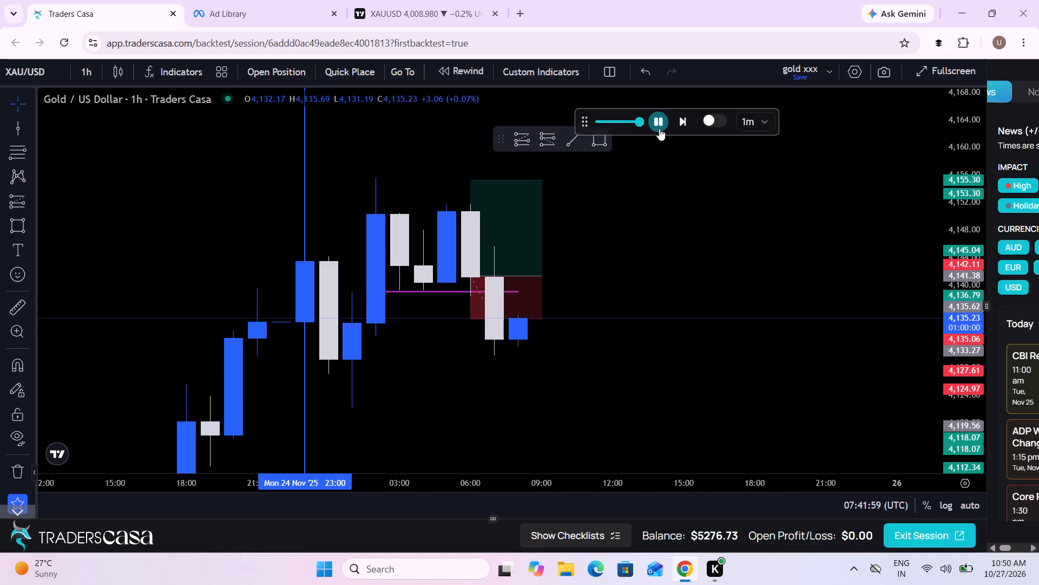
left_click(659, 128)
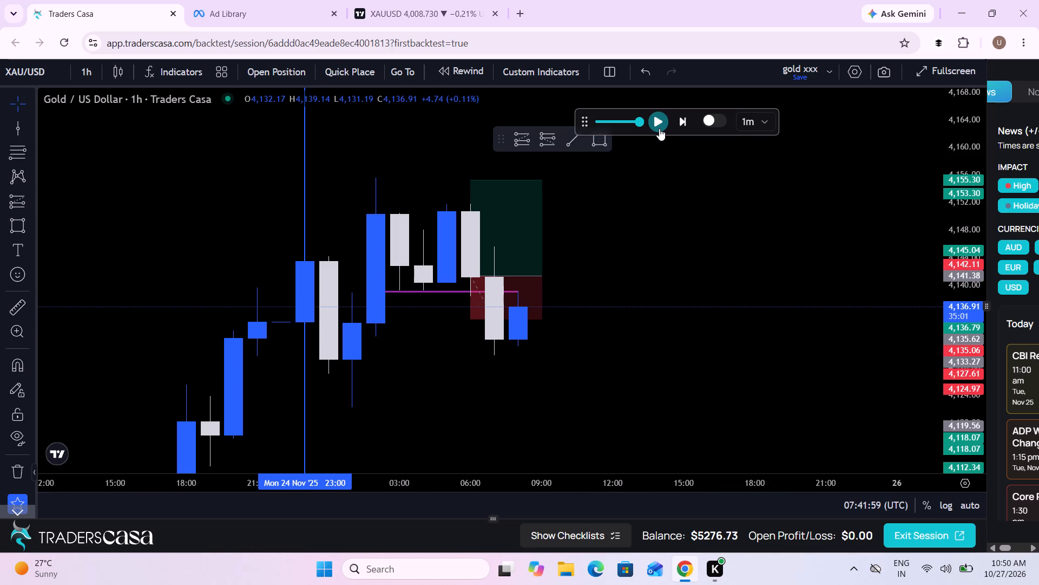
left_click(659, 128)
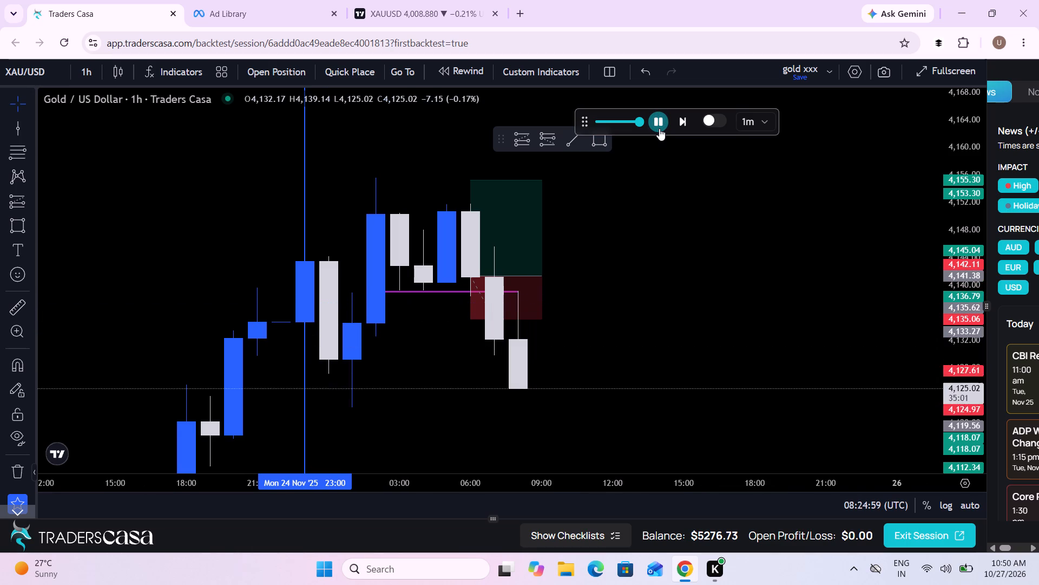
left_click(659, 128)
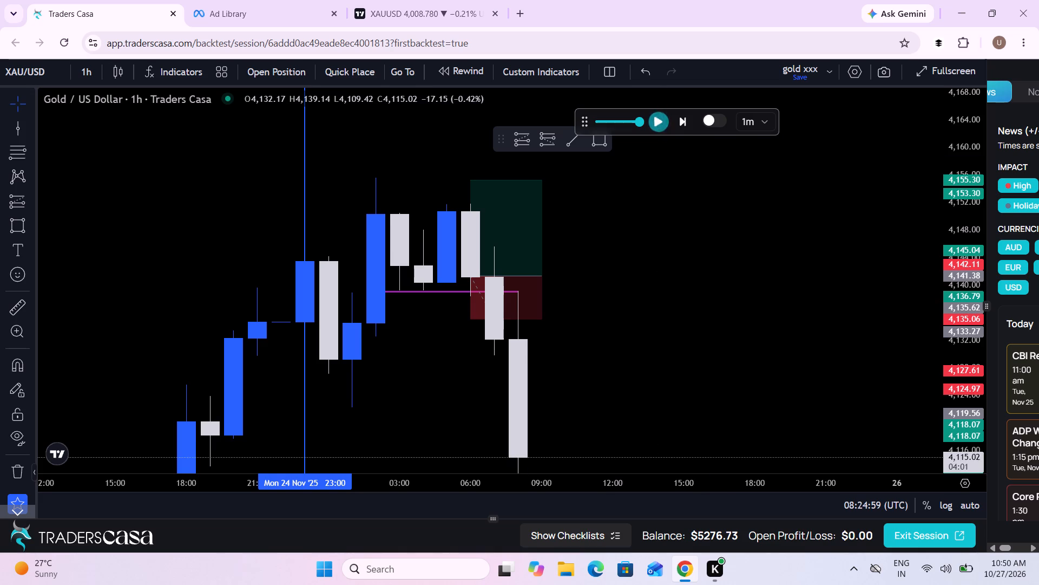
Switch the gold chart back to 5-minute candles.
left_click_drag(683, 306, 604, 263)
scroll(604, 263, "down", 2)
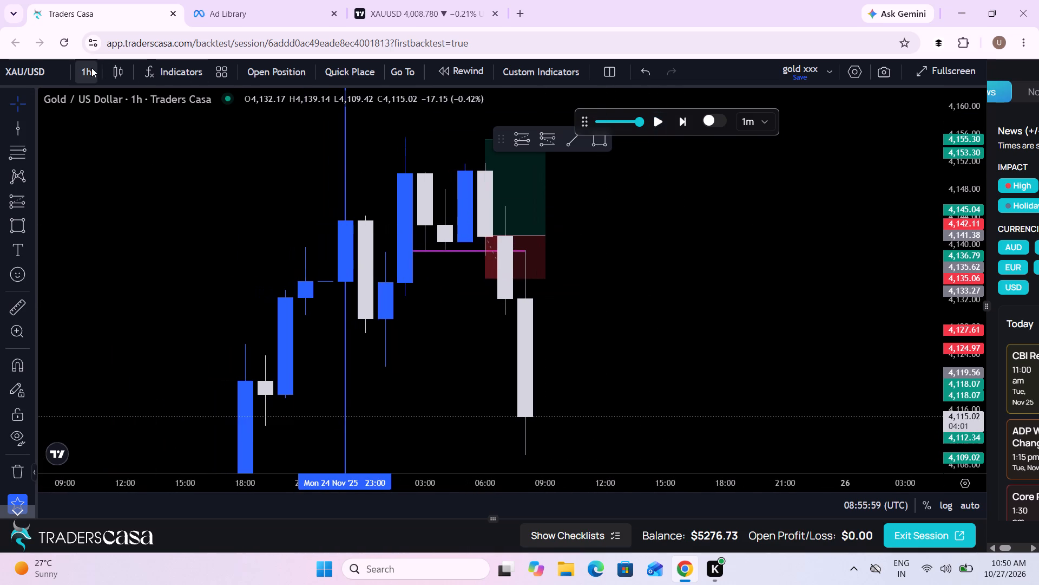
left_click(91, 68)
left_click(111, 209)
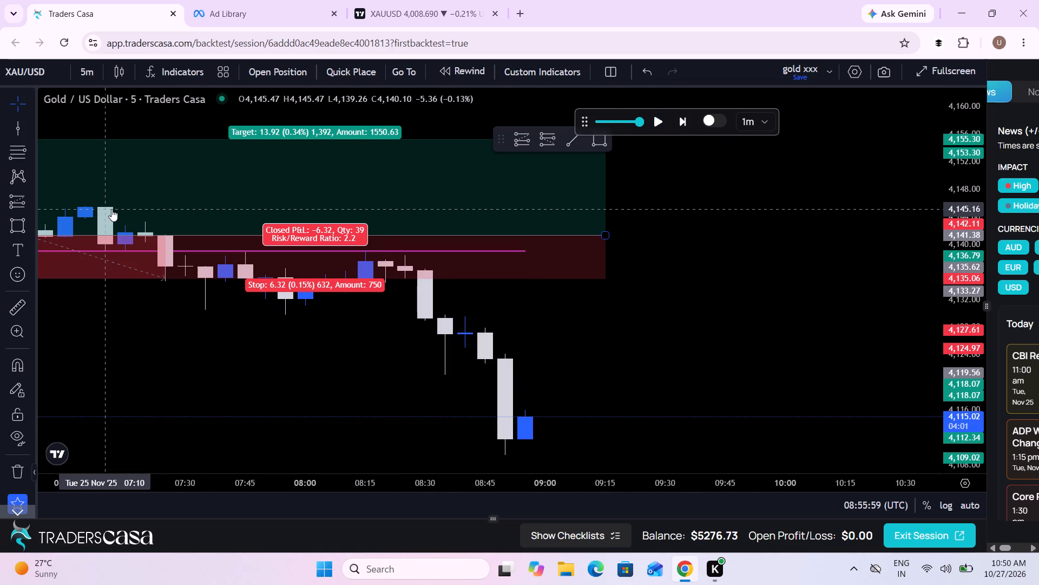
Switch the gold chart from 5-minute to 1-hour candles.
scroll(392, 351, "down", 7)
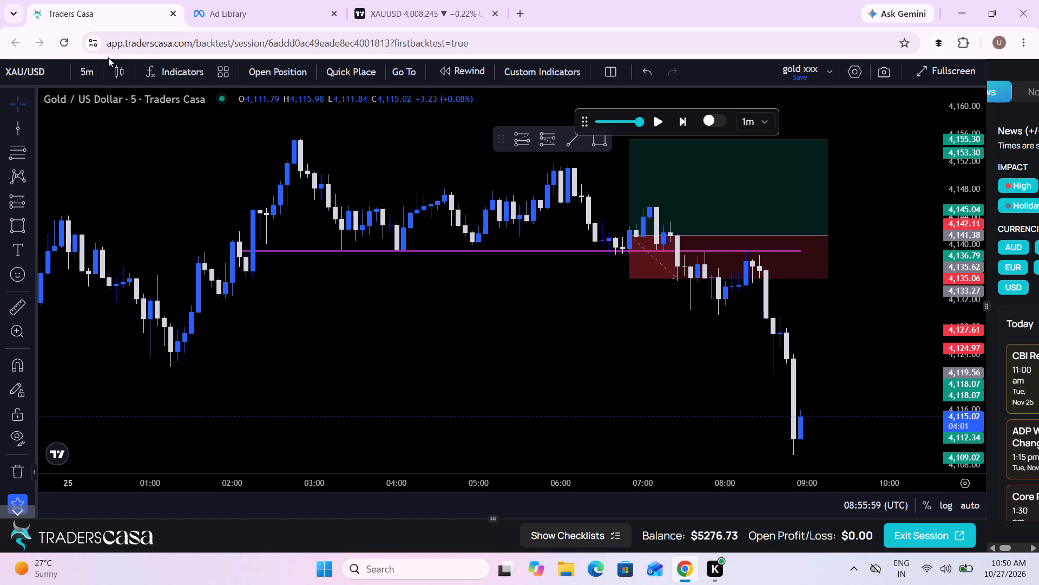
left_click(95, 71)
left_click(121, 318)
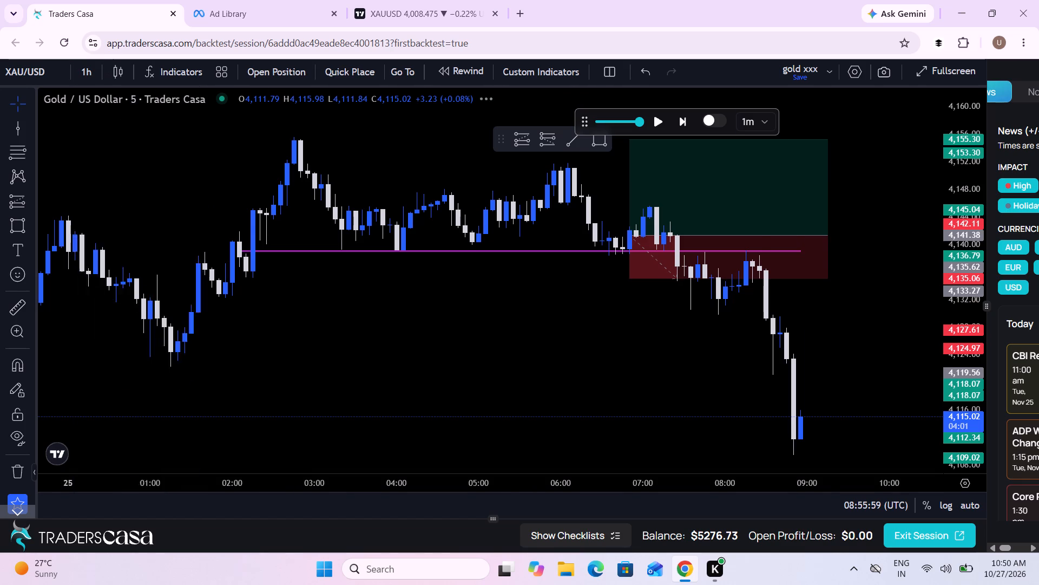
Draw a rectangle between about 4,138.68 and 4,152.04, spanning 07:00 to 20:00 on Tue 25 Nov.
scroll(366, 301, "up", 5)
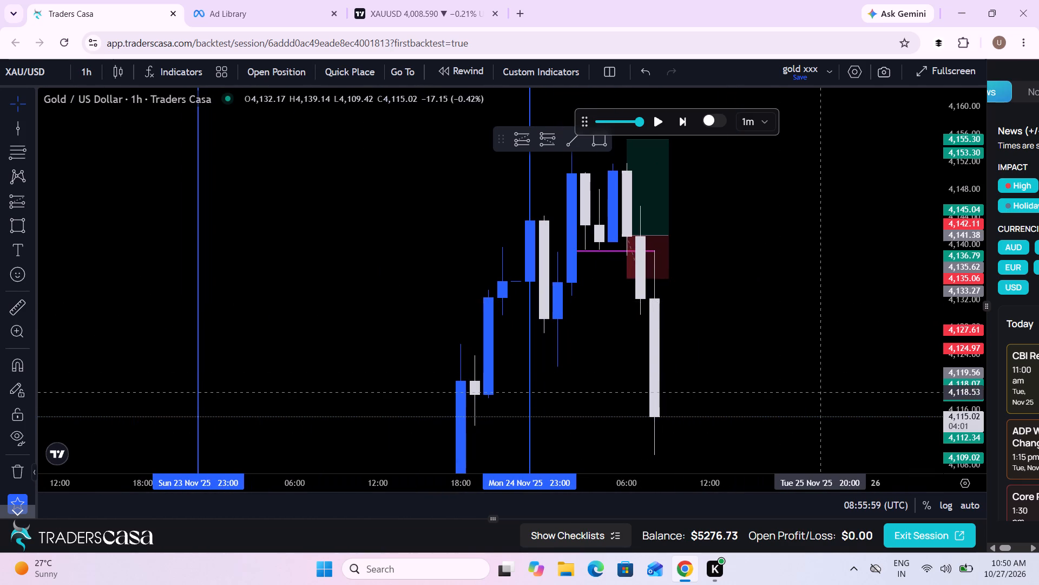
left_click_drag(827, 389, 660, 421)
scroll(660, 421, "up", 2)
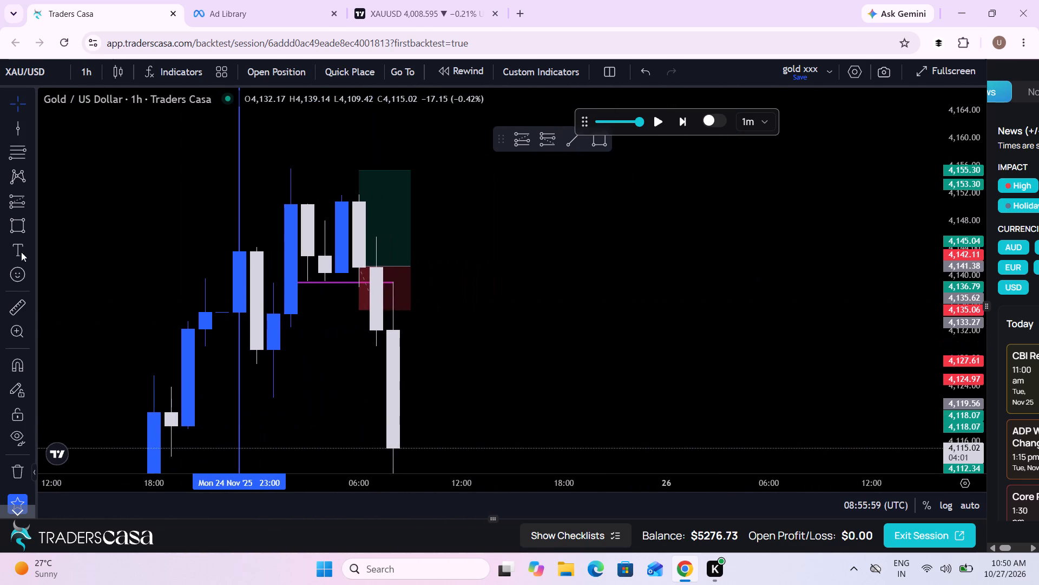
left_click(24, 232)
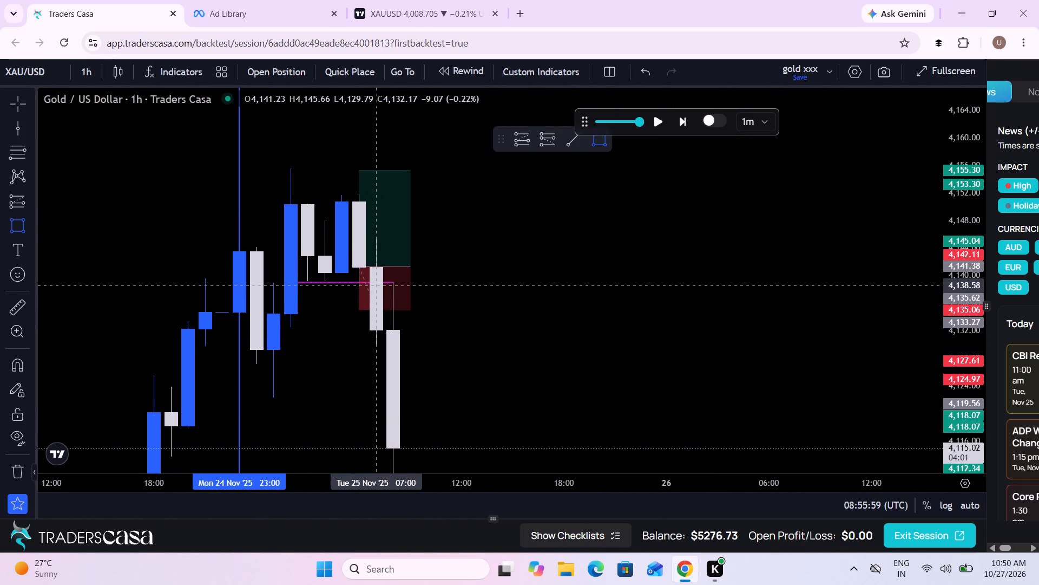
left_click(367, 285)
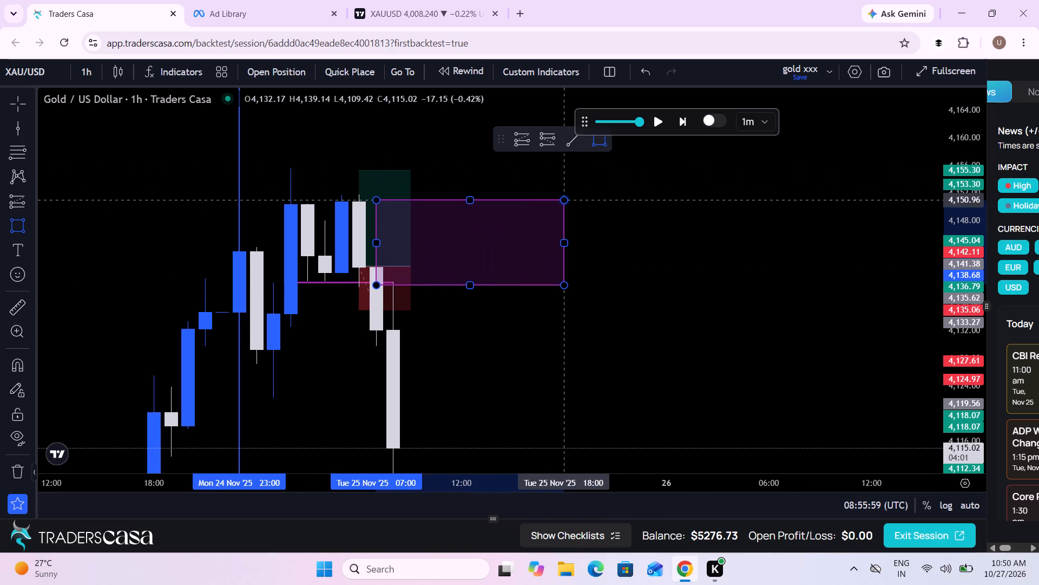
left_click(599, 192)
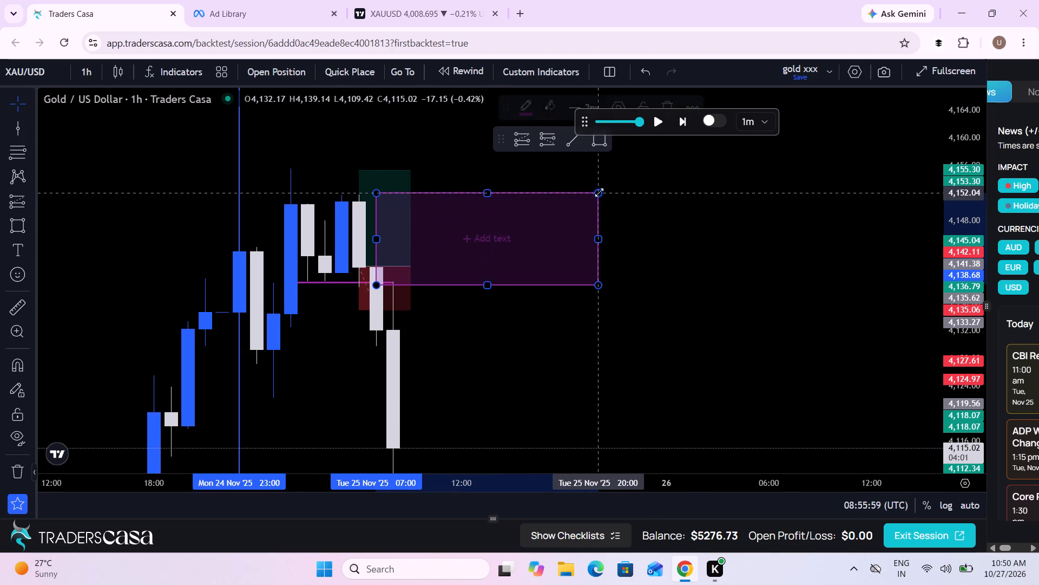
left_click(634, 340)
Label the new rectangle above the price drop OB.
left_click_drag(634, 340, 615, 268)
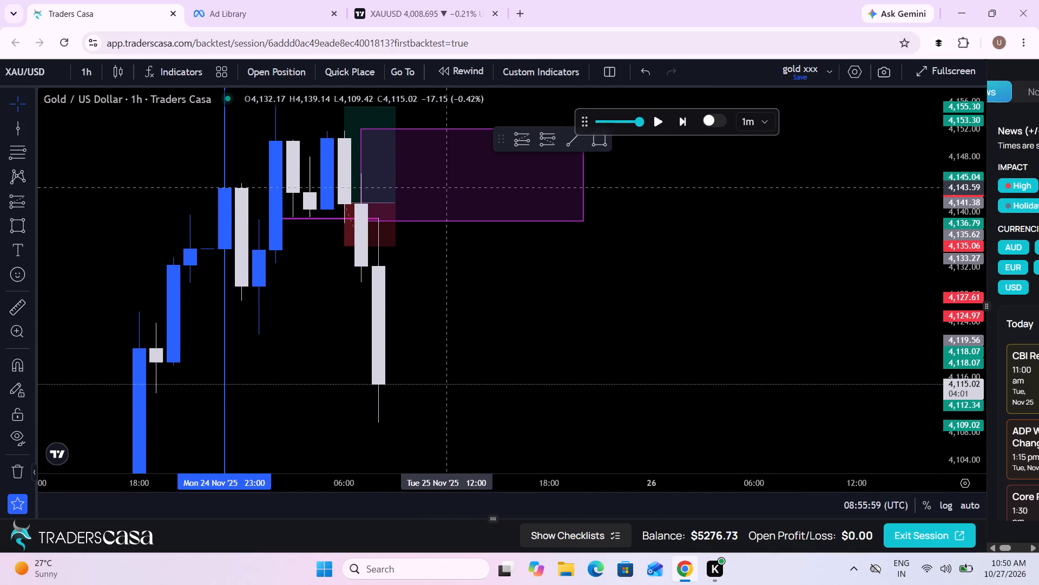
left_click(454, 221)
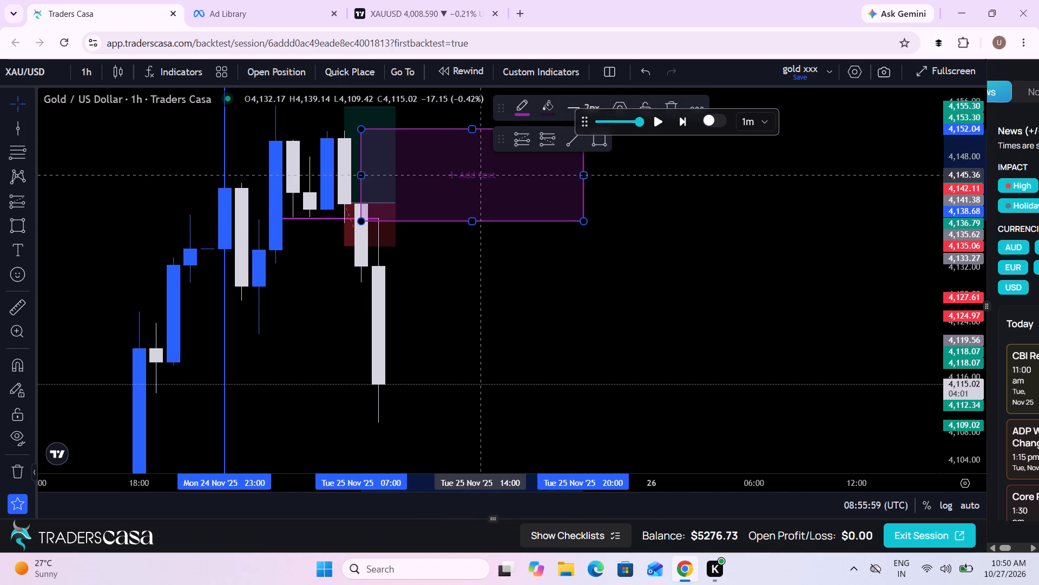
left_click(482, 175)
left_click(482, 175)
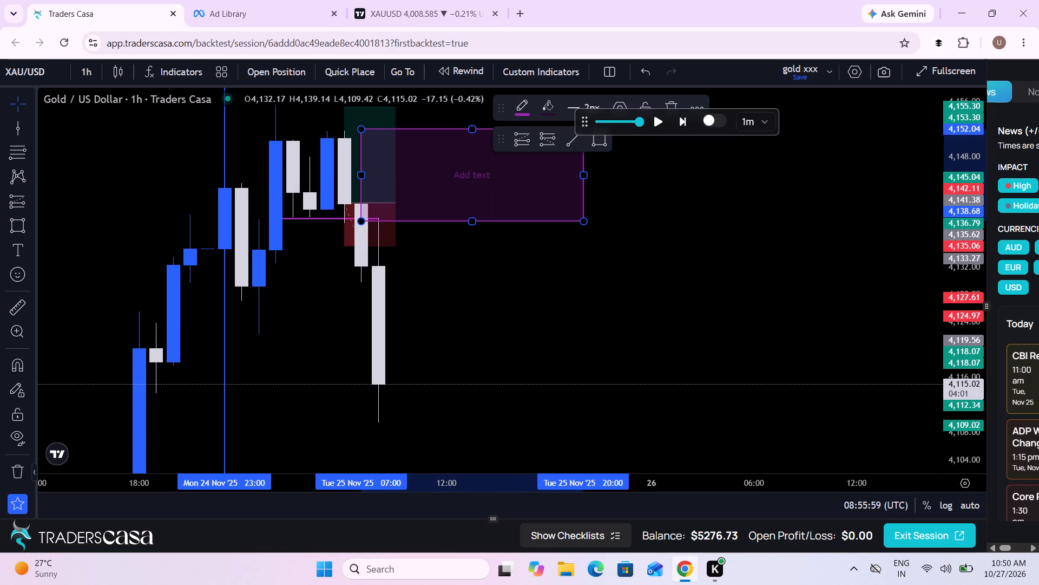
type("OB")
left_click_drag(523, 330, 497, 329)
Compress the price scale and switch the gold chart back to 5-minute candles.
left_click_drag(950, 225, 932, 345)
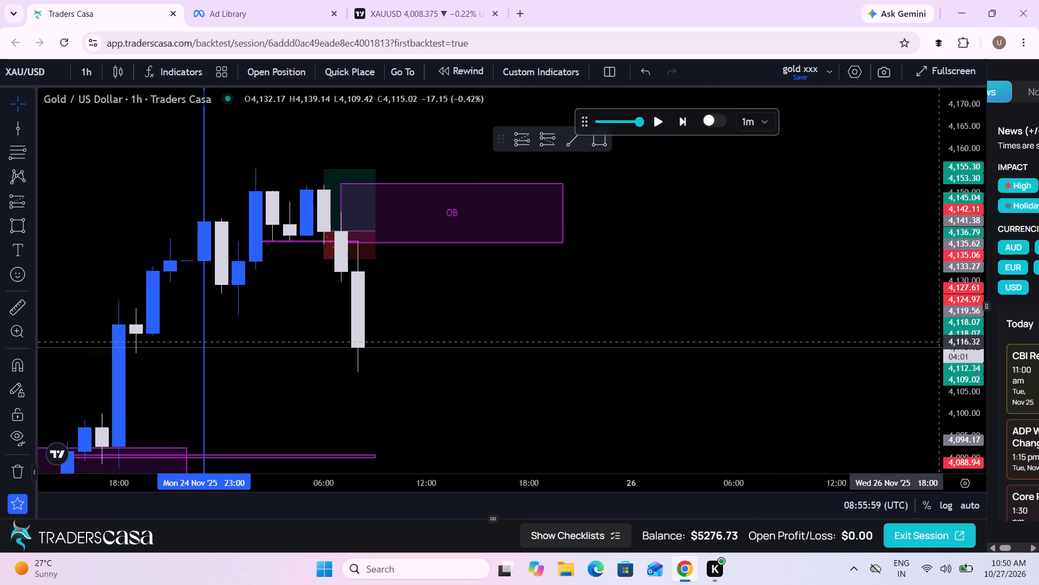
left_click_drag(932, 345, 935, 370)
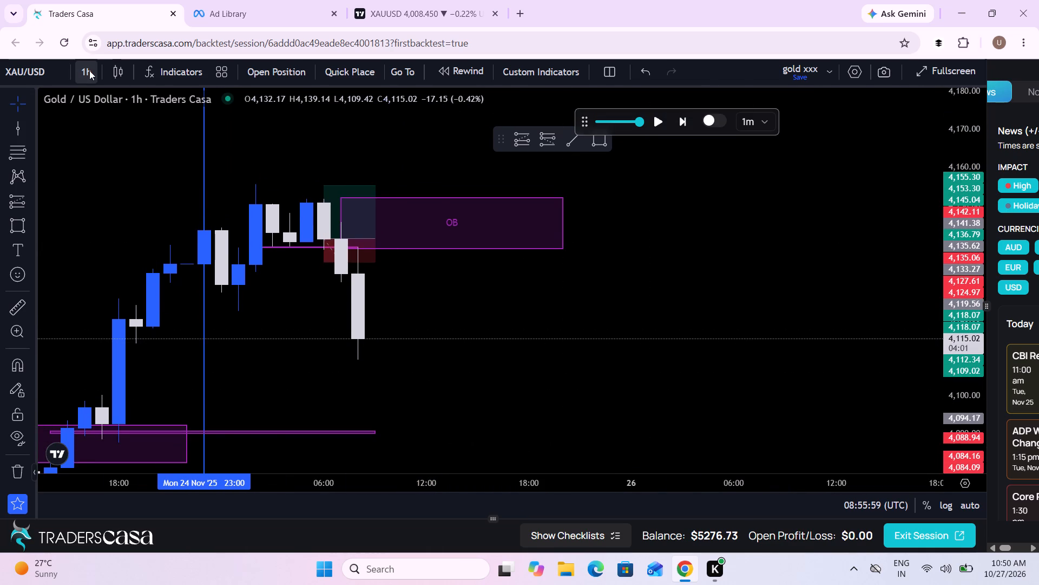
left_click(89, 70)
left_click(97, 213)
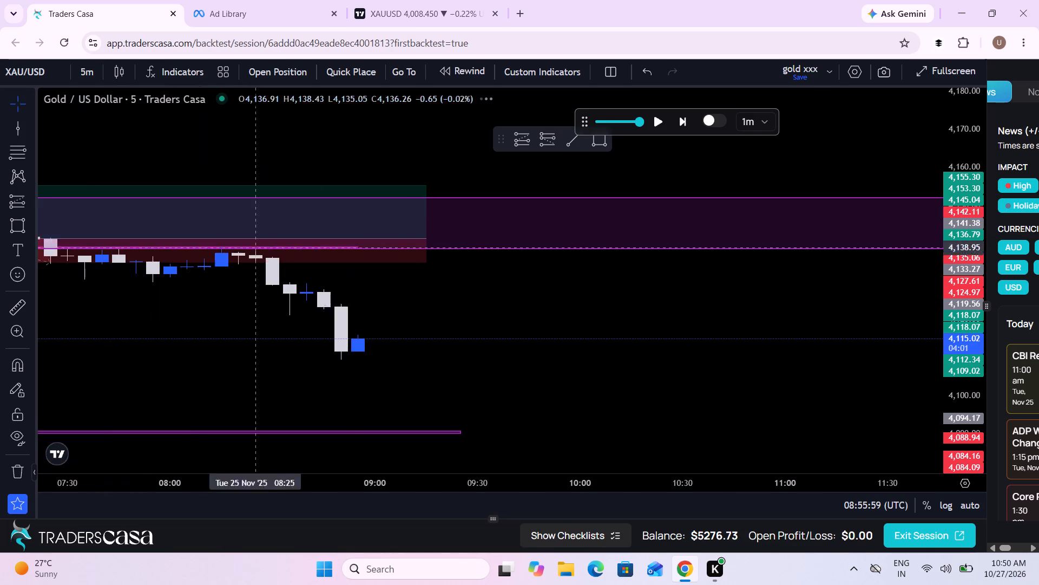
Extend the end of the lower OB rectangle to about 22:20 on Tue 25 Nov, keeping its price range.
scroll(504, 349, "down", 6)
scroll(590, 367, "down", 8)
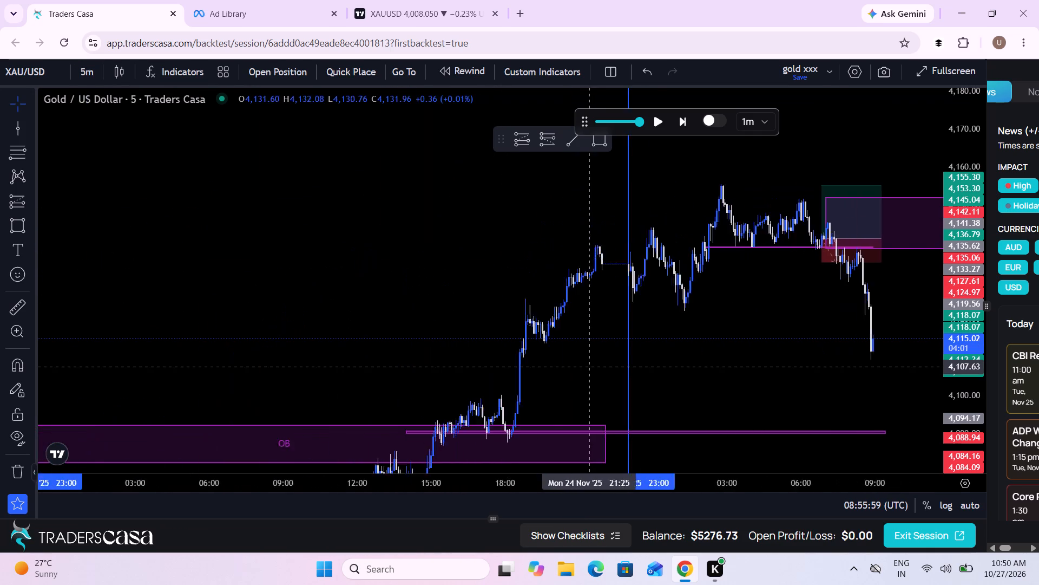
left_click_drag(707, 385, 419, 293)
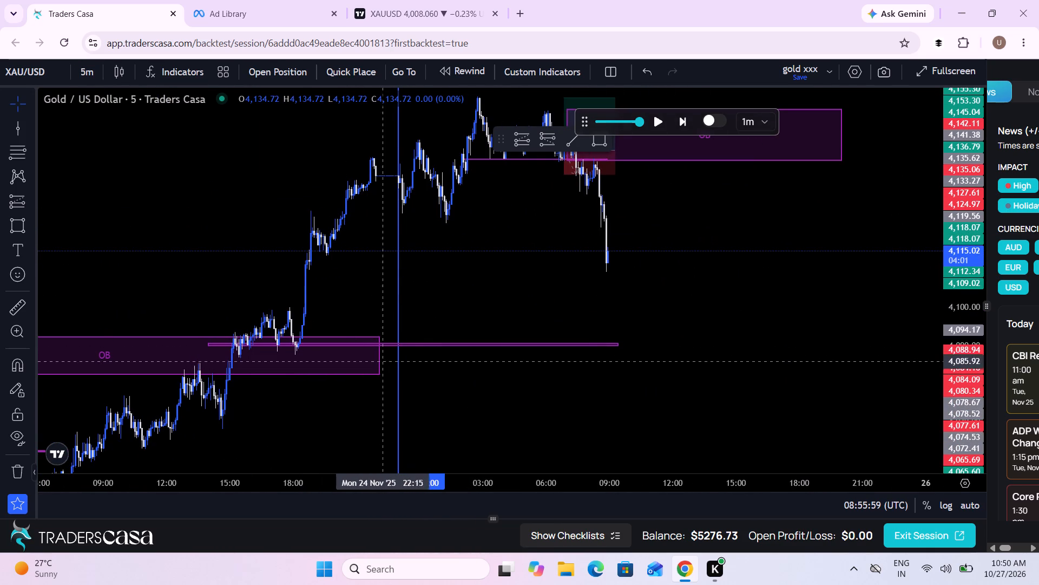
left_click_drag(383, 357, 891, 320)
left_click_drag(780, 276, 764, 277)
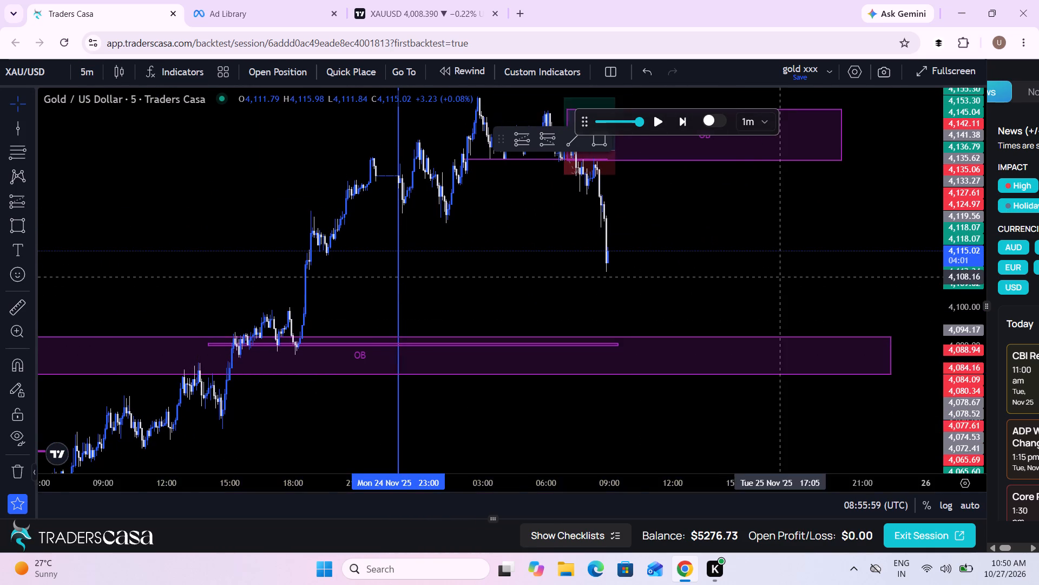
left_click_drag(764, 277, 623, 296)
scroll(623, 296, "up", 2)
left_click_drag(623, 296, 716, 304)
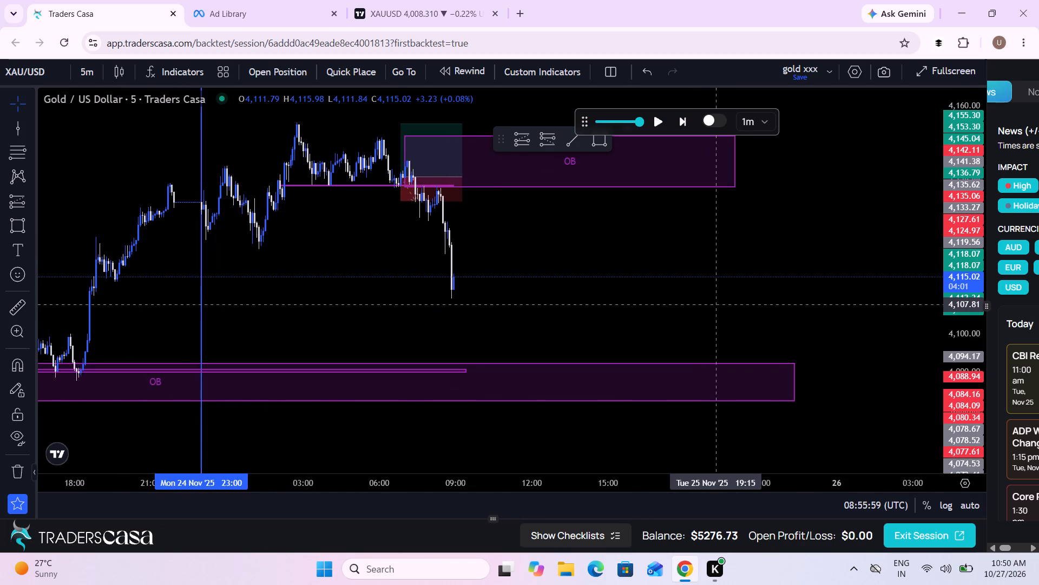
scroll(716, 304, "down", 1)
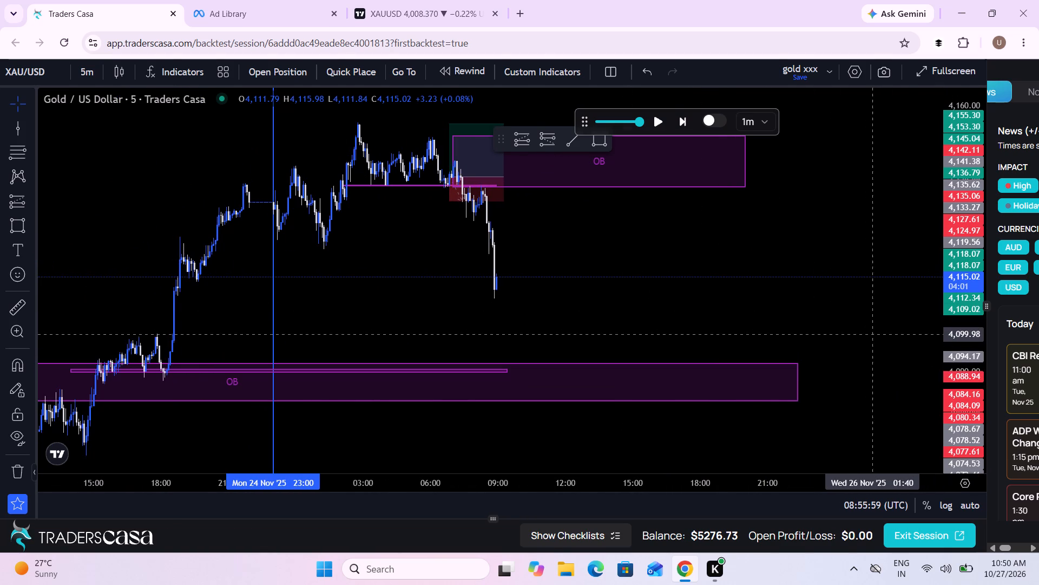
Switch to the TradingView tab and examine the live 5-minute XAUUSD candles around the marked zone and levels.
left_click(427, 0)
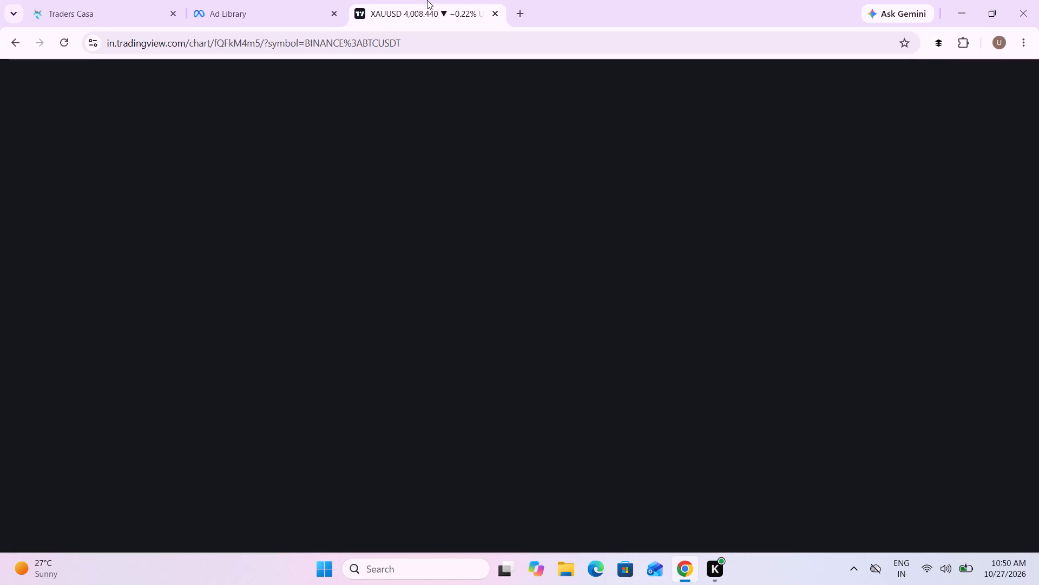
left_click(81, 0)
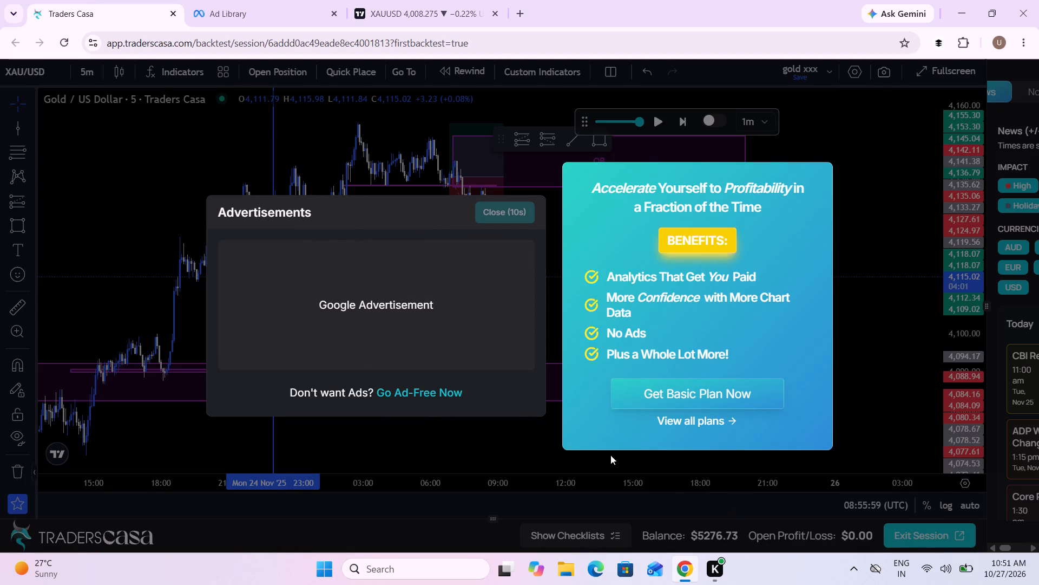
scroll(594, 445, "down", 2)
left_click(412, 0)
scroll(707, 368, "up", 5)
left_click_drag(550, 333, 762, 340)
scroll(762, 340, "up", 2)
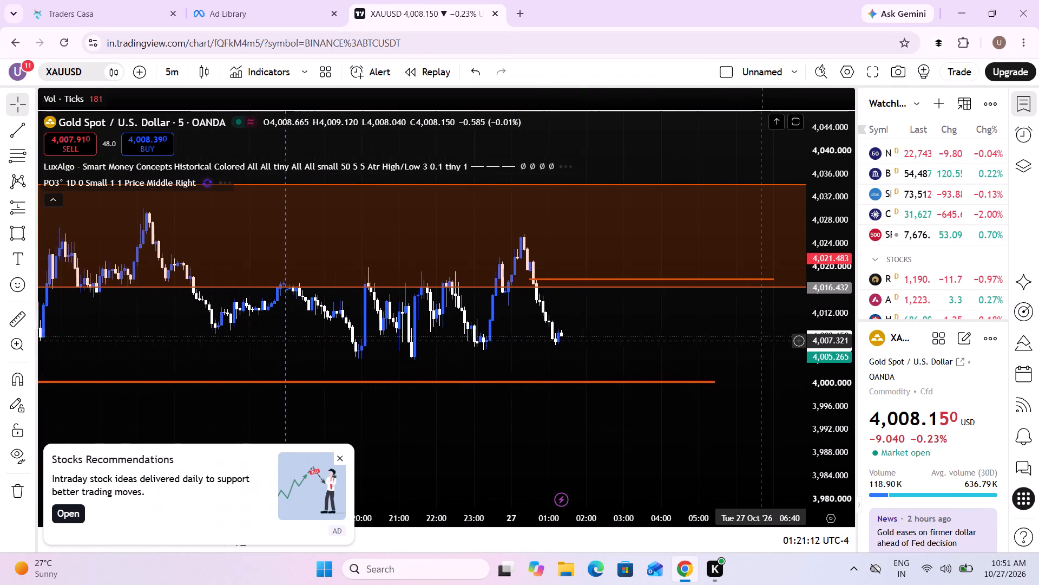
left_click_drag(762, 340, 719, 334)
scroll(719, 334, "down", 4)
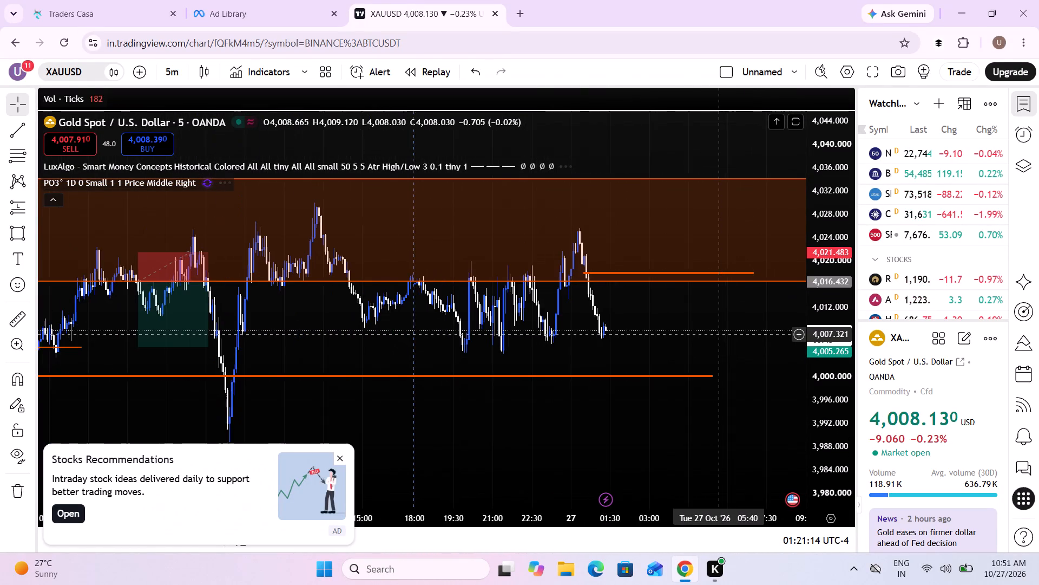
scroll(719, 334, "up", 2)
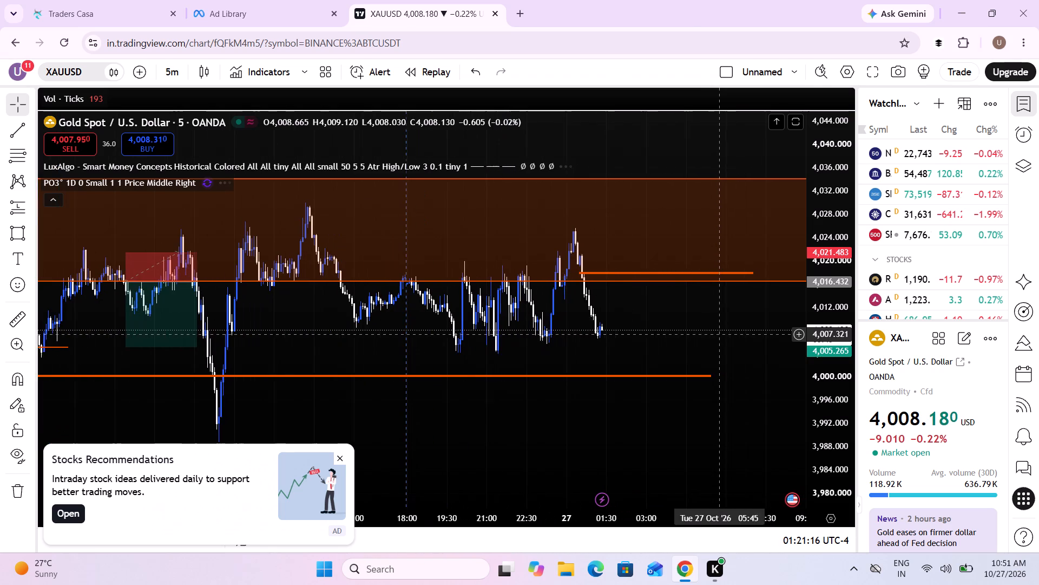
Return to the Traders Casa session and dismiss the advertisement.
left_click(147, 0)
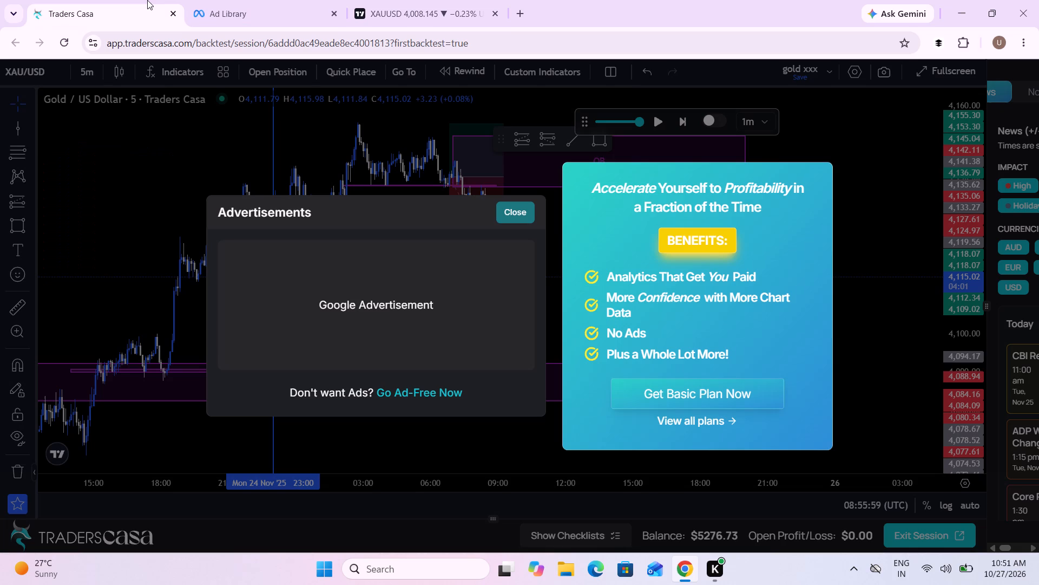
left_click(517, 203)
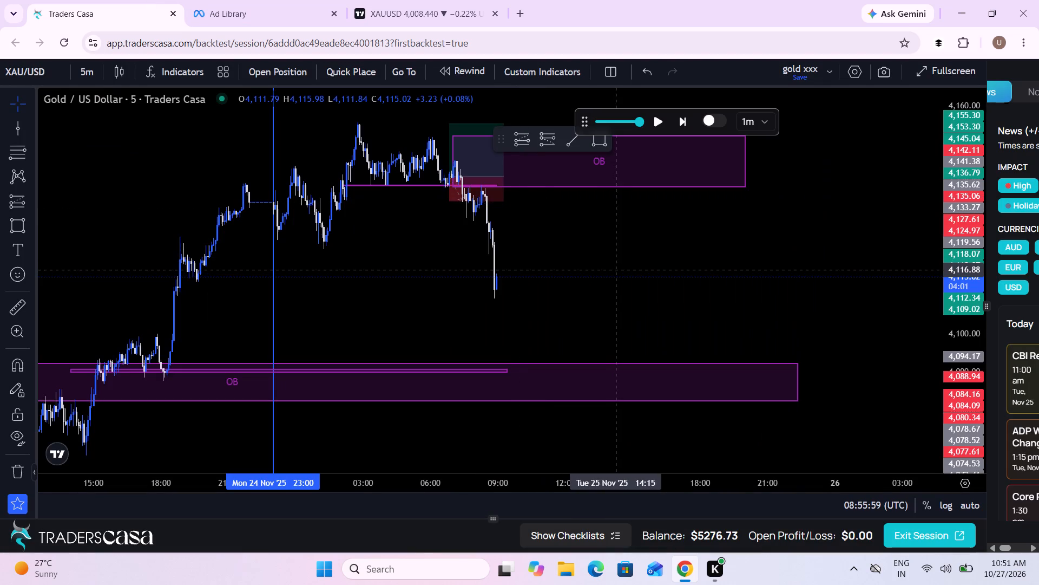
Advance the gold replay on the 5-minute chart and stop it at 09:38:59 on Tue 25 Nov.
scroll(615, 270, "up", 4)
left_click_drag(373, 311, 511, 344)
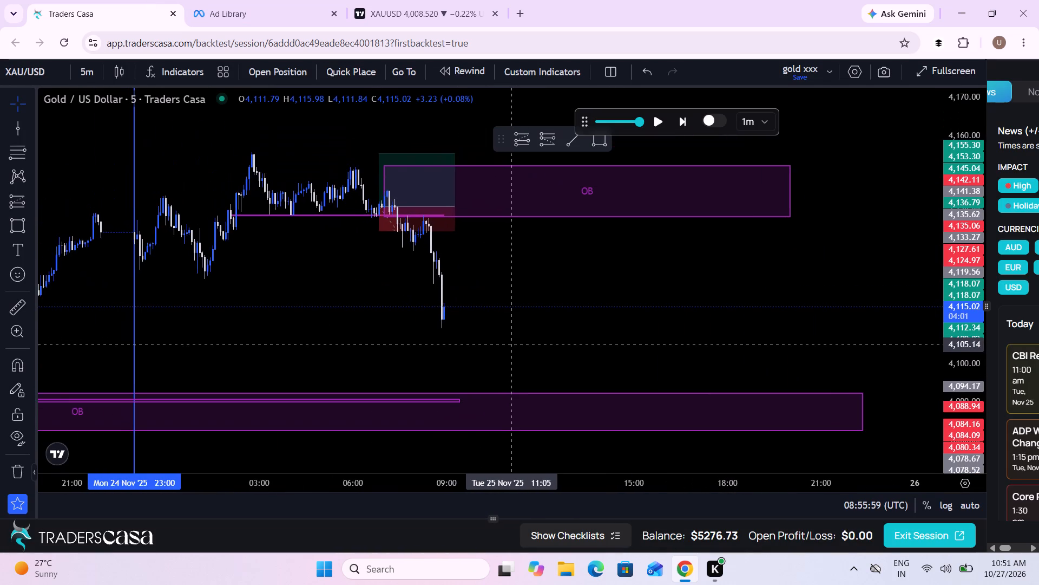
scroll(511, 344, "up", 2)
left_click_drag(511, 344, 650, 338)
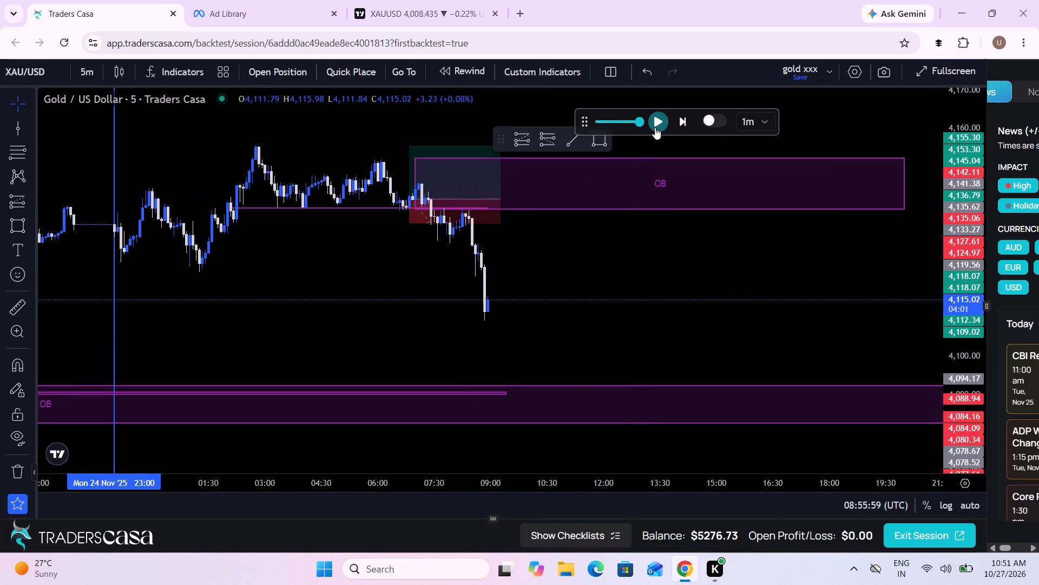
left_click(655, 127)
left_click_drag(613, 243, 675, 261)
scroll(675, 261, "up", 2)
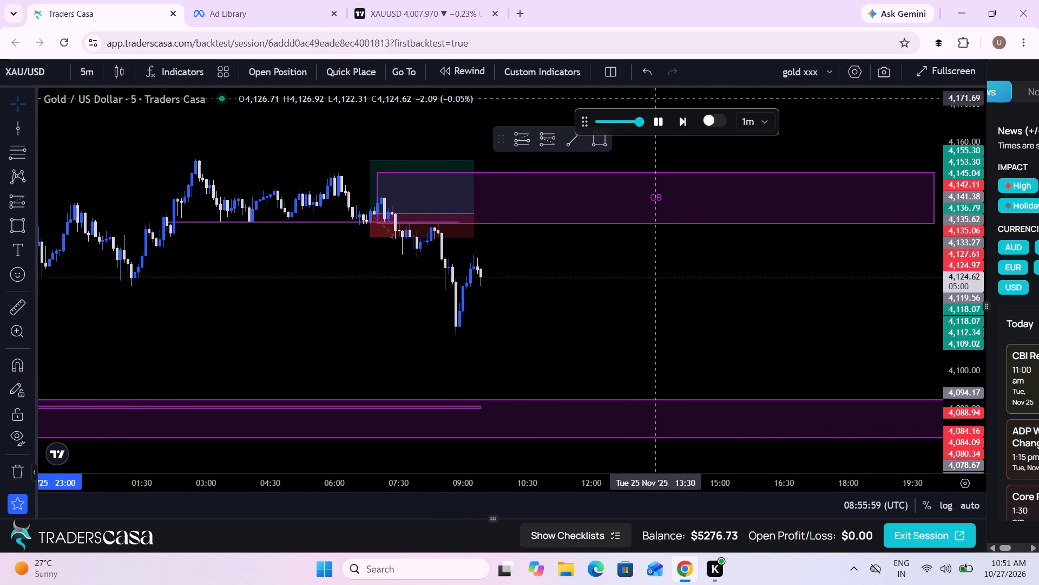
left_click(659, 125)
Measure the gold decline on Tue 25 Nov from the 4,155.50 high to the 4,109.41 low.
left_click_drag(589, 255, 623, 264)
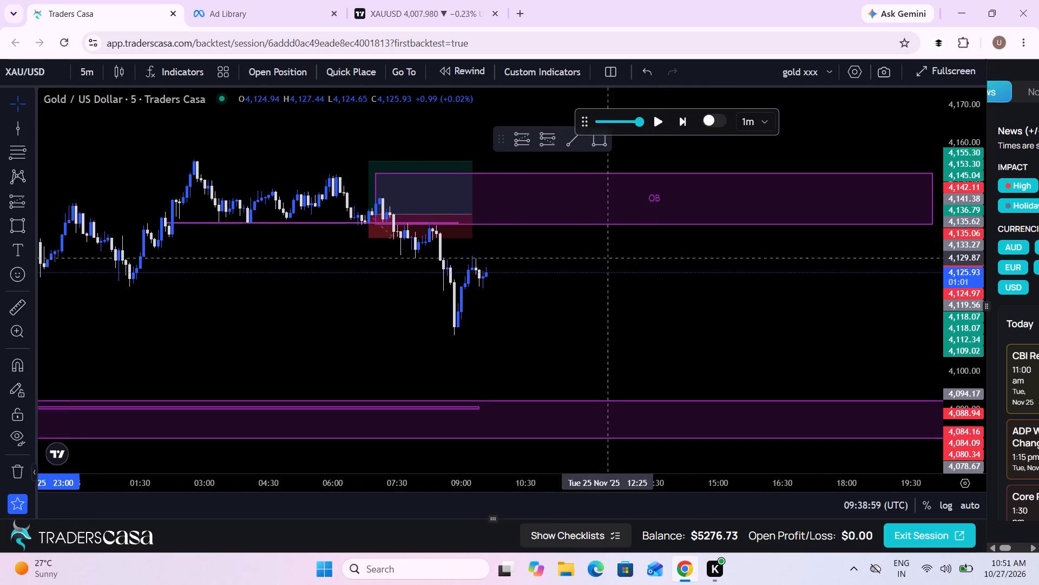
left_click_drag(623, 264, 653, 277)
scroll(653, 277, "down", 1)
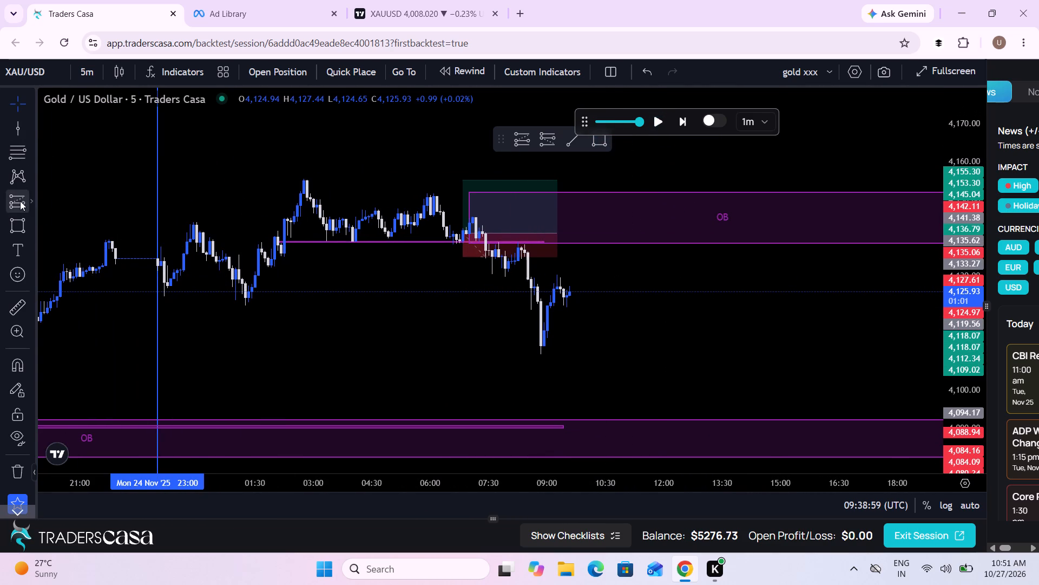
left_click(10, 304)
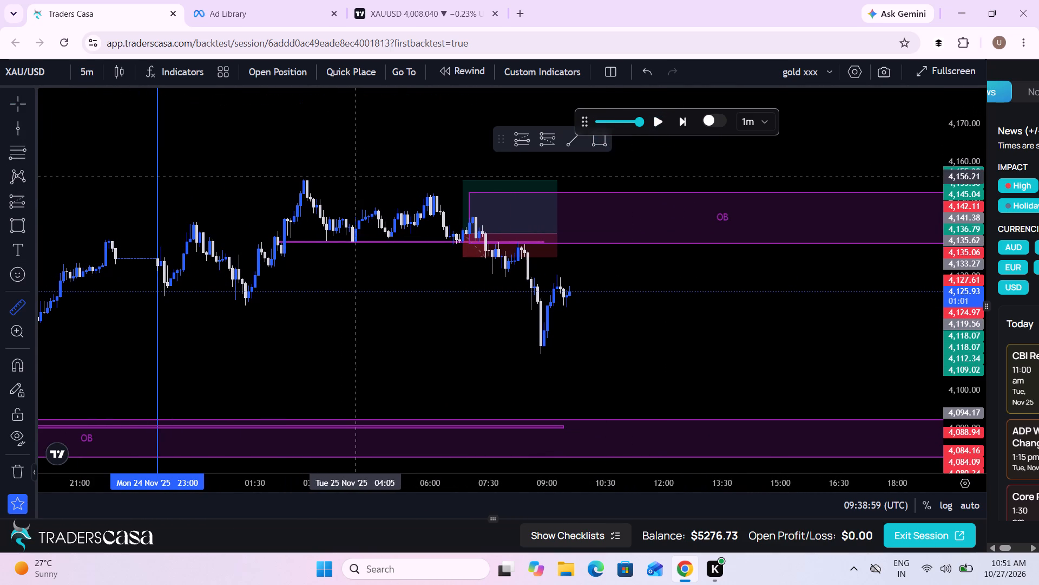
left_click(349, 179)
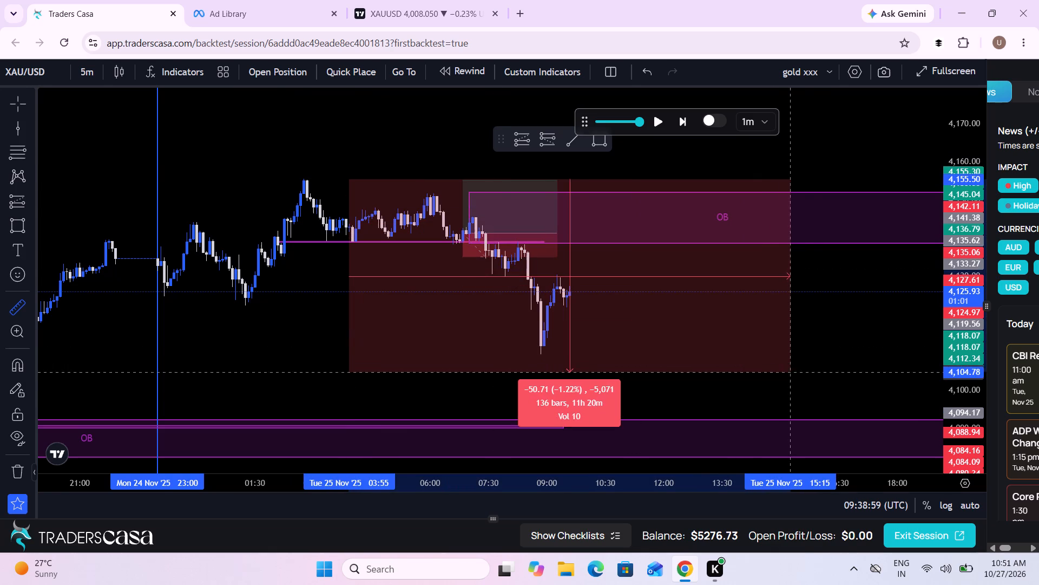
left_click(832, 354)
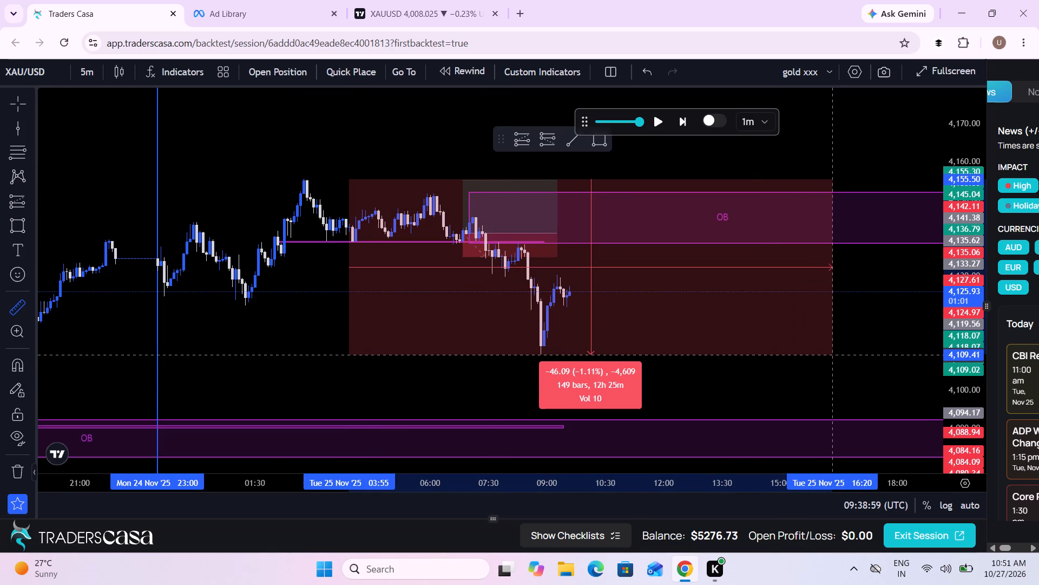
scroll(871, 356, "up", 1)
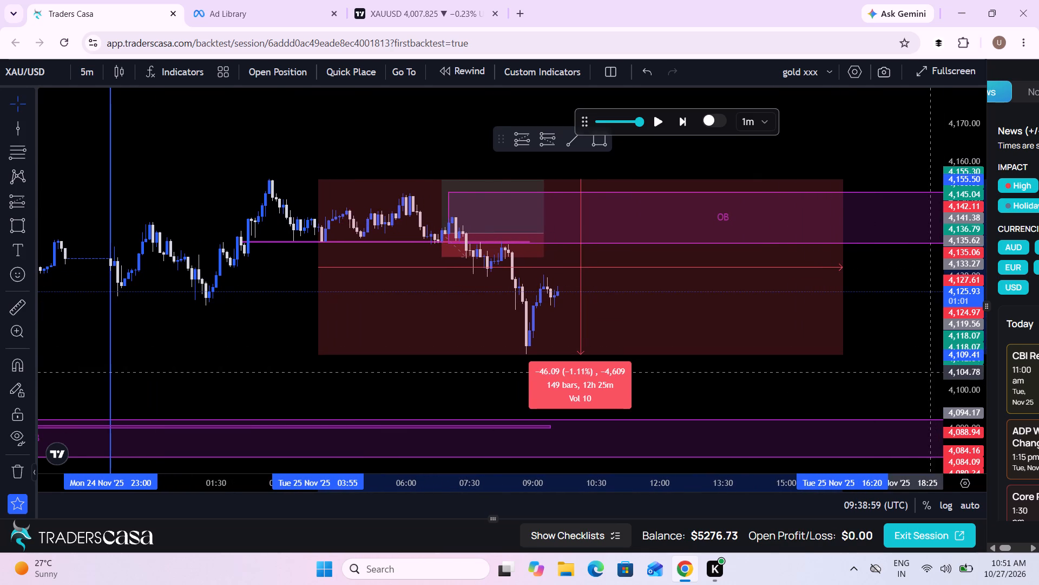
left_click_drag(981, 382, 915, 131)
scroll(785, 282, "up", 2)
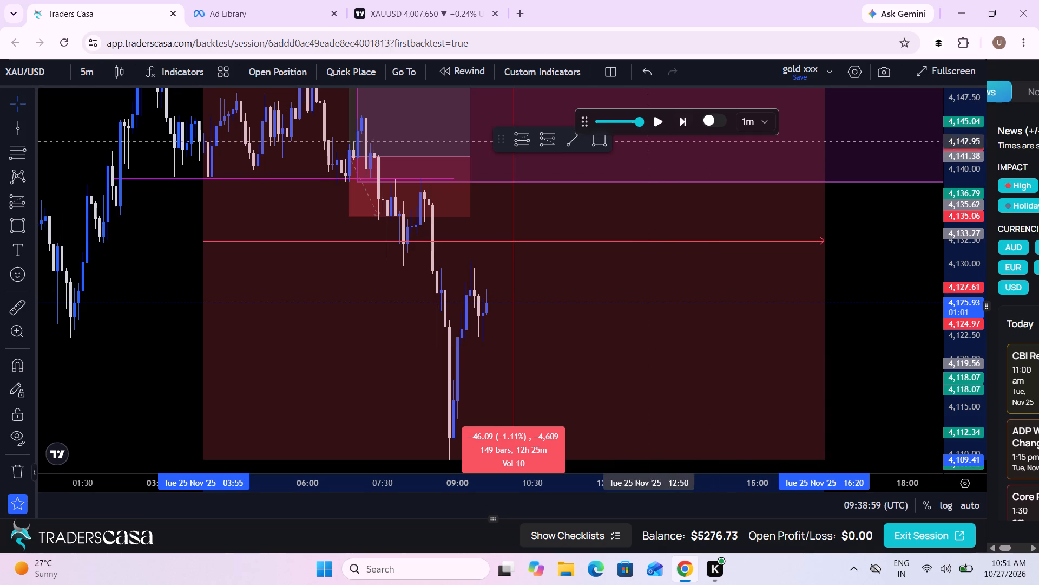
Advance the gold replay on the 5-minute chart and stop it at 10:11:59 on Tue 25 Nov.
left_click(656, 127)
left_click(656, 127)
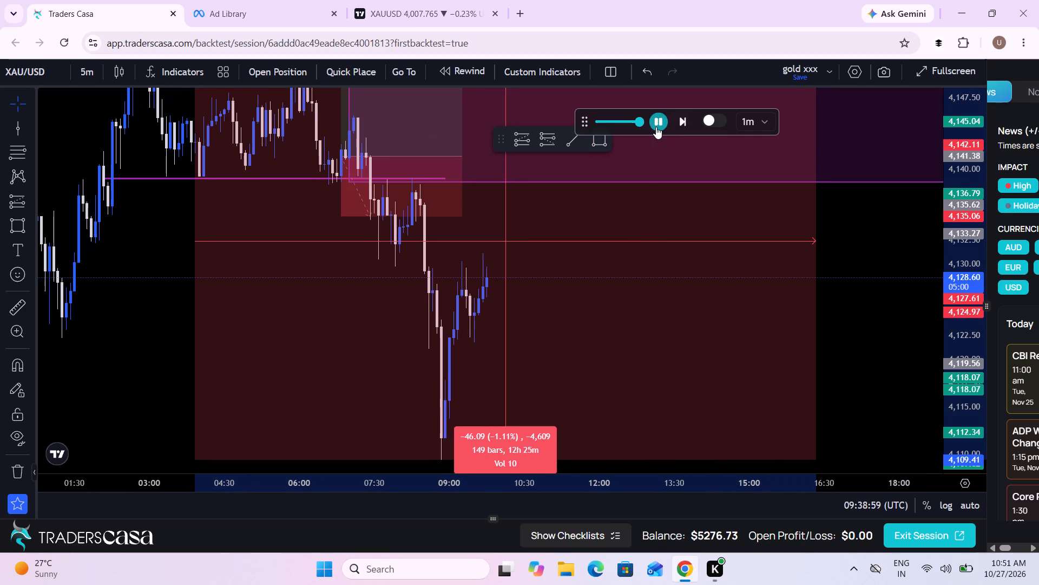
left_click(656, 127)
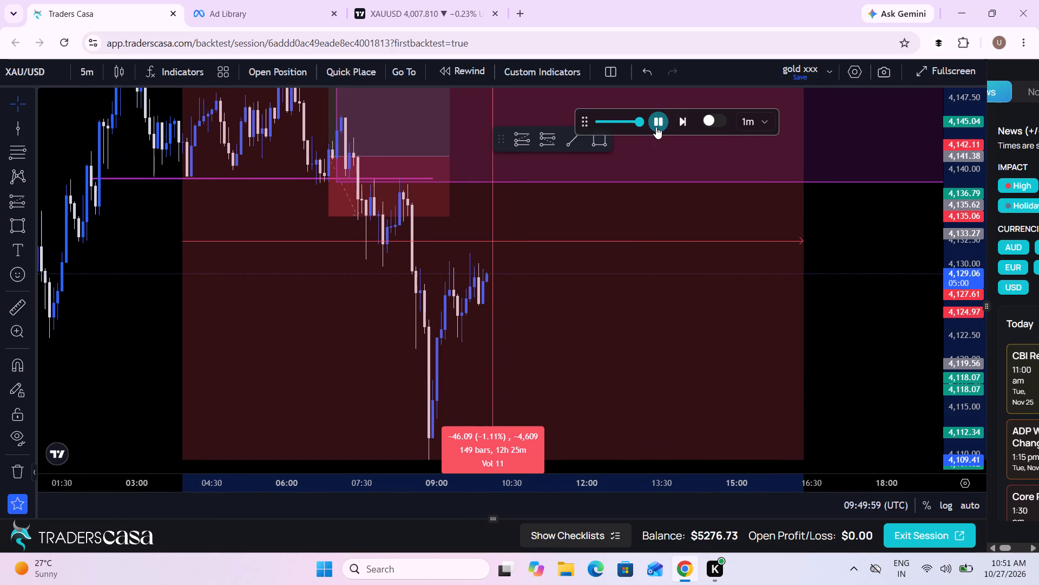
left_click(656, 127)
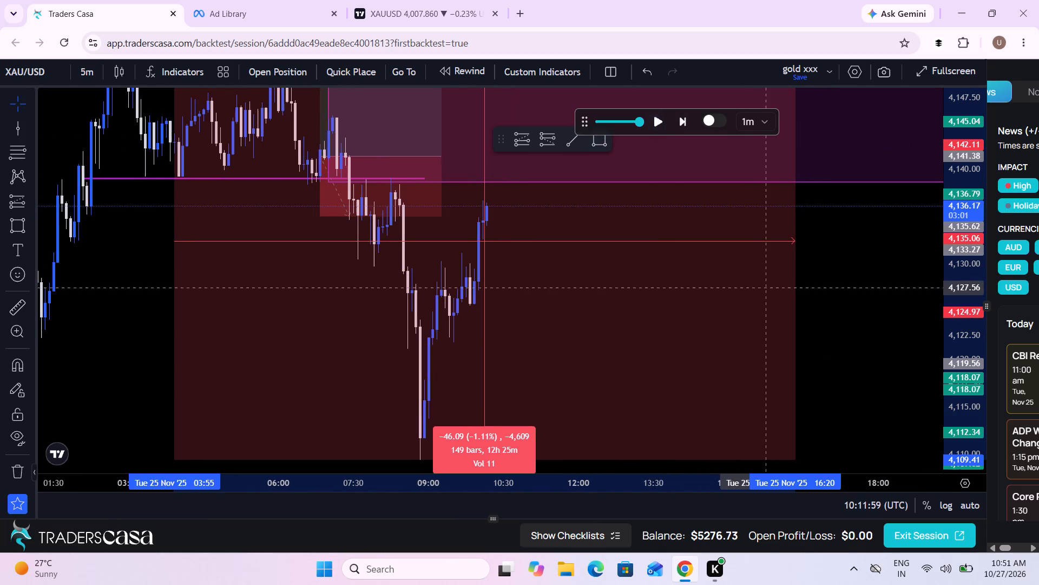
Draw a thin rectangle at the measured decline's midpoint, about 4,132.6, from 03:50 to about 16:00 on Tue 25 Nov.
scroll(766, 287, "down", 3)
left_click_drag(952, 239, 956, 322)
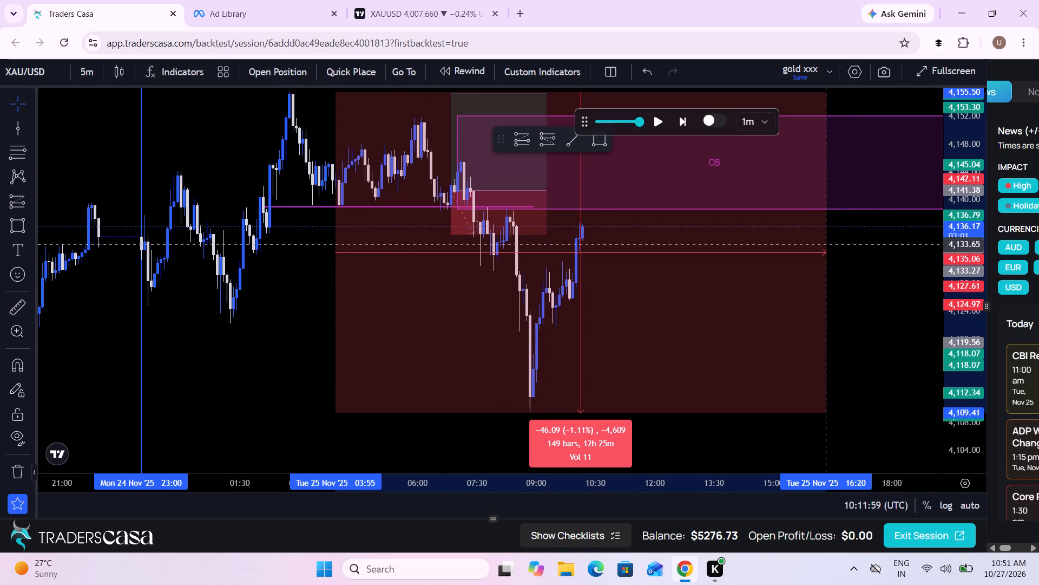
left_click(21, 228)
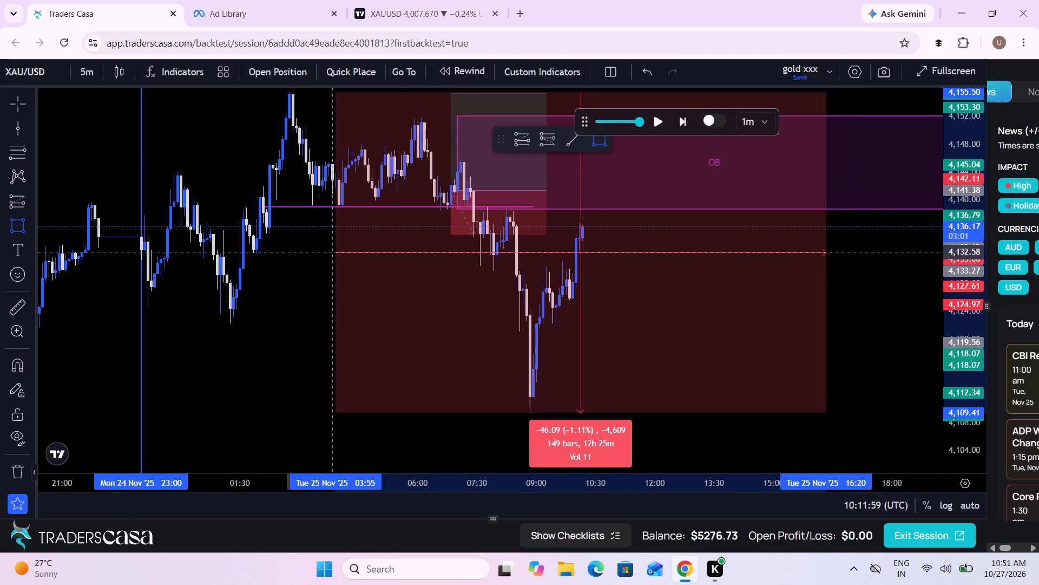
left_click_drag(333, 251, 806, 249)
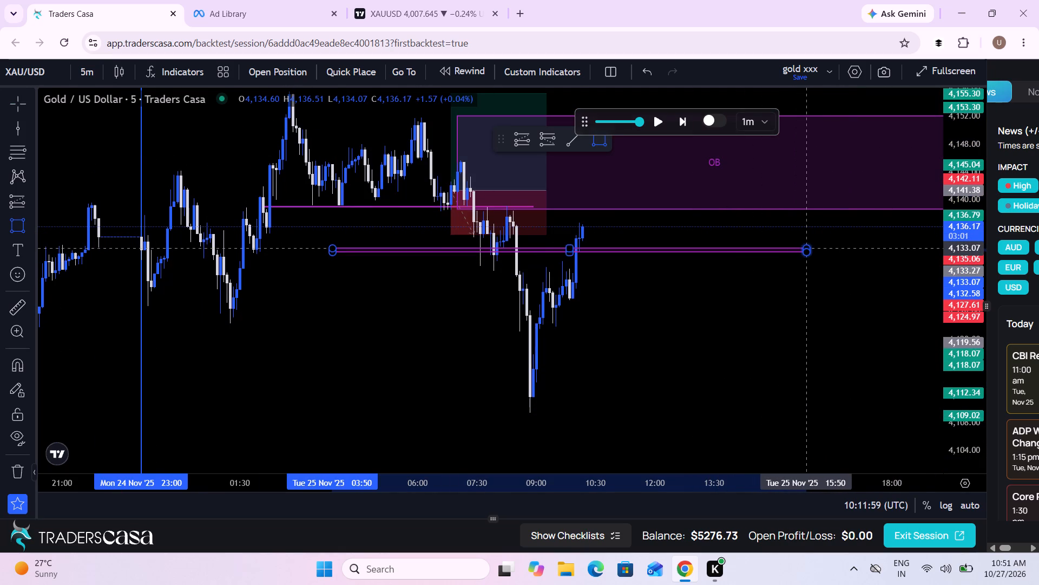
left_click_drag(806, 249, 814, 251)
left_click(814, 251)
Switch the gold replay chart to 1 hour and examine the candles around the OB zone and the midpoint level.
left_click(741, 314)
left_click_drag(741, 314, 578, 317)
scroll(578, 317, "down", 4)
left_click_drag(693, 299, 498, 311)
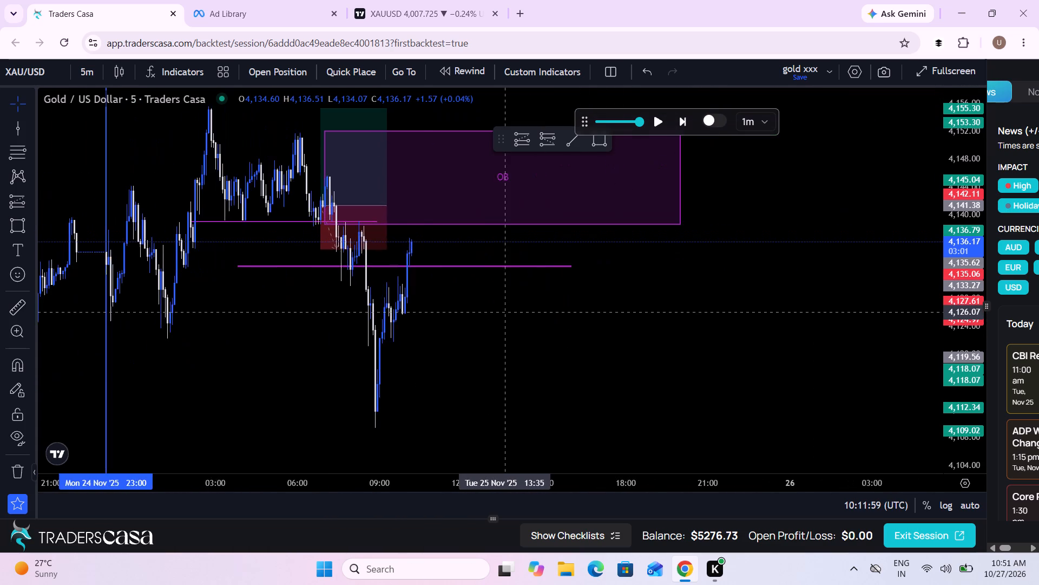
scroll(498, 311, "down", 1)
left_click(93, 71)
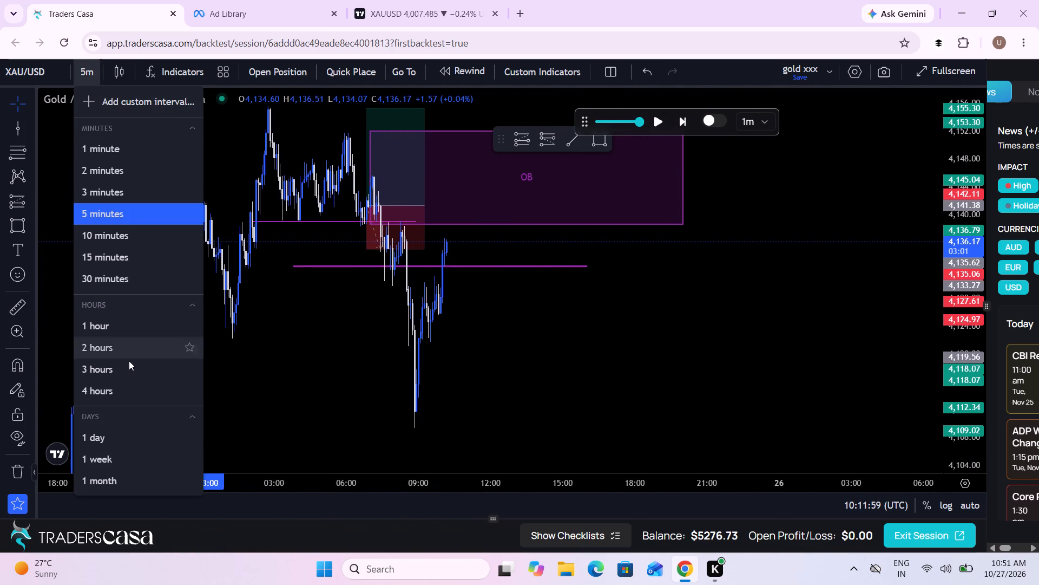
scroll(129, 361, "down", 1)
left_click(98, 318)
scroll(194, 288, "up", 4)
left_click_drag(165, 311, 617, 284)
scroll(617, 284, "up", 4)
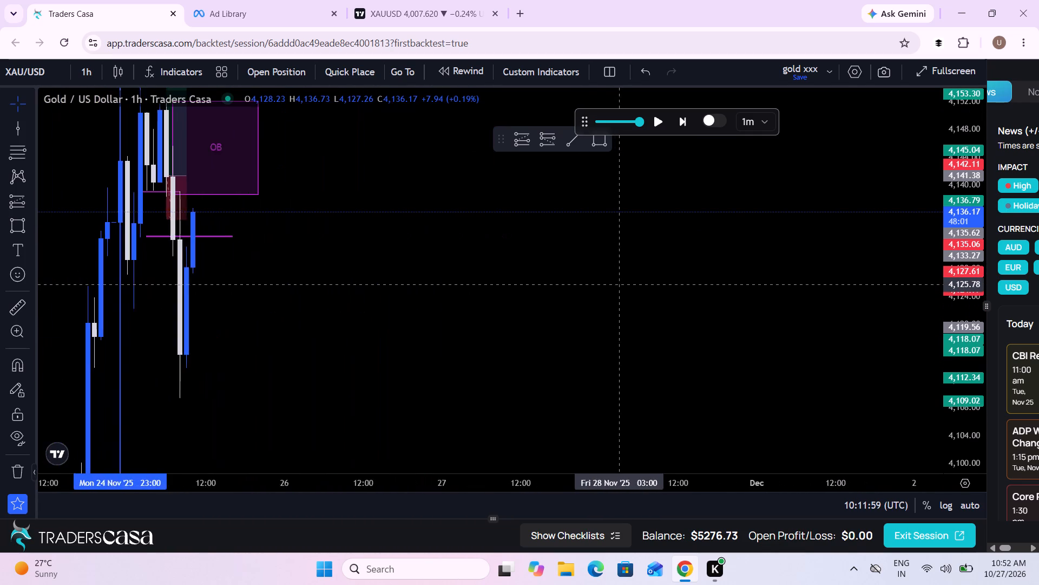
left_click_drag(326, 299, 818, 289)
scroll(818, 289, "up", 2)
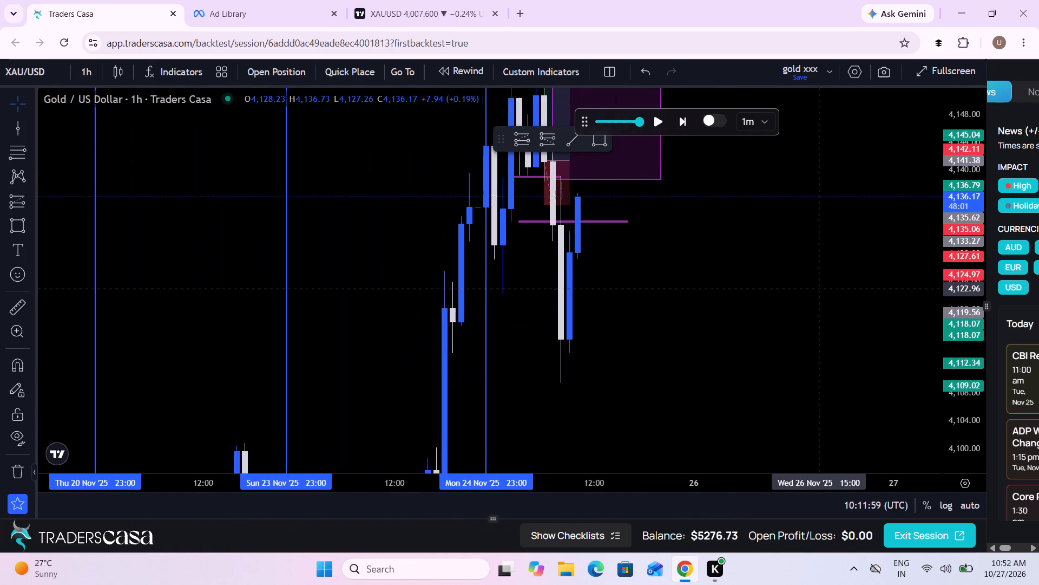
scroll(818, 289, "up", 1)
left_click_drag(818, 289, 843, 353)
scroll(843, 353, "up", 1)
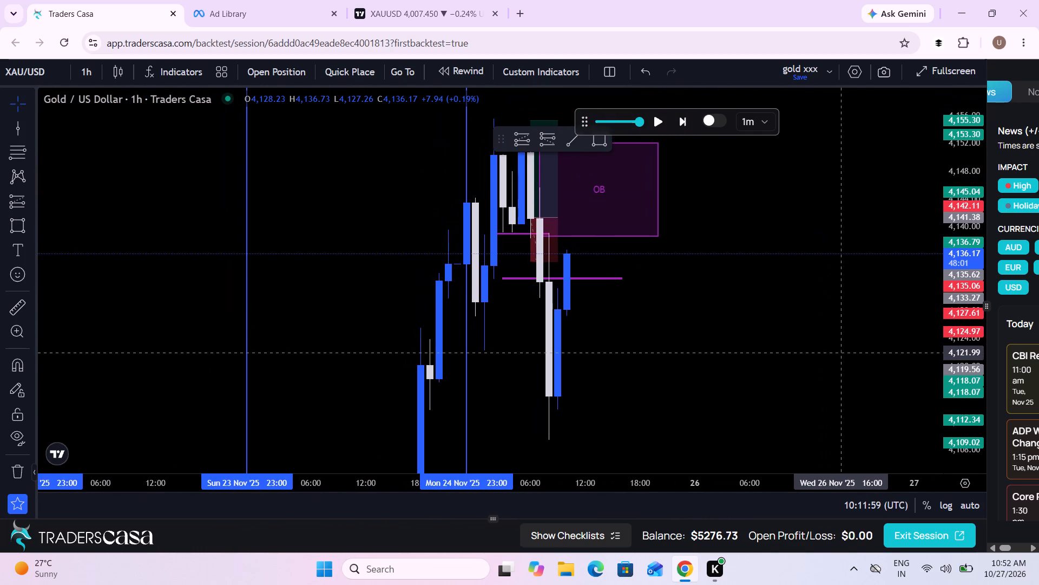
scroll(843, 353, "up", 1)
left_click_drag(843, 353, 815, 283)
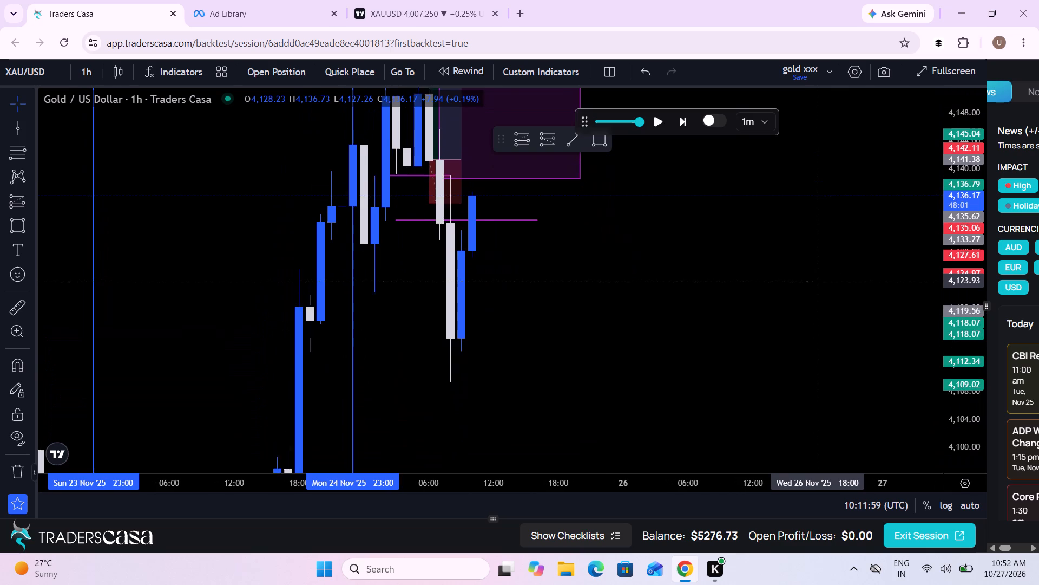
left_click_drag(815, 283, 816, 284)
left_click(816, 284)
left_click_drag(816, 284, 828, 307)
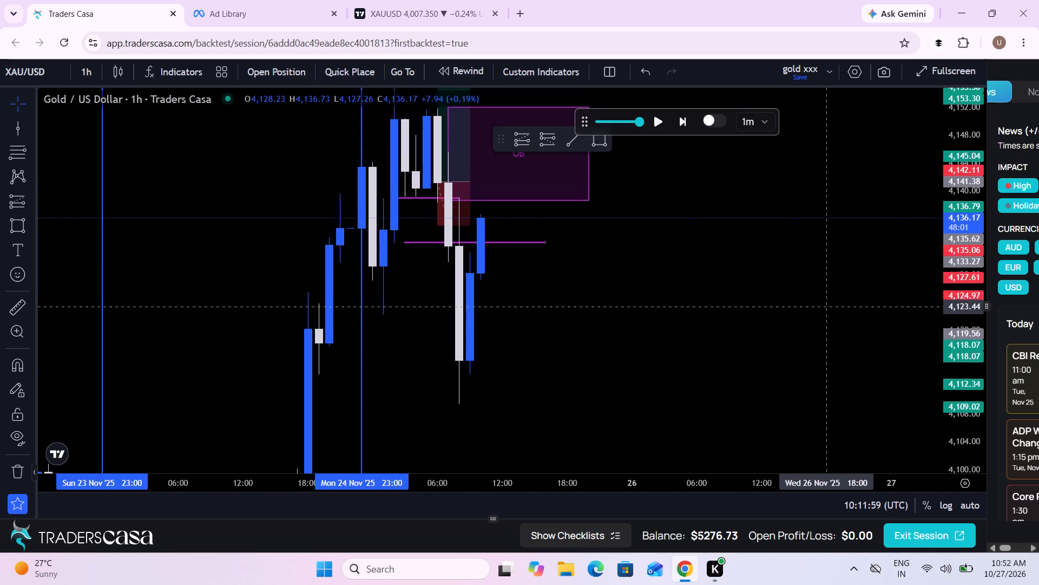
left_click(828, 307)
left_click_drag(828, 307, 839, 308)
left_click_drag(839, 308, 807, 300)
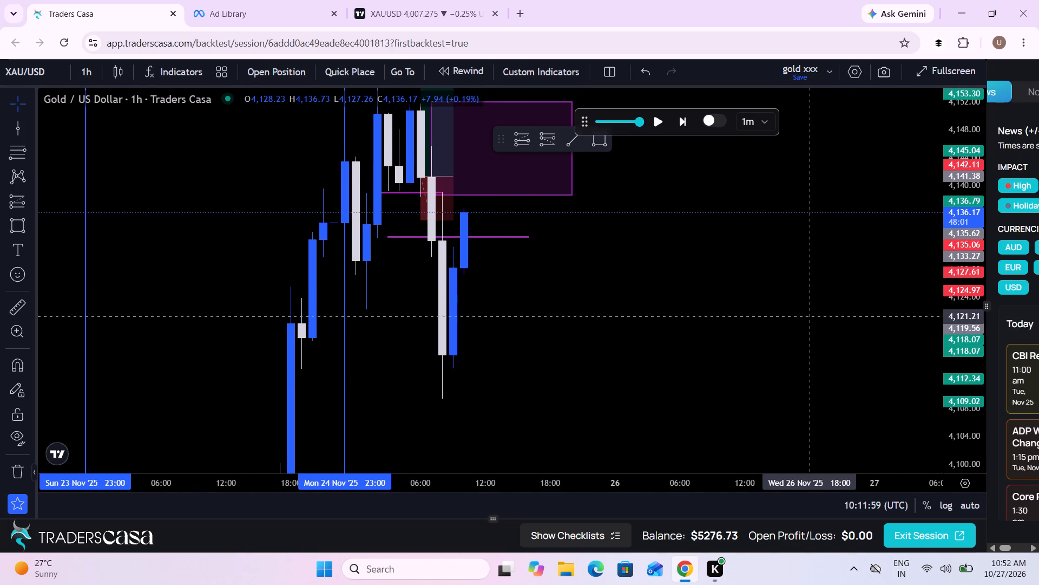
scroll(811, 316, "down", 2)
left_click_drag(811, 316, 802, 334)
scroll(802, 334, "up", 3)
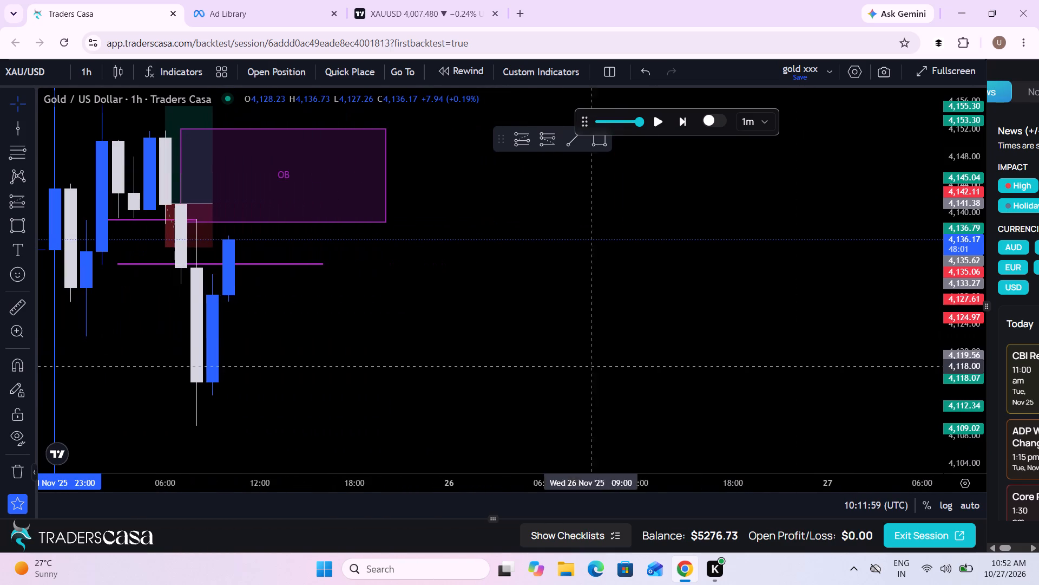
left_click_drag(527, 361, 531, 361)
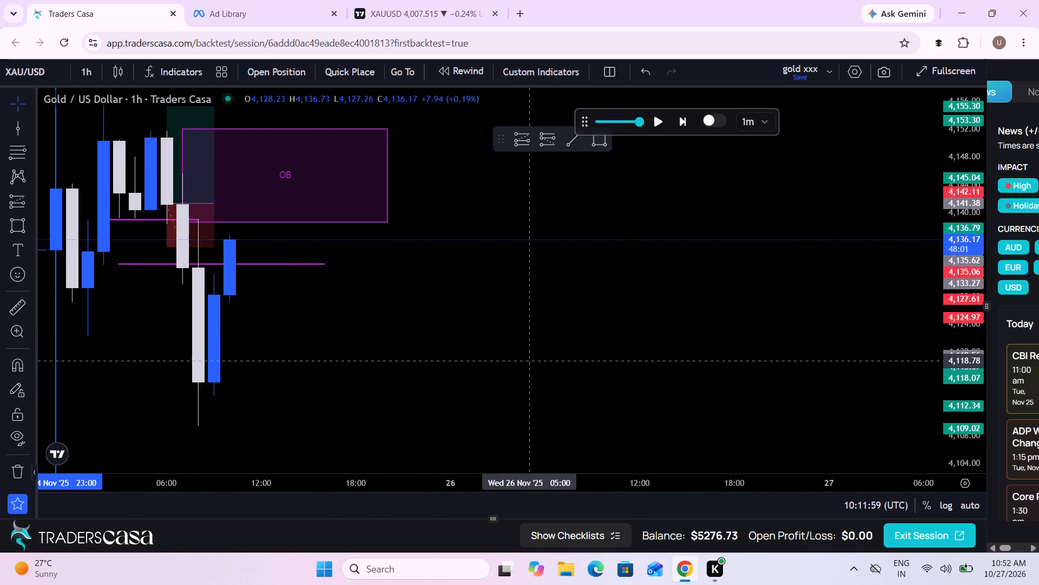
left_click_drag(531, 361, 532, 359)
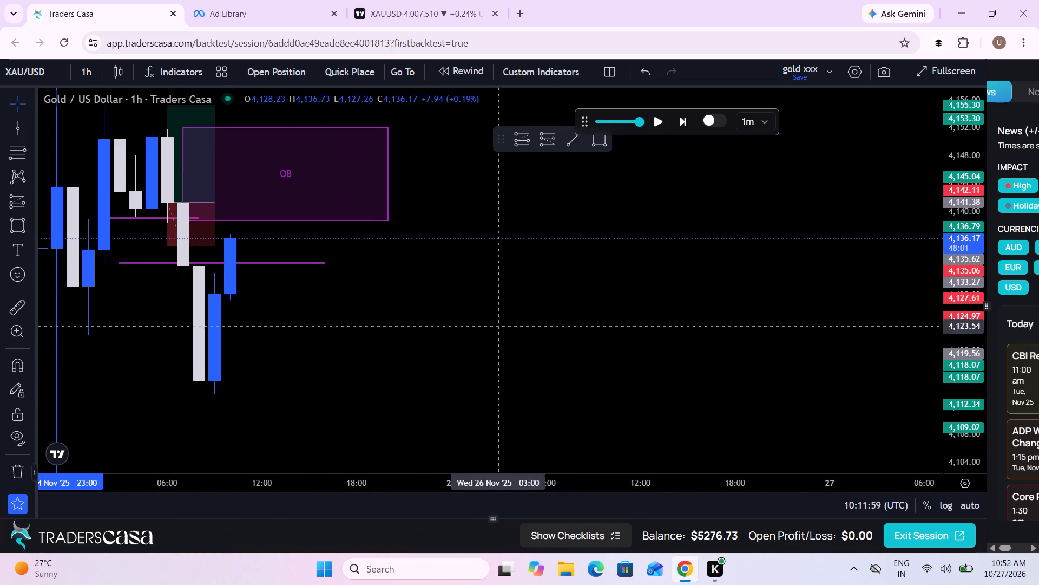
Return the gold replay chart to 5 minutes and examine the price swings around the OB zone and midpoint level.
left_click(89, 69)
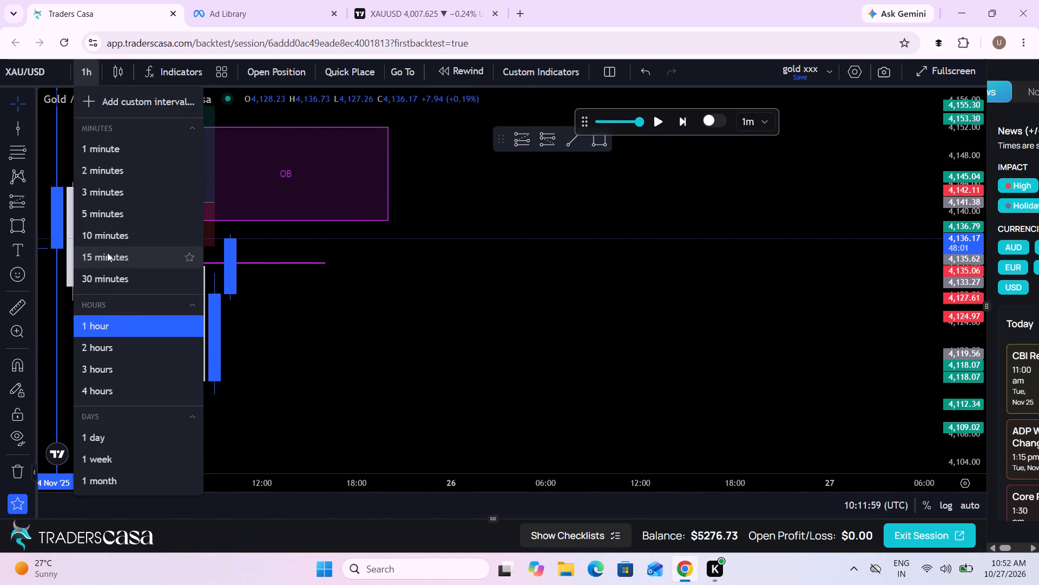
left_click(95, 214)
scroll(479, 344, "down", 7)
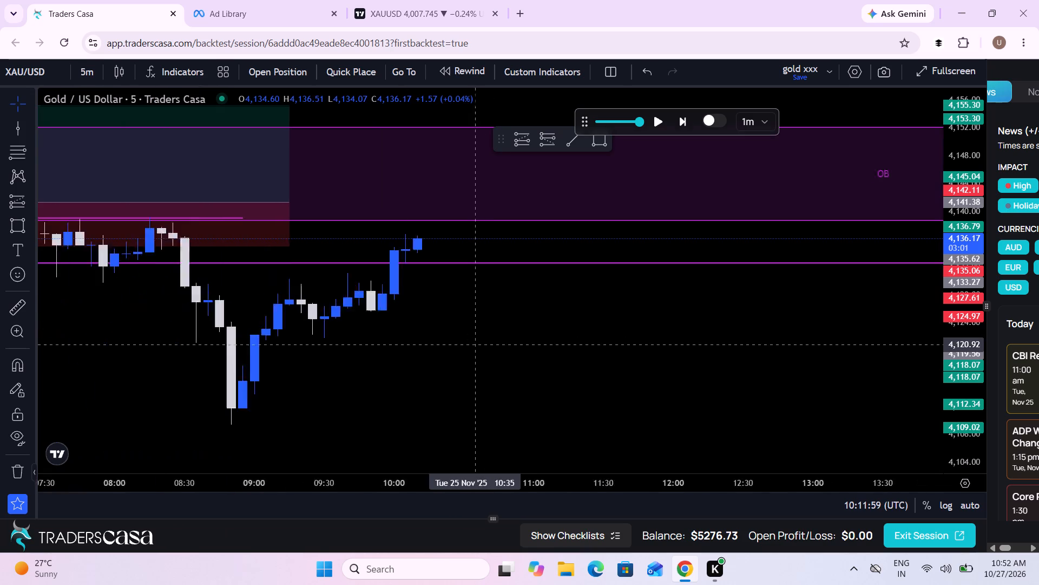
scroll(479, 344, "down", 1)
left_click_drag(636, 325, 346, 350)
scroll(346, 350, "down", 1)
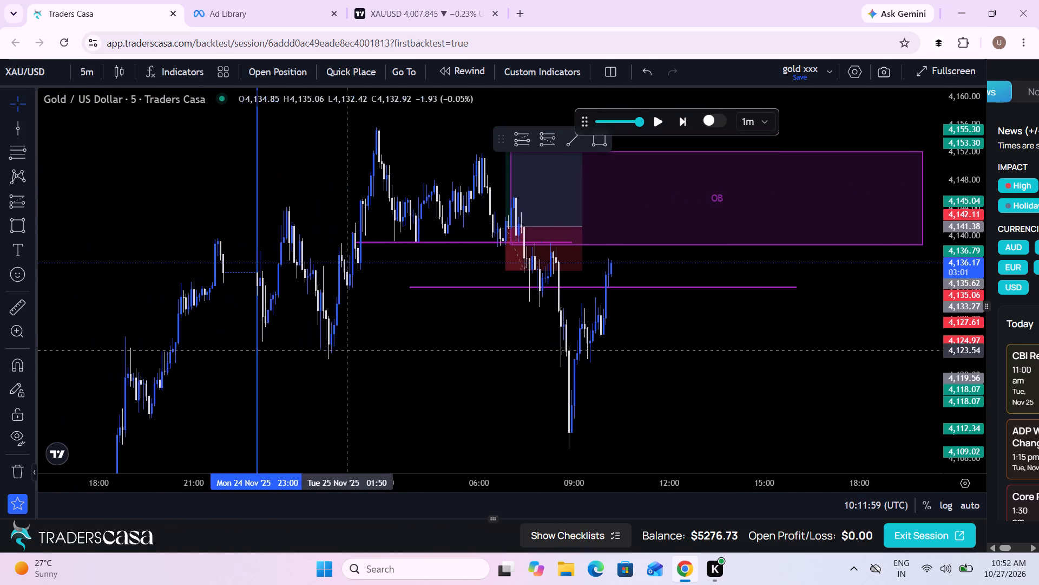
scroll(346, 350, "down", 1)
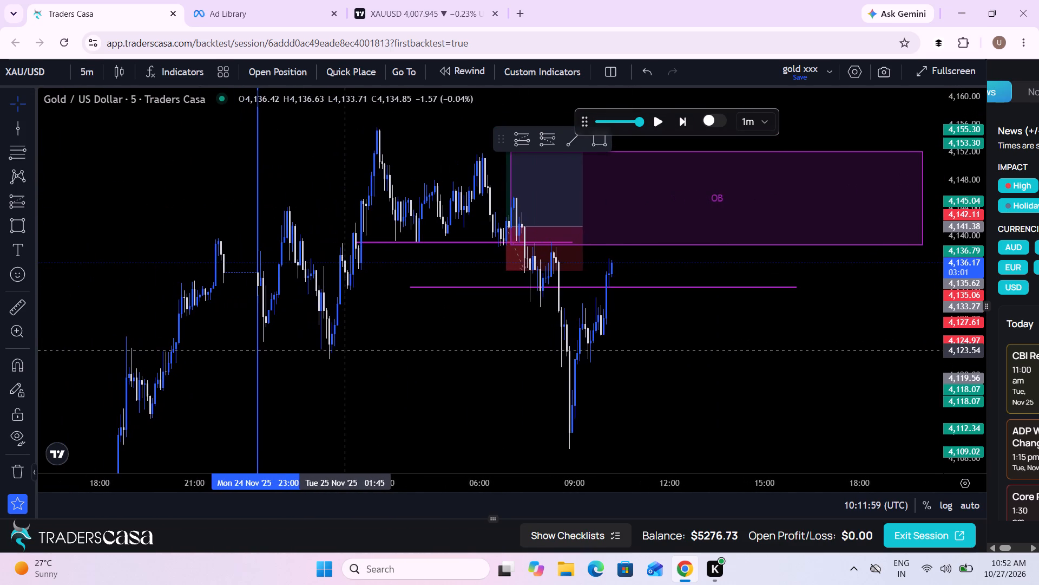
scroll(346, 350, "up", 1)
left_click_drag(346, 350, 298, 378)
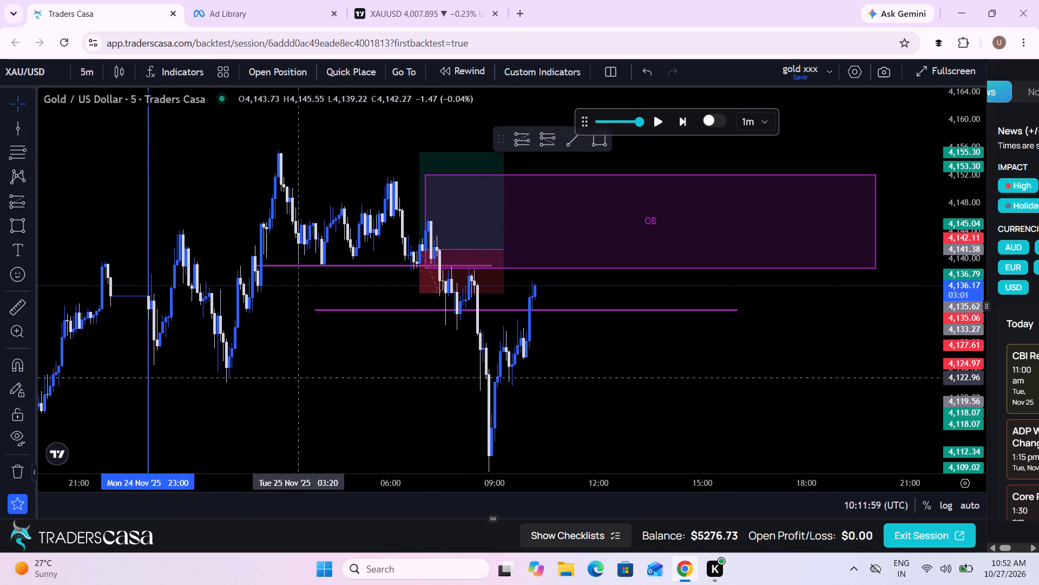
left_click(298, 378)
left_click_drag(294, 378, 257, 360)
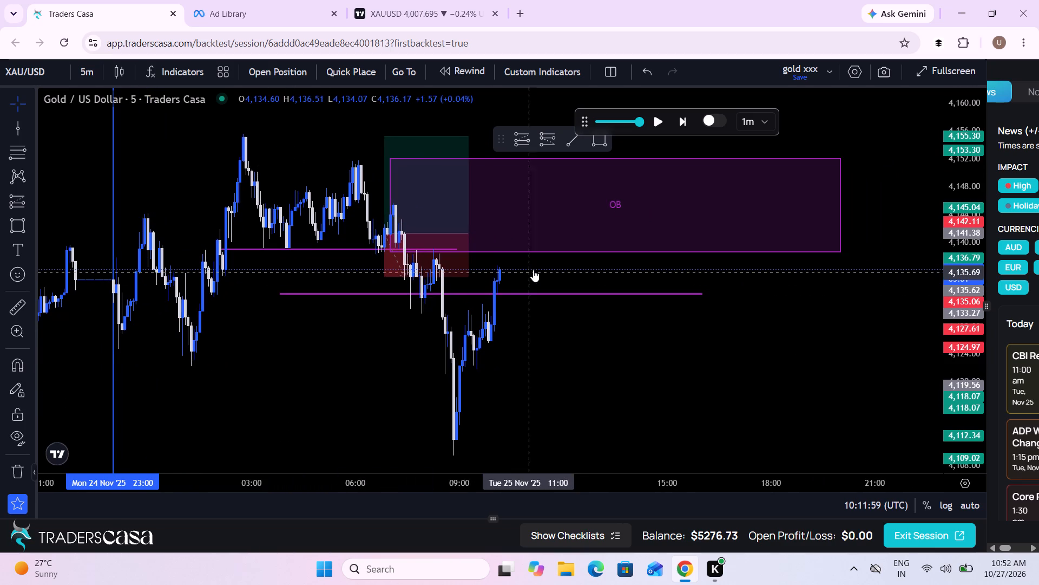
Delete the purple OB rectangle above the current price.
left_click(633, 251)
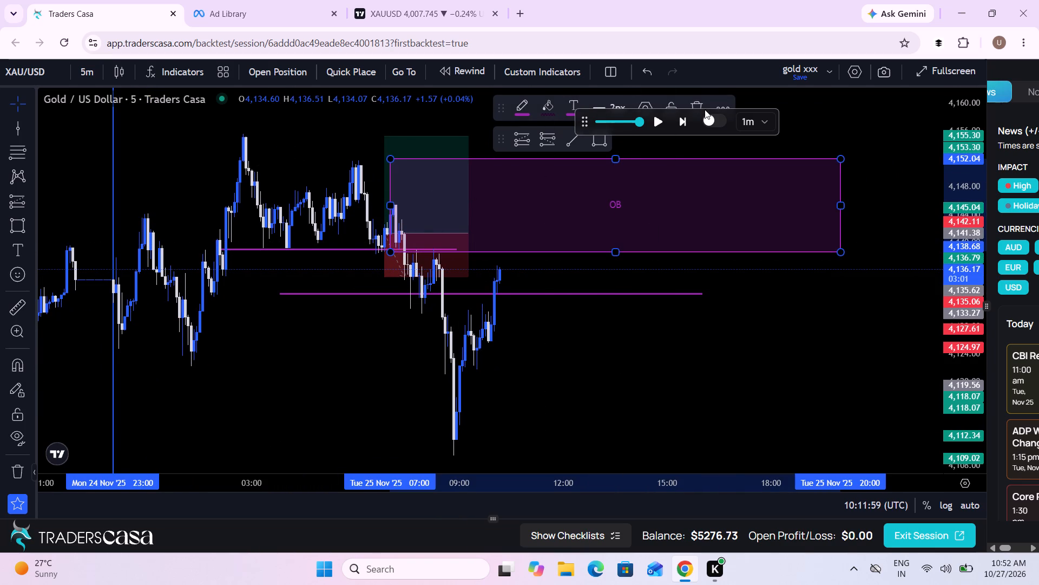
left_click(702, 105)
Advance the gold replay on the 5-minute chart and stop it at 13:27:59 on Tue 25 Nov.
left_click_drag(715, 370, 604, 339)
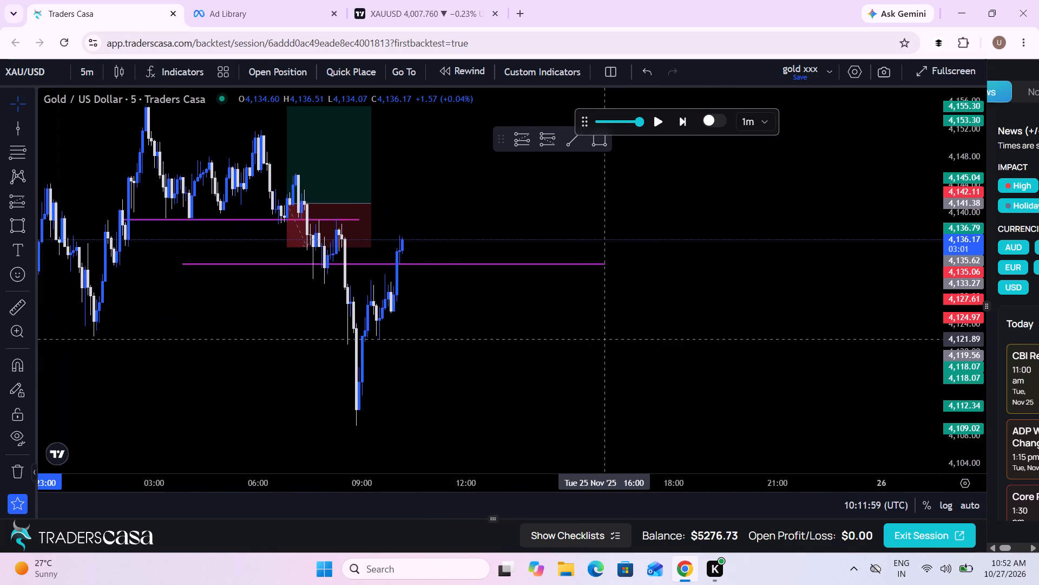
scroll(604, 339, "down", 2)
left_click_drag(604, 339, 556, 359)
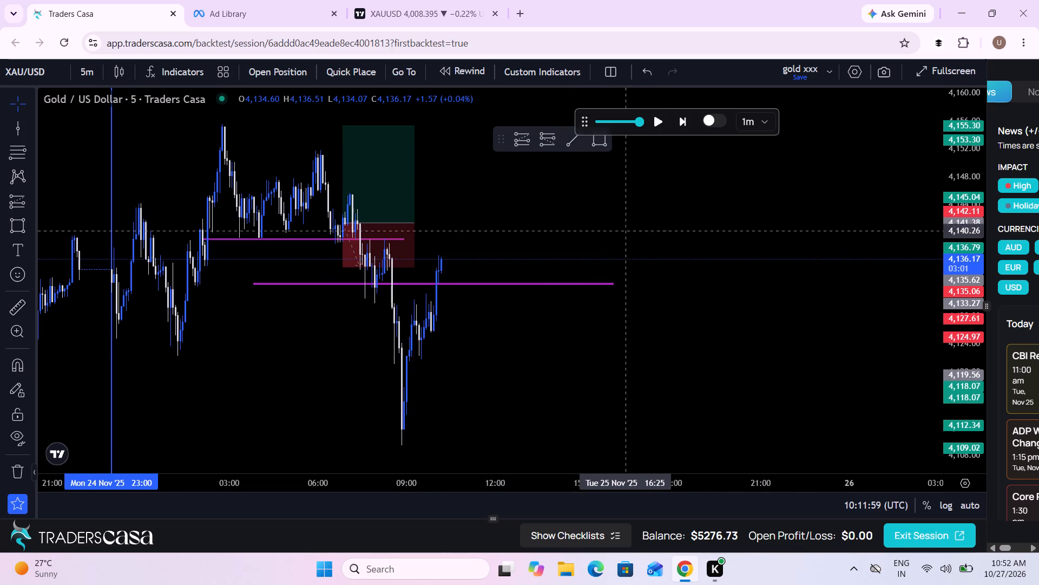
left_click(660, 119)
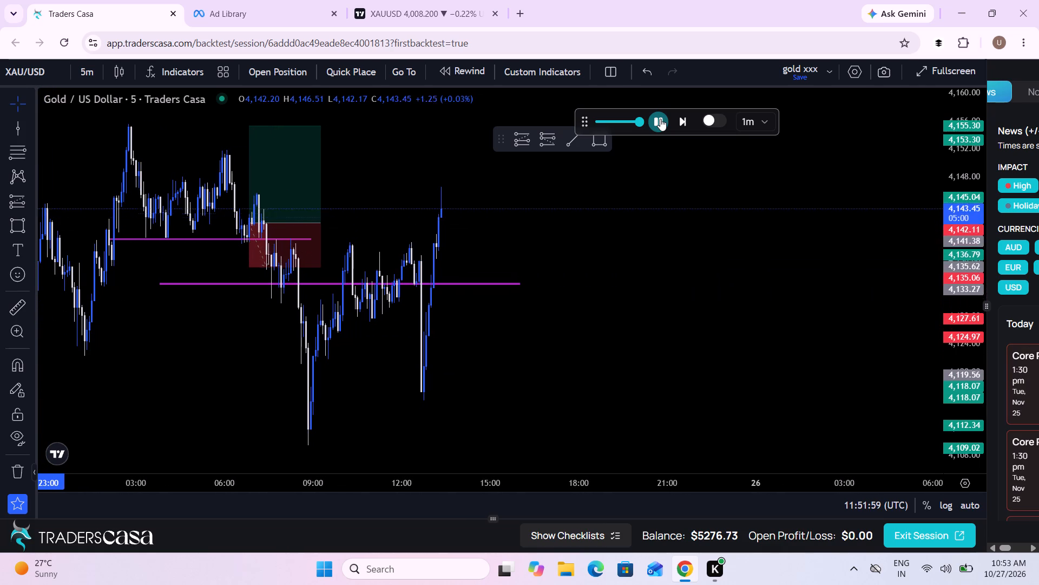
left_click(660, 119)
scroll(696, 368, "down", 1)
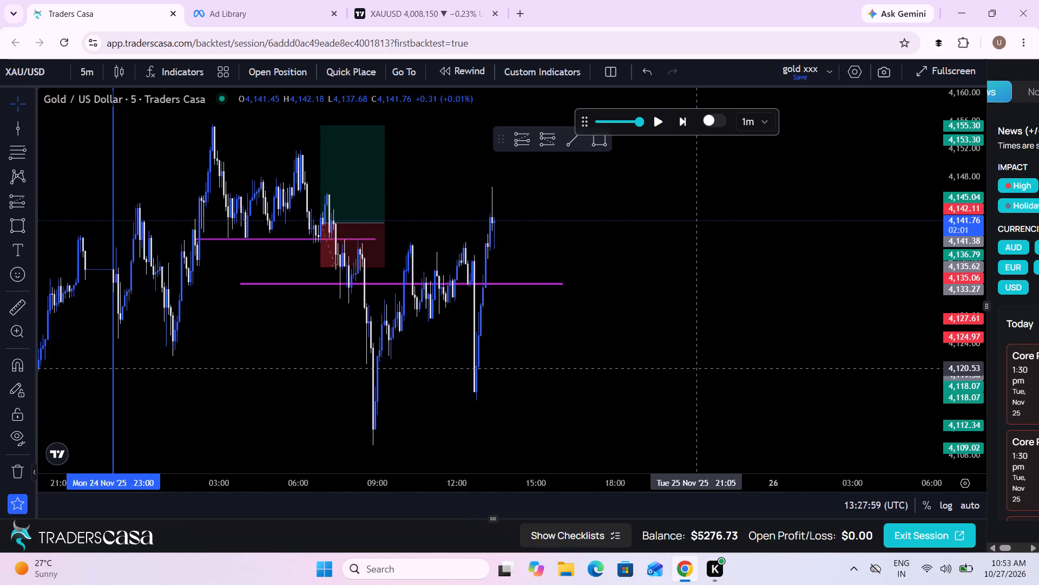
scroll(696, 368, "down", 2)
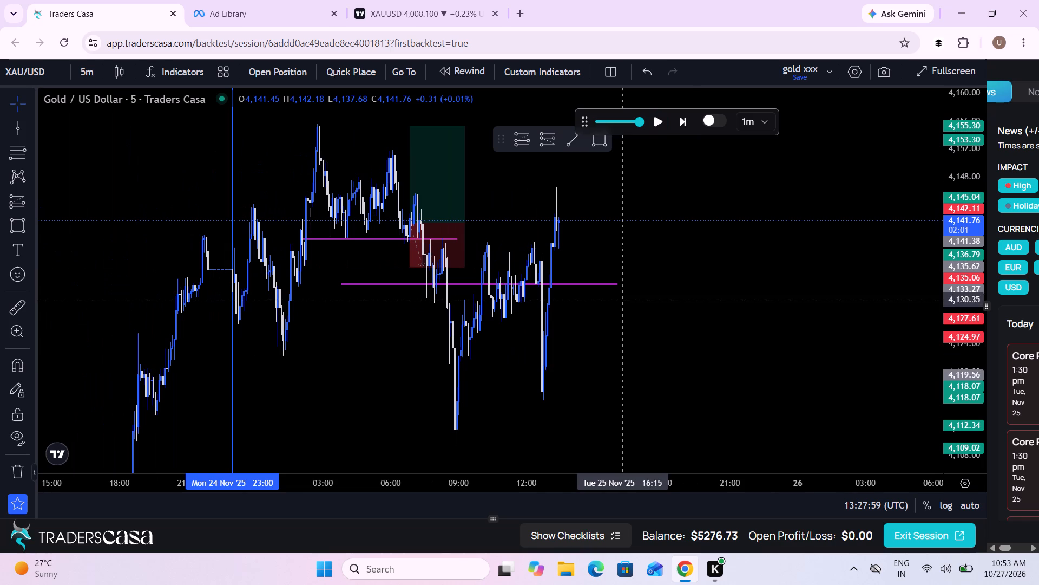
Switch to the TradingView tab, set the live XAUUSD chart to 1 hour, and examine the candles around the marked zone.
left_click(447, 2)
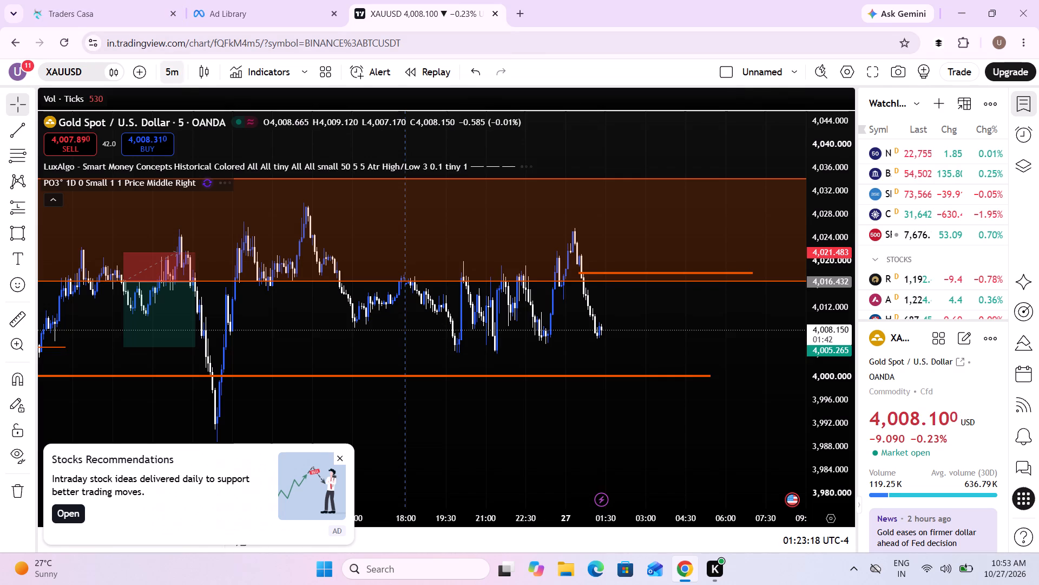
left_click(176, 80)
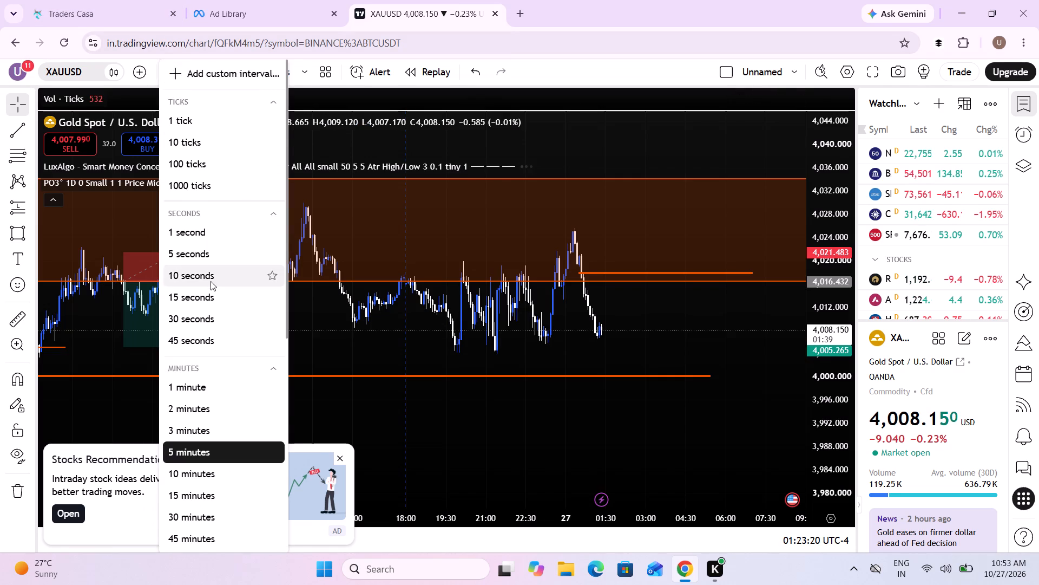
scroll(211, 281, "down", 1)
left_click(203, 450)
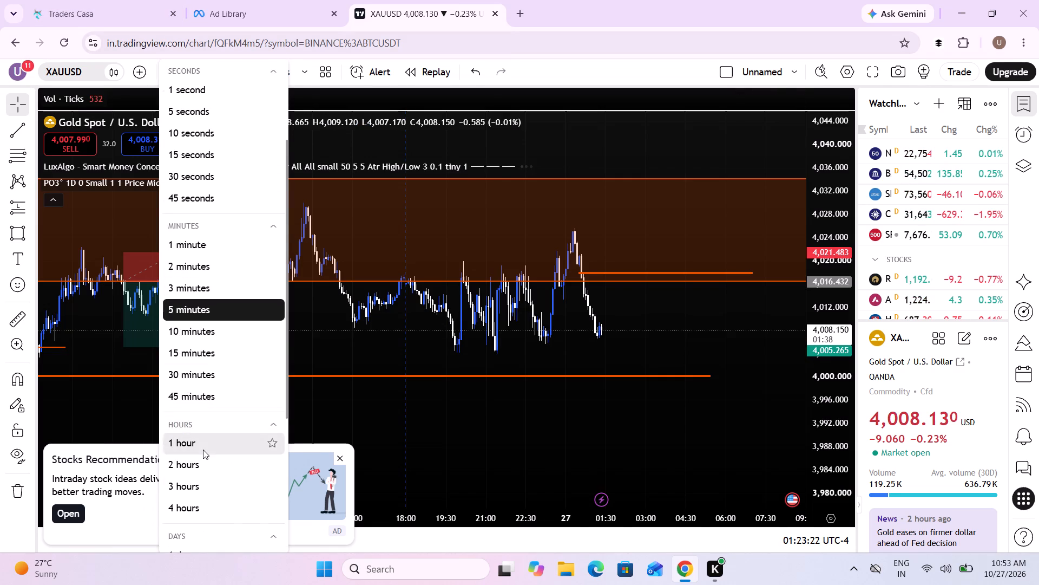
scroll(584, 354, "up", 5)
left_click_drag(523, 392, 712, 331)
scroll(712, 331, "up", 7)
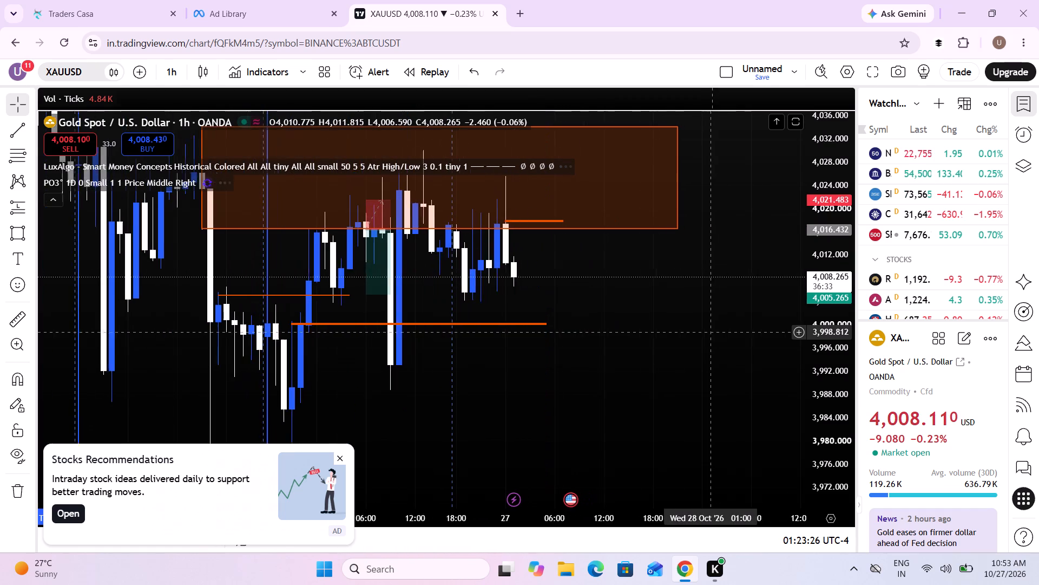
Examine the latest 1-hour XAUUSD candles against the orange zone and the horizontal levels below it.
scroll(712, 331, "up", 2)
left_click_drag(575, 386, 695, 359)
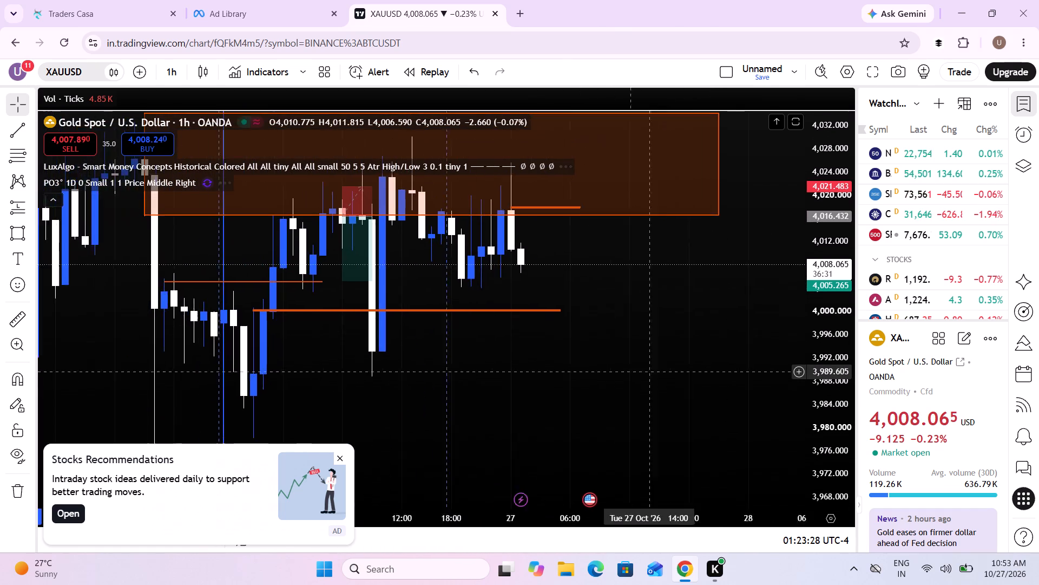
left_click_drag(695, 359, 726, 343)
scroll(726, 343, "up", 4)
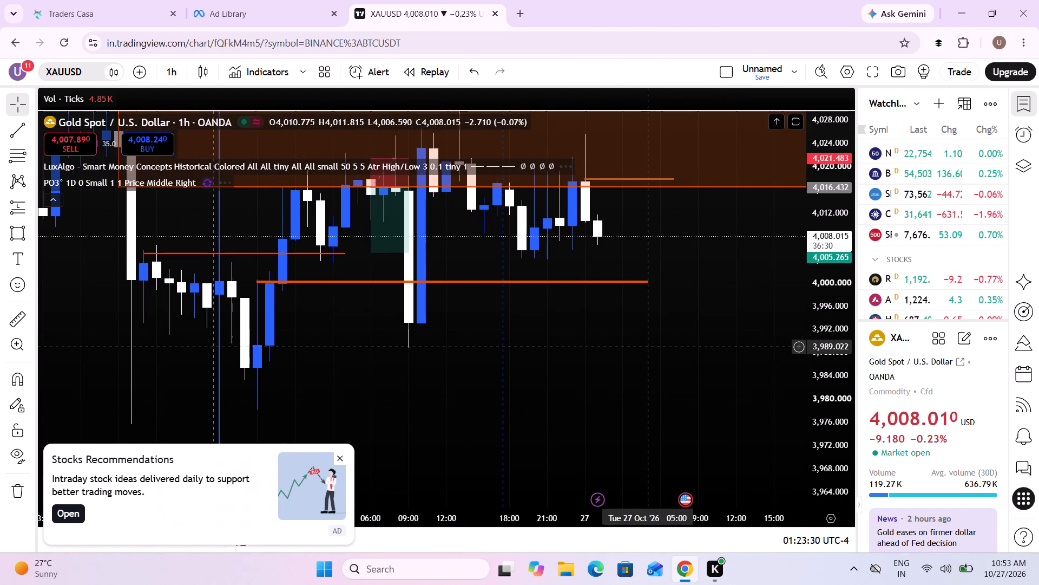
left_click_drag(644, 346, 624, 443)
left_click_drag(624, 443, 613, 471)
left_click_drag(573, 392, 600, 460)
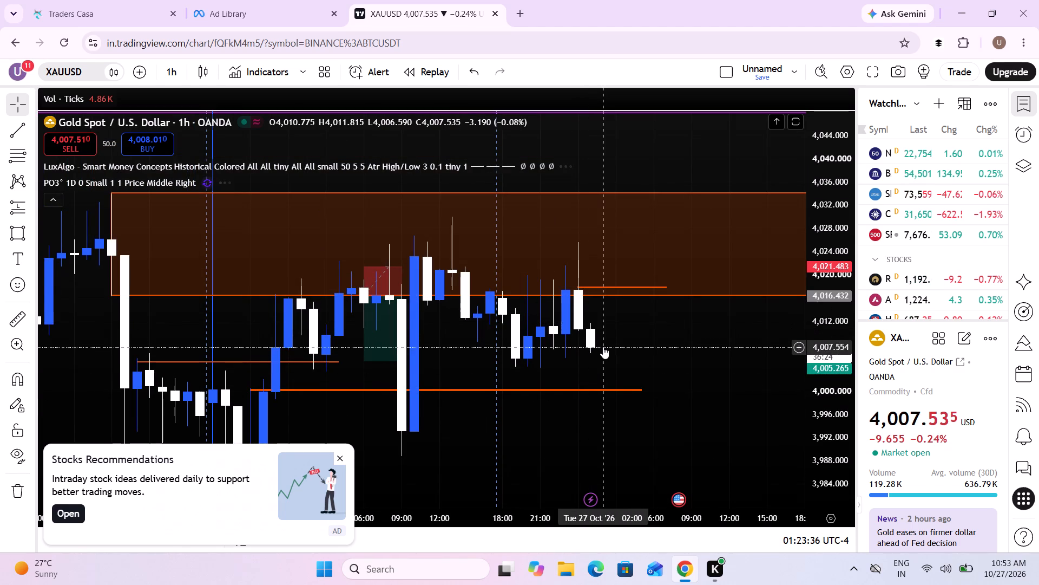
left_click_drag(603, 347, 658, 359)
scroll(658, 359, "up", 1)
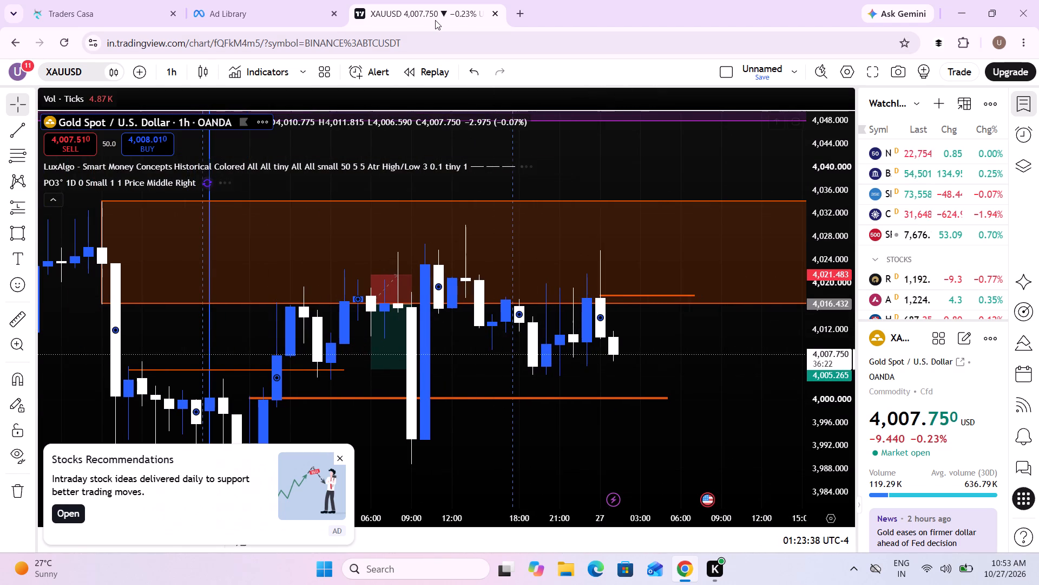
Switch back to the Traders Casa replay and examine the latest 5-minute gold swing around the purple level lines.
left_click(156, 0)
scroll(713, 373, "up", 2)
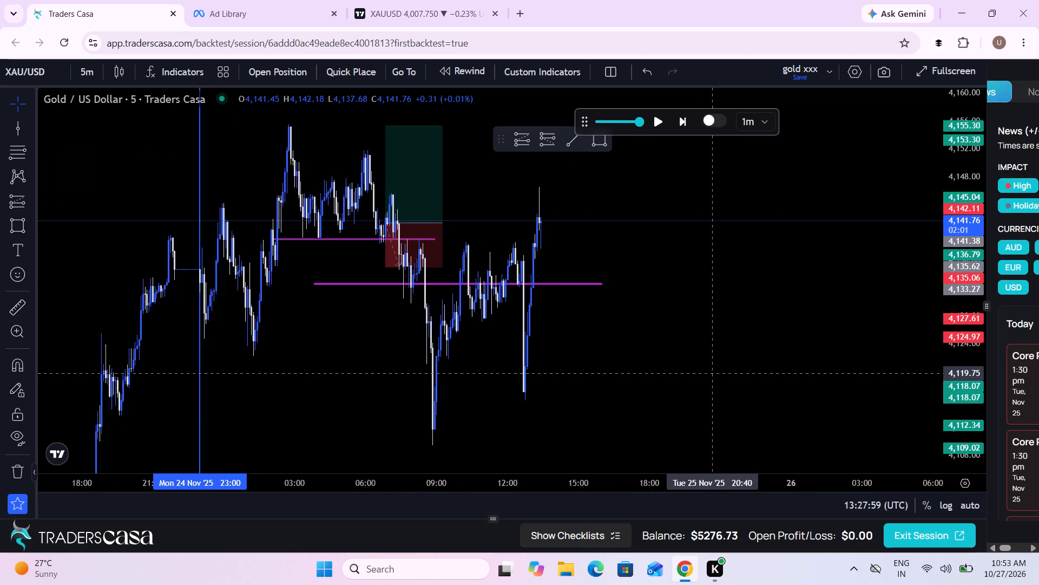
scroll(713, 373, "up", 2)
left_click_drag(392, 406, 653, 409)
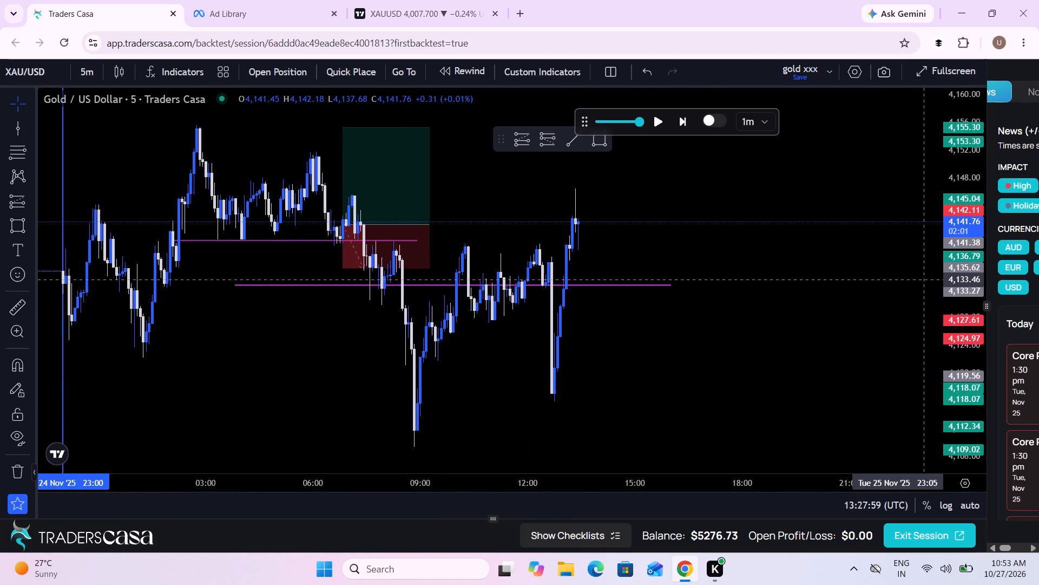
Place a vertical line at 23:00 on Tue 25 Nov on the 5-minute gold chart to mark the day's end.
left_click_drag(949, 259, 949, 317)
left_click_drag(616, 320, 701, 343)
scroll(701, 343, "up", 1)
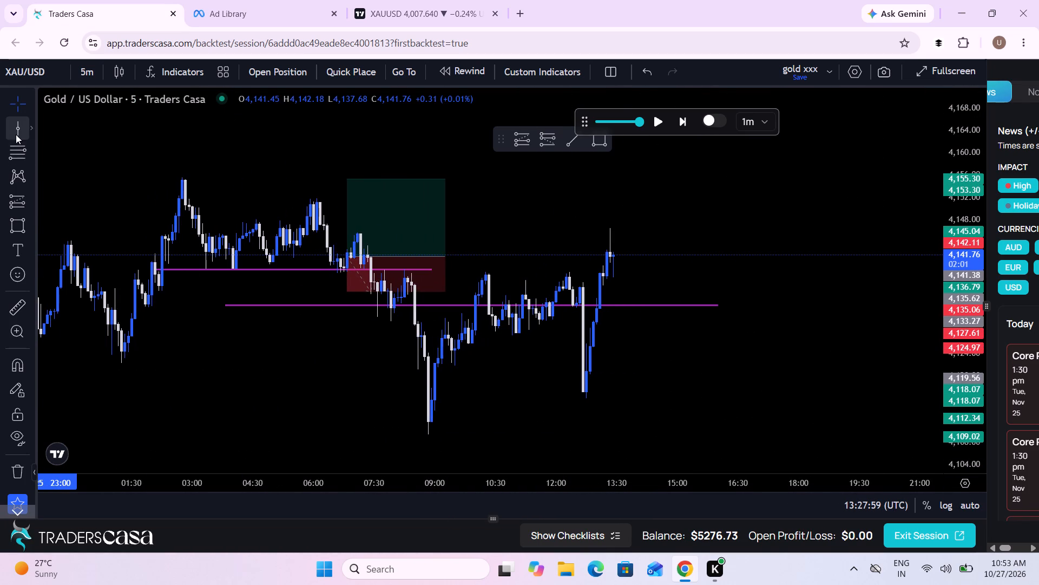
left_click(17, 134)
scroll(831, 373, "left", 1)
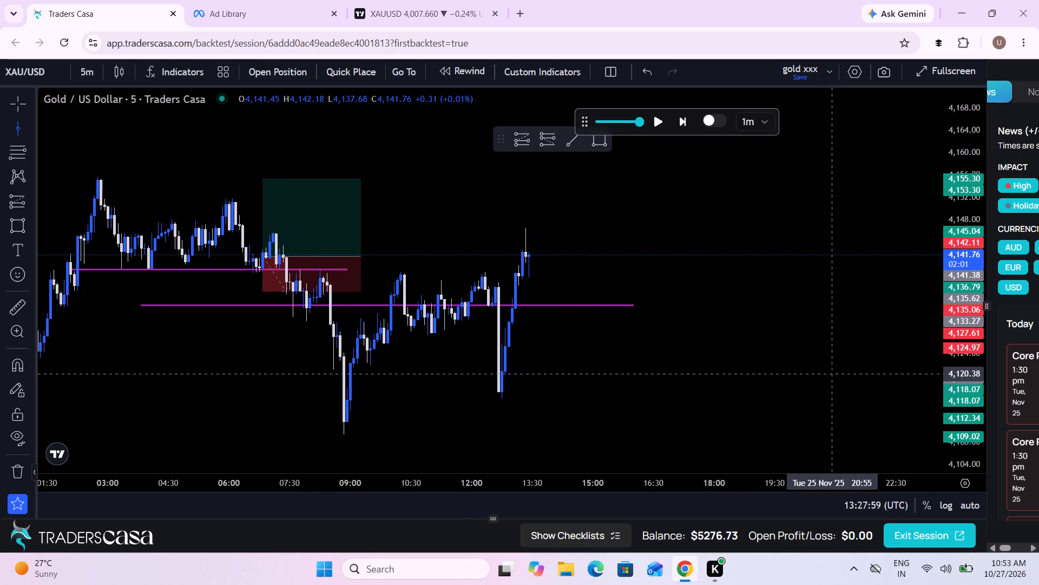
scroll(831, 373, "left", 1)
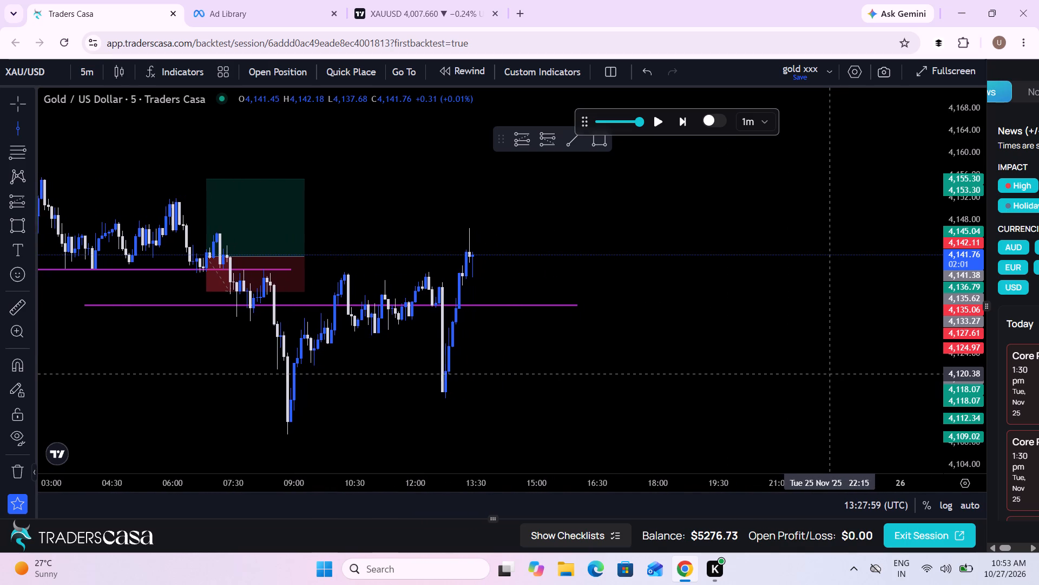
scroll(831, 373, "left", 1)
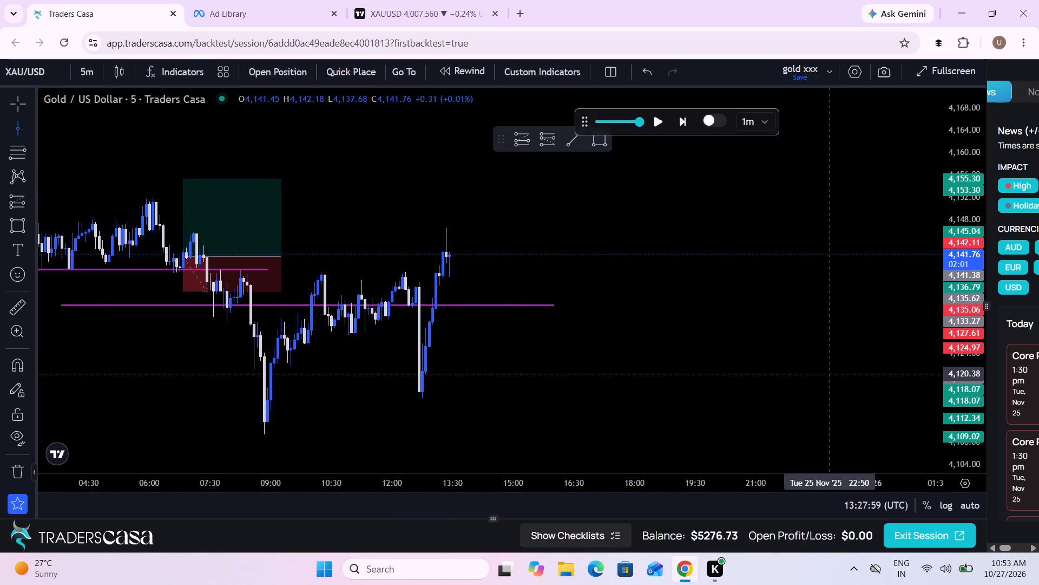
scroll(831, 373, "left", 2)
left_click(831, 373)
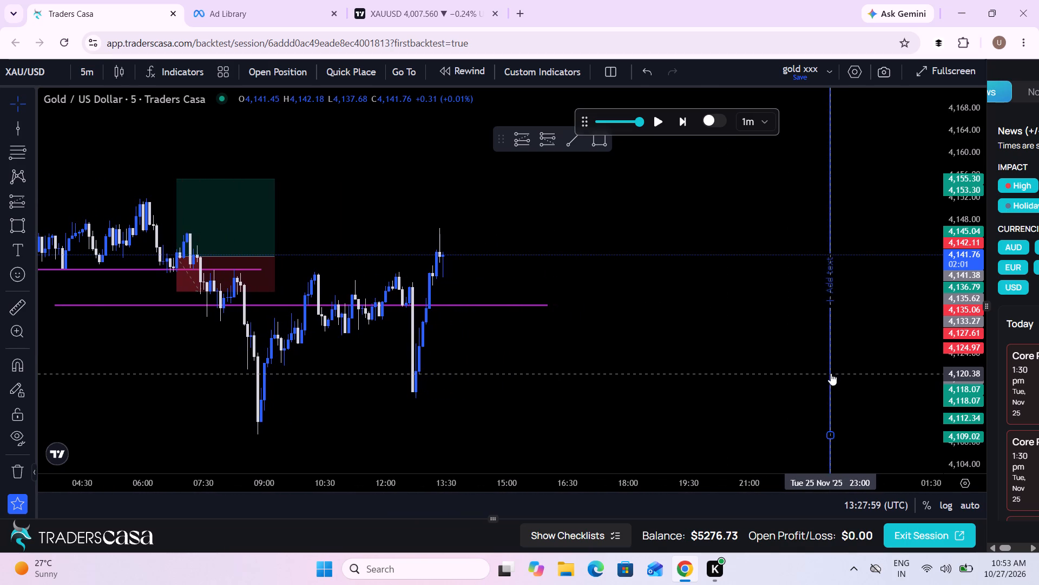
Play the 5-minute gold replay forward and pause it at 14:37:59 on Tue 25 Nov.
left_click_drag(684, 383, 857, 381)
scroll(857, 381, "down", 1)
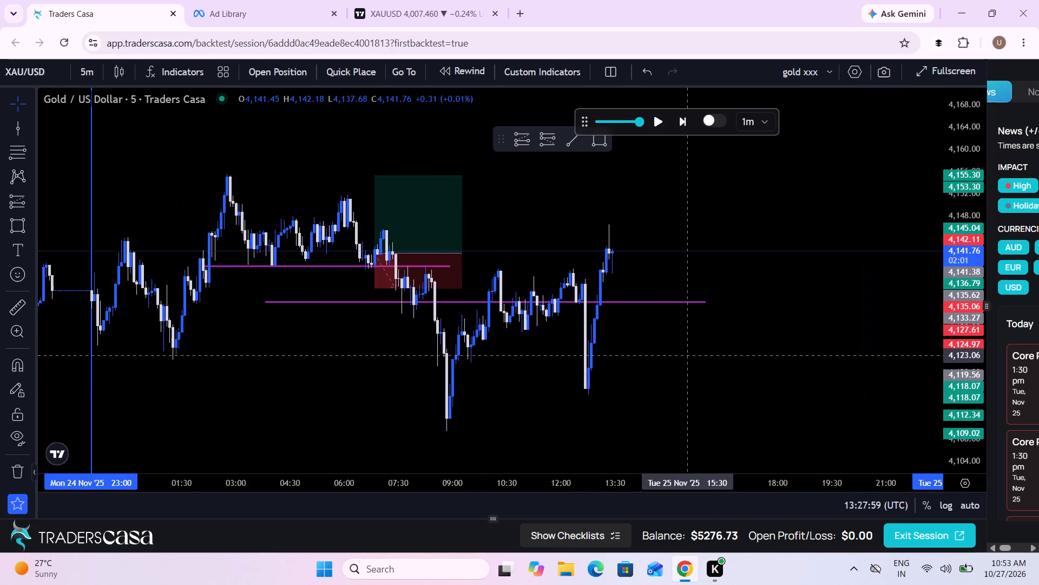
left_click_drag(642, 360, 773, 344)
scroll(773, 344, "up", 1)
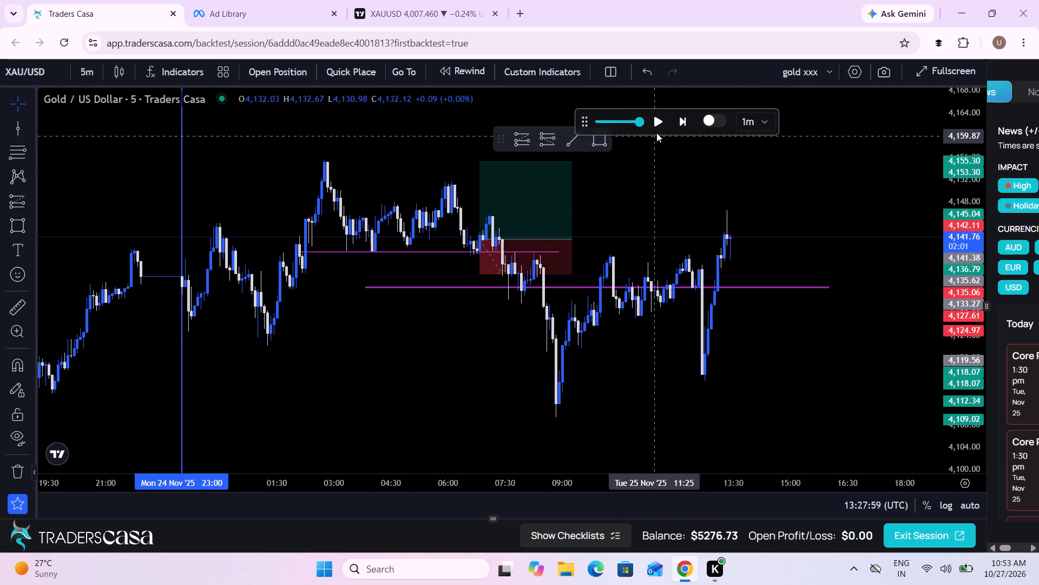
left_click(657, 130)
left_click_drag(751, 333, 631, 352)
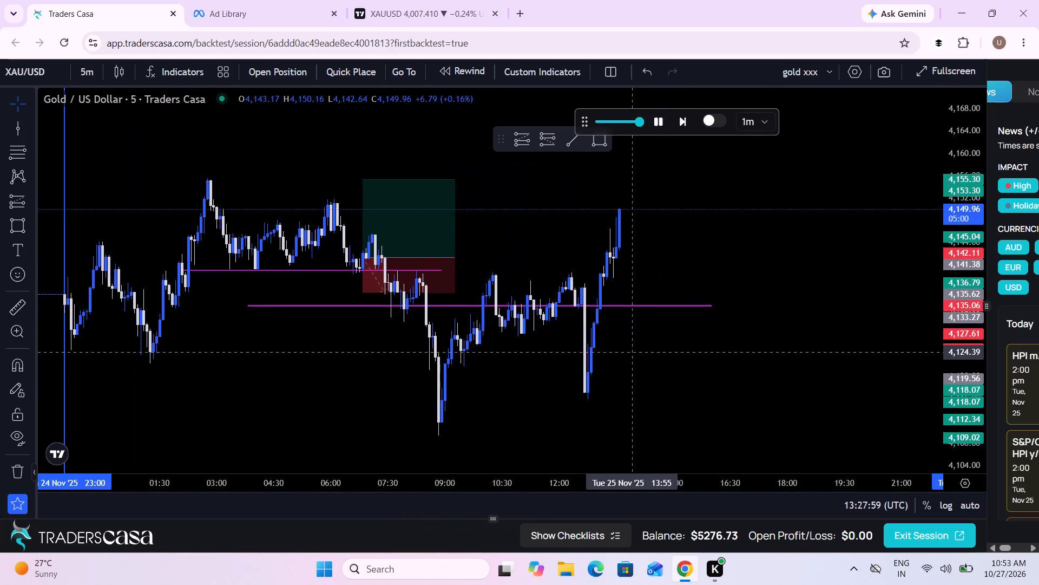
scroll(631, 352, "down", 1)
left_click_drag(962, 238, 961, 287)
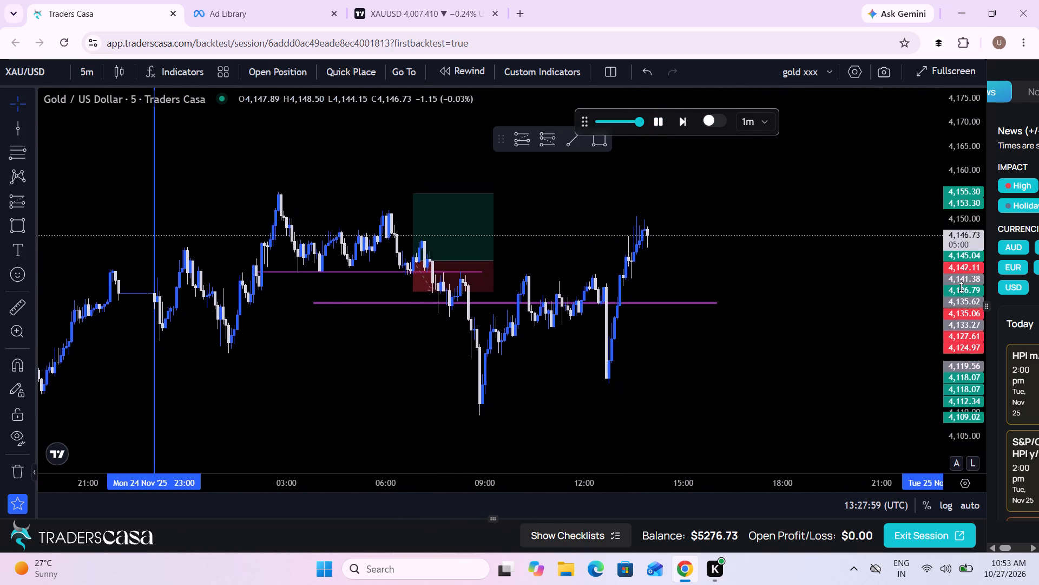
left_click_drag(961, 287, 961, 304)
left_click_drag(729, 344, 613, 367)
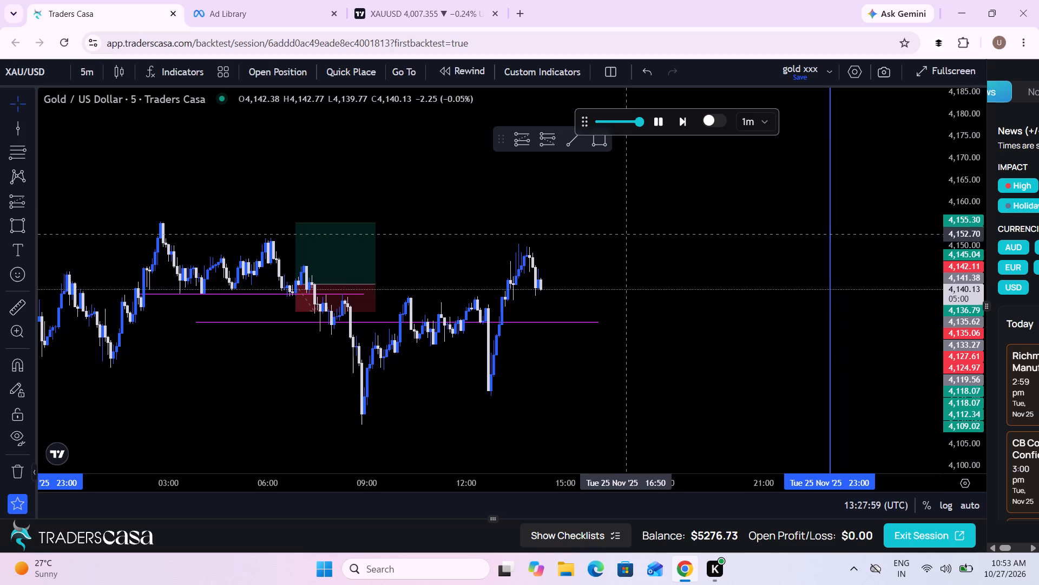
left_click(660, 122)
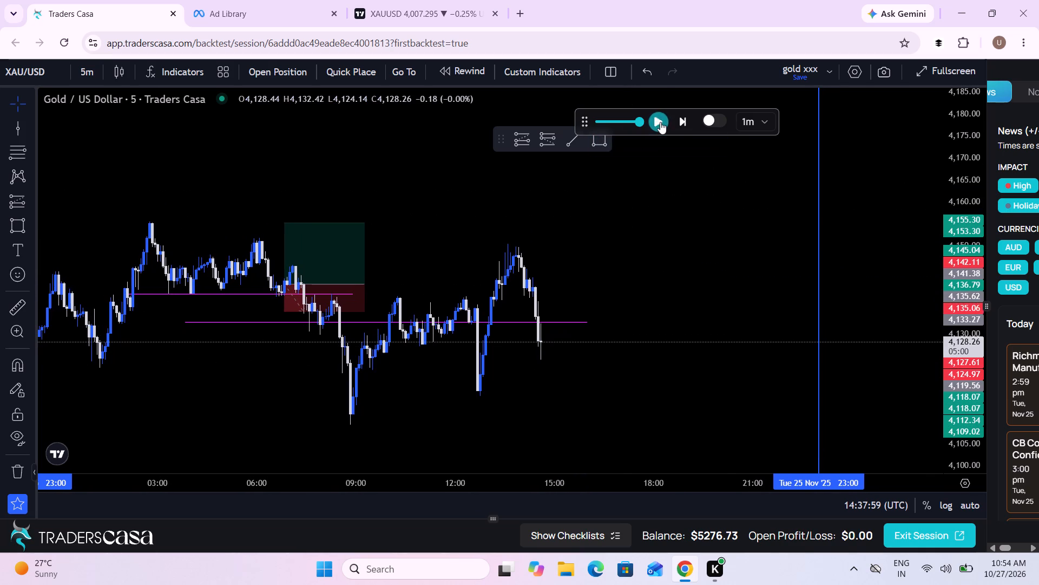
Measure the day's range from the low near 09:00 up to the level of the high near 03:00.
scroll(681, 305, "down", 2)
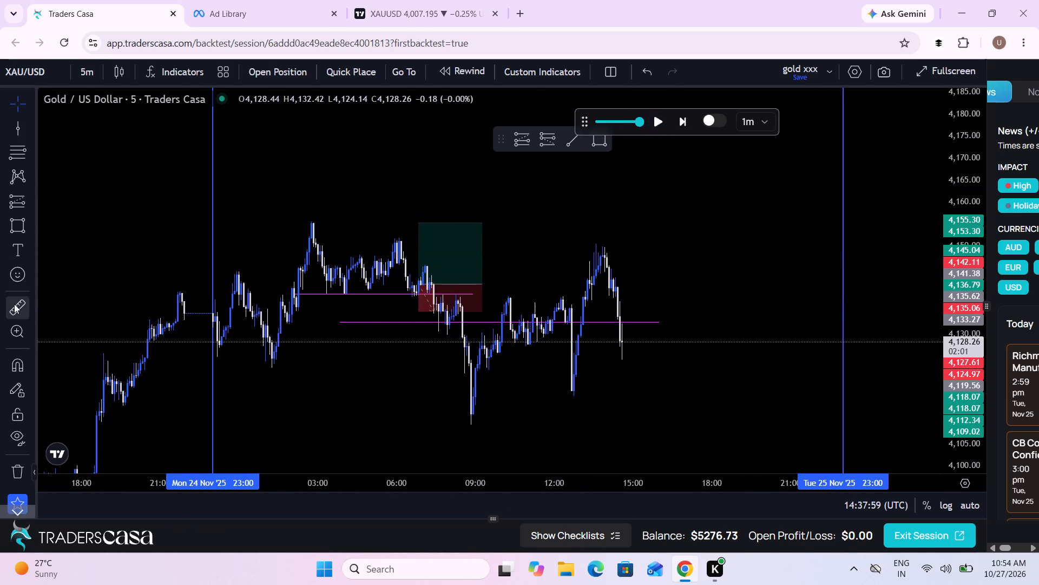
left_click(24, 310)
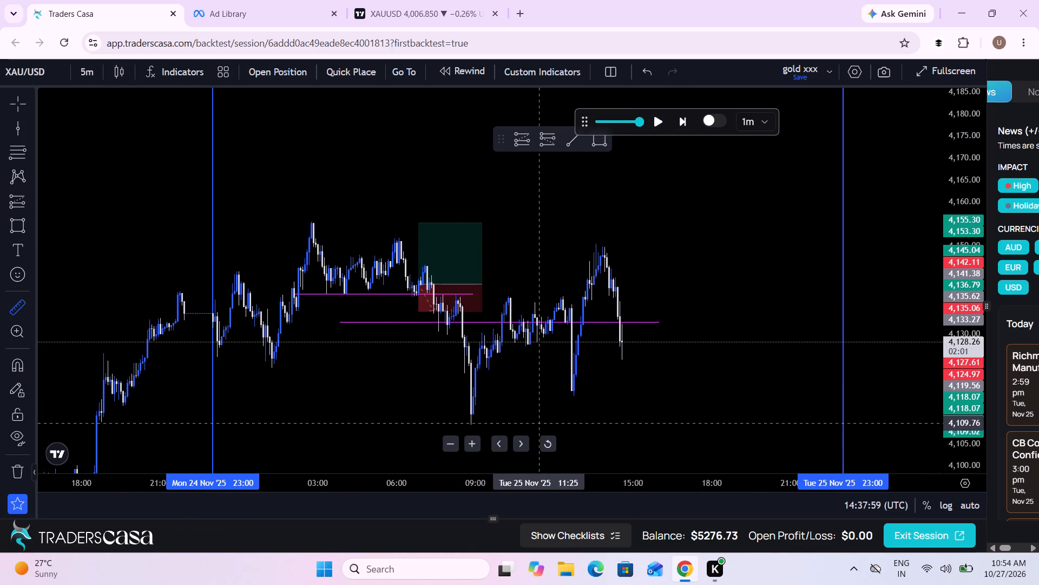
left_click(539, 423)
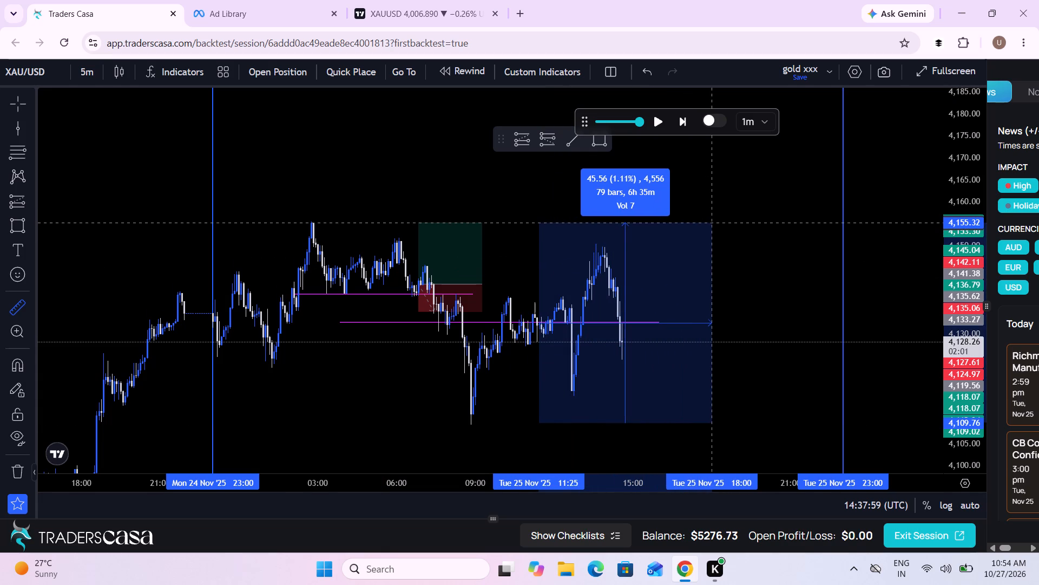
left_click(712, 223)
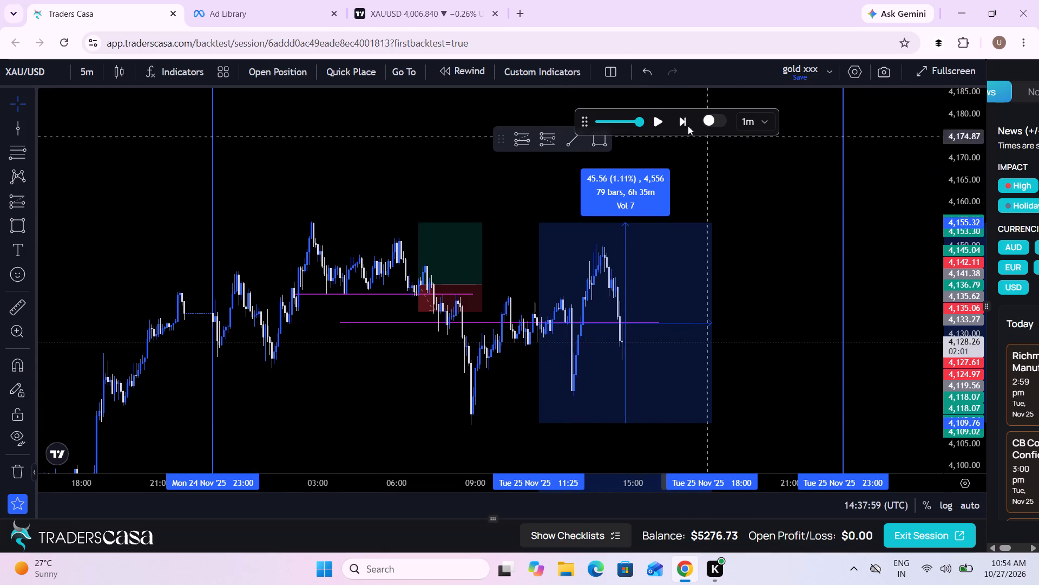
Advance the gold replay, with a brief stop at 15:16:59, and pause it at 17:44:59 on Tue 25 Nov.
left_click(662, 118)
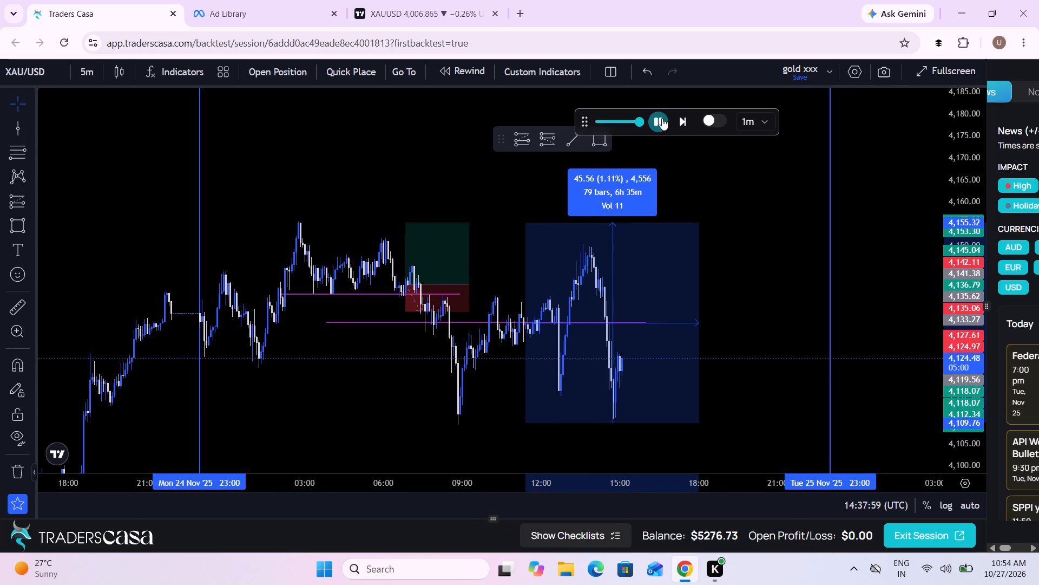
left_click(662, 118)
left_click(662, 118)
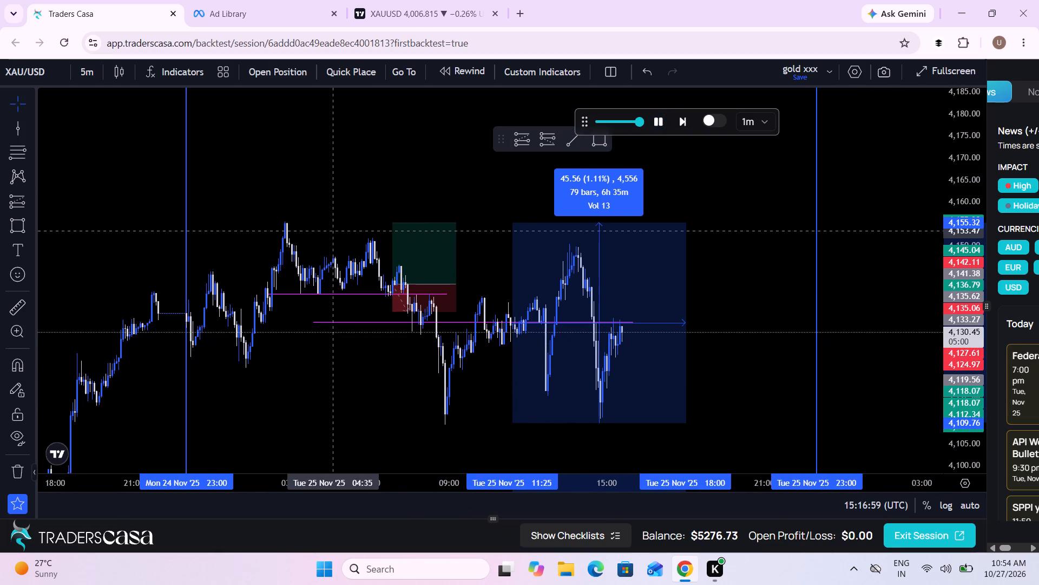
scroll(770, 332, "down", 3)
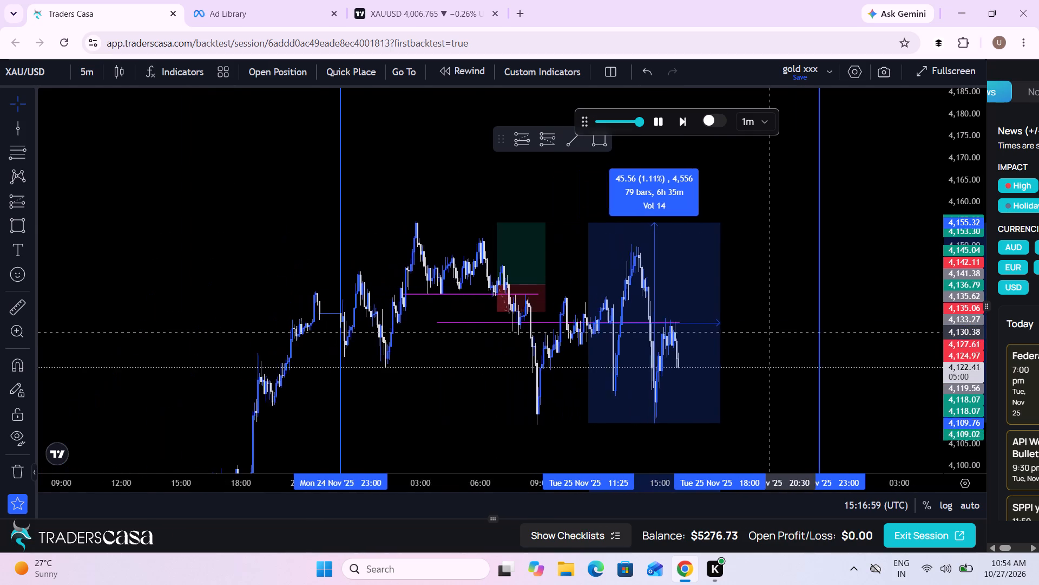
scroll(770, 332, "down", 2)
left_click_drag(807, 361, 747, 323)
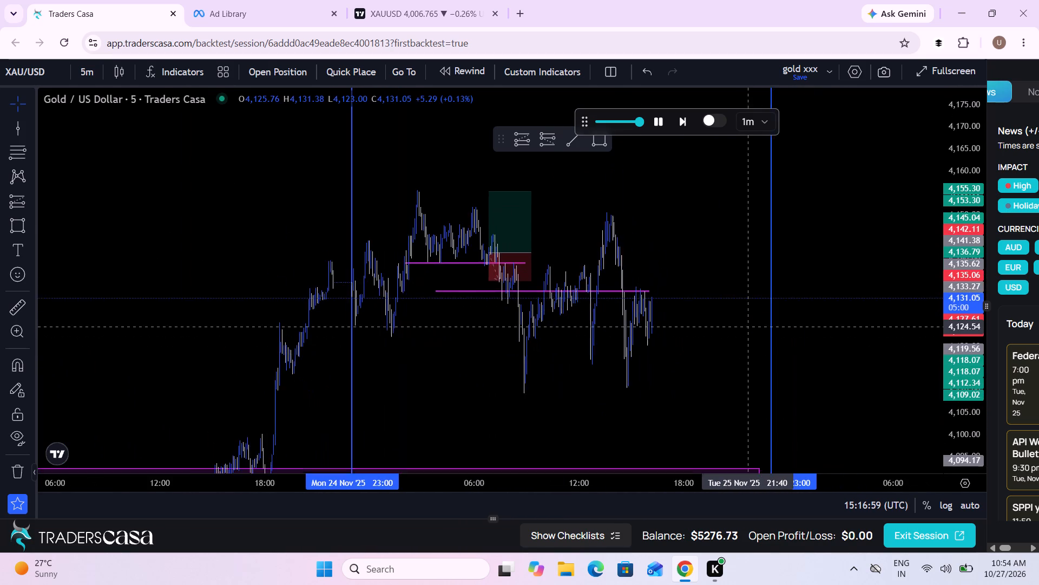
left_click_drag(747, 323, 747, 322)
scroll(747, 322, "up", 3)
left_click_drag(747, 322, 616, 362)
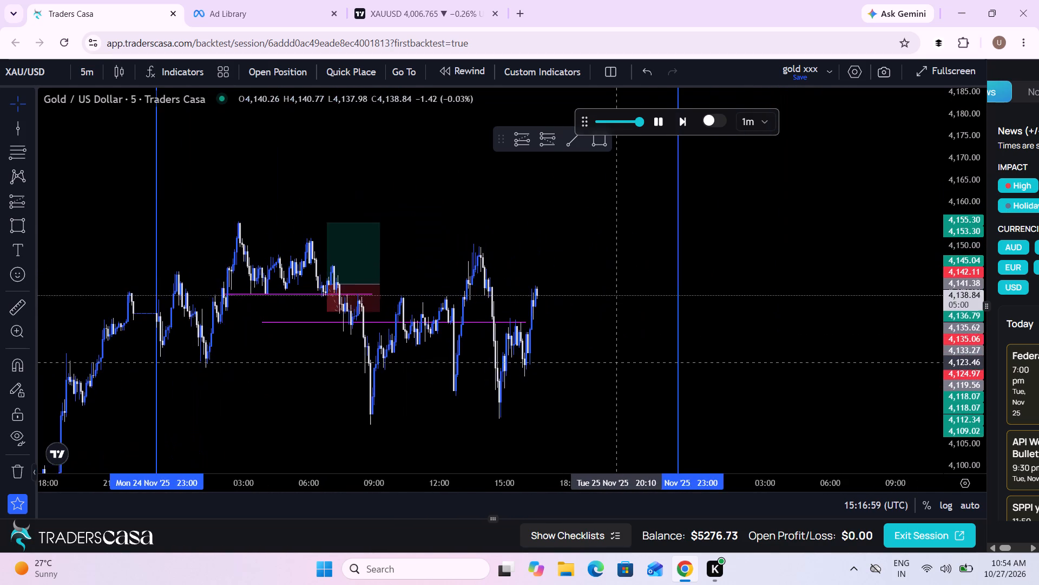
scroll(616, 362, "up", 2)
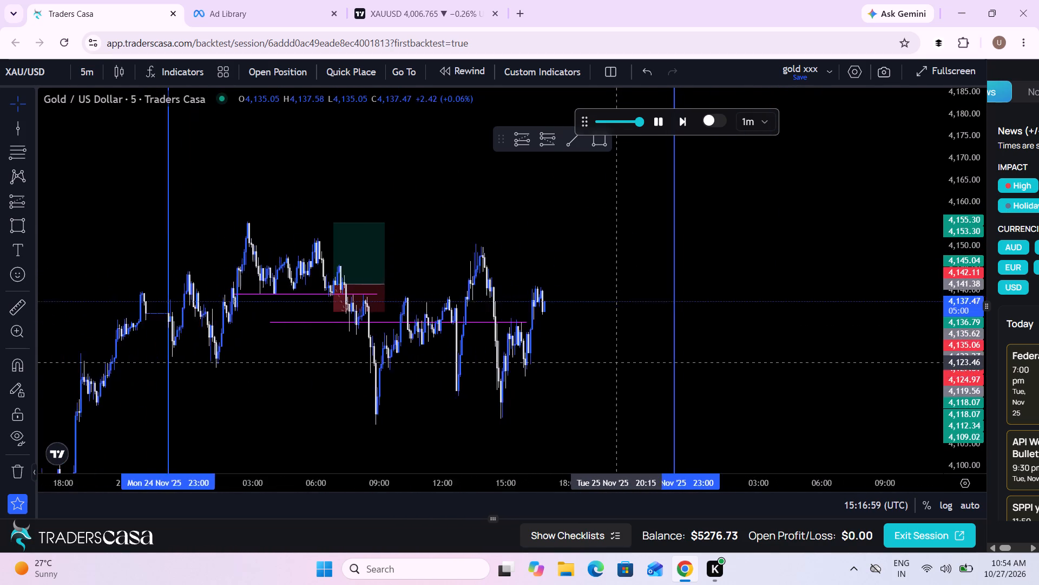
scroll(616, 362, "down", 4)
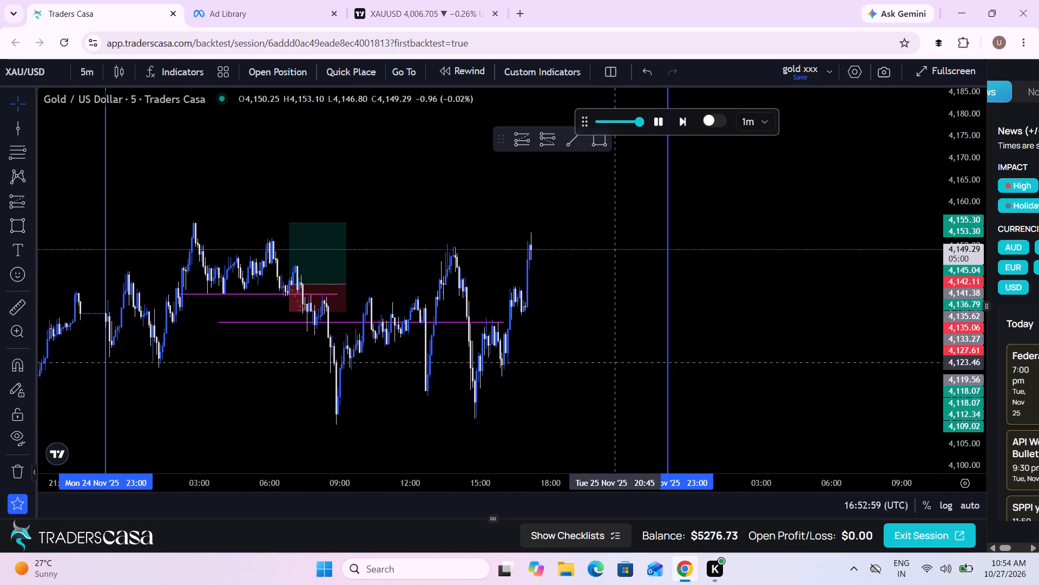
scroll(616, 362, "down", 1)
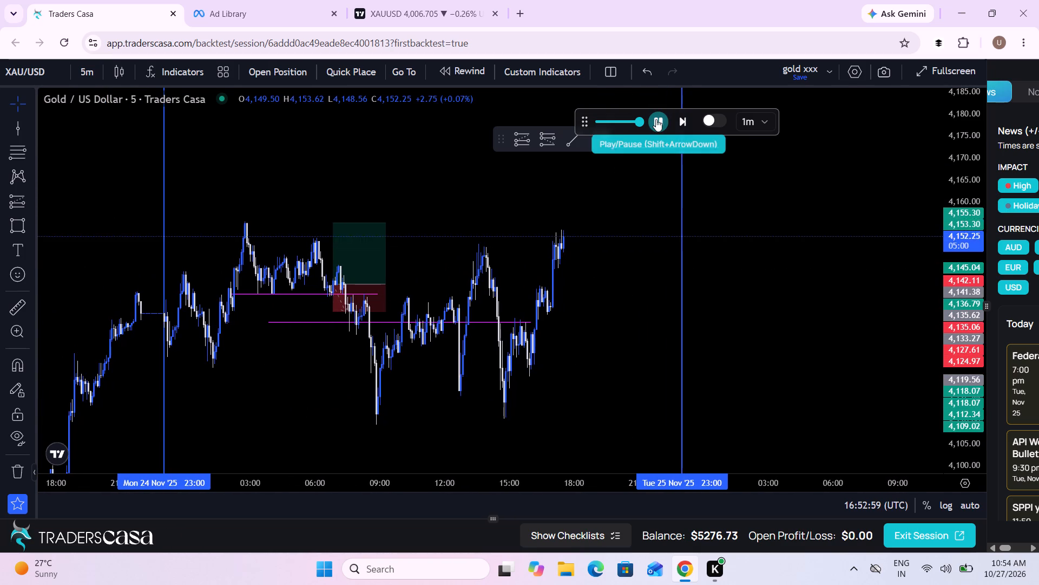
left_click(656, 119)
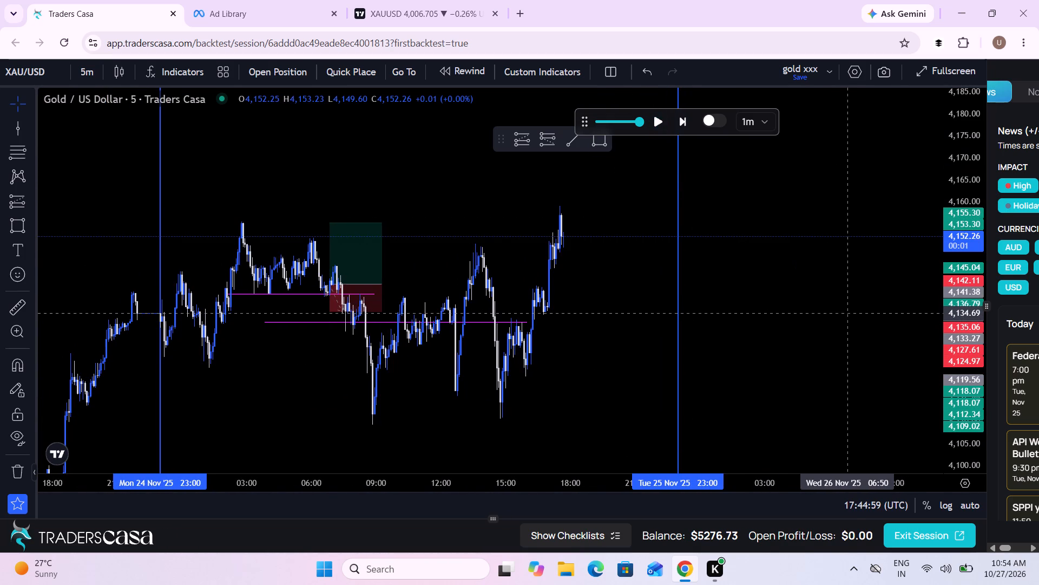
Measure the price distance from the swing low near 15:00 up to the latest swing high, and clear the measurement.
left_click_drag(847, 313, 795, 311)
left_click(22, 305)
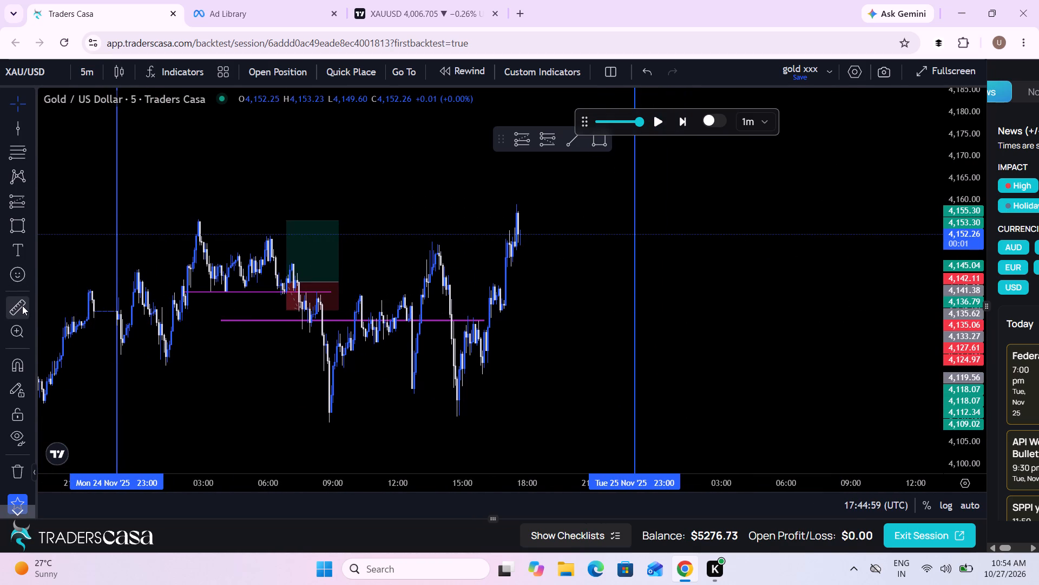
left_click(482, 415)
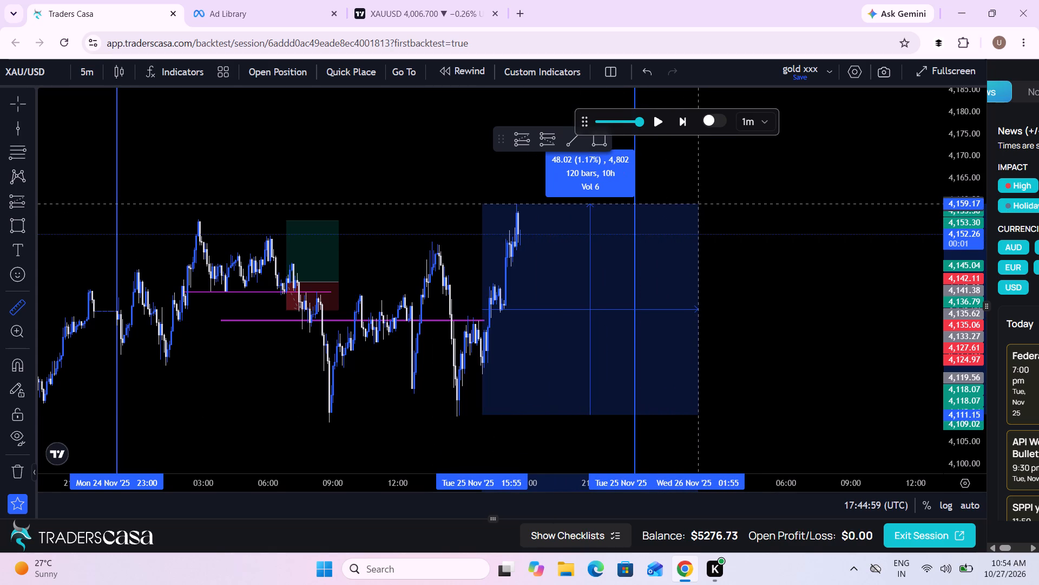
left_click(698, 203)
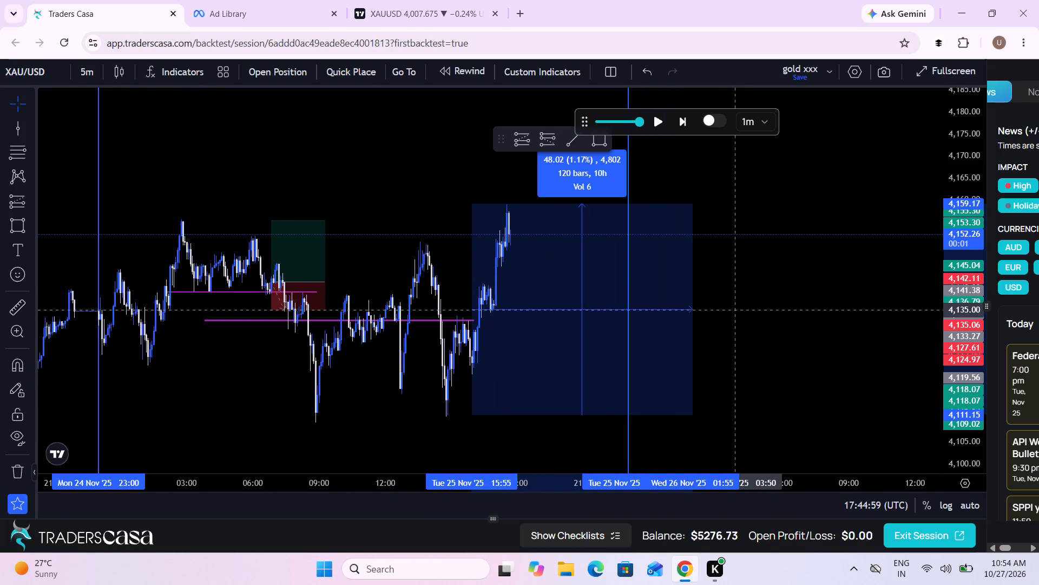
left_click(735, 310)
Measure the day's full range from the low near 09:00 up to the latest swing high.
left_click(9, 305)
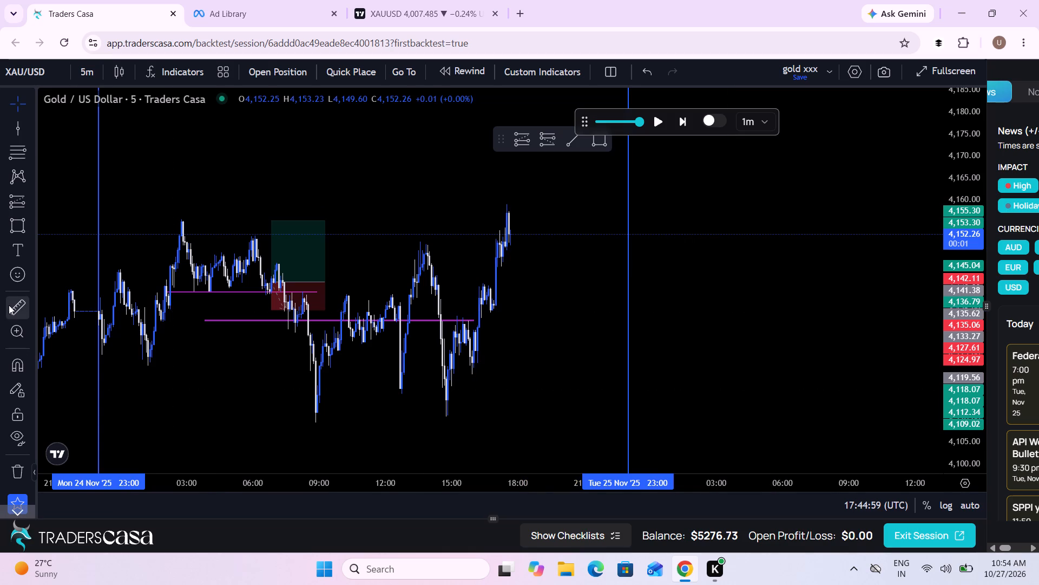
left_click(332, 422)
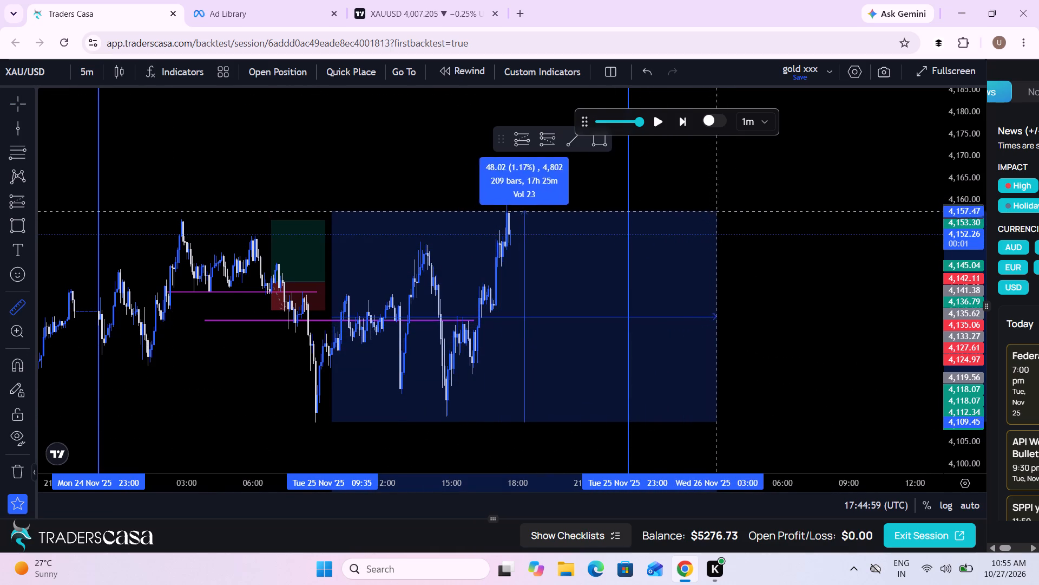
left_click(734, 203)
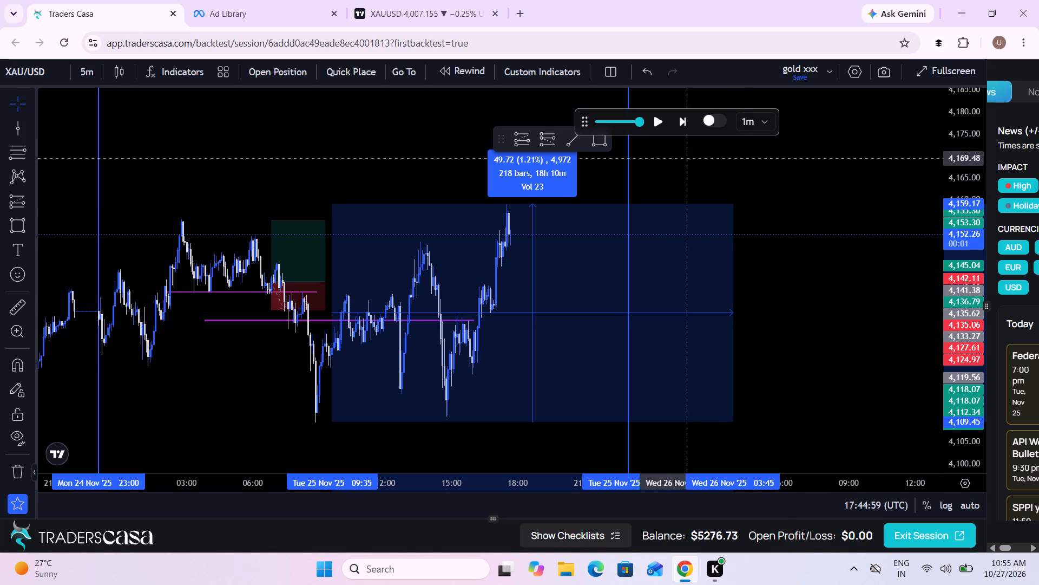
Advance the gold replay and pause it at 19:09:59 on Tue 25 Nov.
left_click(657, 126)
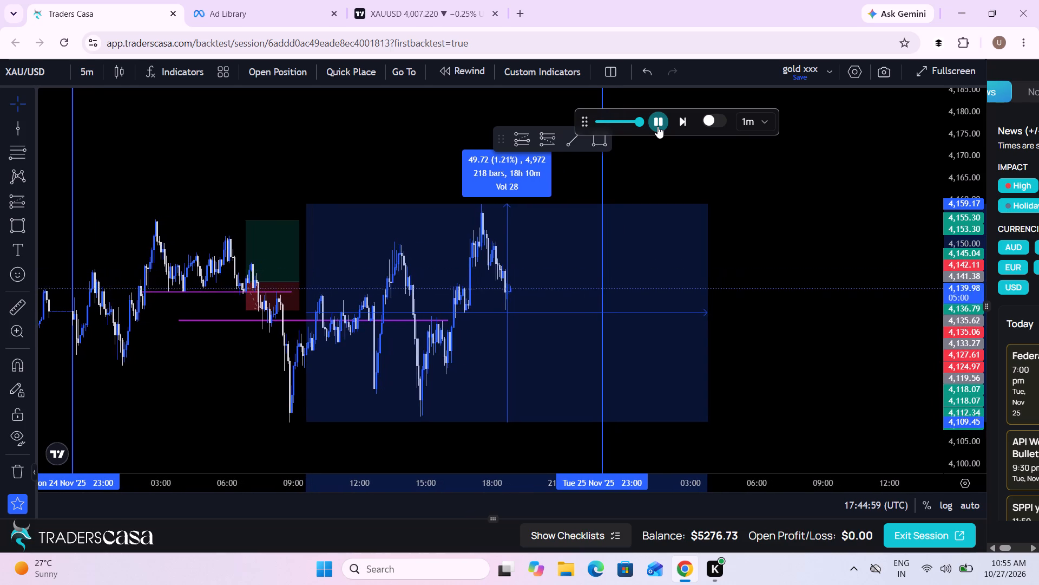
left_click(657, 126)
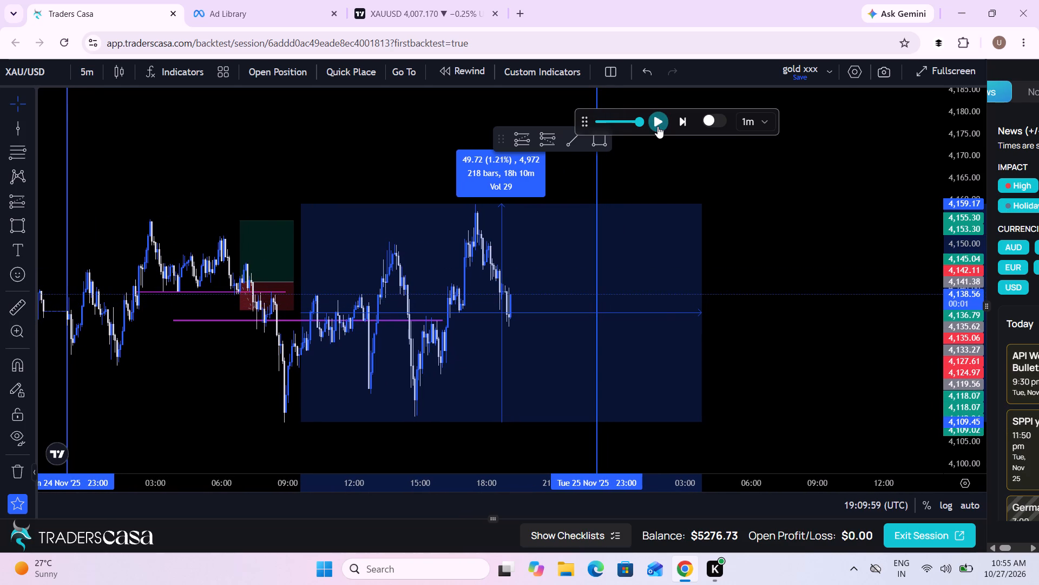
Advance the gold replay with brief stops at 19:28:59, 19:39:59 and 19:50:59, and pause it at 20:02:59 on Tue 25 Nov.
scroll(711, 328, "up", 1)
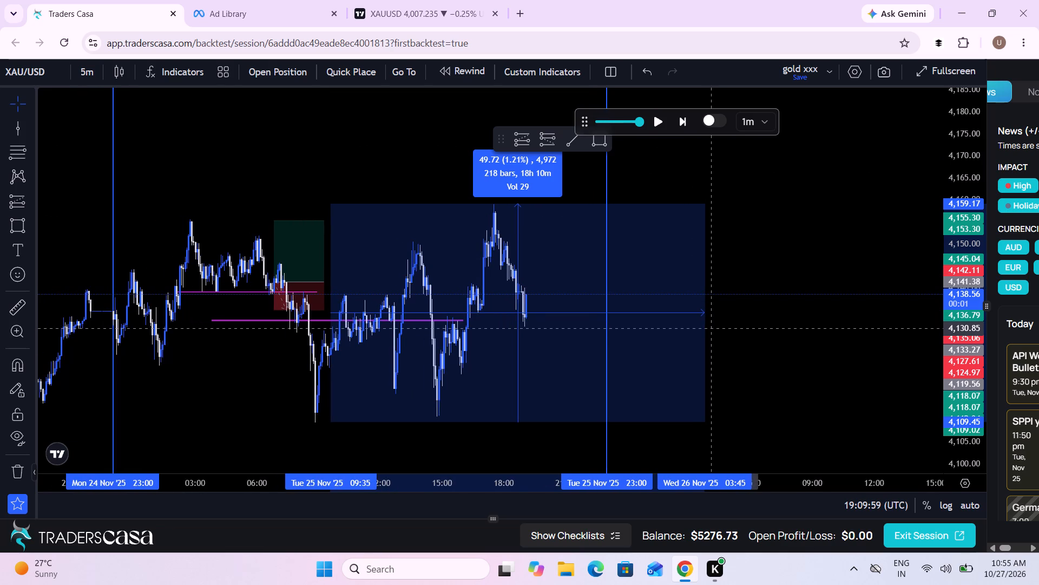
scroll(711, 328, "up", 2)
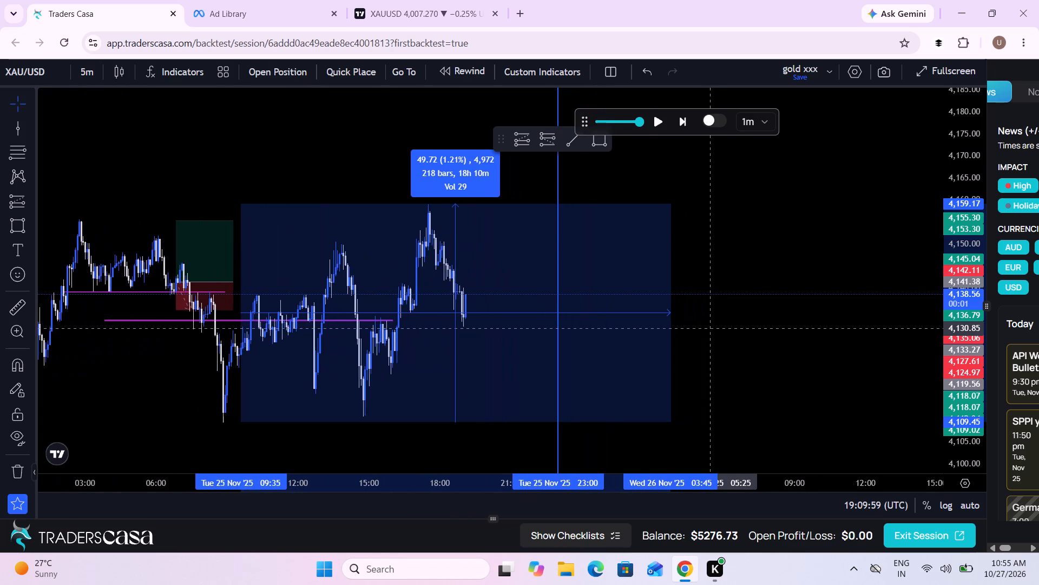
scroll(711, 328, "up", 1)
left_click(657, 116)
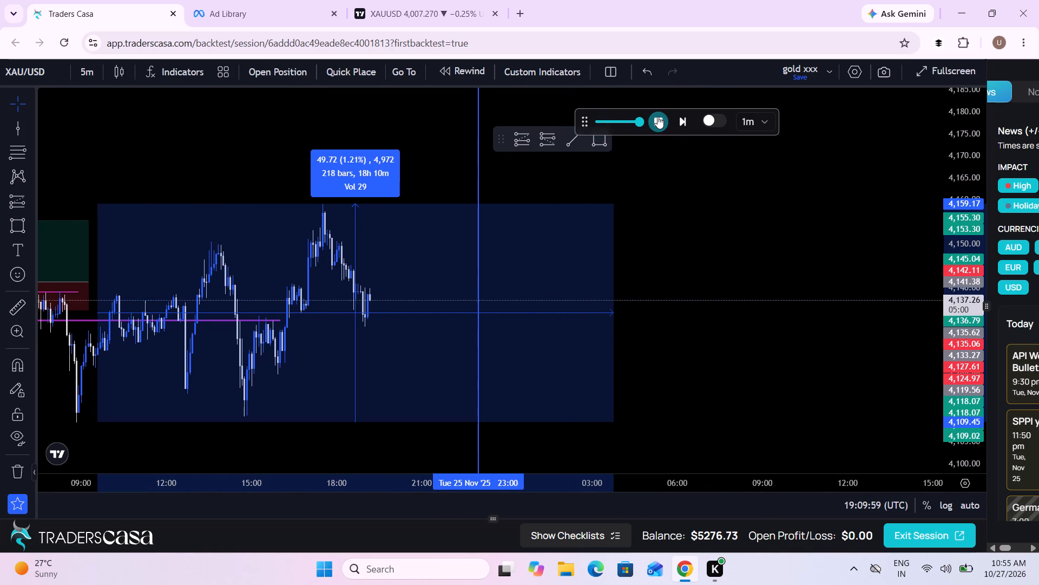
left_click(657, 116)
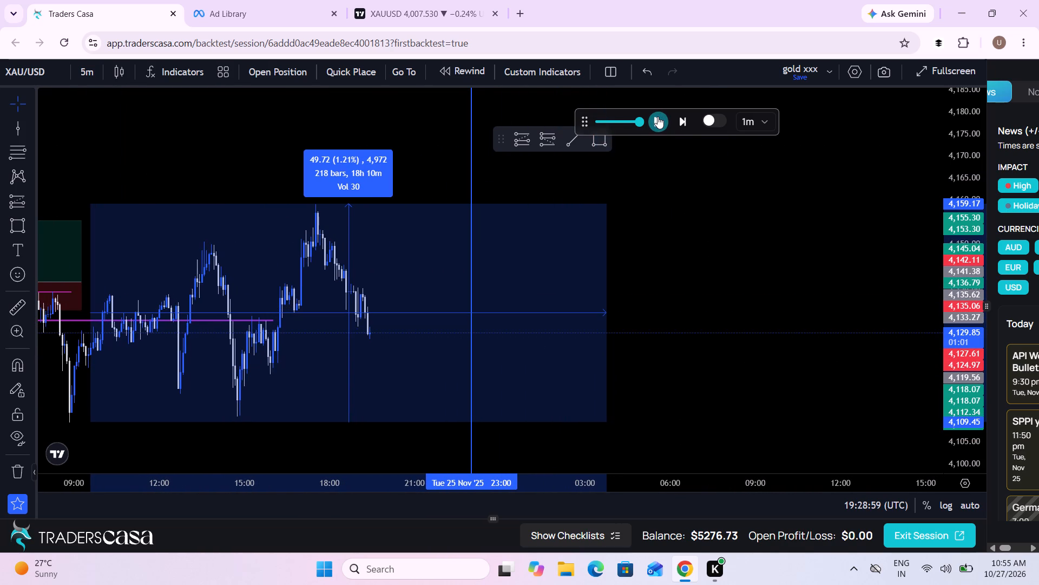
left_click(657, 116)
left_click(657, 116)
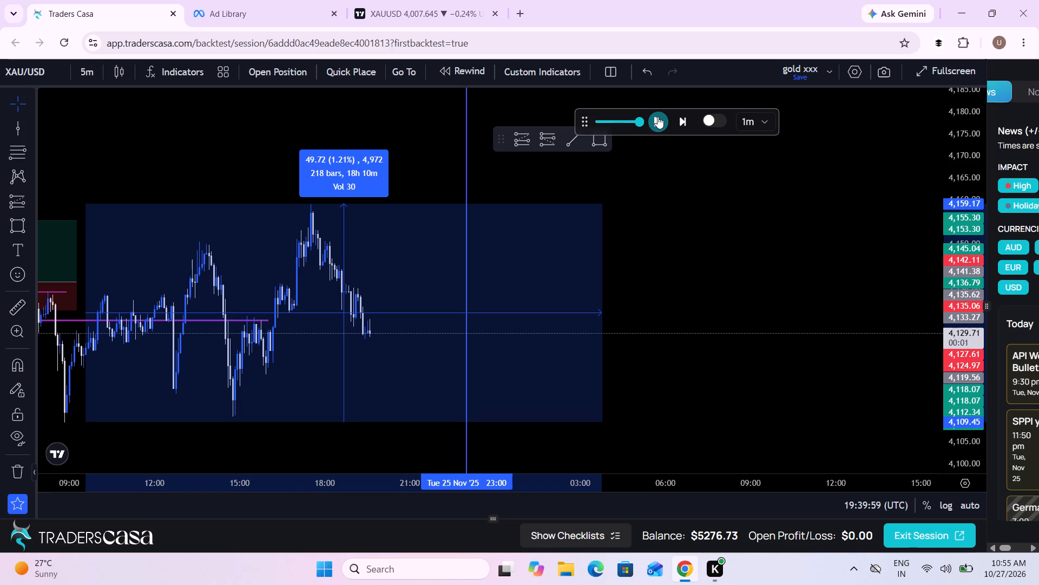
left_click(657, 116)
left_click(657, 116)
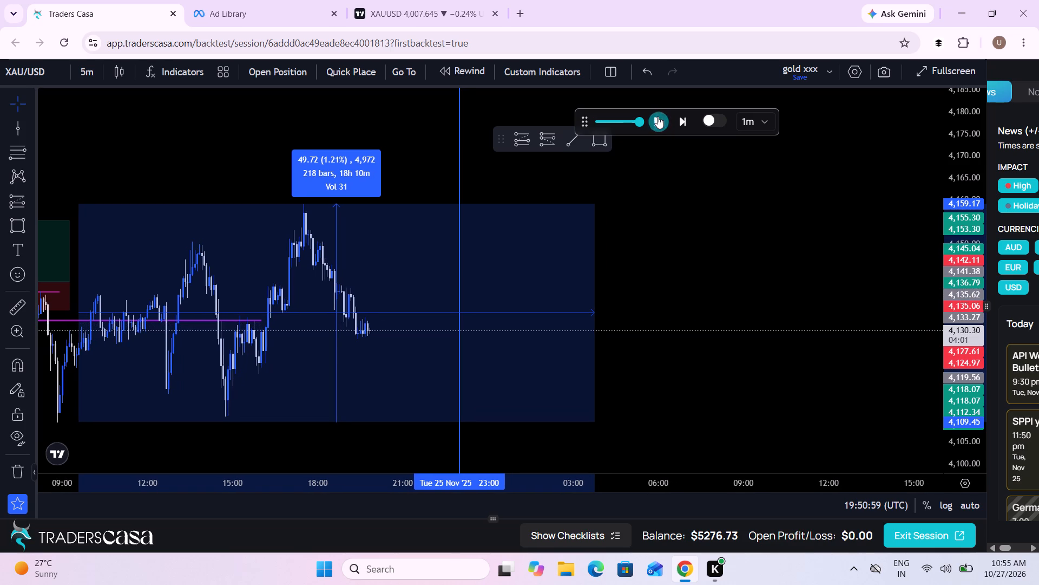
left_click(657, 116)
left_click(657, 116)
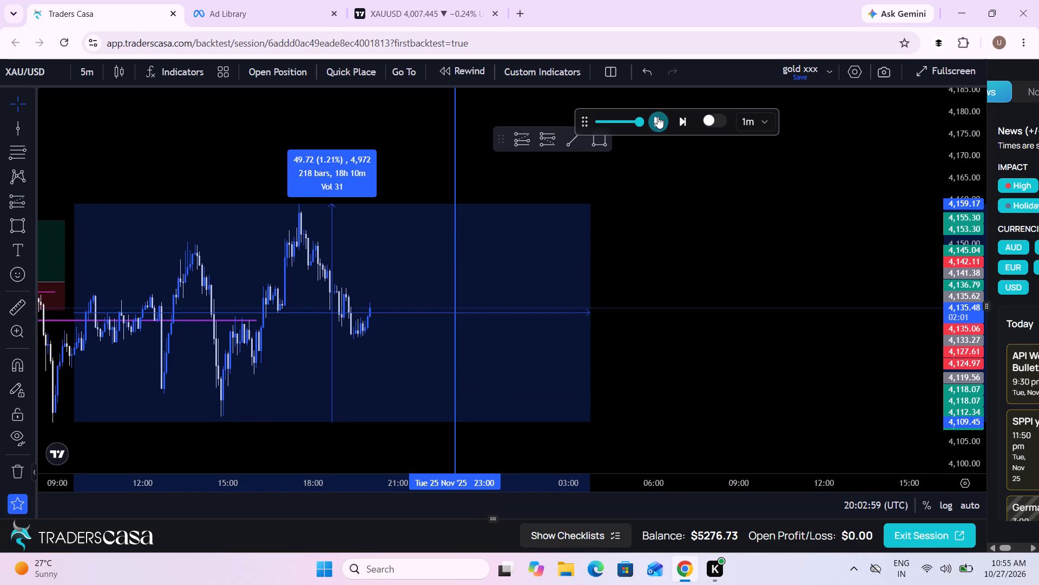
Place a long position drawing at the latest candle with entry at 4,135.93.
left_click(17, 203)
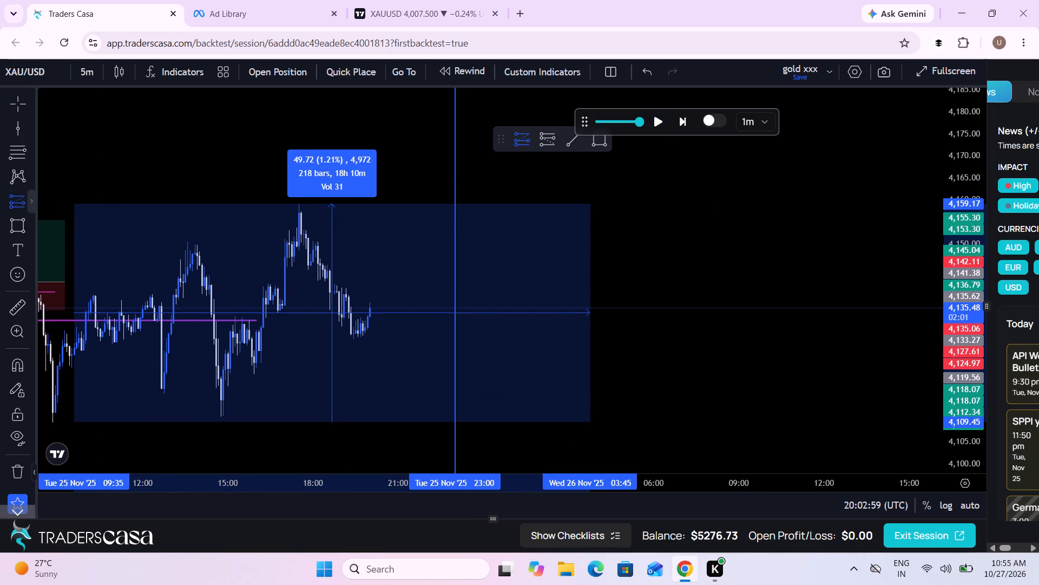
left_click(374, 305)
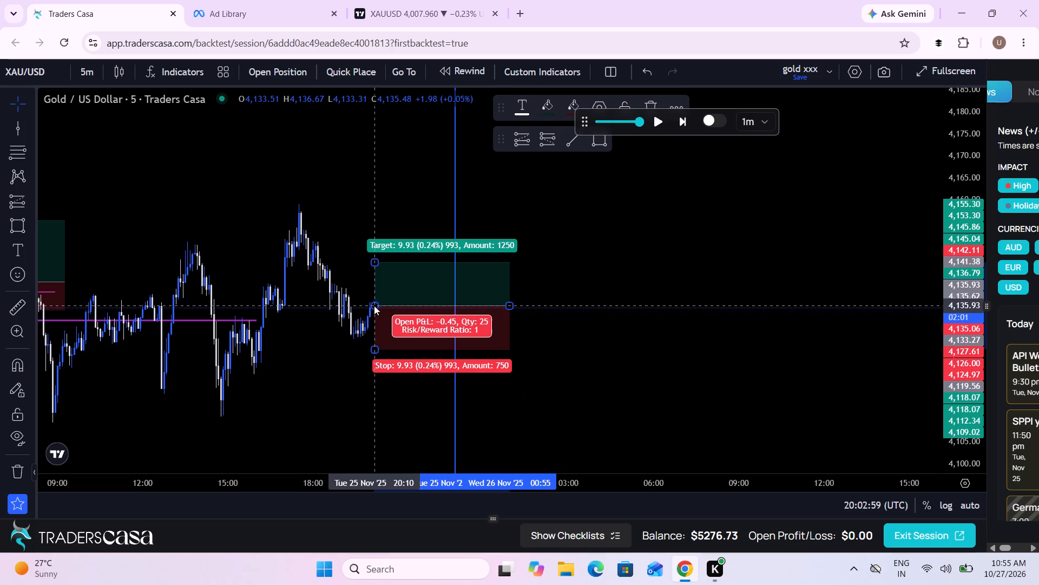
On the 1-hour chart, adjust the new long position's stop to 4,129.46 and its target to 4,145.78.
left_click(86, 78)
left_click(122, 323)
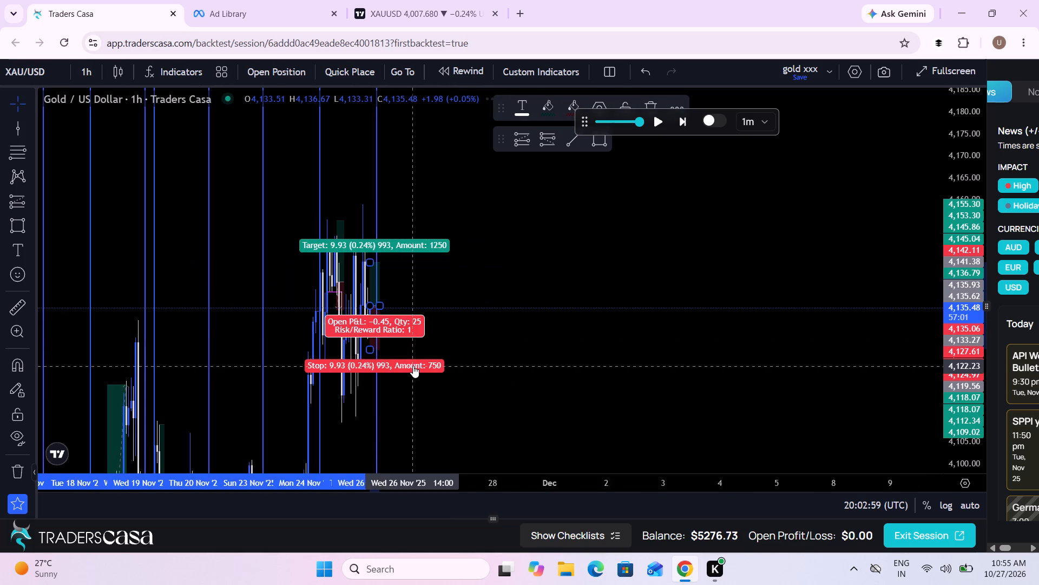
scroll(413, 366, "up", 4)
double_click(289, 375)
left_click_drag(289, 375, 829, 323)
scroll(829, 323, "up", 4)
left_click_drag(484, 340, 921, 336)
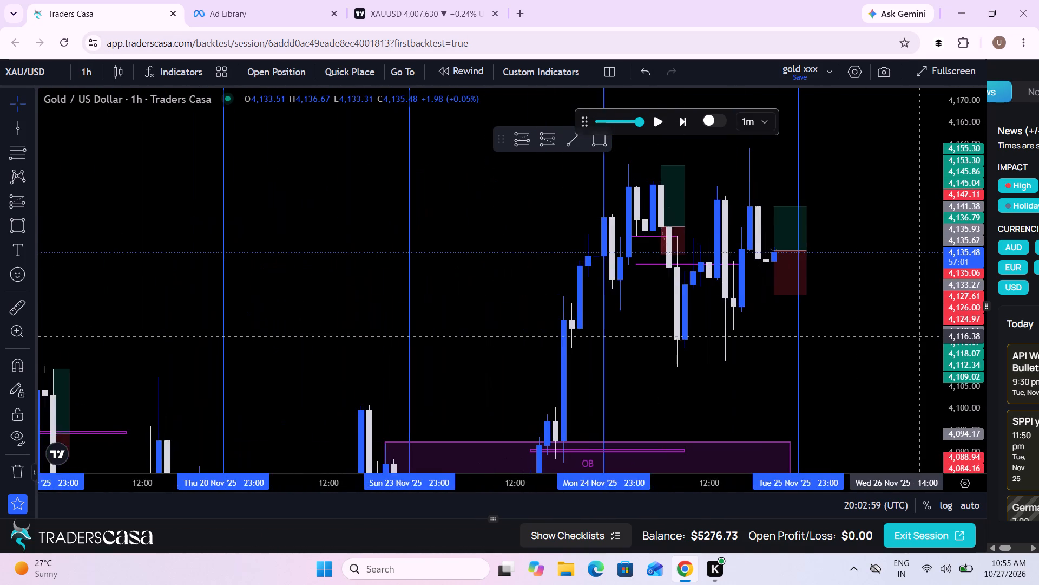
scroll(921, 336, "up", 5)
left_click_drag(833, 334, 872, 412)
scroll(872, 412, "up", 2)
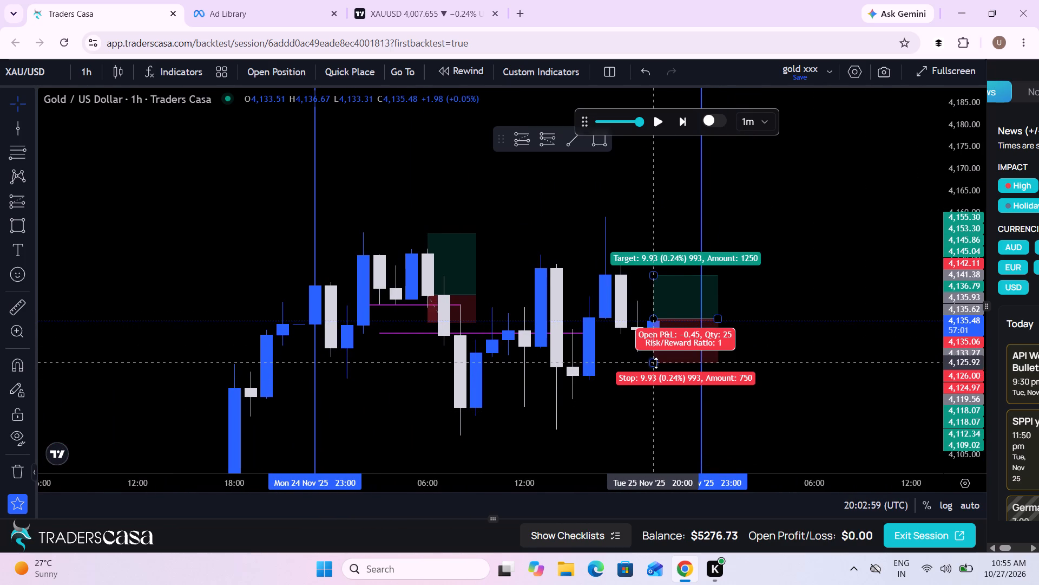
left_click_drag(656, 363, 656, 347)
left_click(657, 276)
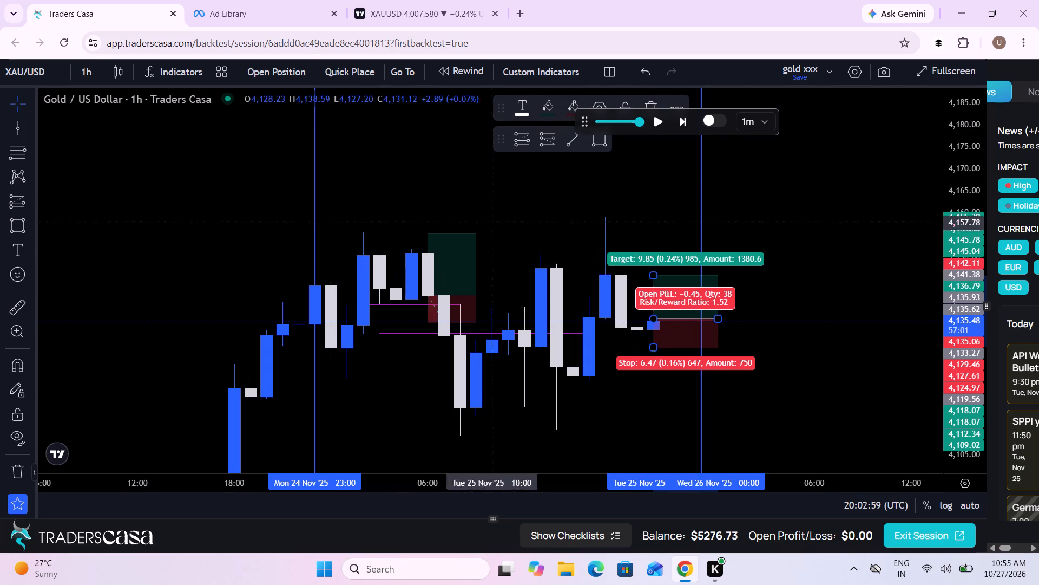
Place a buy stop order at 4135.93 with take profit 4145.78, stop loss 4129.46 and 1% ($50) risk.
left_click(278, 79)
left_click(509, 492)
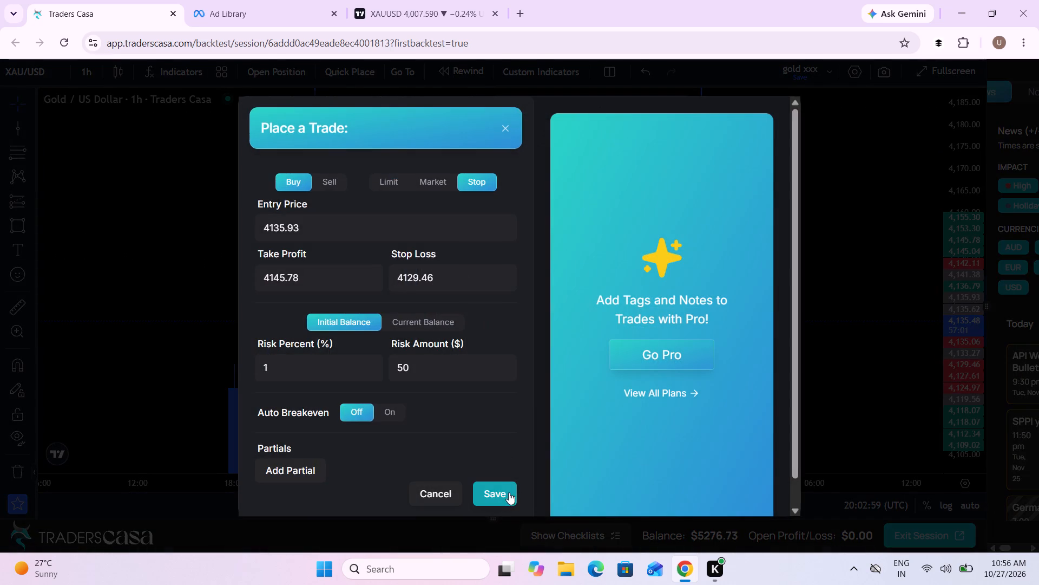
left_click(890, 379)
Run the gold replay to play out the buy trade, and pause it at 21:11:59 on Tue 25 Nov.
left_click_drag(974, 407, 913, 200)
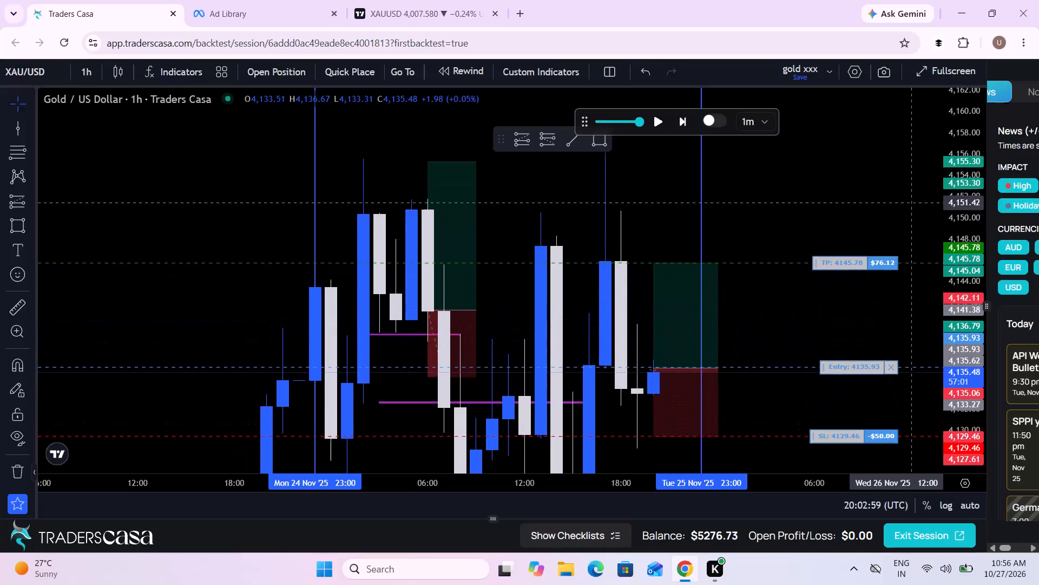
scroll(772, 289, "up", 2)
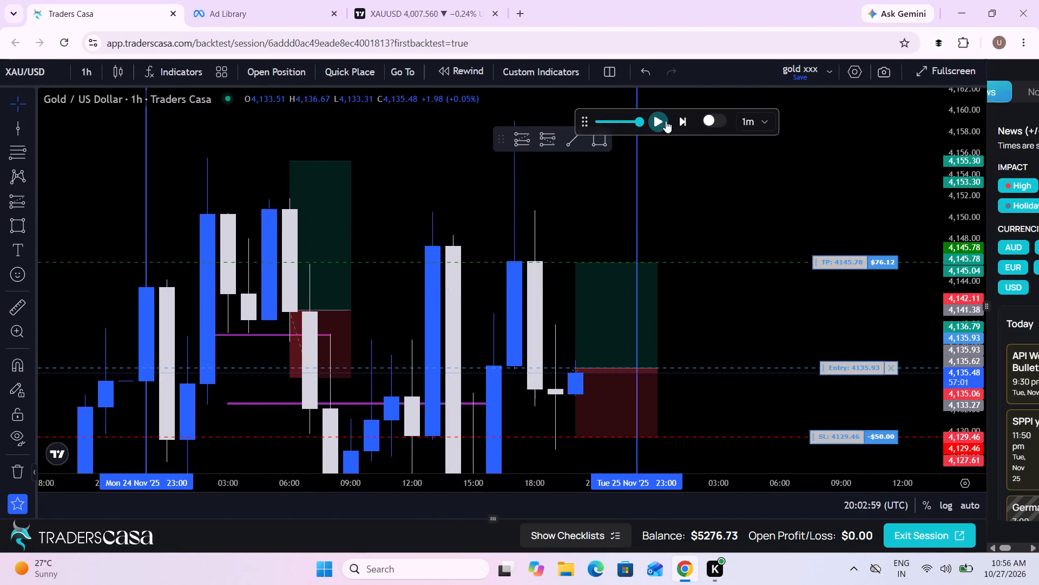
left_click(665, 122)
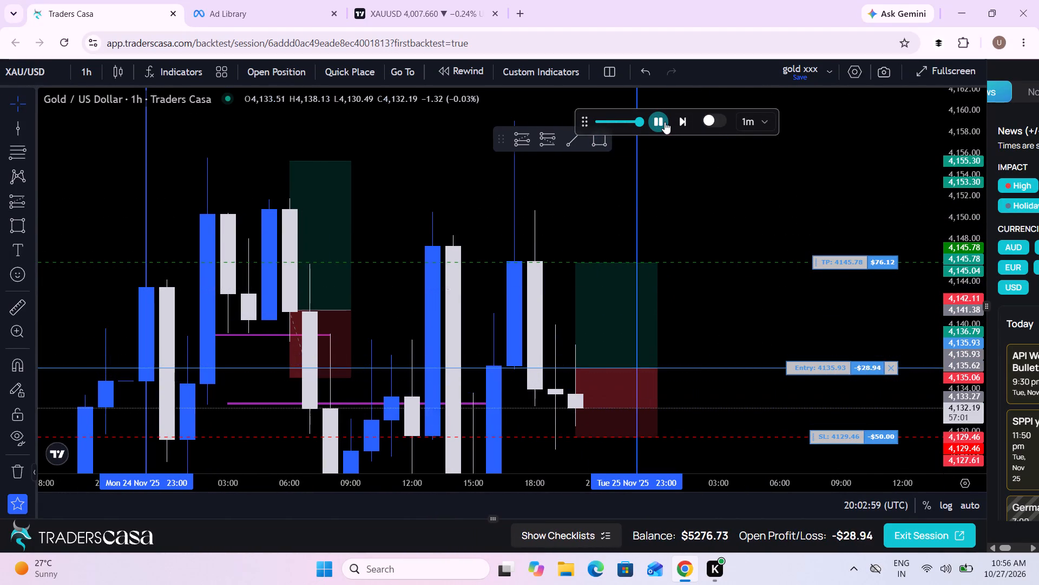
left_click(665, 122)
left_click(665, 122)
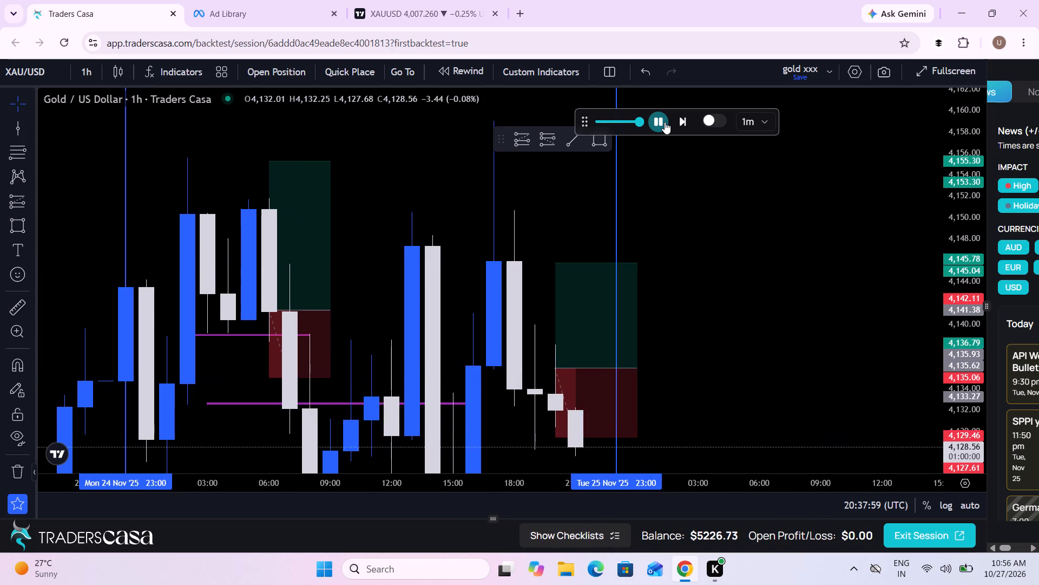
left_click(665, 122)
Shorten the latest long position drawing so it ends at the candle that reached its stop.
left_click(615, 335)
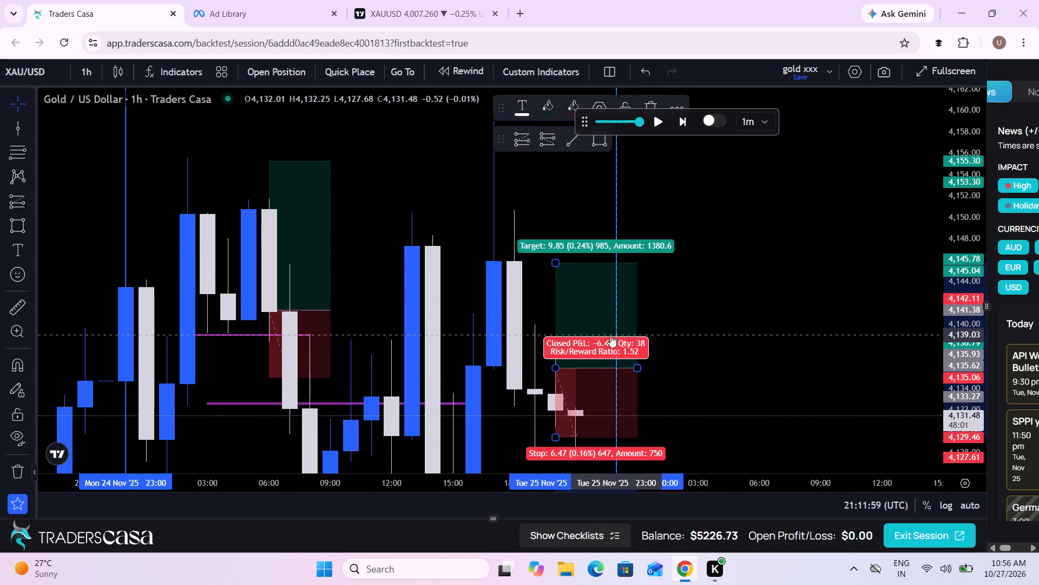
left_click(751, 270)
left_click_drag(751, 270, 701, 207)
scroll(701, 207, "down", 1)
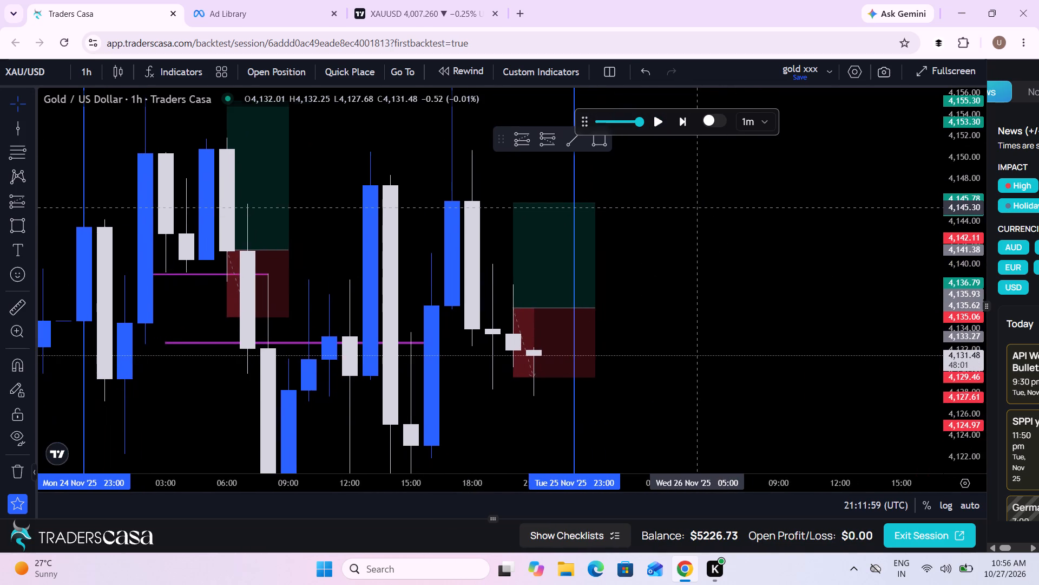
scroll(701, 207, "down", 1)
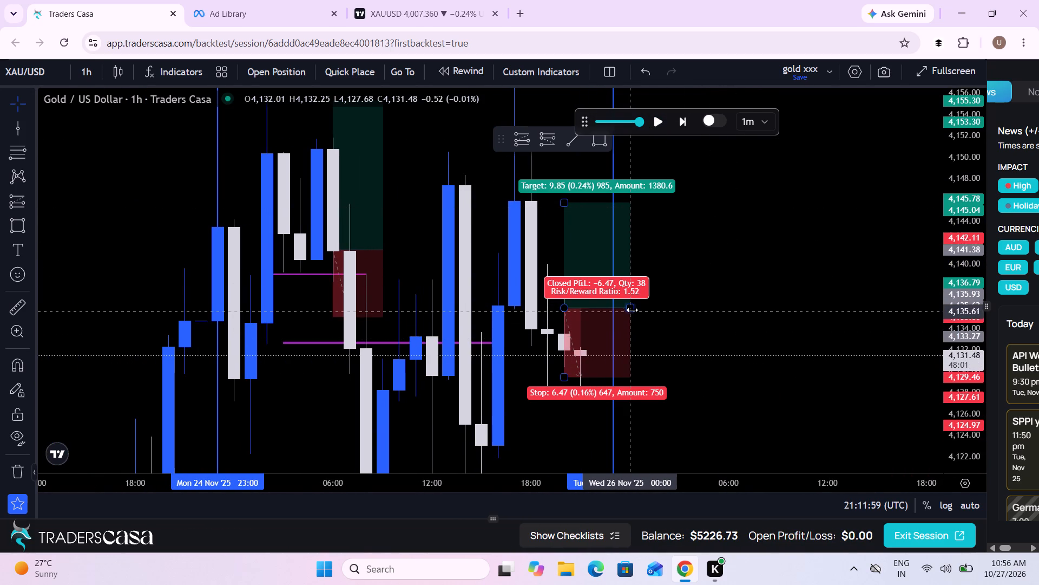
left_click_drag(632, 309, 581, 316)
left_click(680, 307)
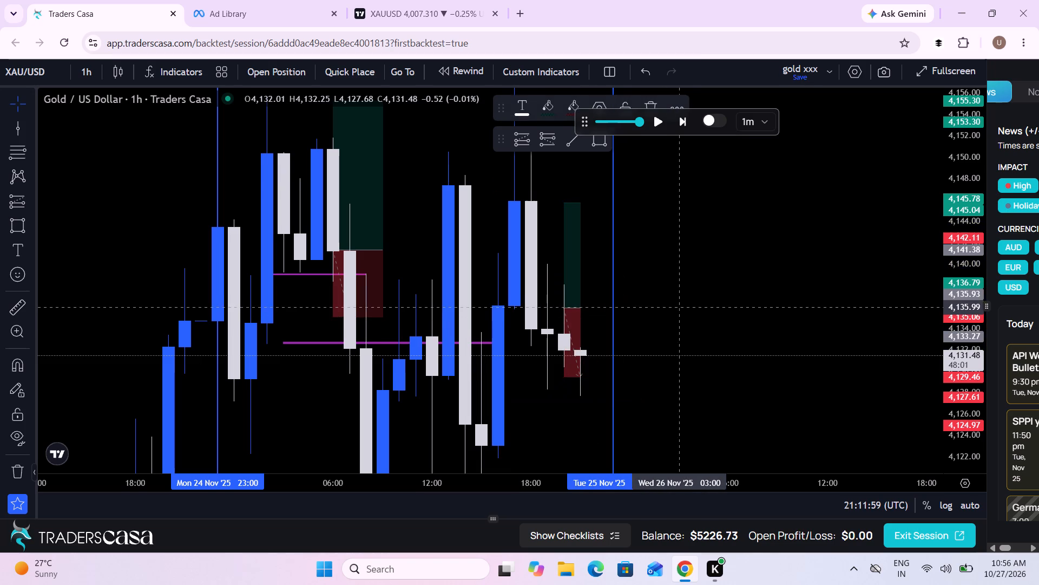
Switch the gold chart to the 5-minute timeframe.
left_click_drag(680, 307, 682, 295)
scroll(682, 295, "down", 1)
left_click_drag(963, 257, 924, 431)
left_click_drag(800, 427, 668, 400)
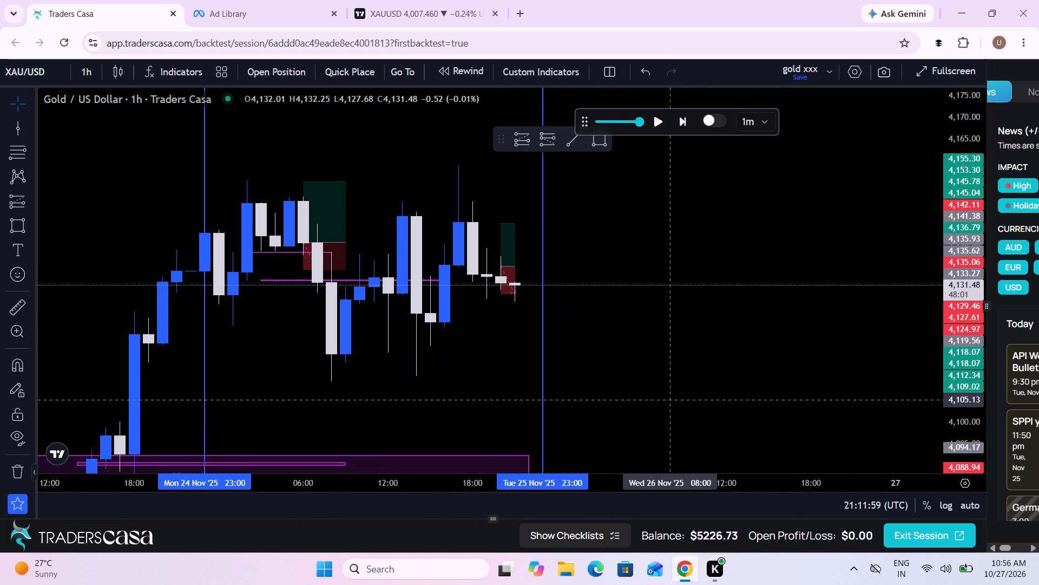
left_click(76, 73)
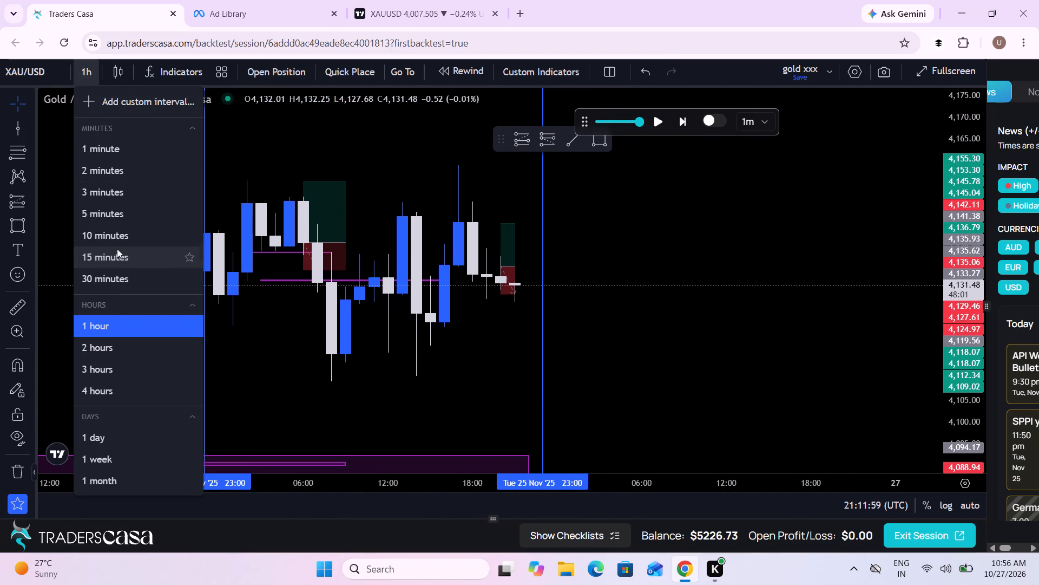
left_click(108, 216)
Advance the gold replay, with a brief stop at 00:23:59, and pause it at 00:59:59 on Wed 26 Nov.
scroll(470, 303, "down", 7)
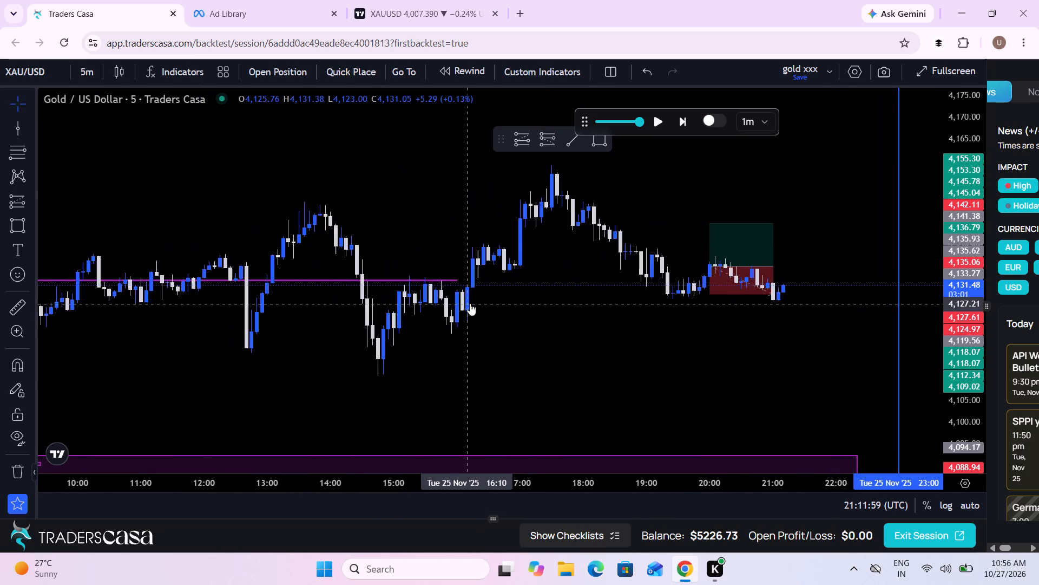
scroll(470, 303, "down", 4)
left_click_drag(681, 330, 360, 356)
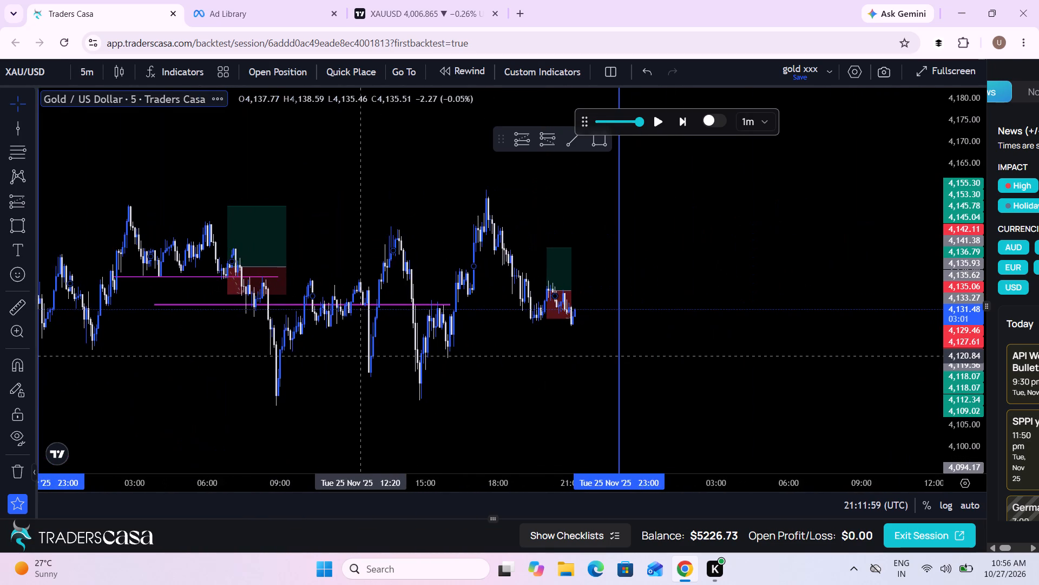
scroll(360, 356, "up", 3)
left_click_drag(360, 356, 254, 333)
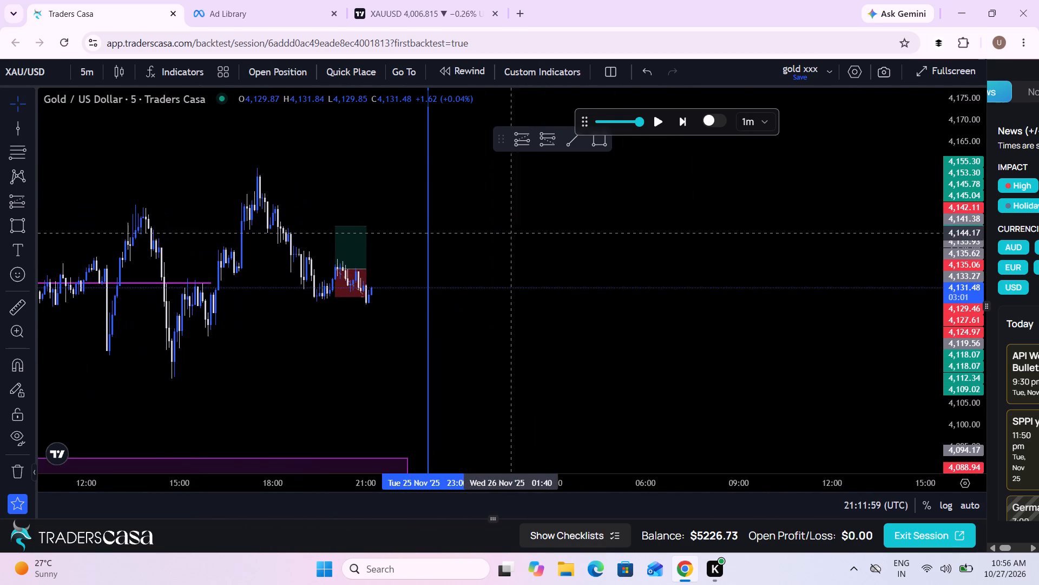
left_click(655, 121)
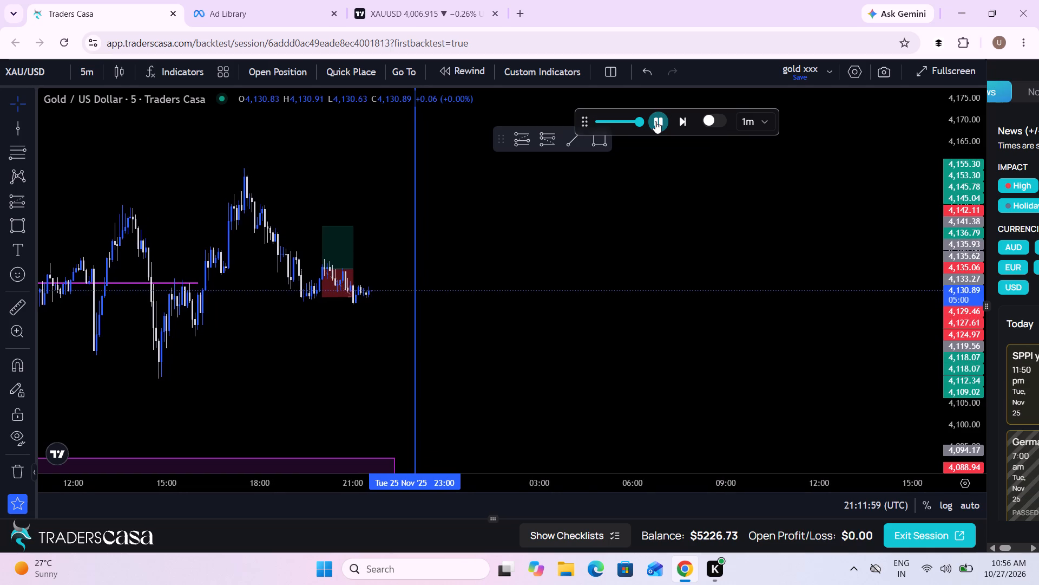
scroll(635, 343, "down", 4)
left_click(592, 363)
left_click_drag(592, 363, 582, 334)
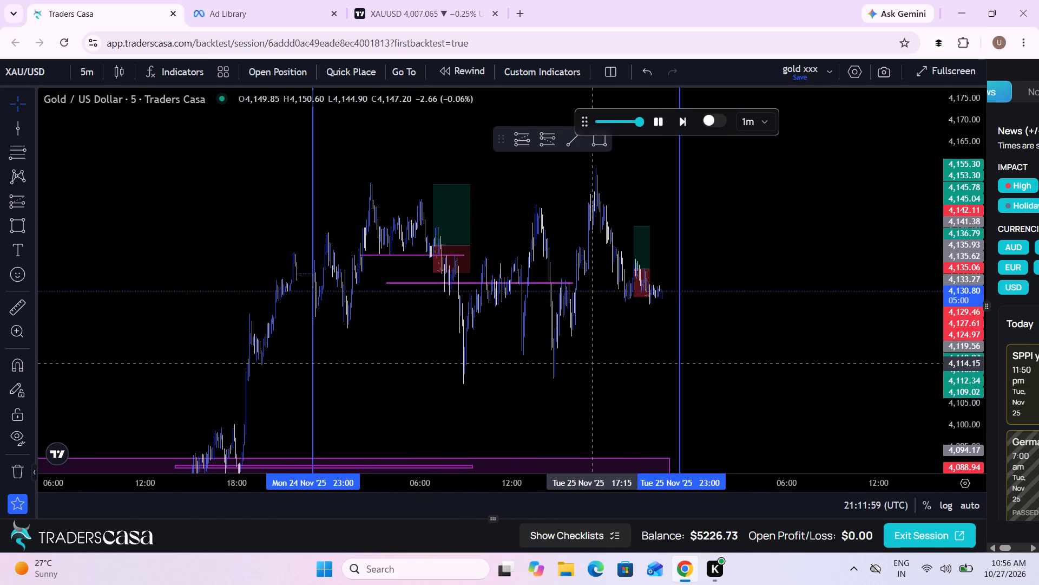
left_click_drag(582, 334, 531, 330)
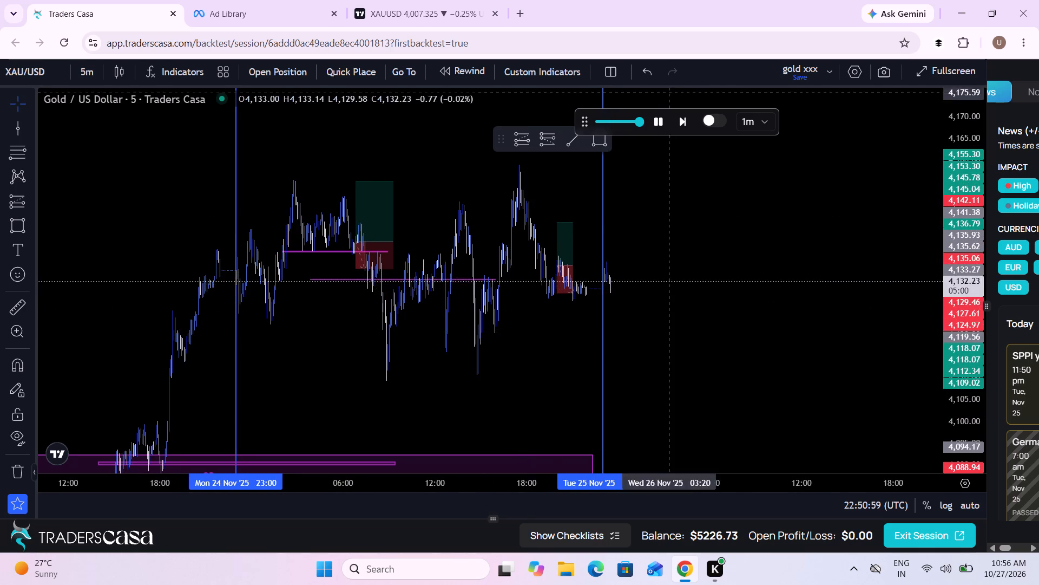
left_click(657, 124)
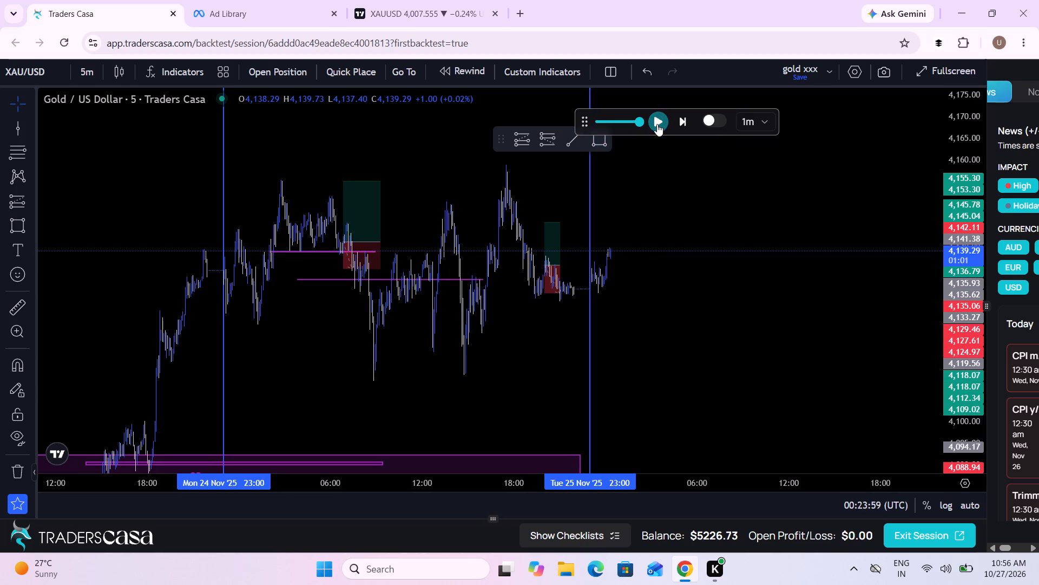
left_click(657, 124)
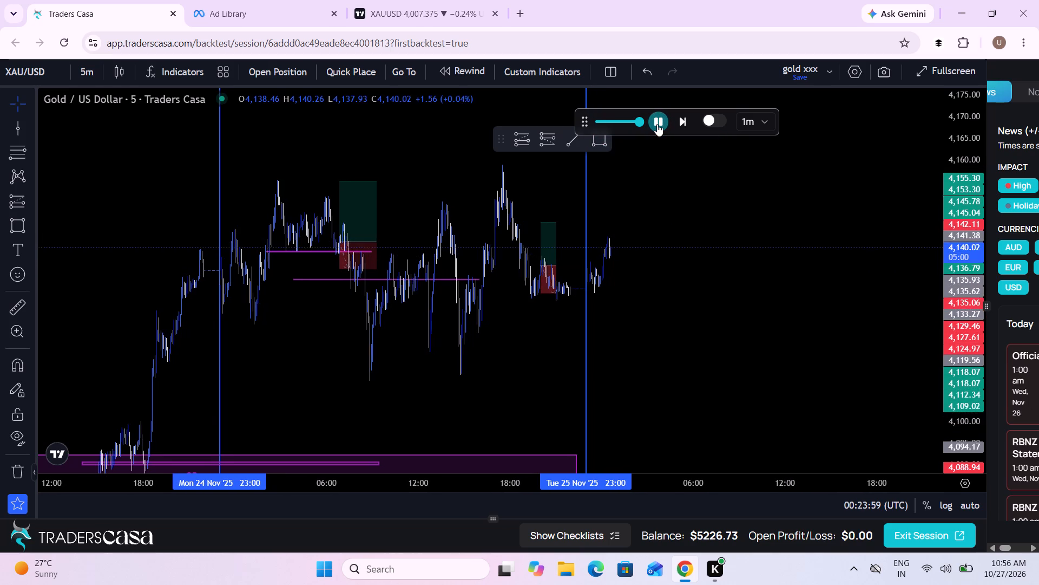
left_click(657, 124)
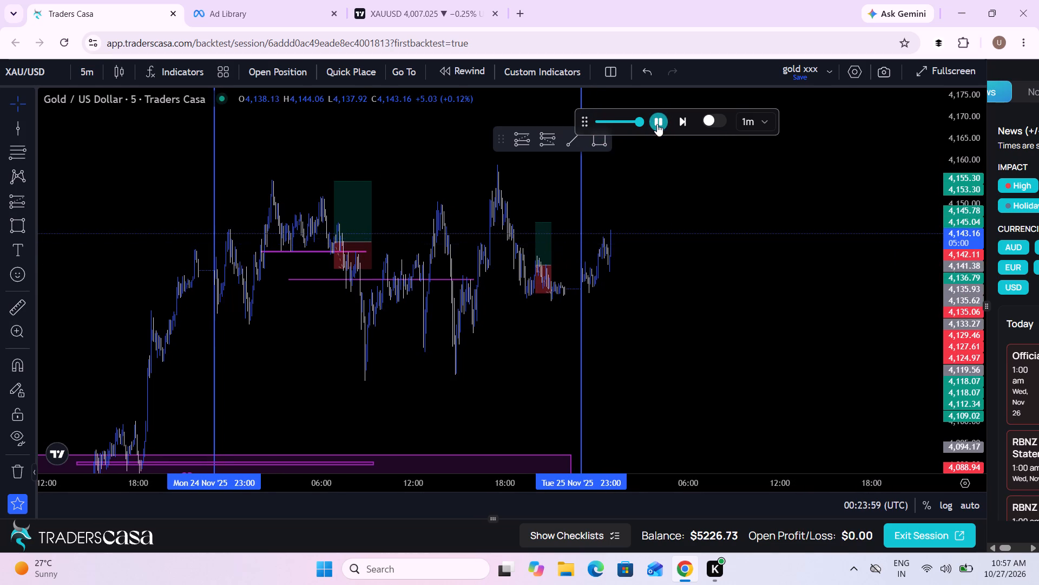
Measure the gold price range from the low after the Tue 25 Nov 23:00 day boundary up to the latest high.
scroll(640, 291, "up", 5)
left_click_drag(249, 329, 665, 320)
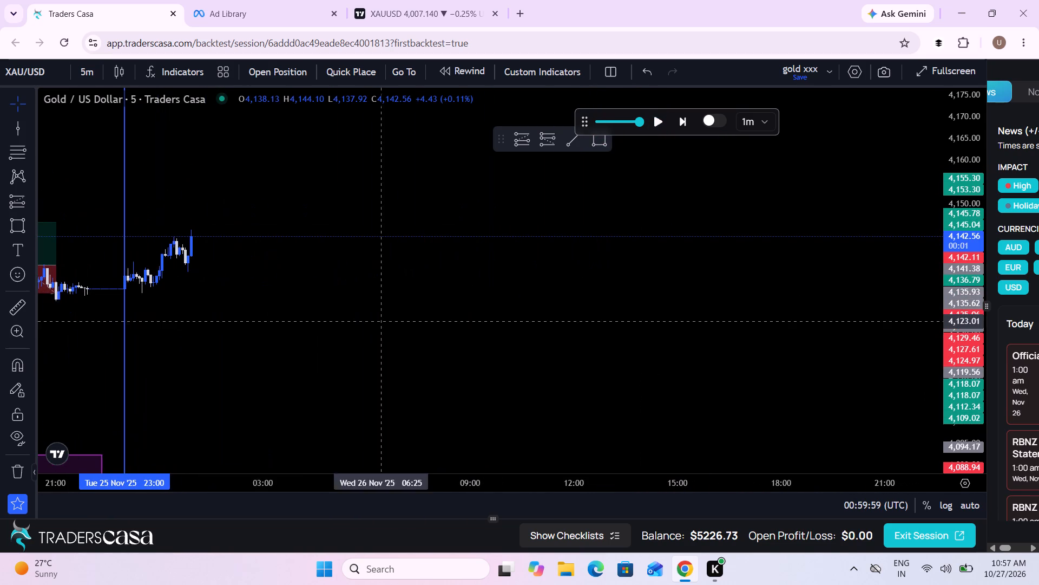
left_click_drag(665, 320, 692, 322)
left_click_drag(692, 322, 792, 322)
left_click_drag(973, 374, 939, 246)
left_click_drag(676, 285, 837, 304)
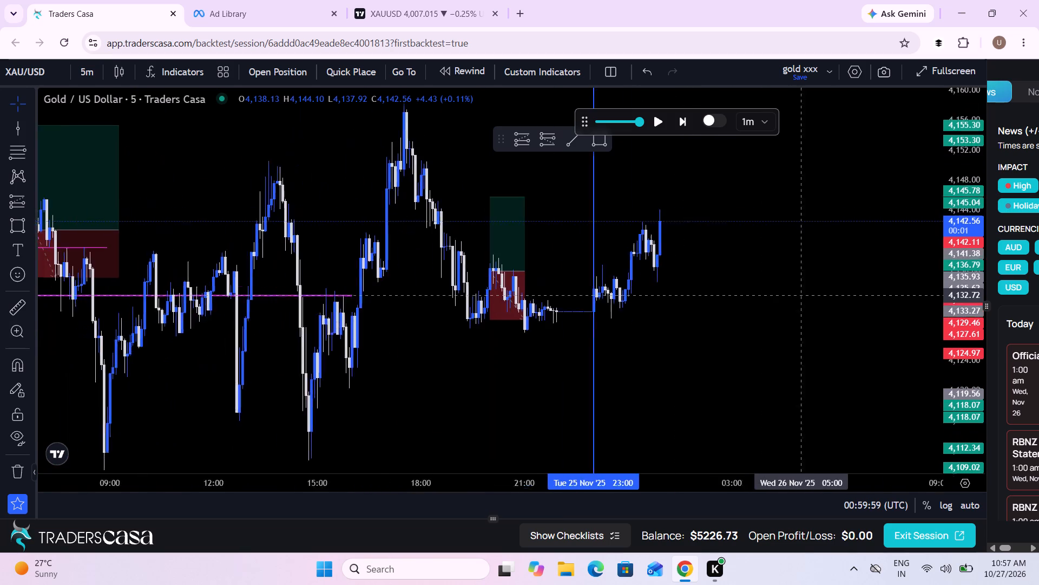
left_click_drag(837, 304, 864, 313)
scroll(864, 313, "up", 2)
left_click_drag(750, 325, 812, 368)
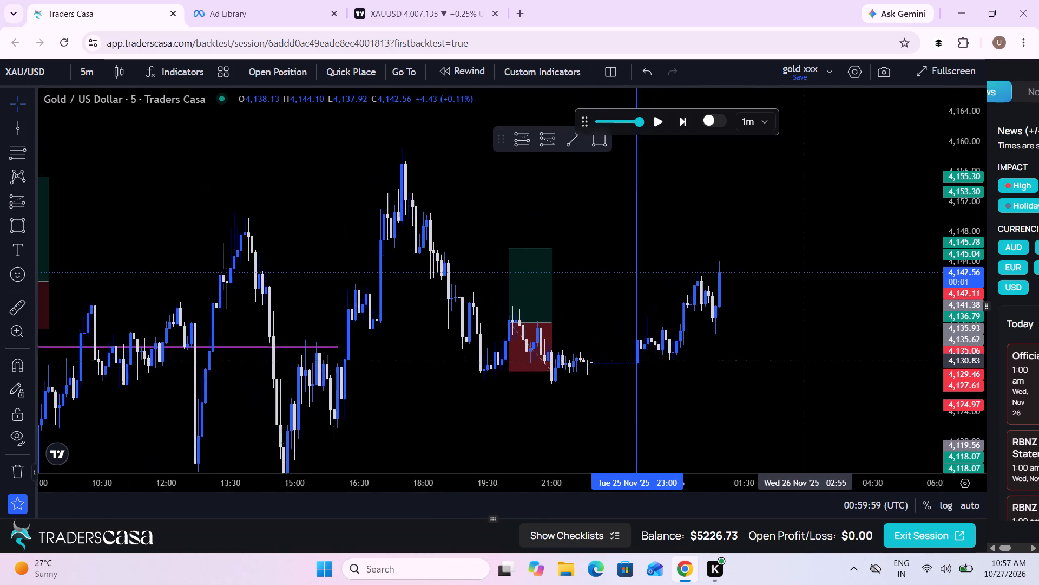
left_click_drag(812, 368, 813, 368)
left_click_drag(963, 411, 939, 330)
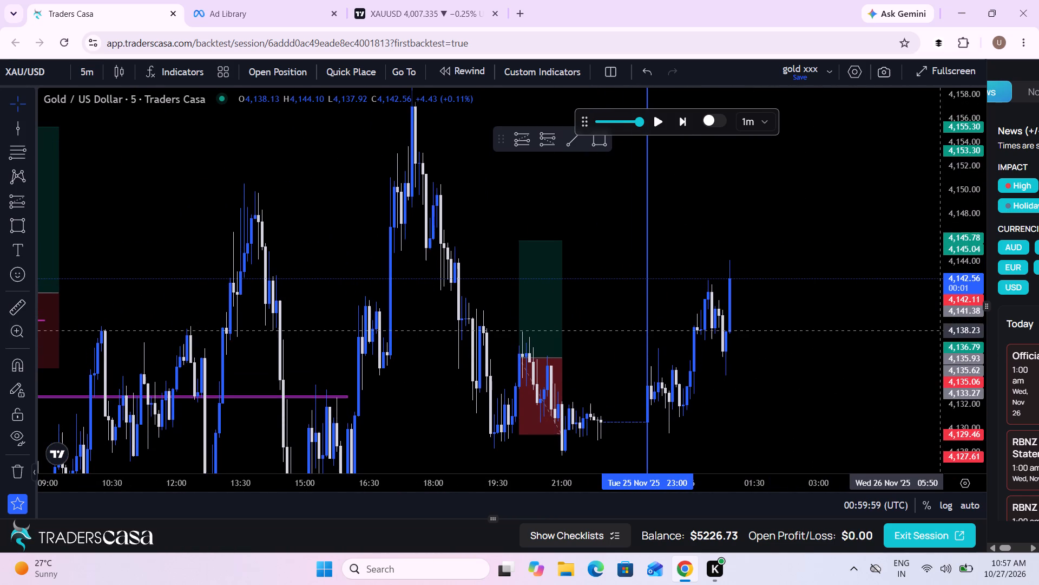
left_click_drag(817, 359, 742, 334)
left_click(7, 315)
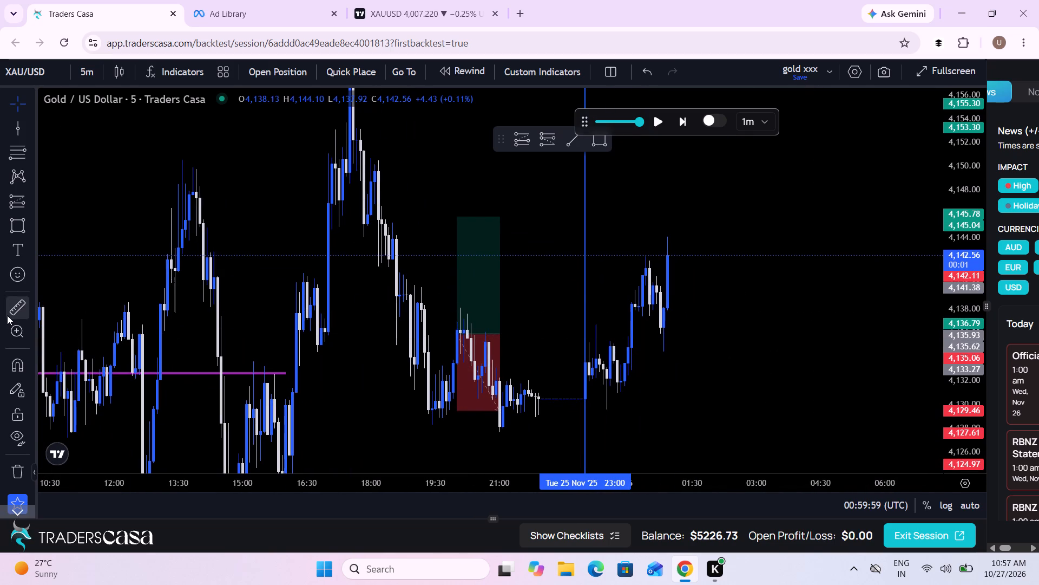
left_click(647, 409)
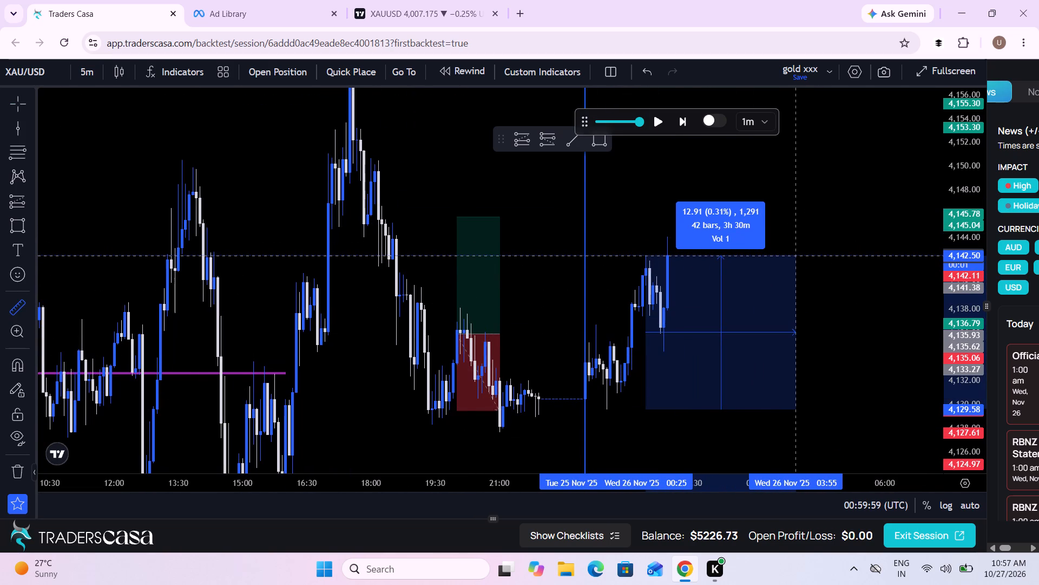
left_click(819, 235)
Advance the gold replay and pause it at 01:37:59 on Wed 26 Nov.
left_click(648, 123)
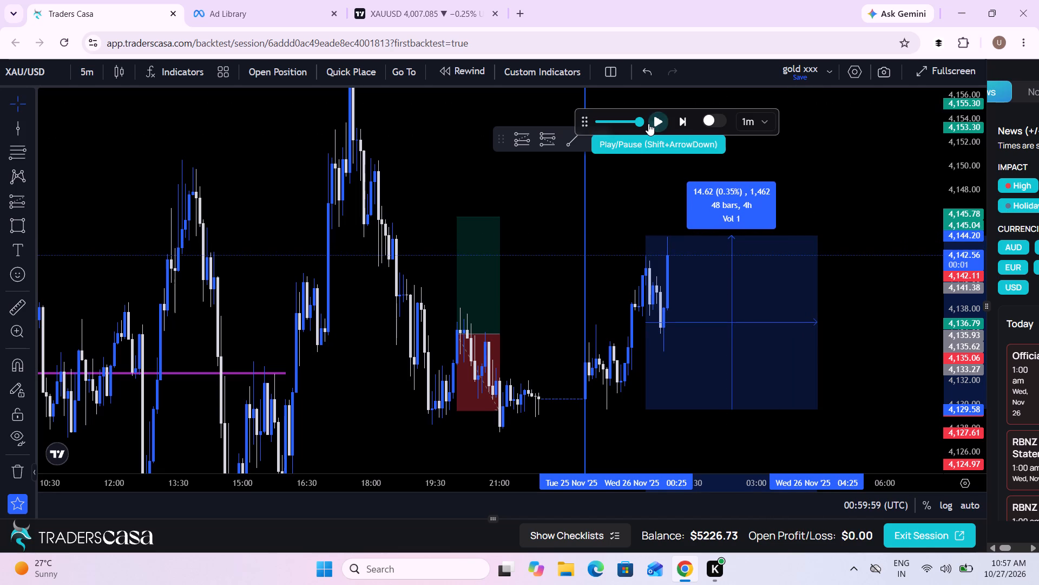
left_click(660, 122)
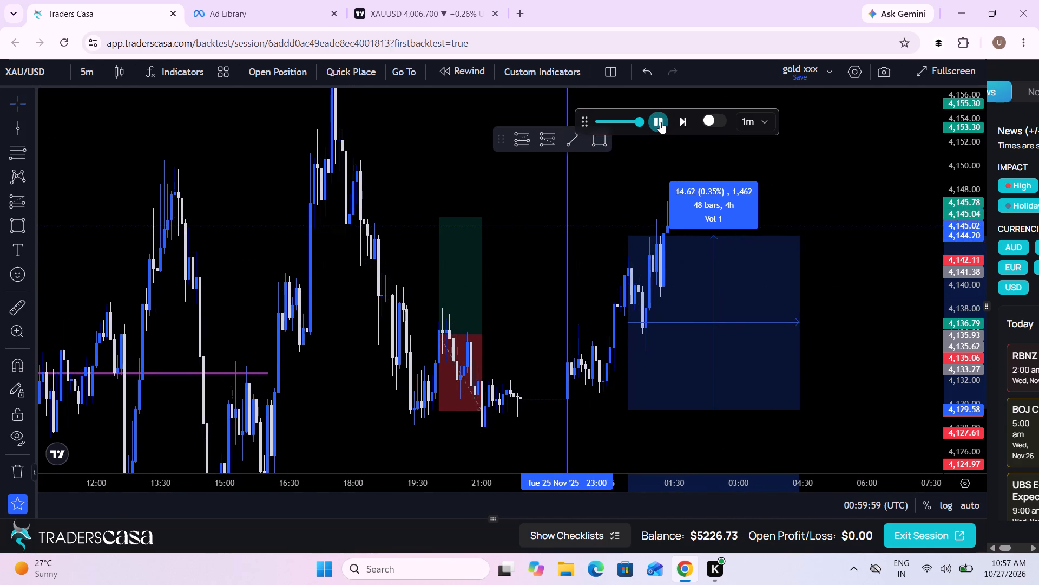
left_click(660, 122)
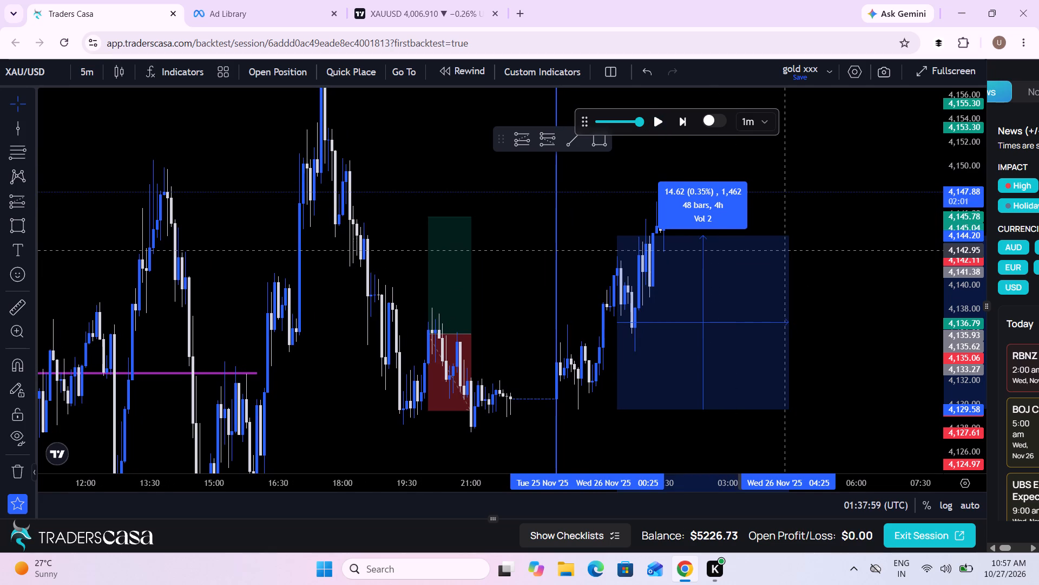
Clear the old measurement and measure the range from the new day's low to the high of the extended rally.
left_click_drag(785, 250, 770, 255)
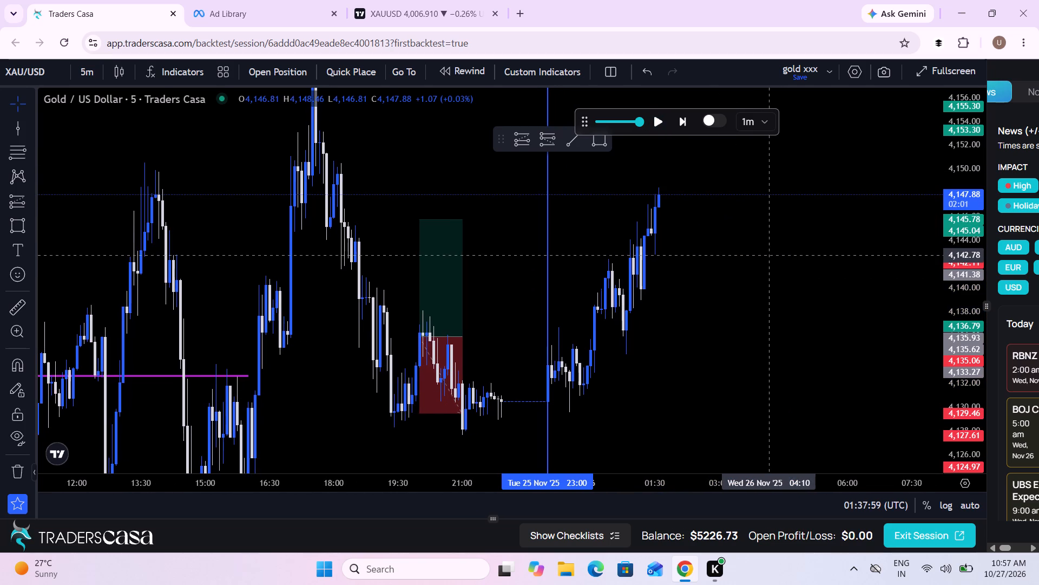
scroll(770, 255, "up", 2)
left_click(24, 306)
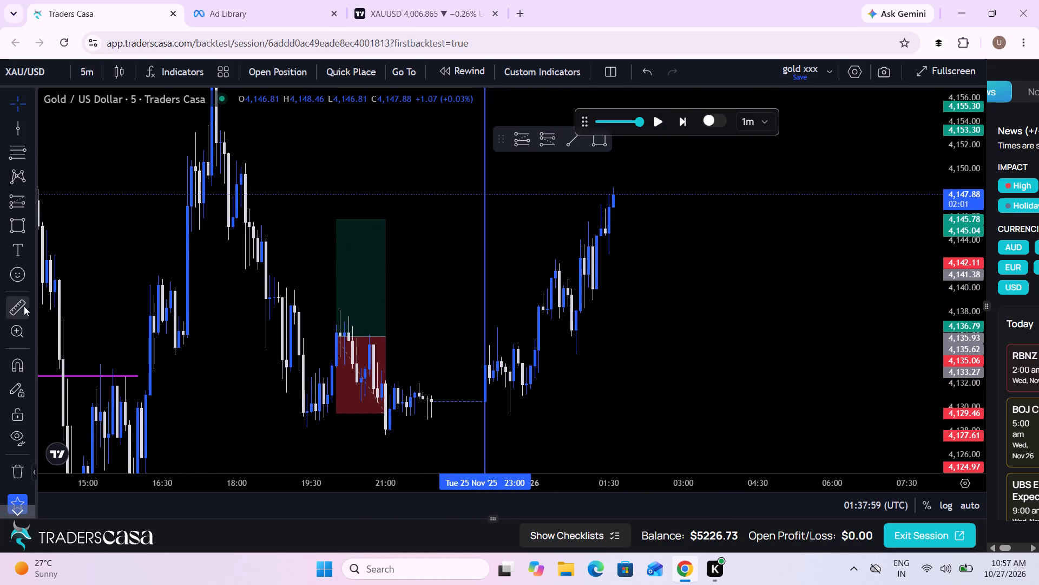
left_click(527, 412)
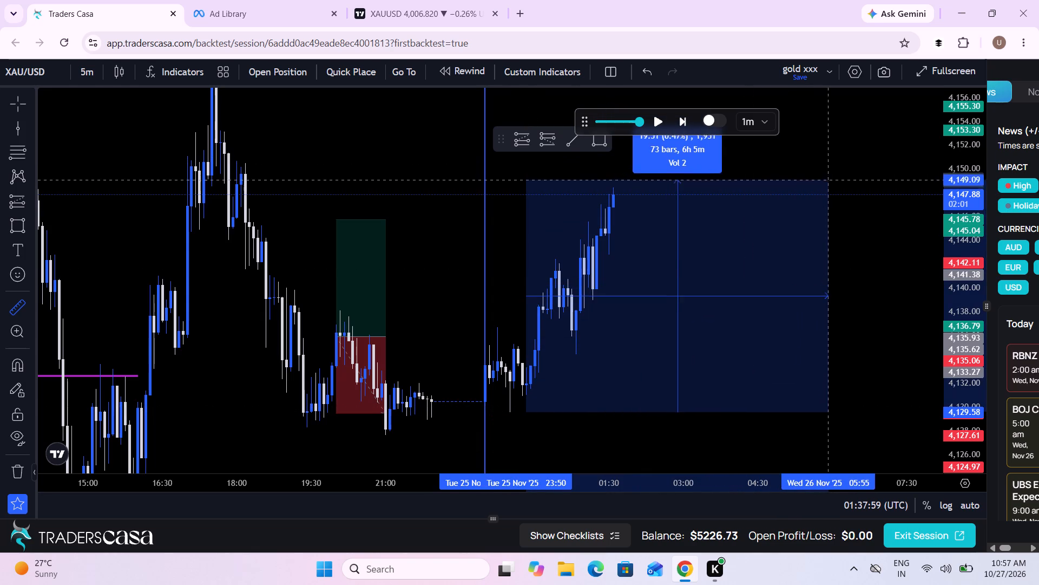
left_click(833, 188)
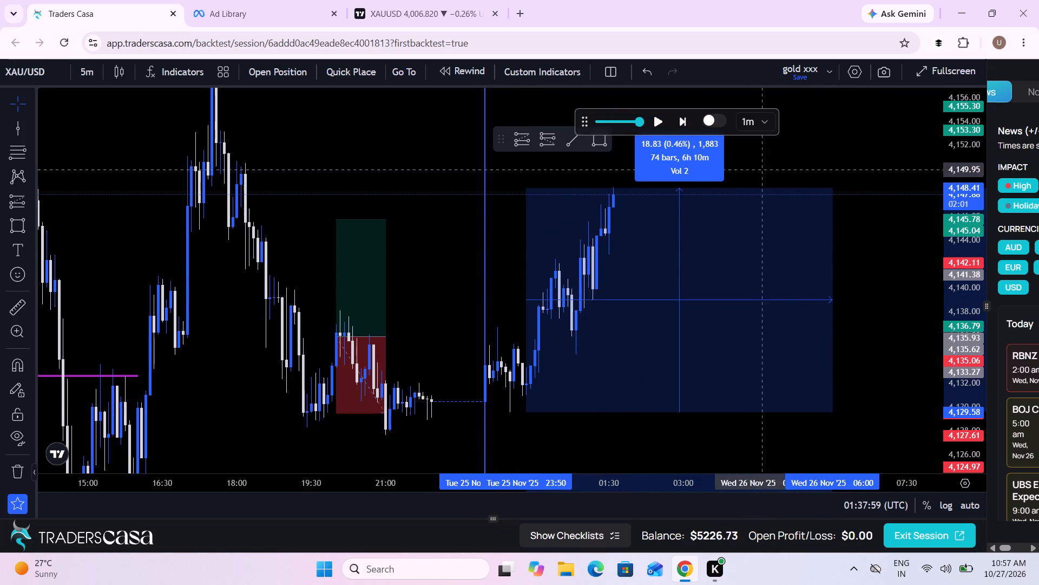
Advance the gold replay and pause it at 02:05:59 on Wed 26 Nov.
left_click(660, 121)
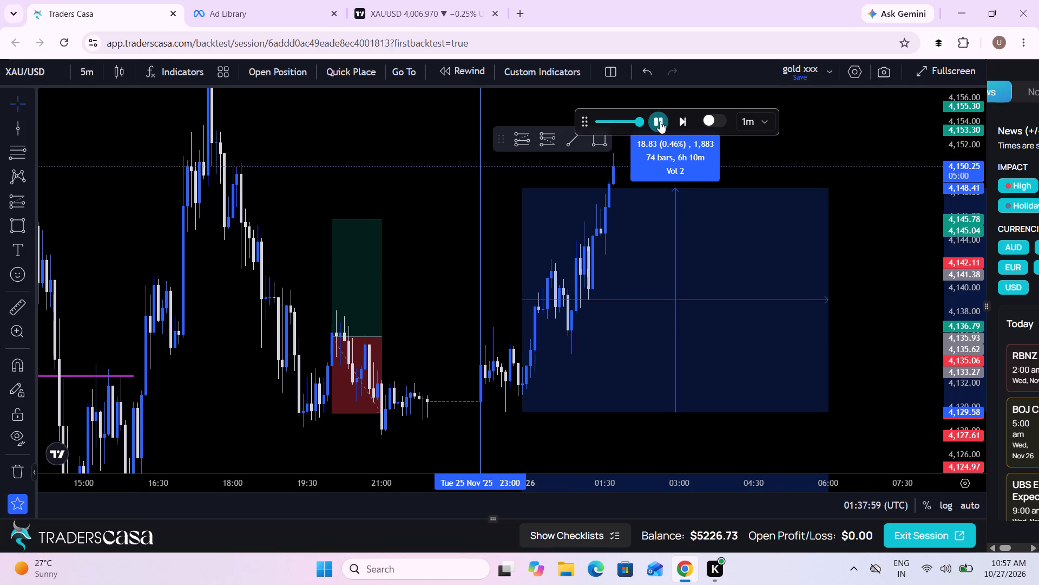
left_click(660, 121)
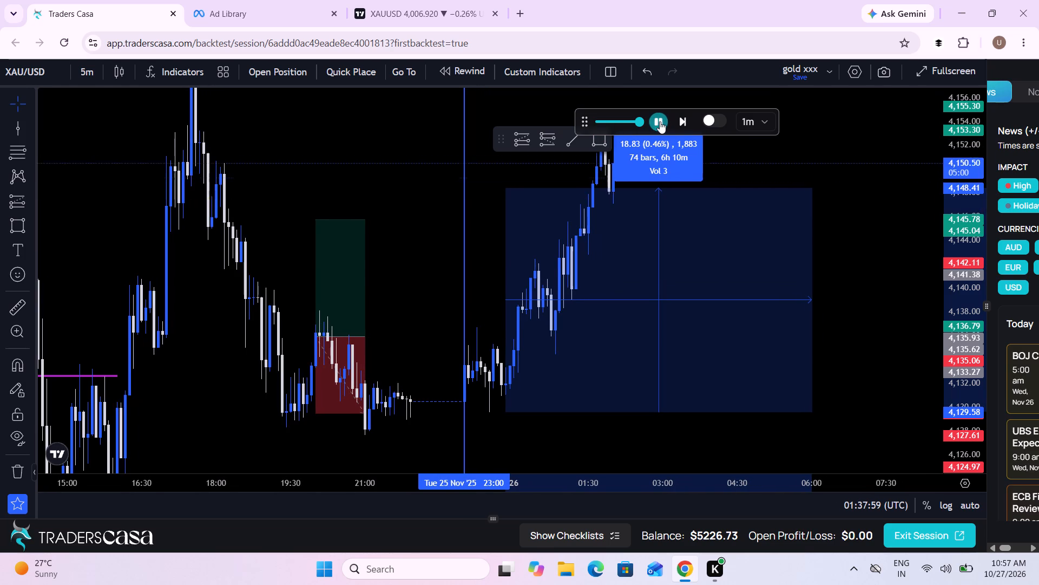
Remeasure the gold range from the new day's low to the highest candle reached by 02:05:59.
left_click(852, 211)
left_click_drag(852, 211, 780, 249)
scroll(780, 249, "down", 2)
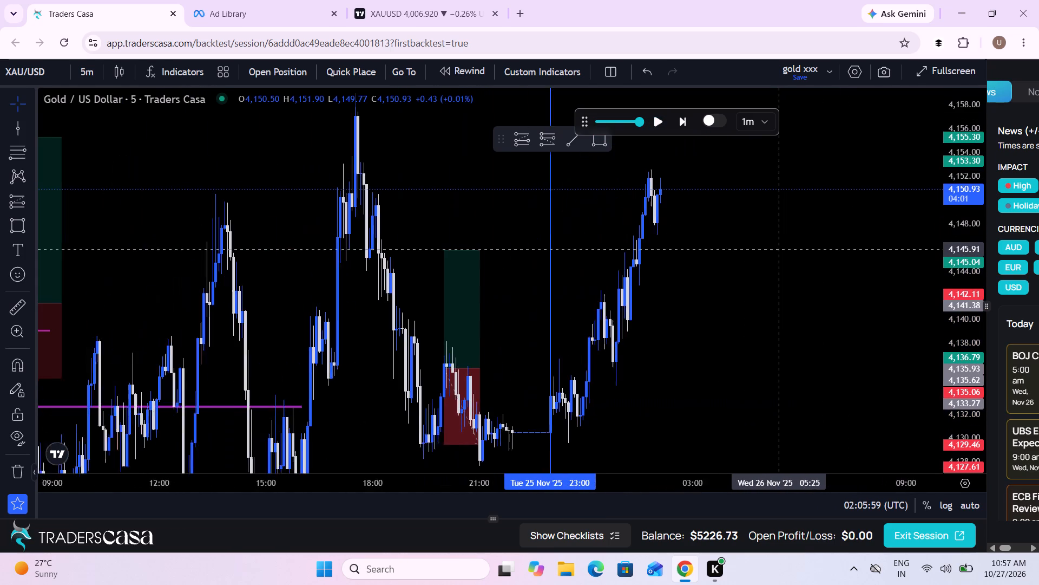
scroll(780, 249, "down", 1)
left_click_drag(963, 212, 930, 289)
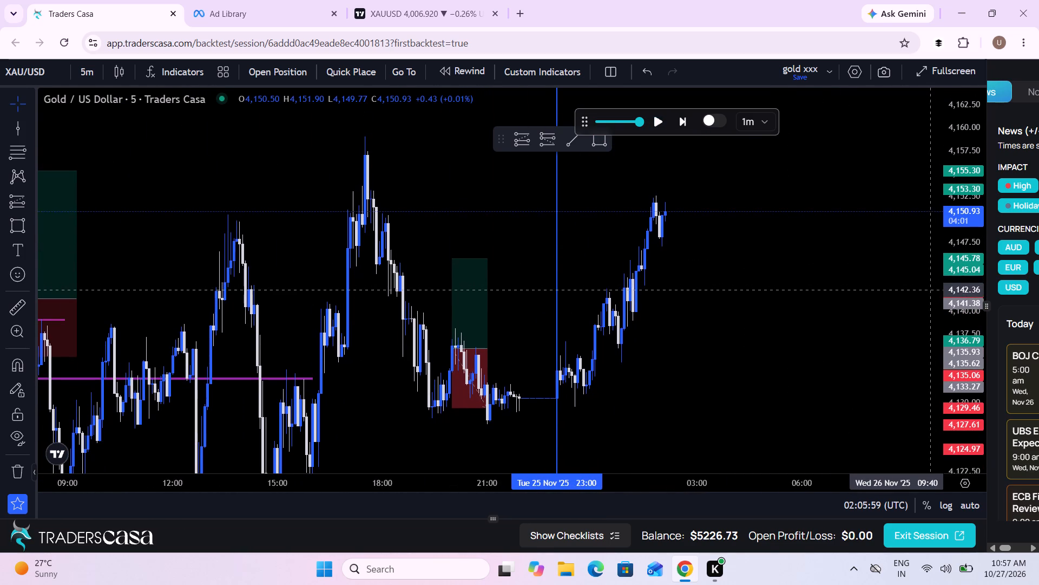
left_click(16, 315)
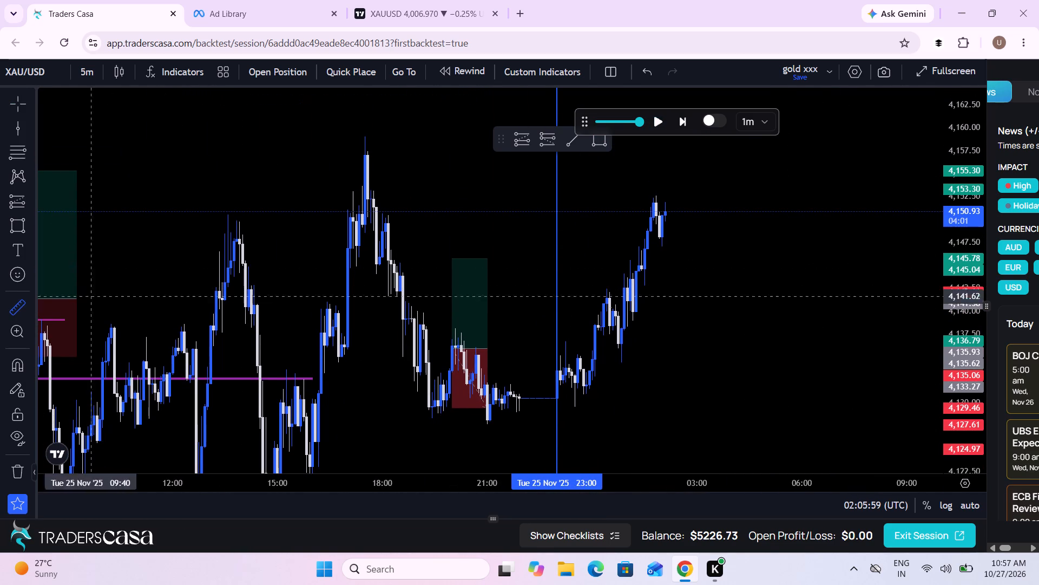
left_click(600, 406)
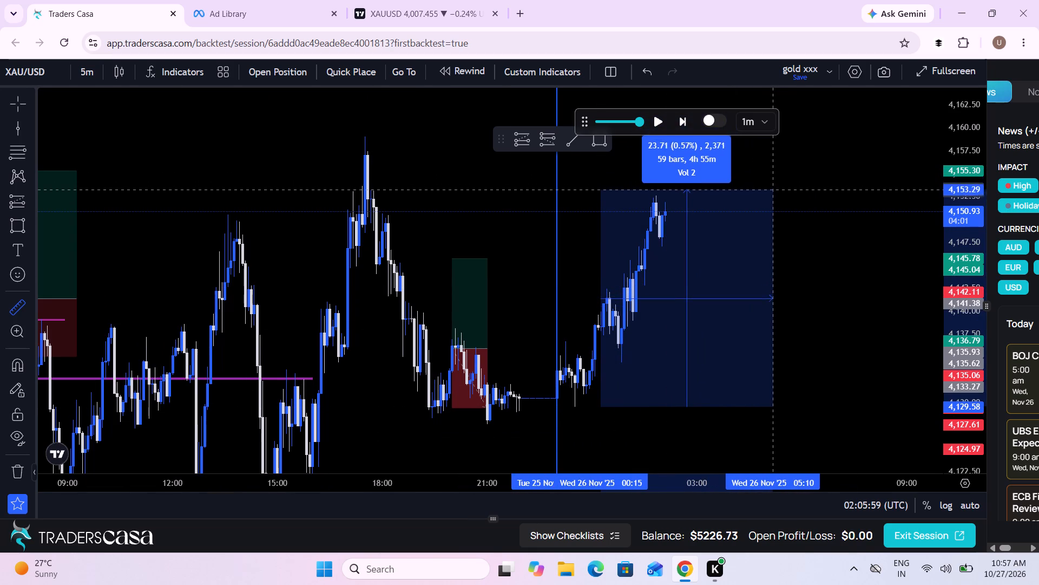
left_click(774, 196)
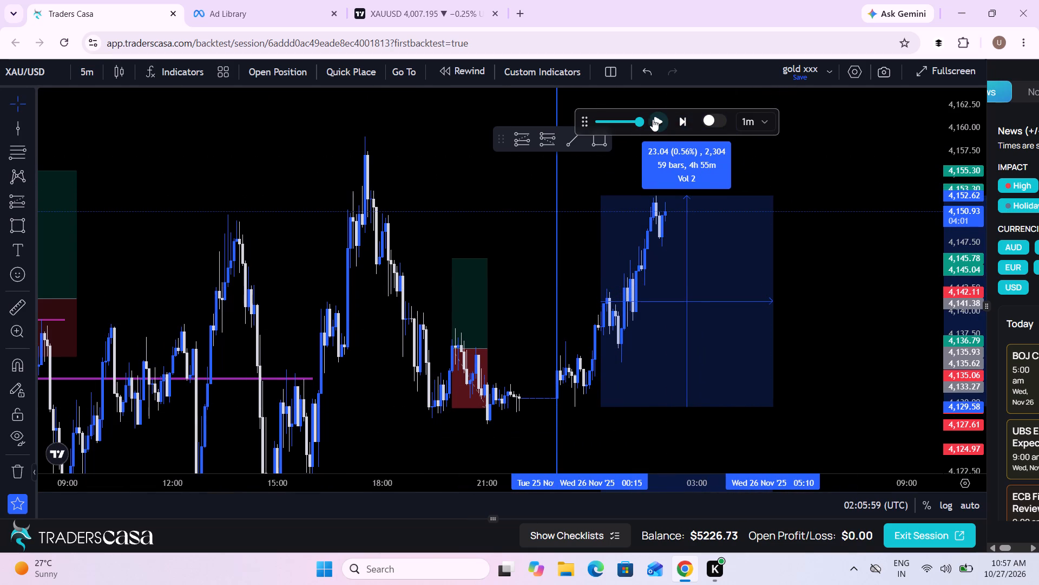
Run the gold replay and pause it at 02:55:59 on Wed 26 Nov.
left_click(655, 119)
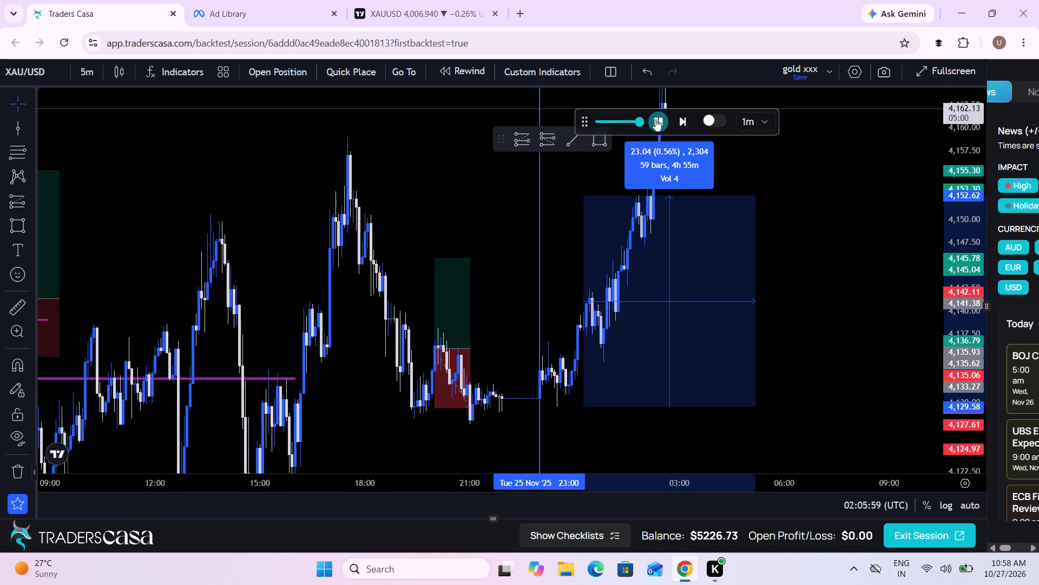
left_click(655, 119)
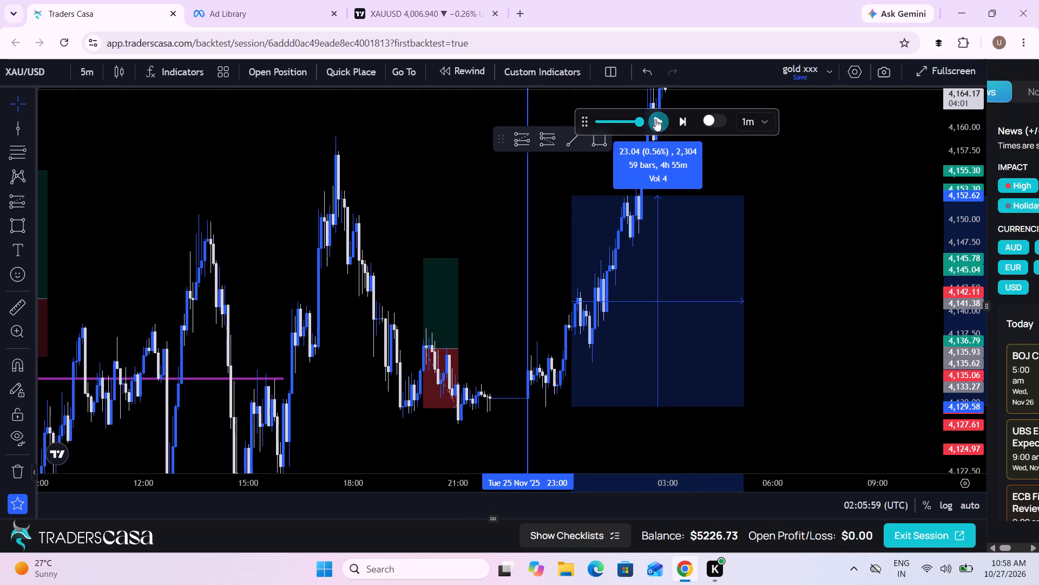
Measure the full rally from the new day's low to its latest high twice, replacing the first measurement with the second.
left_click_drag(946, 229, 898, 389)
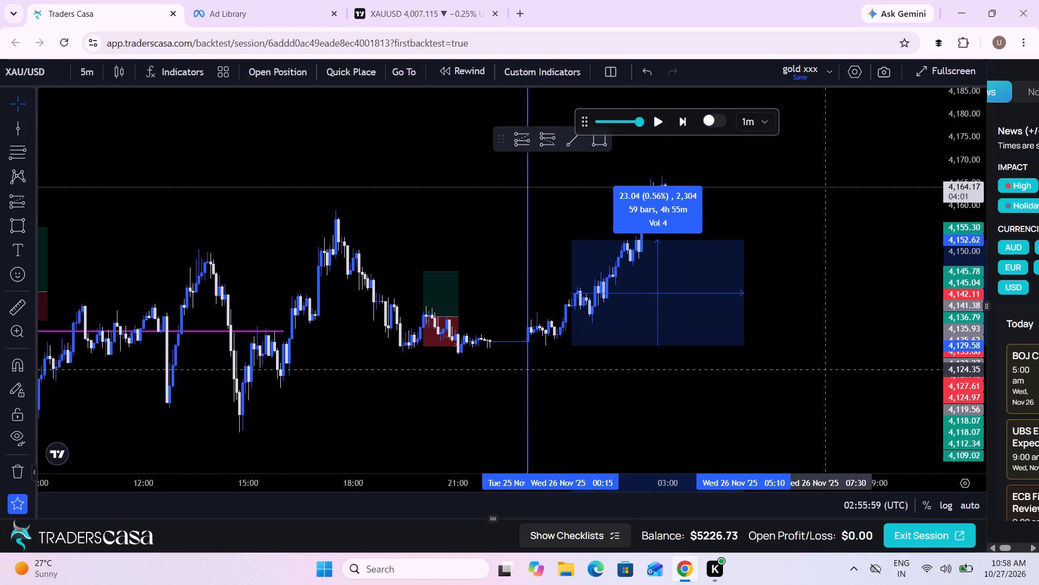
left_click_drag(824, 369, 798, 424)
scroll(798, 424, "up", 1)
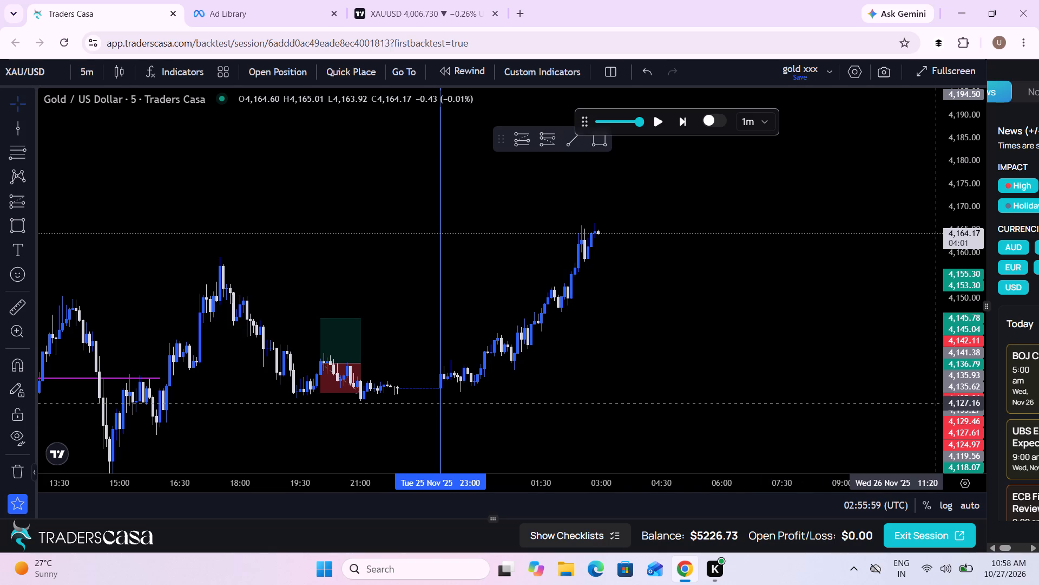
left_click_drag(963, 375, 947, 327)
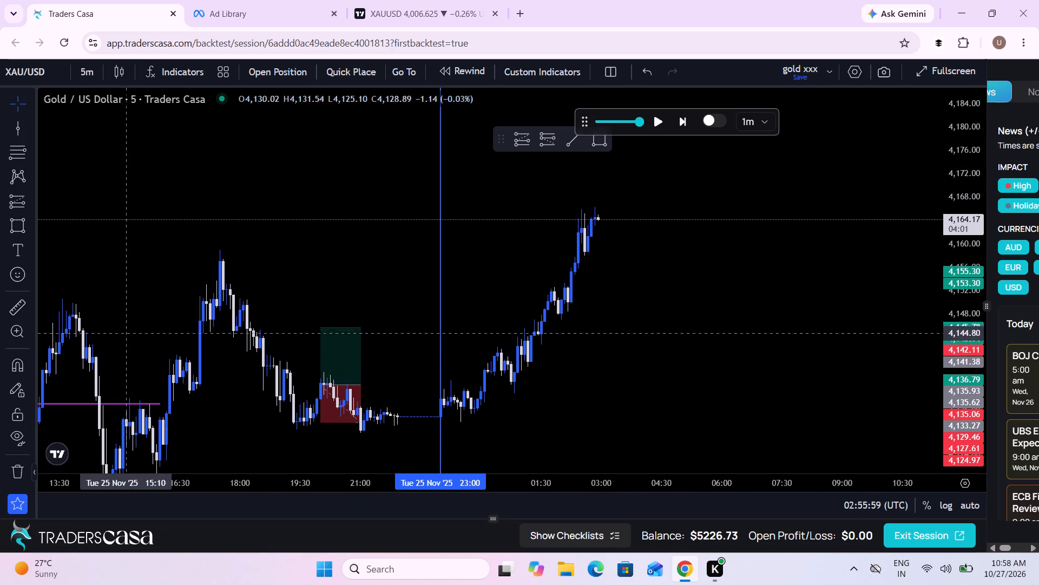
left_click(14, 305)
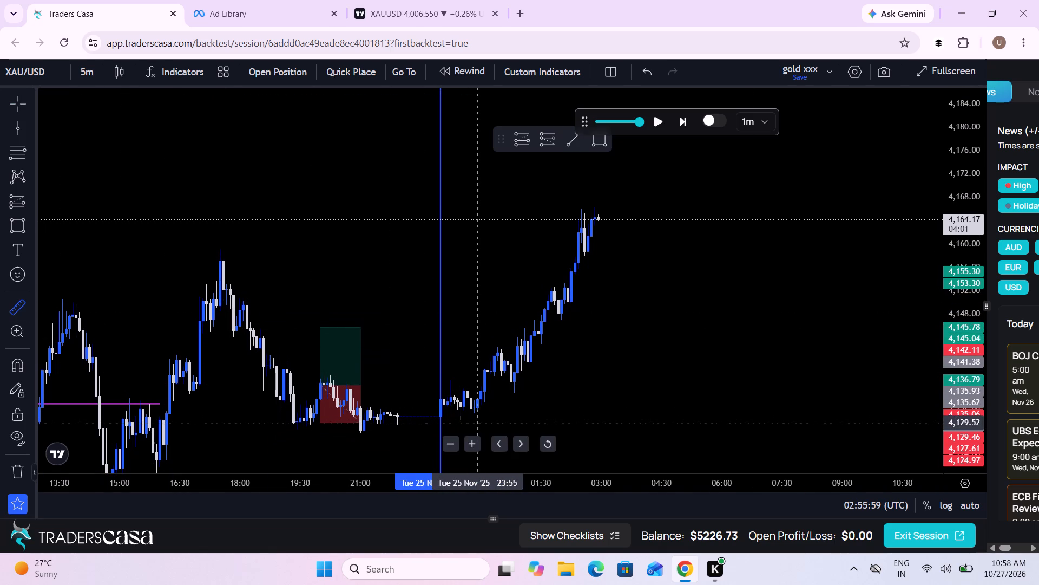
left_click(477, 422)
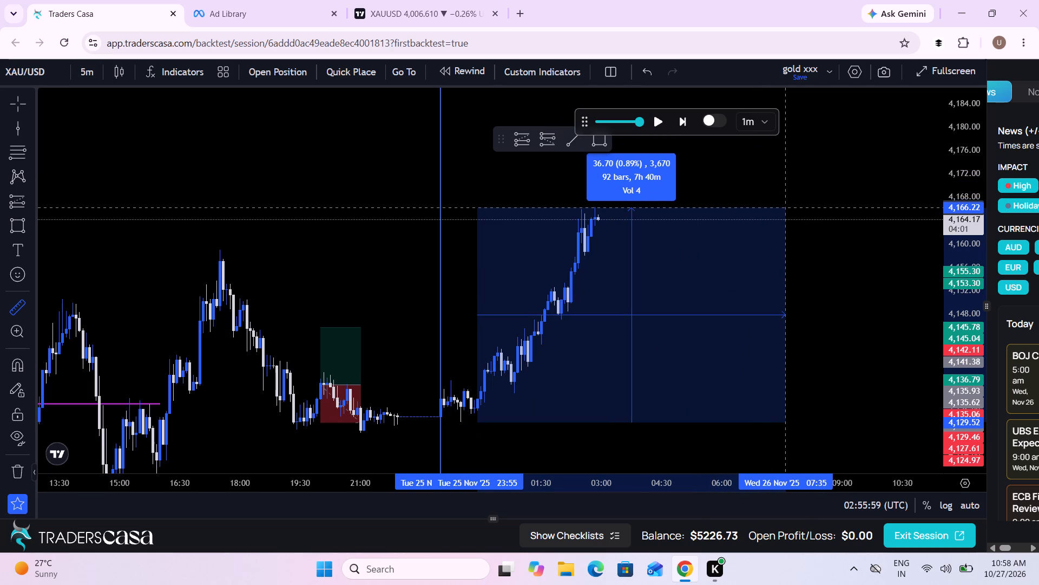
left_click(785, 207)
left_click_drag(785, 207, 765, 188)
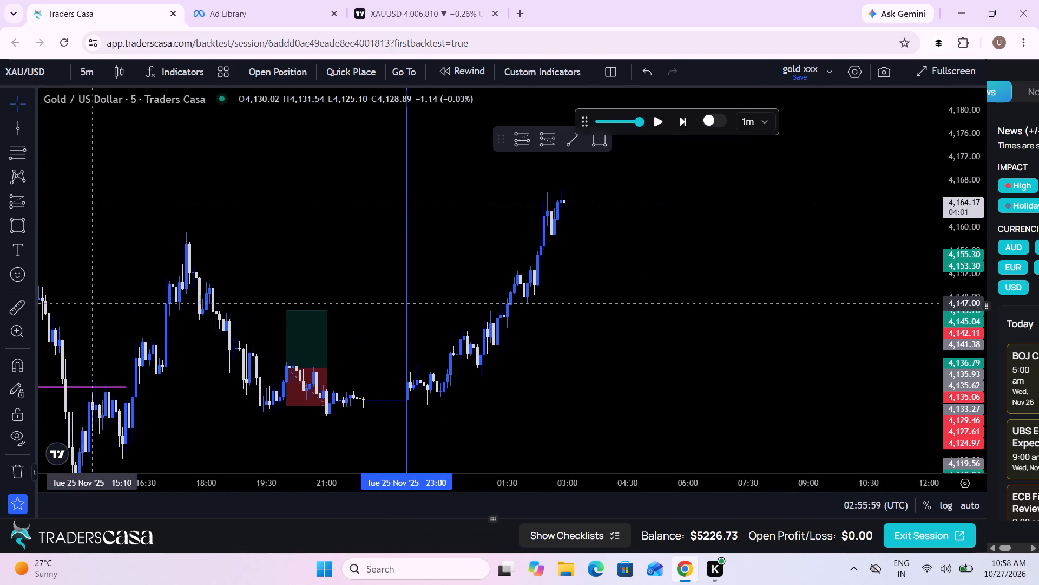
left_click(13, 306)
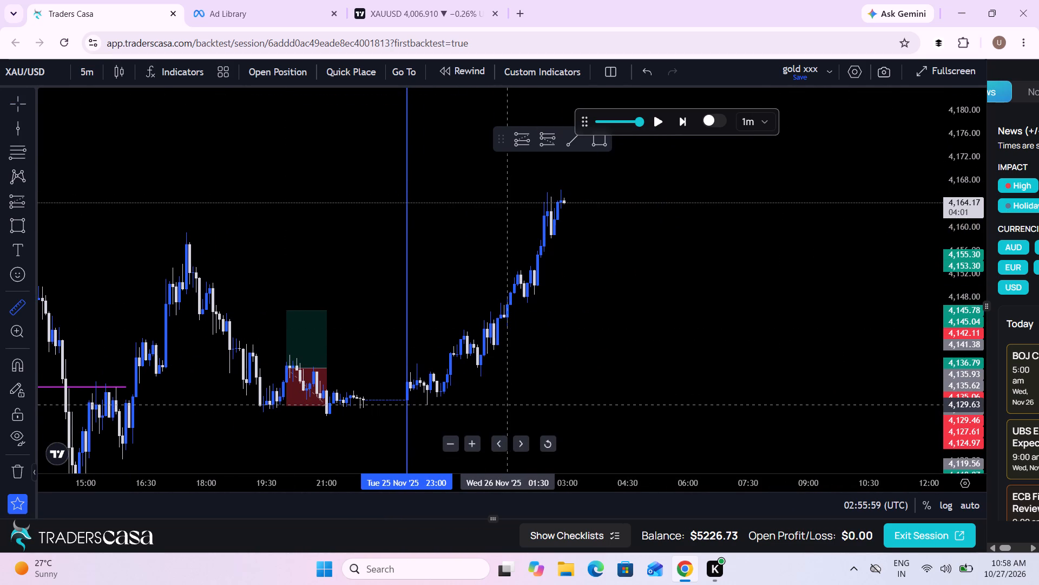
left_click(508, 405)
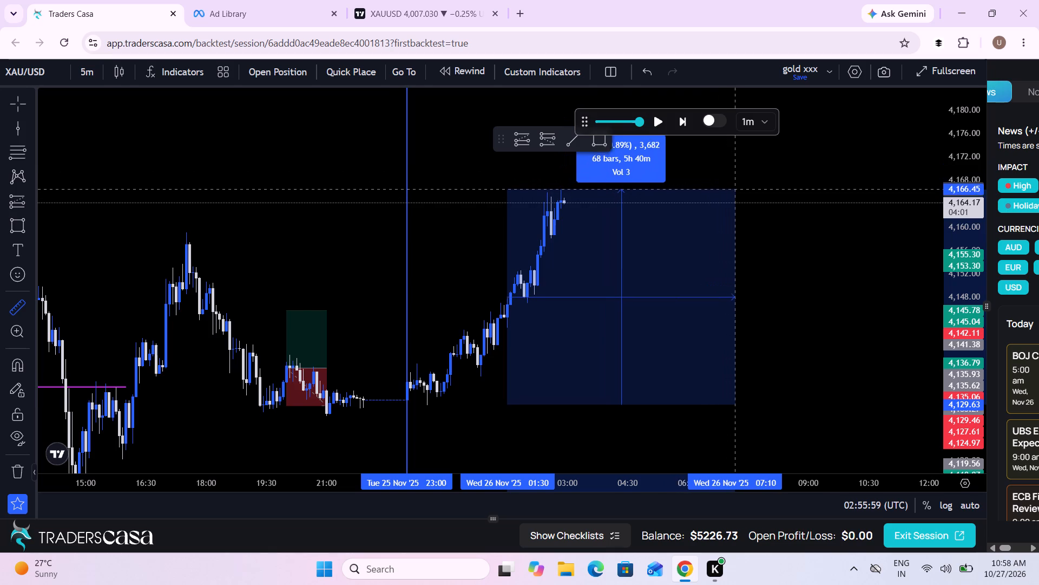
left_click(736, 188)
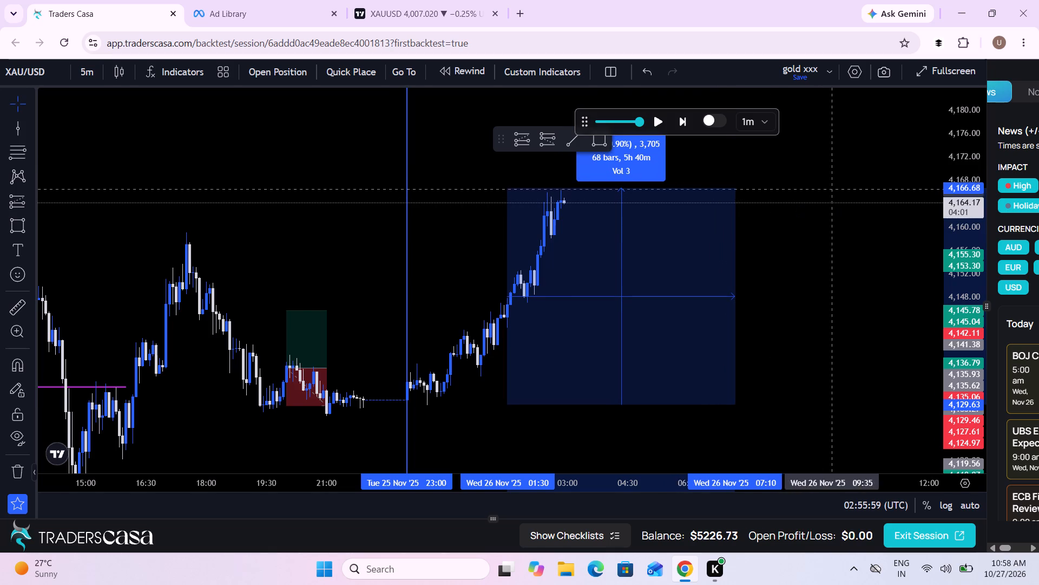
Advance the gold replay, pause it at 05:12:59 on Wed 26 Nov, and clear the range measurement.
left_click(658, 115)
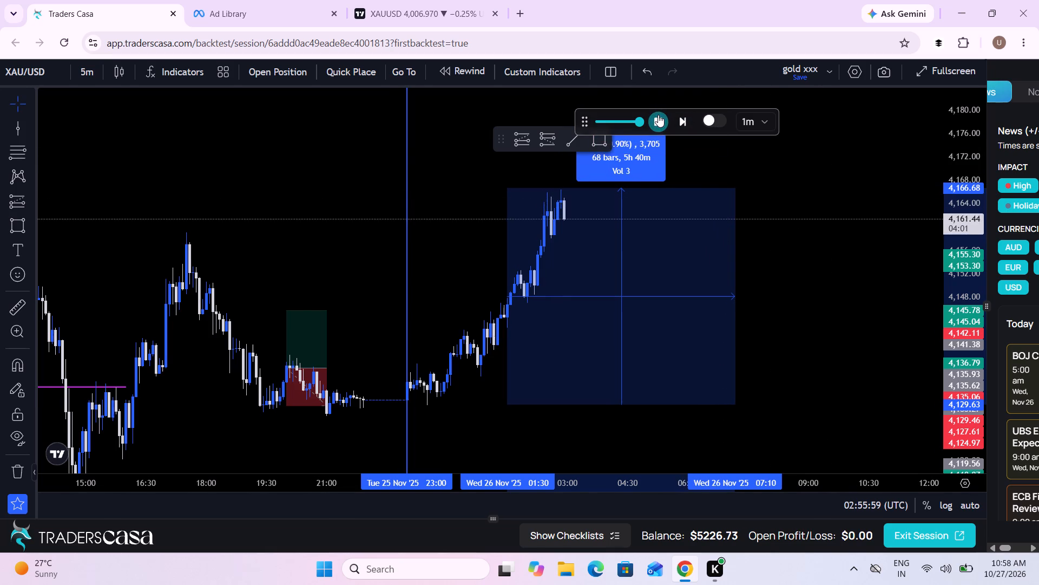
scroll(766, 332, "down", 4)
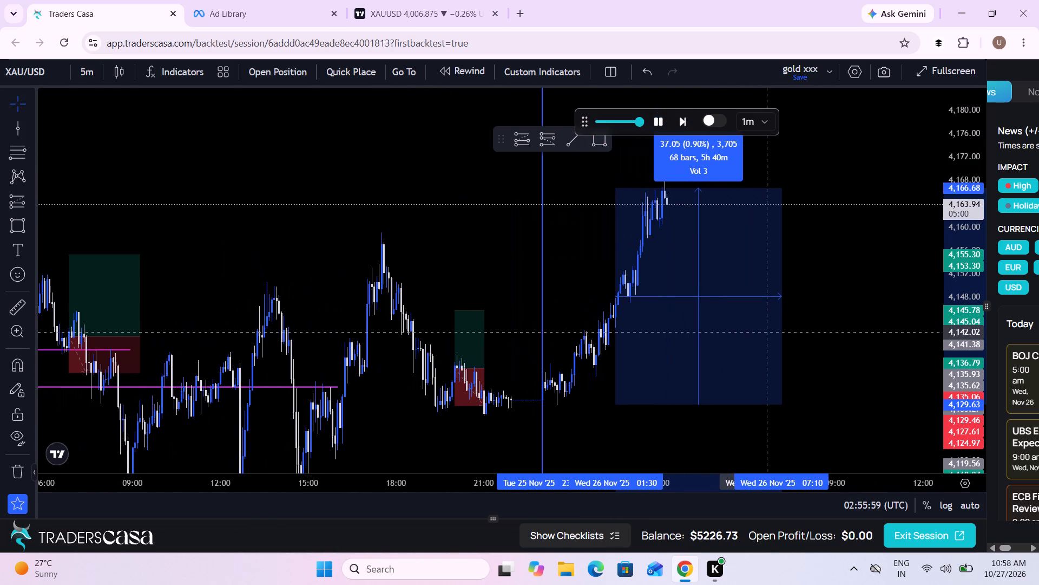
left_click_drag(968, 262, 940, 340)
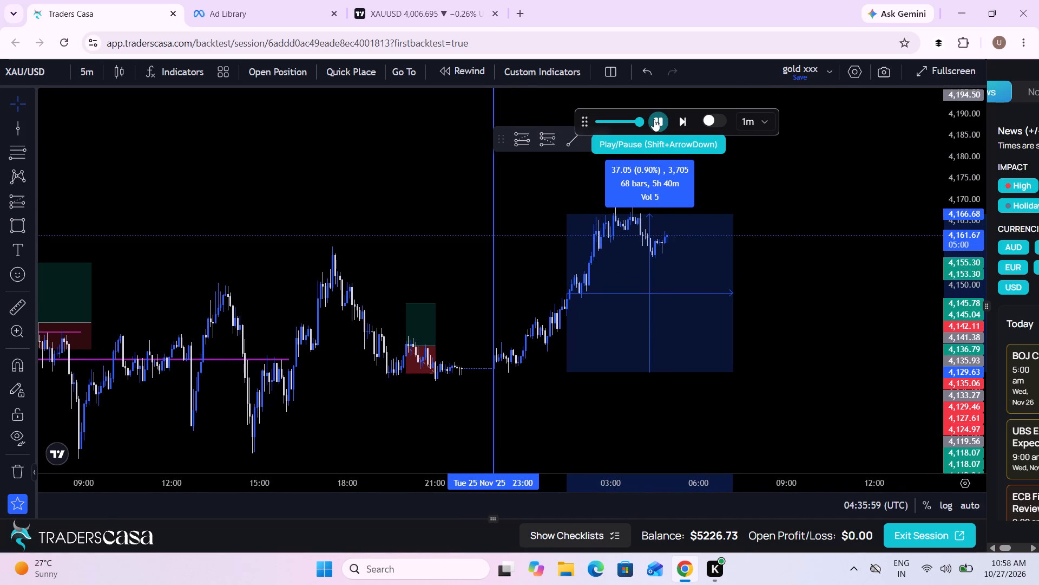
left_click(654, 119)
left_click(853, 252)
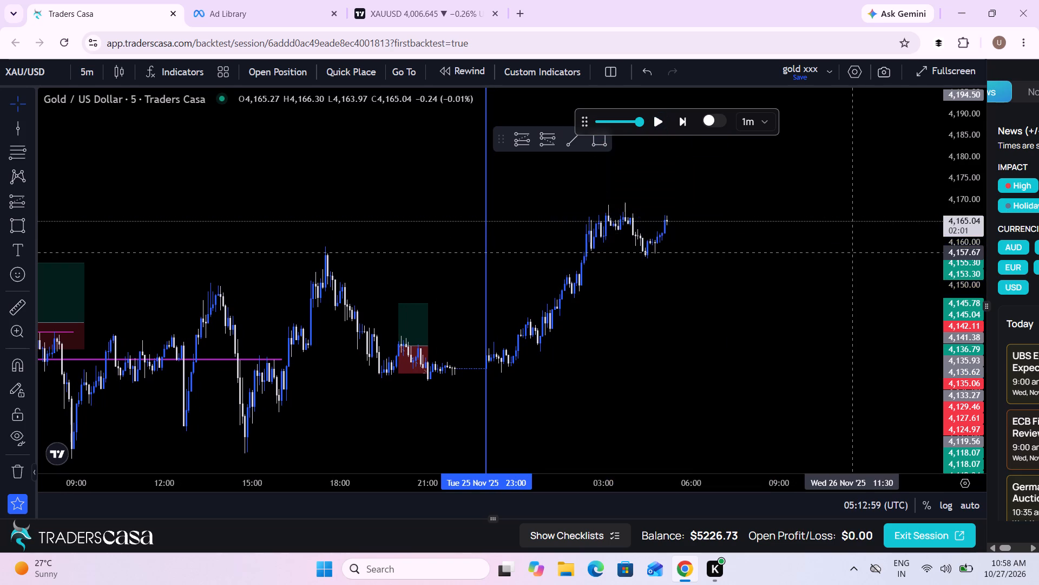
Measure the gold range from the new day's low near 4,129.5 to its highest candle near 4,169.
left_click_drag(853, 252, 868, 281)
scroll(868, 281, "up", 3)
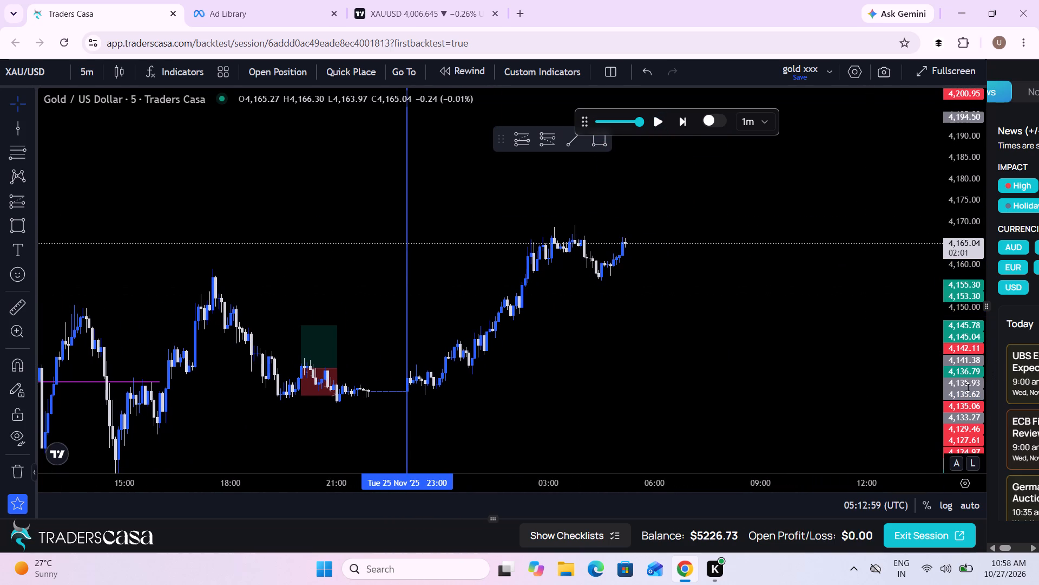
left_click_drag(968, 387, 949, 321)
left_click_drag(862, 331, 863, 309)
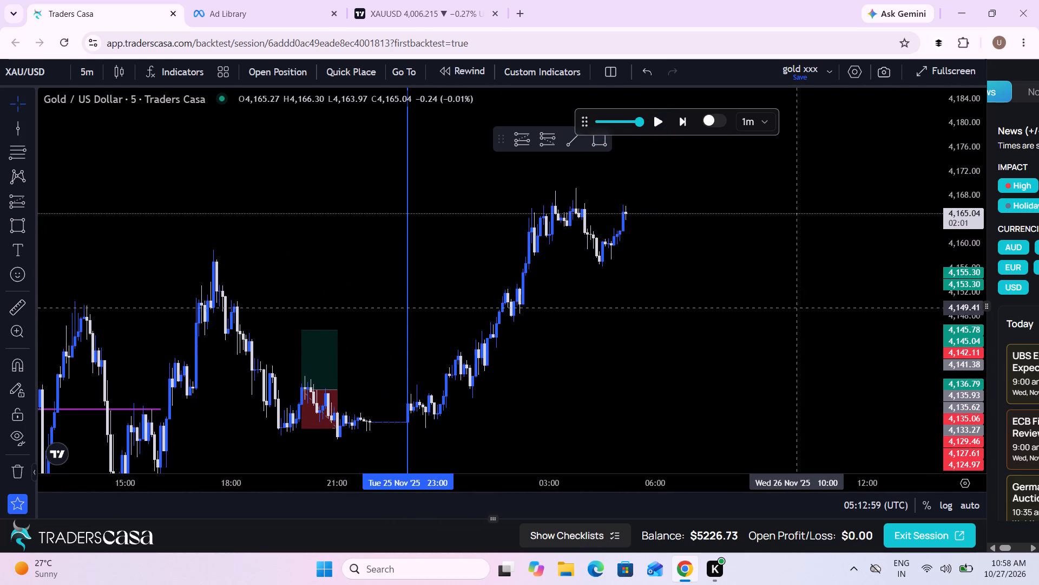
left_click(23, 304)
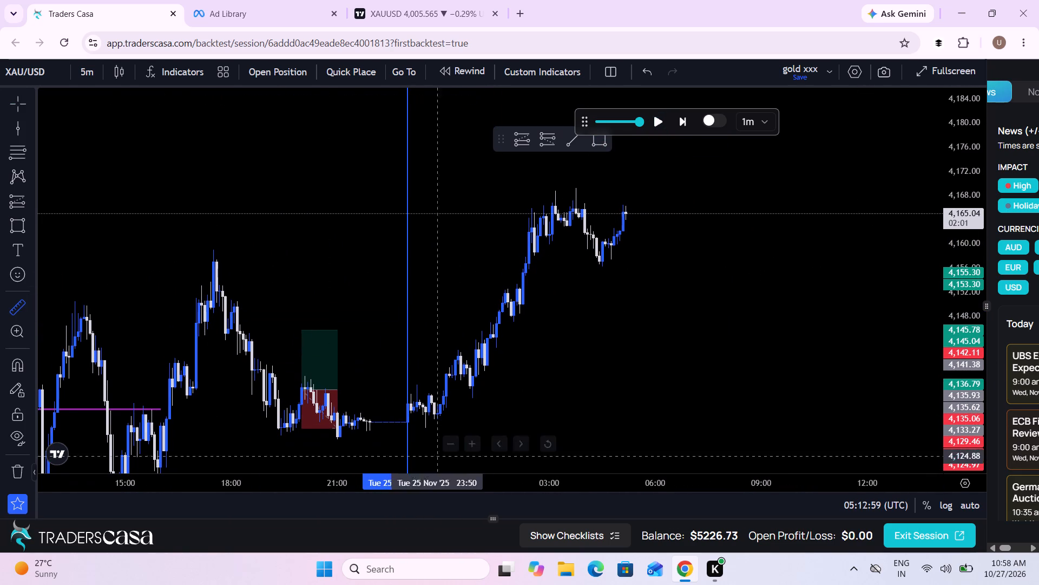
left_click(431, 428)
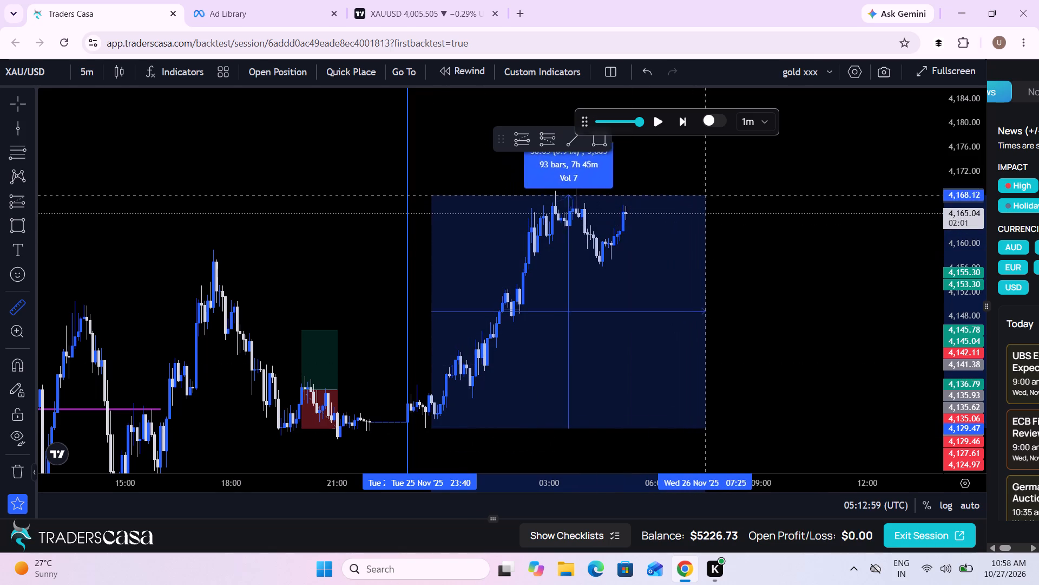
left_click(723, 188)
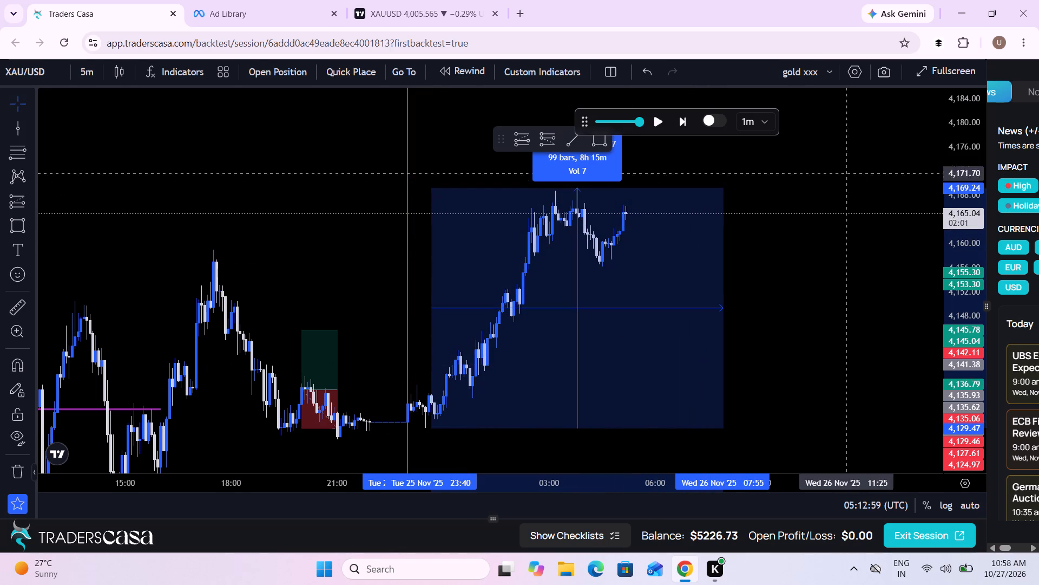
Run the gold replay, pause it at 06:43:59 on Wed 26 Nov, and clear the range measurement.
left_click(657, 120)
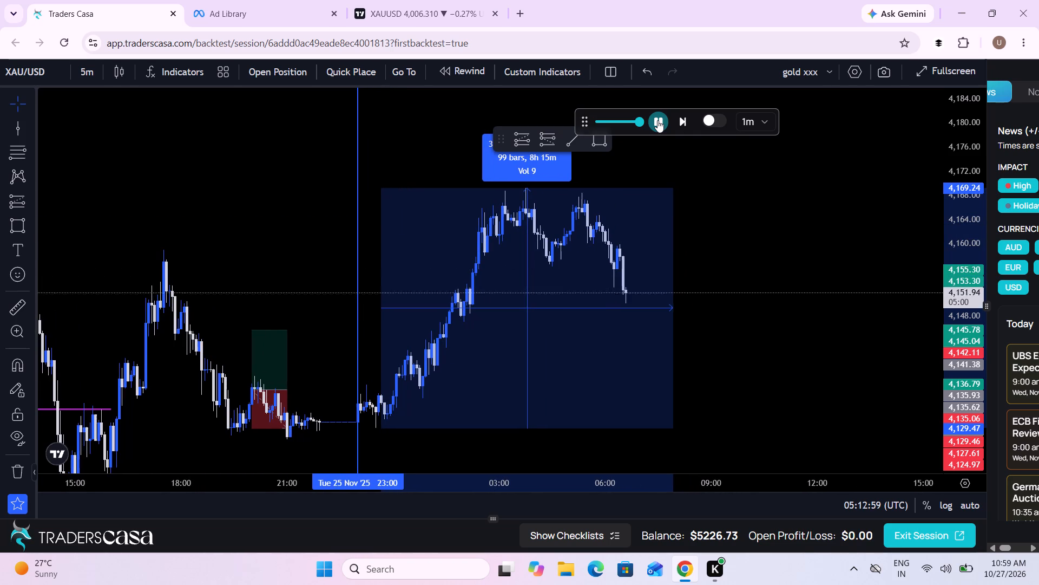
left_click(657, 120)
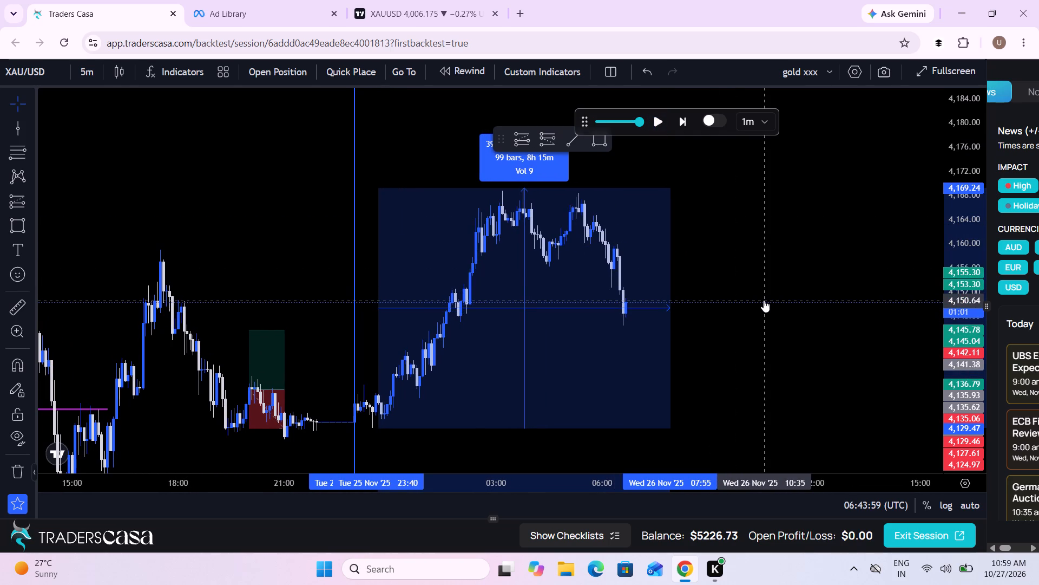
left_click(764, 300)
left_click_drag(764, 300, 805, 300)
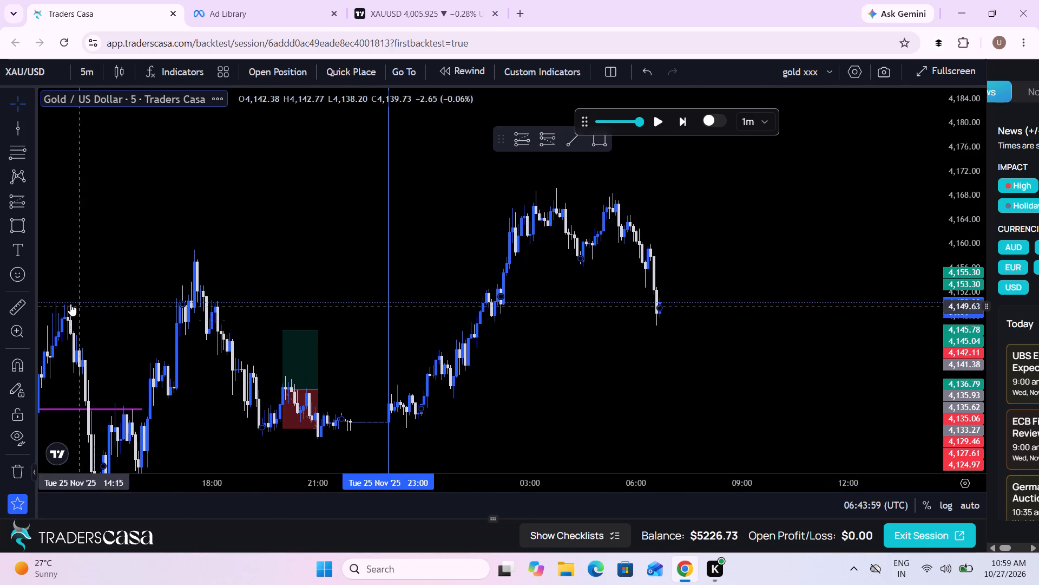
Remeasure the range between the new day's low near 4,129.7 and its high near 4,169.6.
left_click(20, 308)
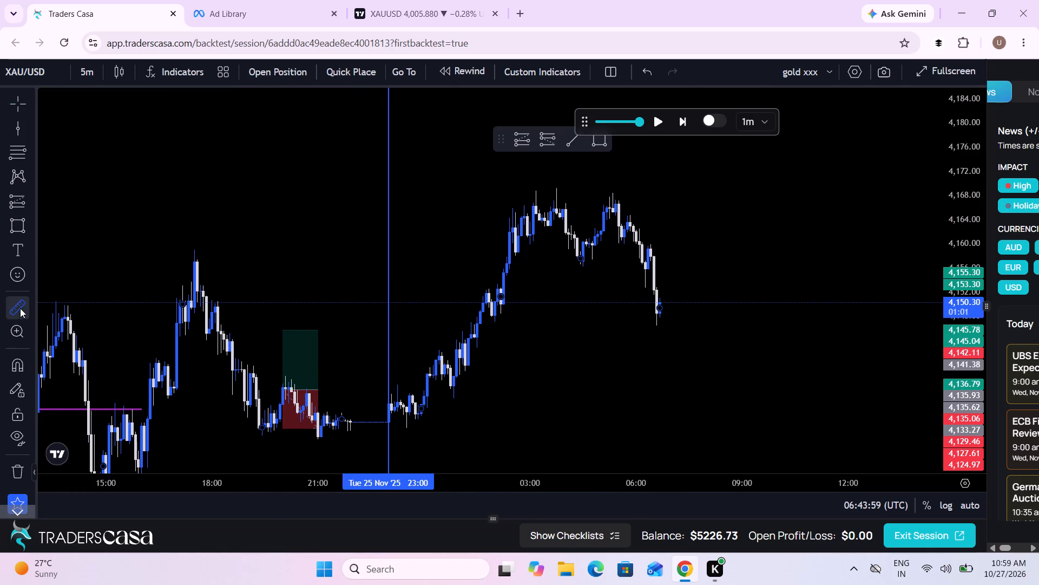
left_click(444, 427)
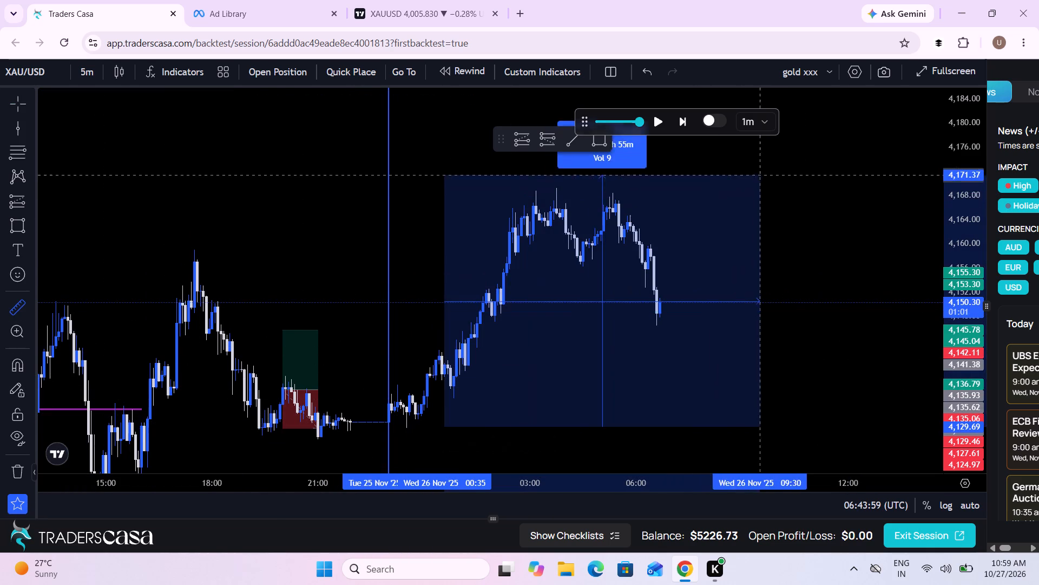
left_click(784, 186)
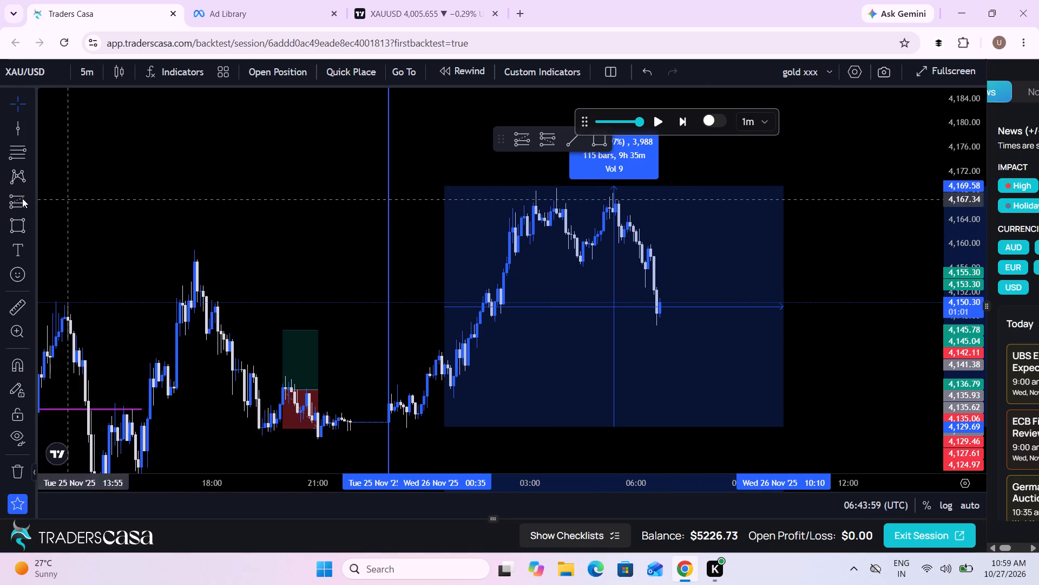
Draw a thin rectangle along the measured range's midpoint at about 4,149.4, from 00:15 on Wed 26 Nov to beyond the current candle.
left_click(20, 224)
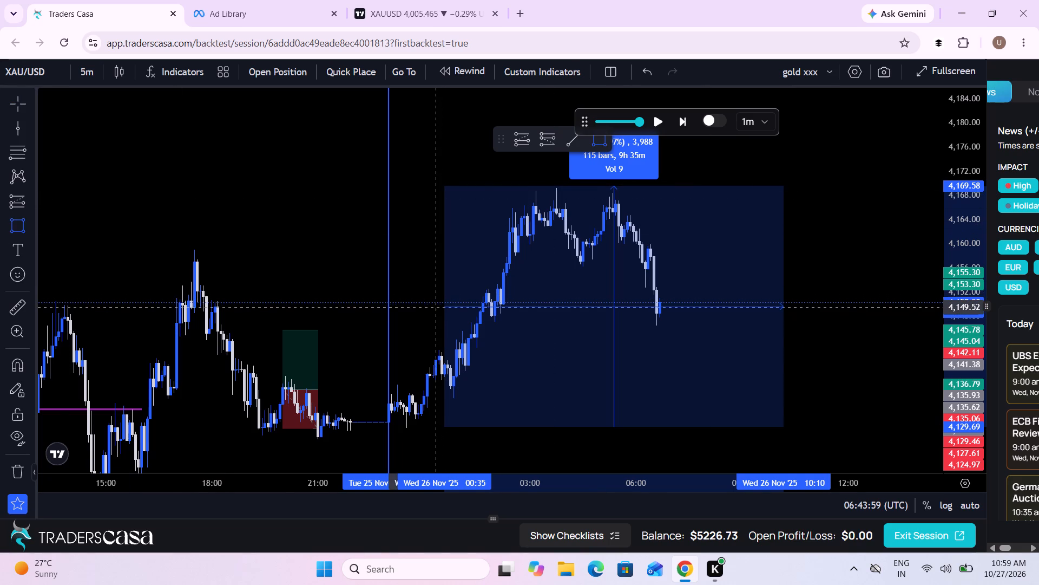
left_click(433, 308)
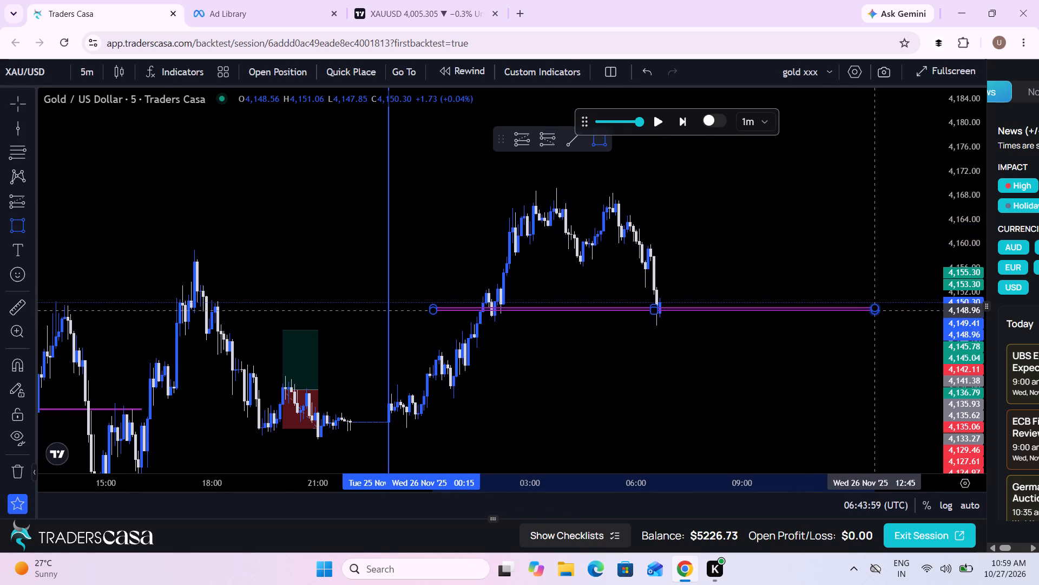
left_click(883, 307)
Examine the midpoint level against price on the 1-hour chart, and return to the 5-minute timeframe.
left_click_drag(774, 332, 825, 334)
scroll(825, 334, "up", 2)
left_click_drag(973, 389, 953, 325)
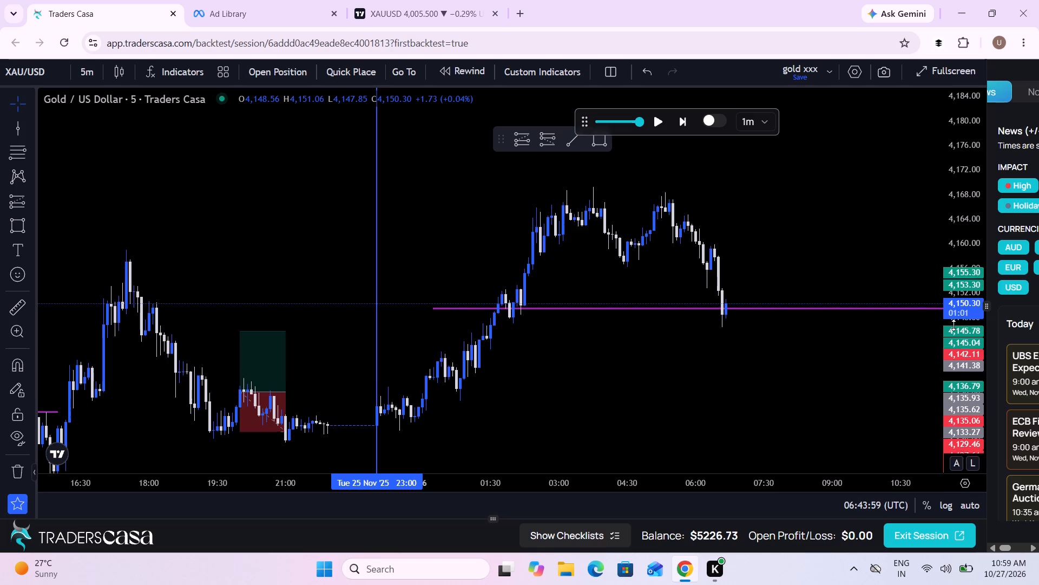
left_click_drag(953, 325, 922, 241)
left_click(91, 68)
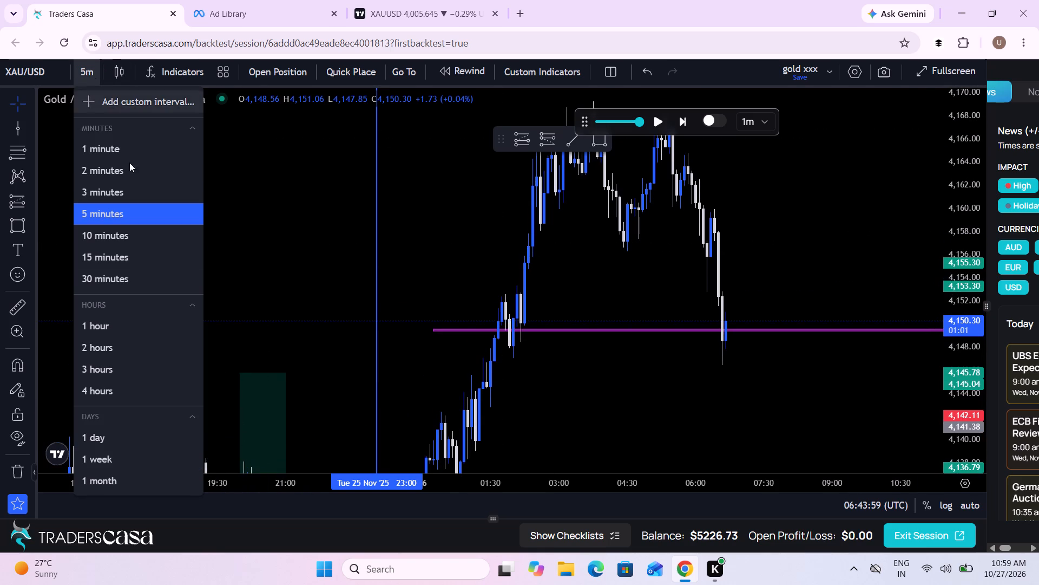
left_click(104, 333)
scroll(456, 399, "up", 5)
left_click_drag(578, 369, 784, 372)
scroll(784, 372, "up", 1)
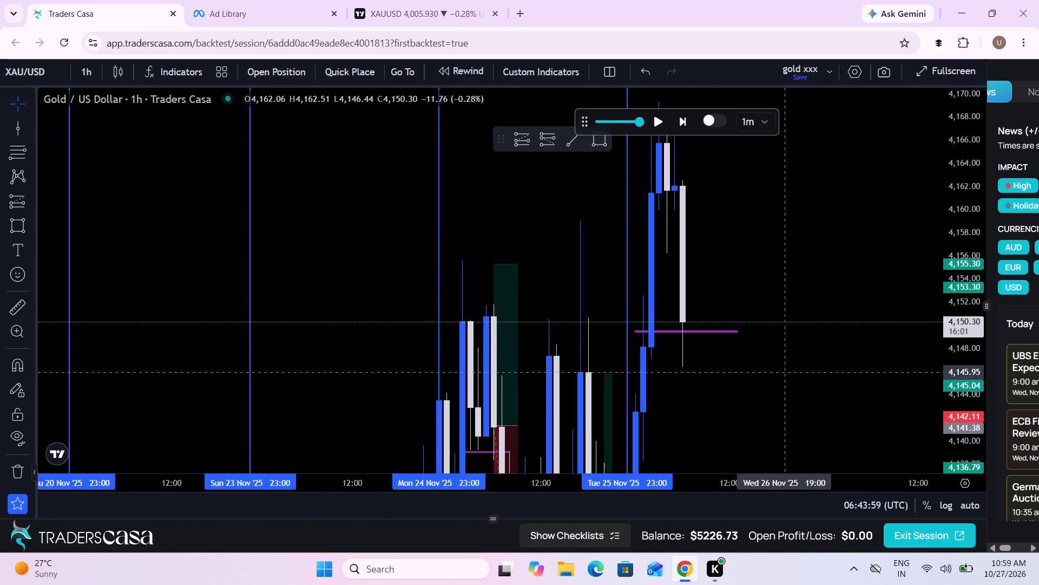
scroll(784, 372, "up", 2)
left_click_drag(784, 372, 818, 406)
scroll(818, 406, "up", 3)
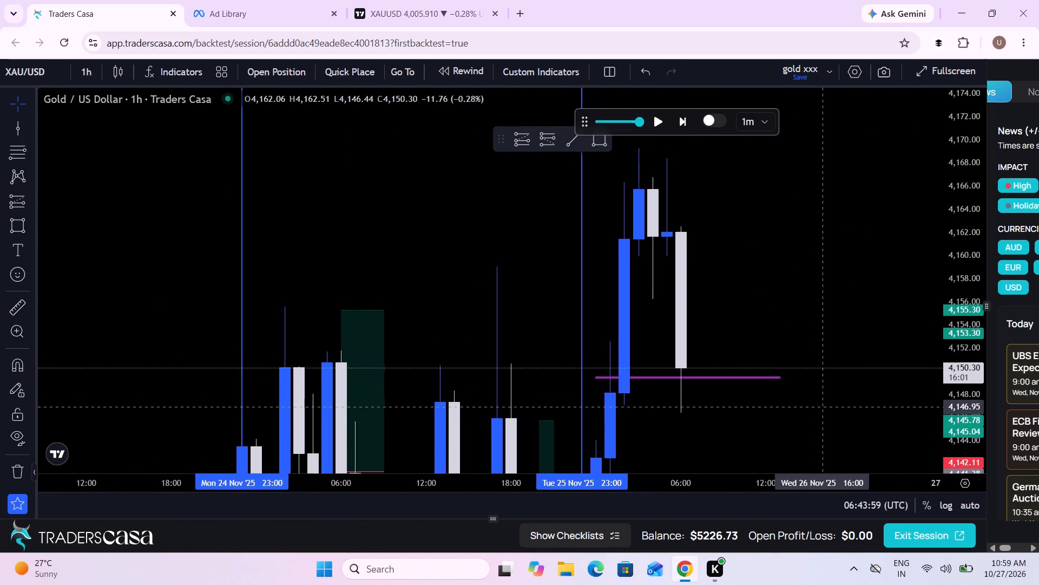
left_click(76, 74)
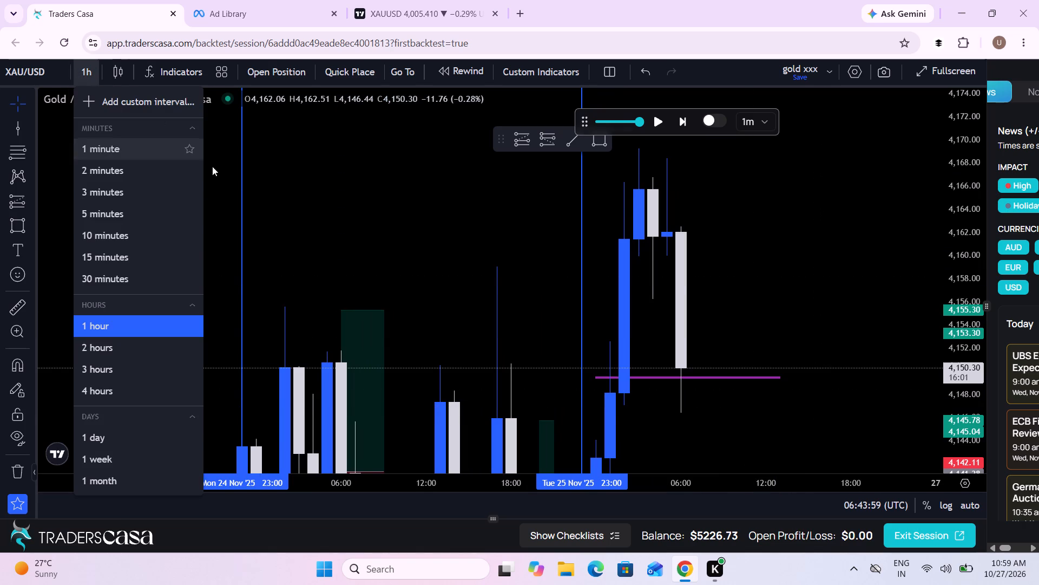
left_click(115, 213)
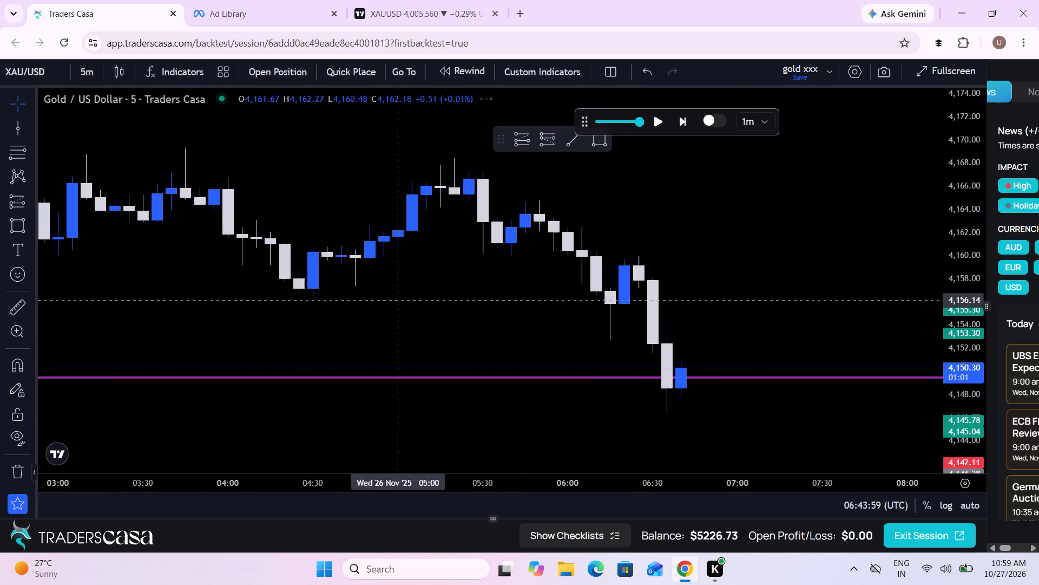
Place a long position just after the latest candle with entry at 4,151.49 and stop at 4,146.33, below the recent low.
scroll(522, 333, "up", 2)
left_click_drag(970, 407, 906, 201)
left_click_drag(797, 367, 754, 159)
scroll(754, 159, "up", 2)
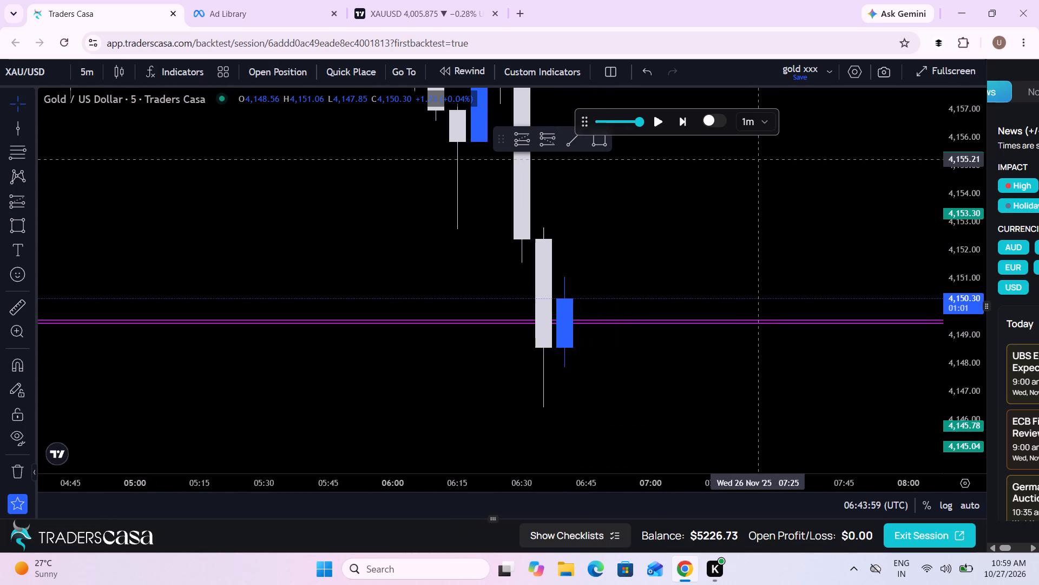
left_click(14, 204)
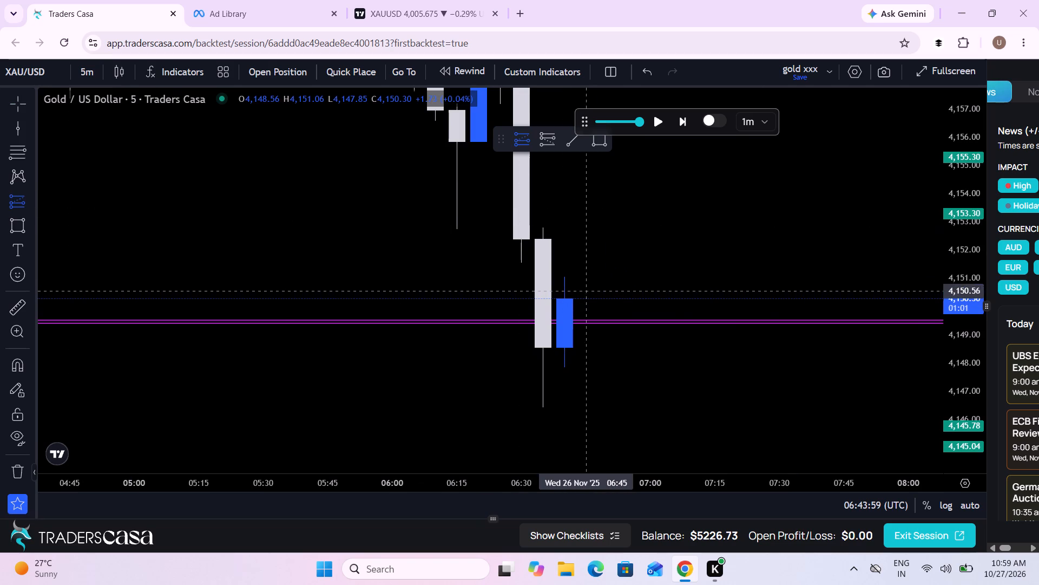
left_click(599, 264)
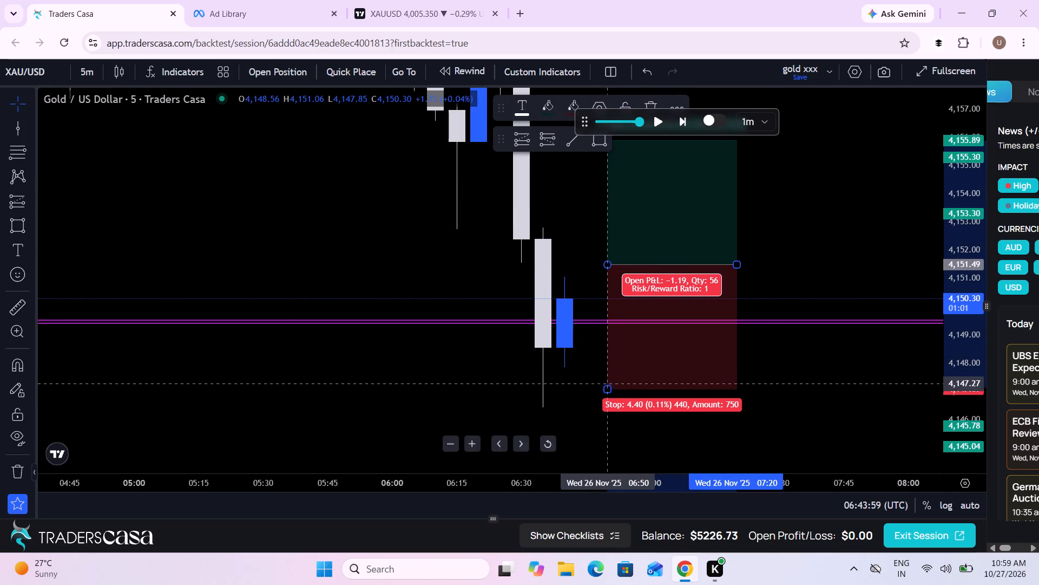
left_click_drag(608, 389, 611, 410)
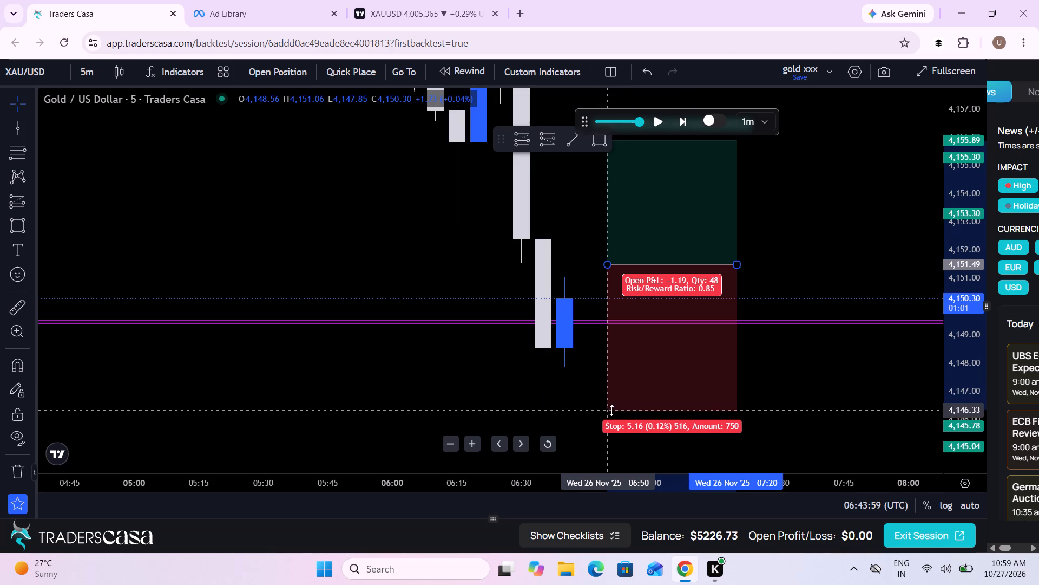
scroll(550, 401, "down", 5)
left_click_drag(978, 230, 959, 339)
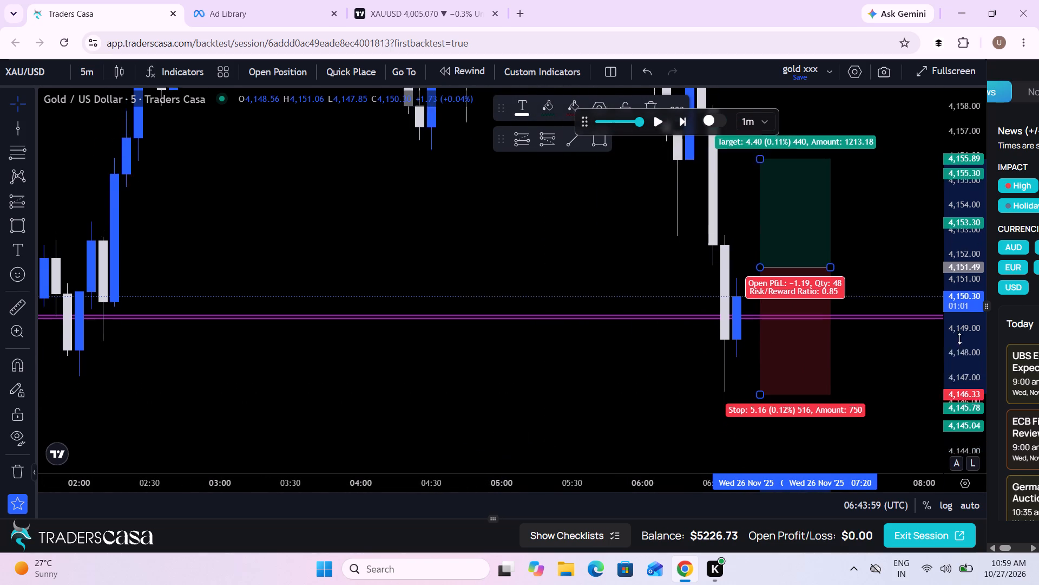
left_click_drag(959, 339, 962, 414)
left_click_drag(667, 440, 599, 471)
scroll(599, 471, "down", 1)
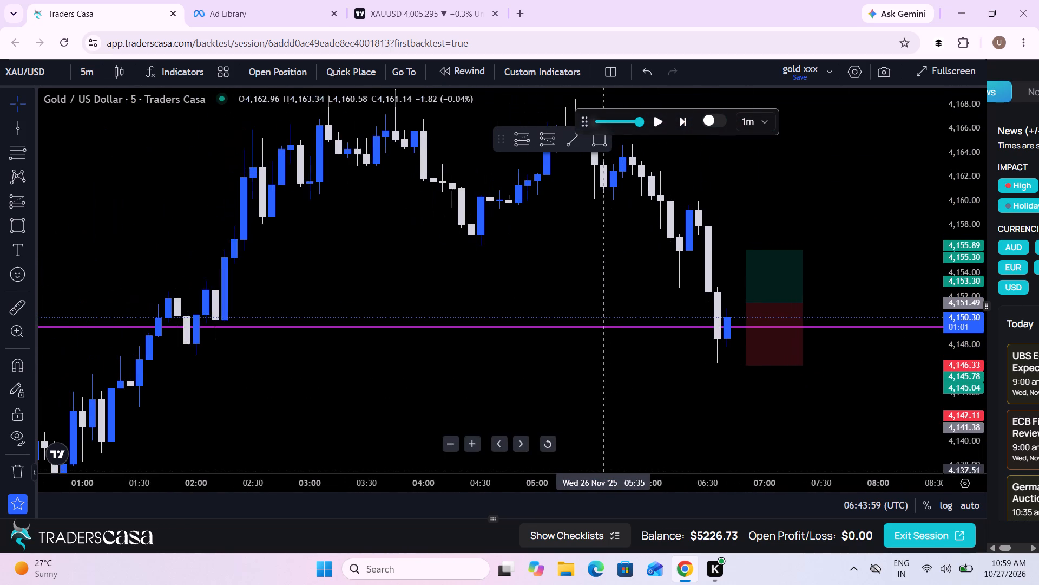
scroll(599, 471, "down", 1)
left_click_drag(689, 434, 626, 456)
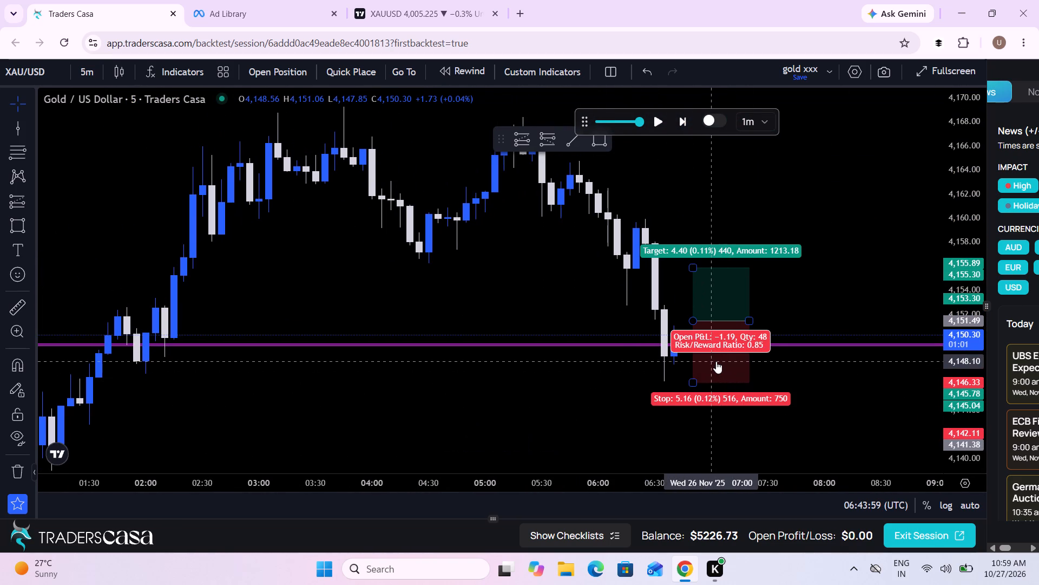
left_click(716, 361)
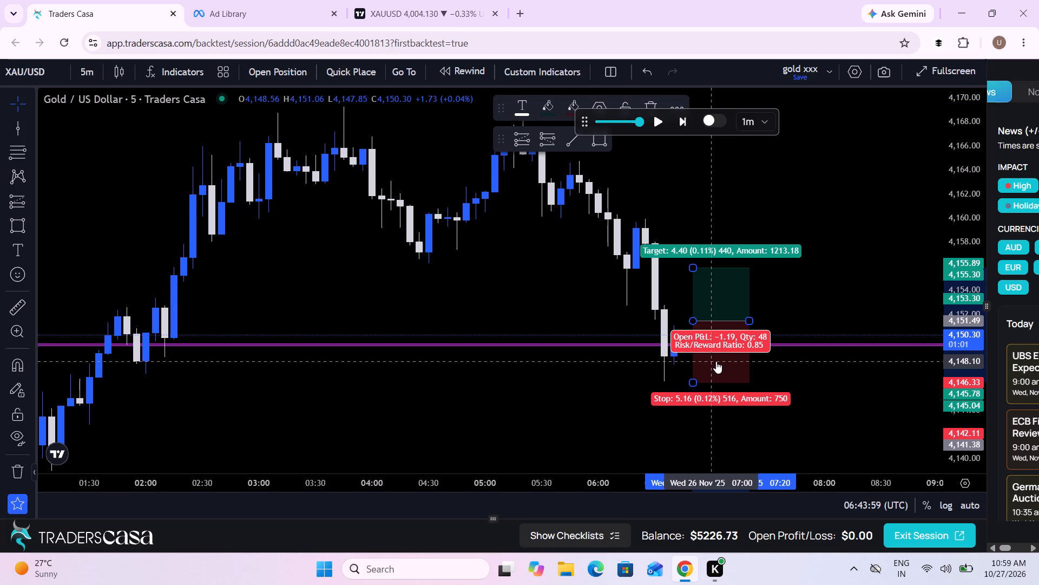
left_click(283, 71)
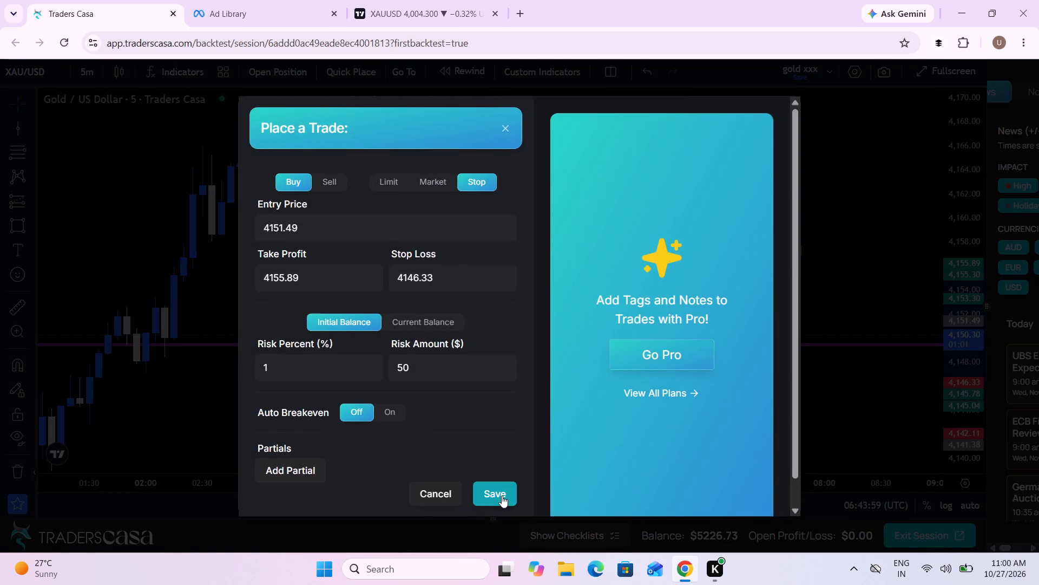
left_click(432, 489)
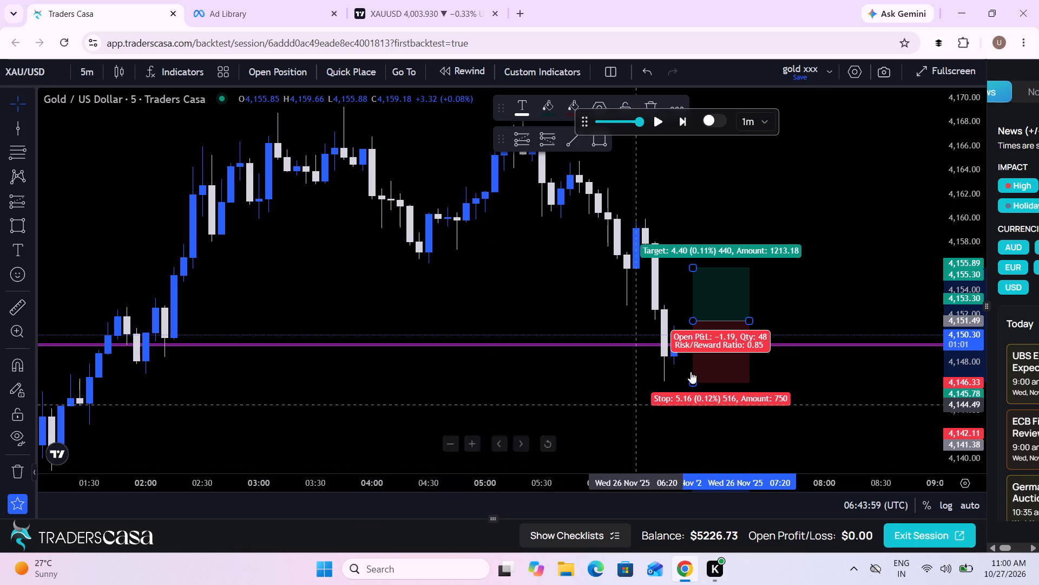
Raise the long position's target to 4,165.55.
left_click_drag(694, 264, 679, 194)
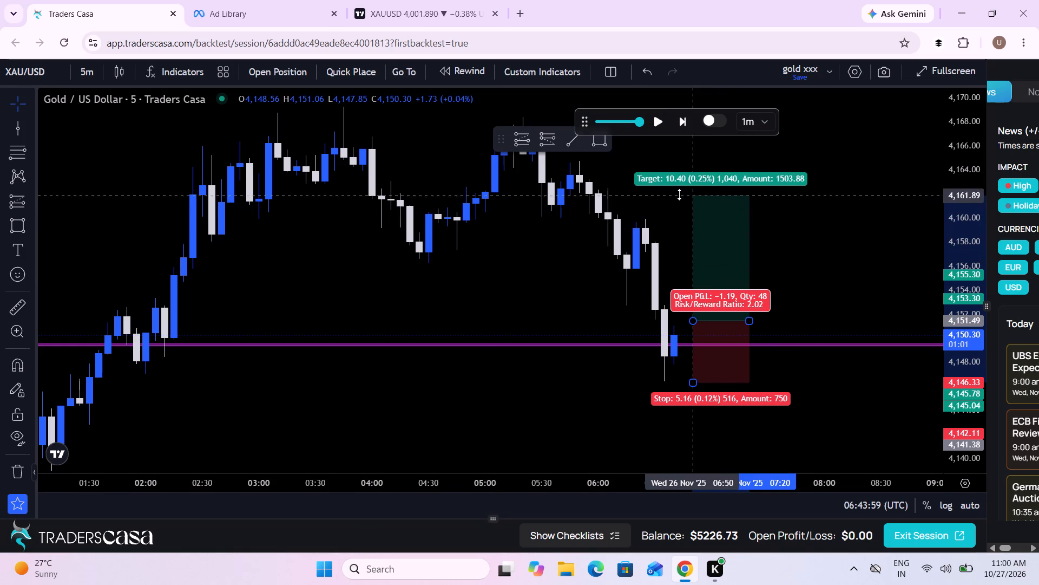
left_click_drag(679, 194, 686, 183)
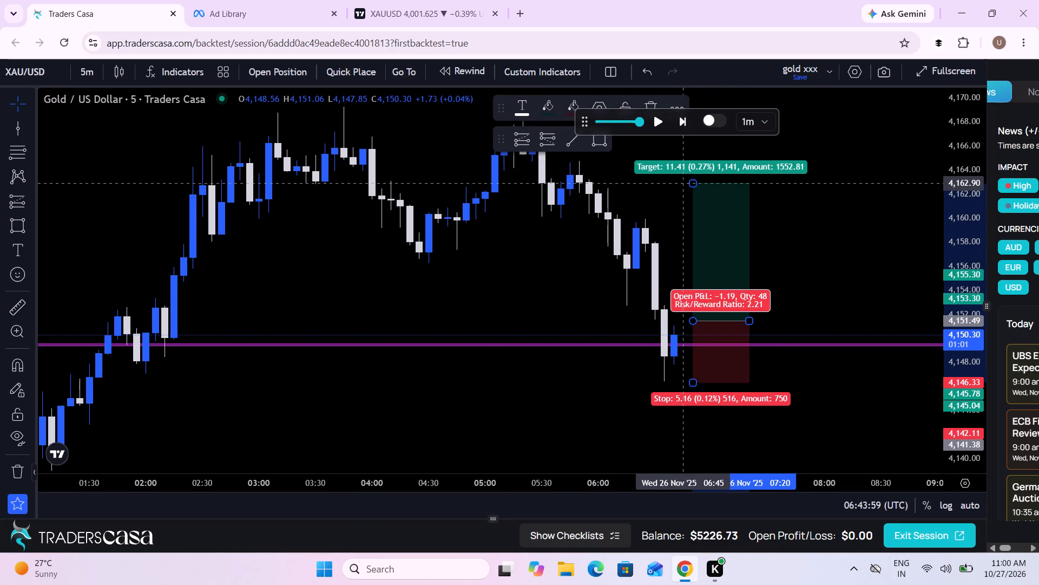
left_click_drag(615, 232, 588, 303)
scroll(588, 303, "down", 2)
left_click_drag(714, 245, 705, 213)
Request the trade order form for the long position.
left_click(294, 73)
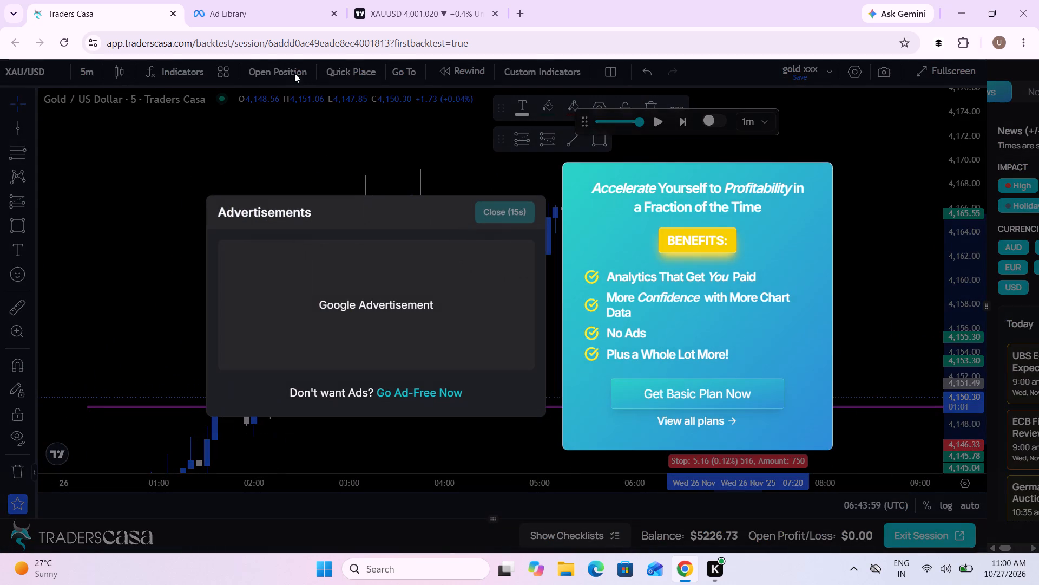
scroll(476, 251, "up", 2)
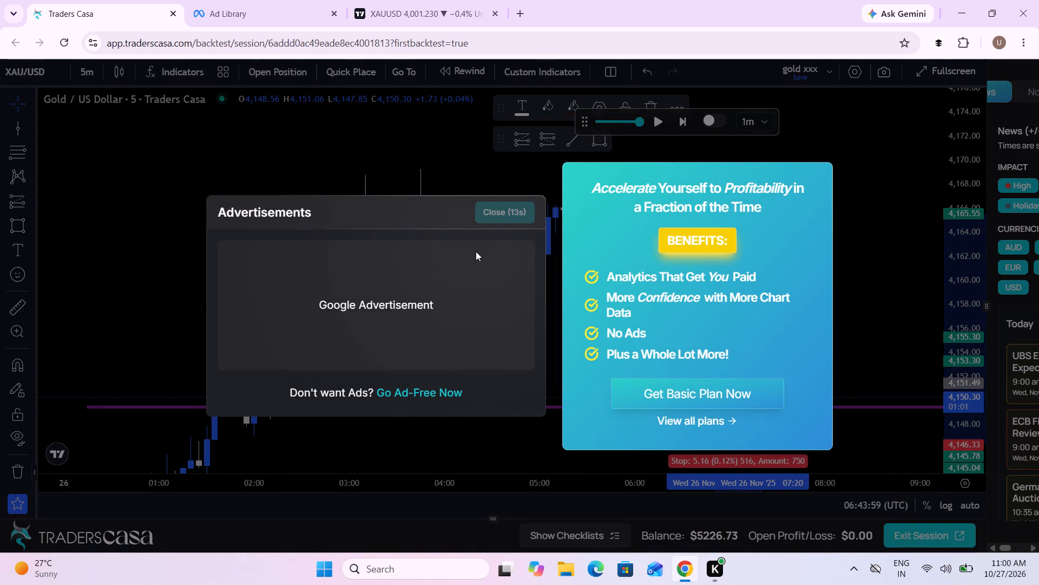
Switch to the TradingView tab and examine the live XAUUSD 1-hour chart around the latest candles.
left_click(386, 1)
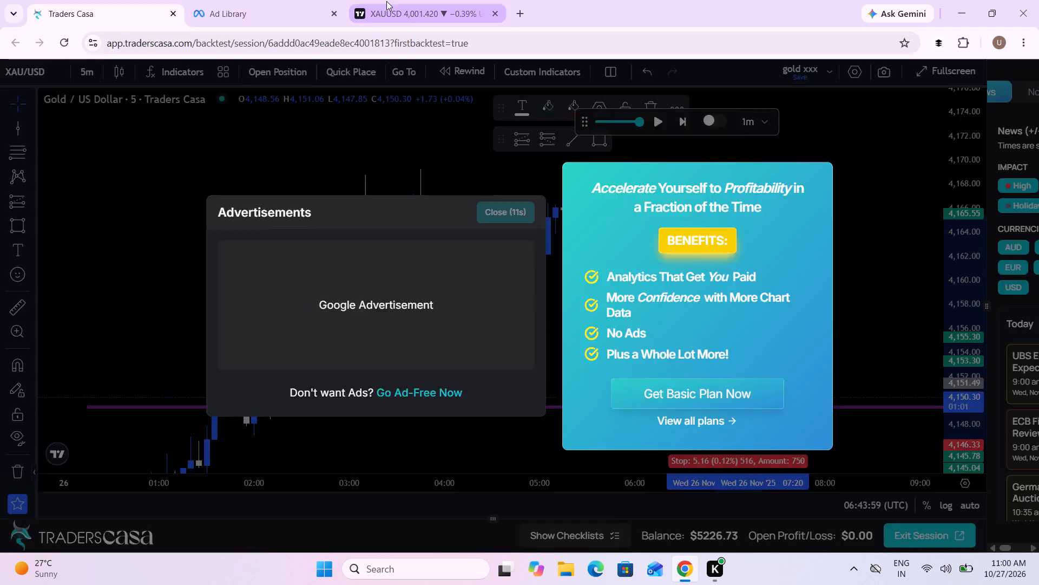
scroll(589, 349, "down", 3)
left_click_drag(623, 374, 583, 324)
scroll(583, 324, "down", 1)
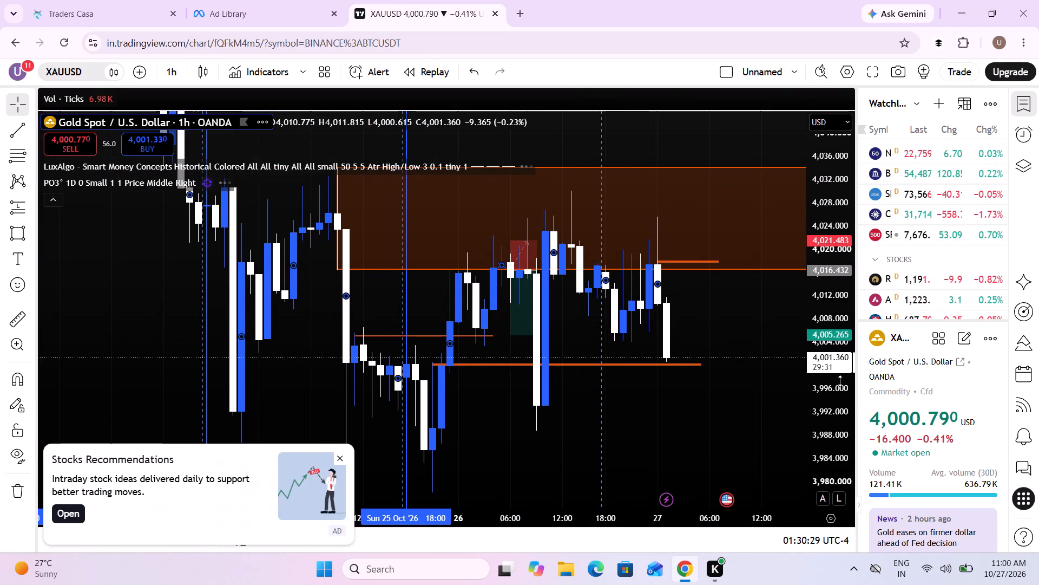
Examine the latest XAUUSD 1-hour candles against the orange zone and the marked levels.
left_click_drag(834, 393, 802, 287)
left_click_drag(765, 309, 760, 283)
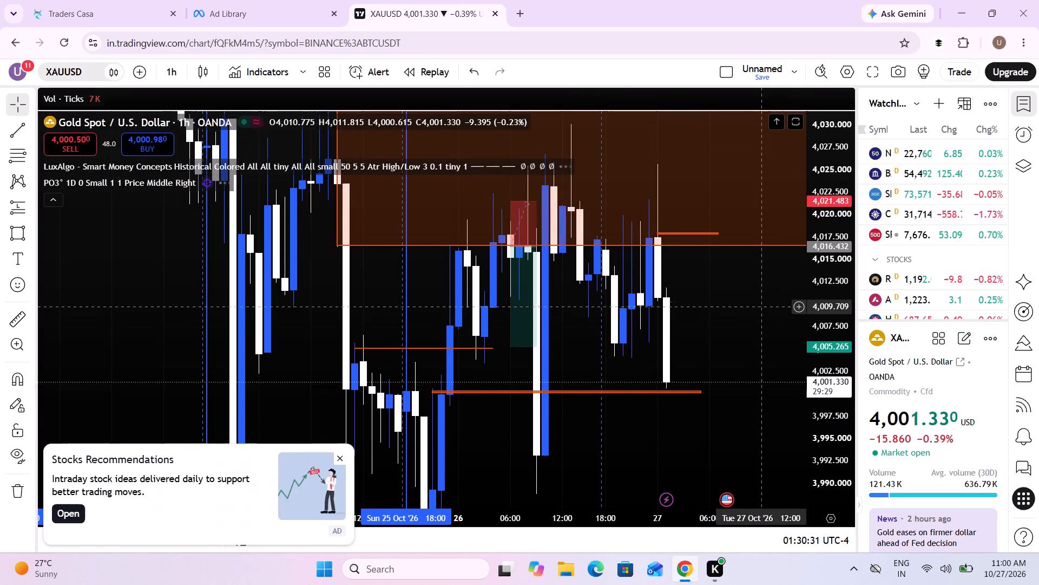
left_click_drag(760, 283, 760, 246)
scroll(760, 246, "up", 3)
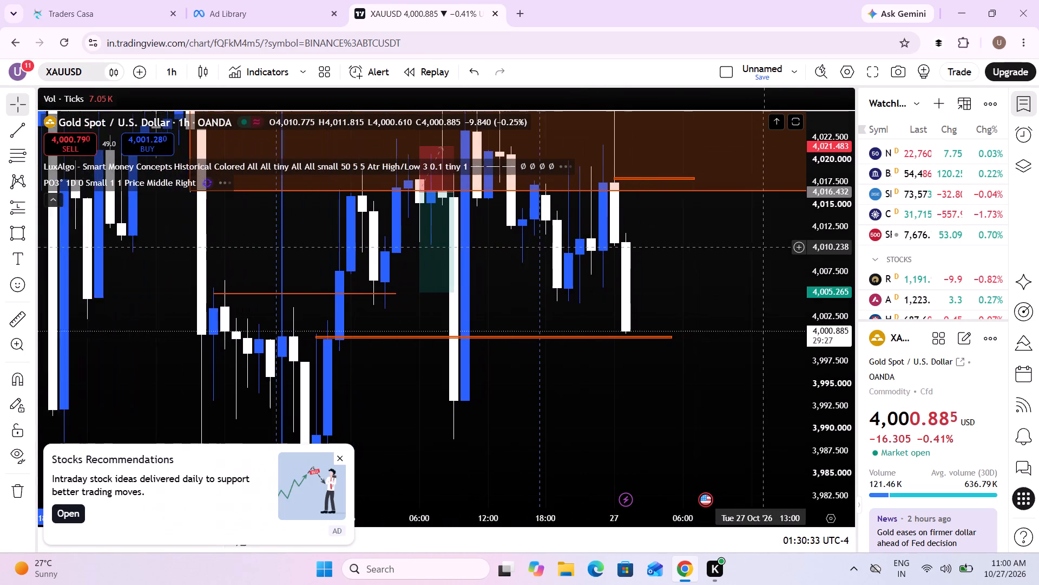
scroll(760, 246, "up", 1)
left_click_drag(770, 363, 746, 364)
scroll(746, 364, "down", 1)
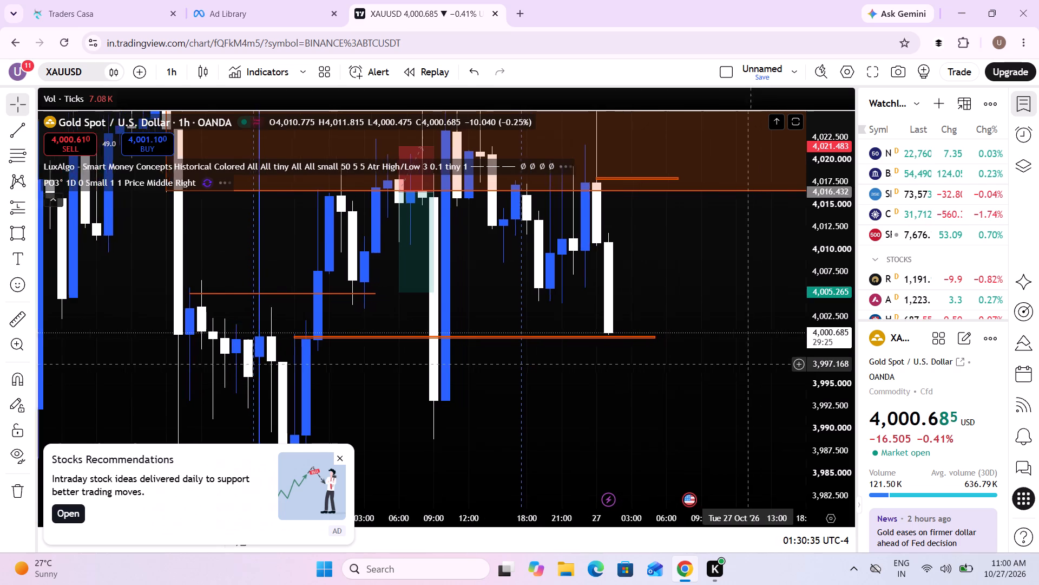
scroll(746, 364, "down", 2)
left_click(746, 364)
left_click_drag(746, 364, 675, 365)
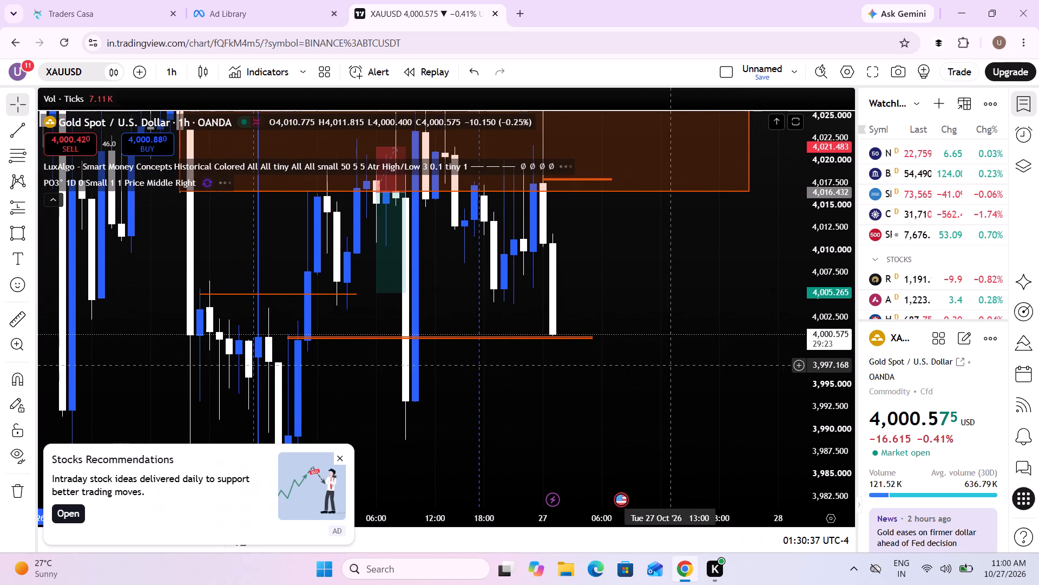
Set the live XAUUSD chart to the 5-minute timeframe.
left_click(180, 75)
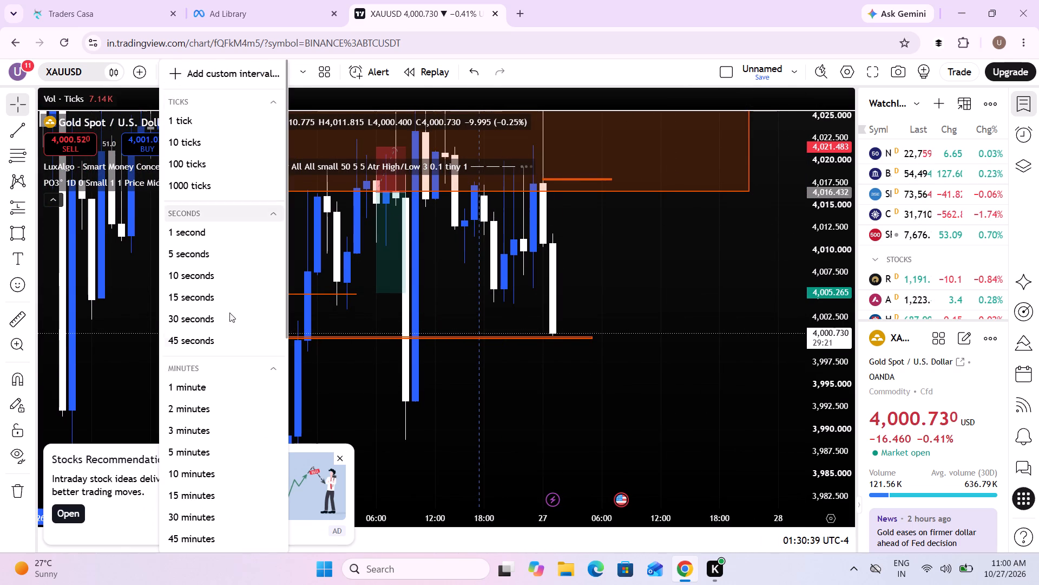
left_click(198, 448)
Measure the latest 5-minute decline from the swing high at about 4,025.58 down to about 4,000.11.
scroll(413, 433, "down", 6)
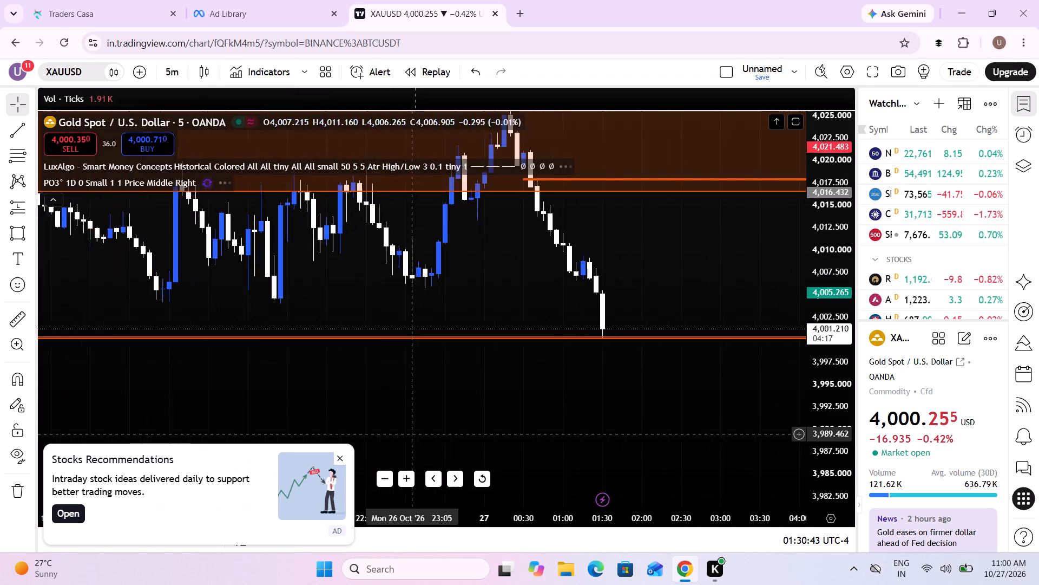
scroll(413, 433, "down", 6)
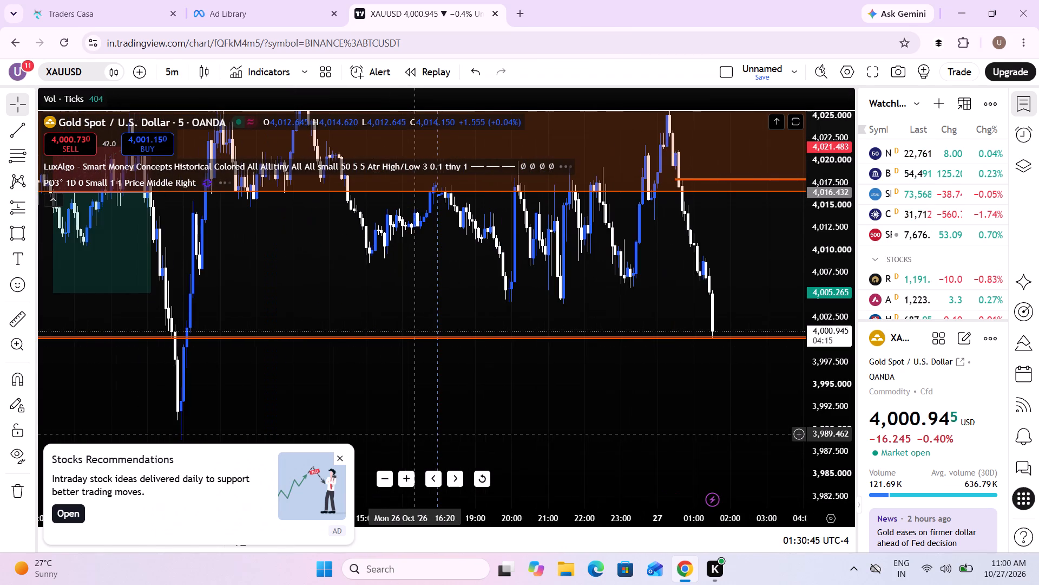
scroll(413, 433, "down", 2)
left_click_drag(609, 436, 519, 482)
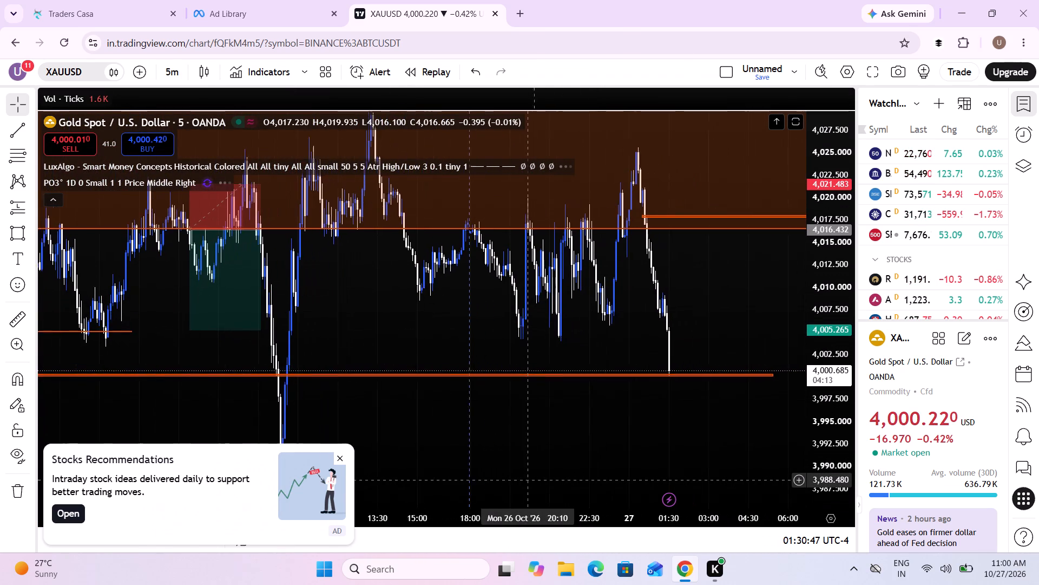
left_click_drag(519, 482, 518, 483)
scroll(518, 483, "up", 4)
left_click_drag(562, 415, 526, 450)
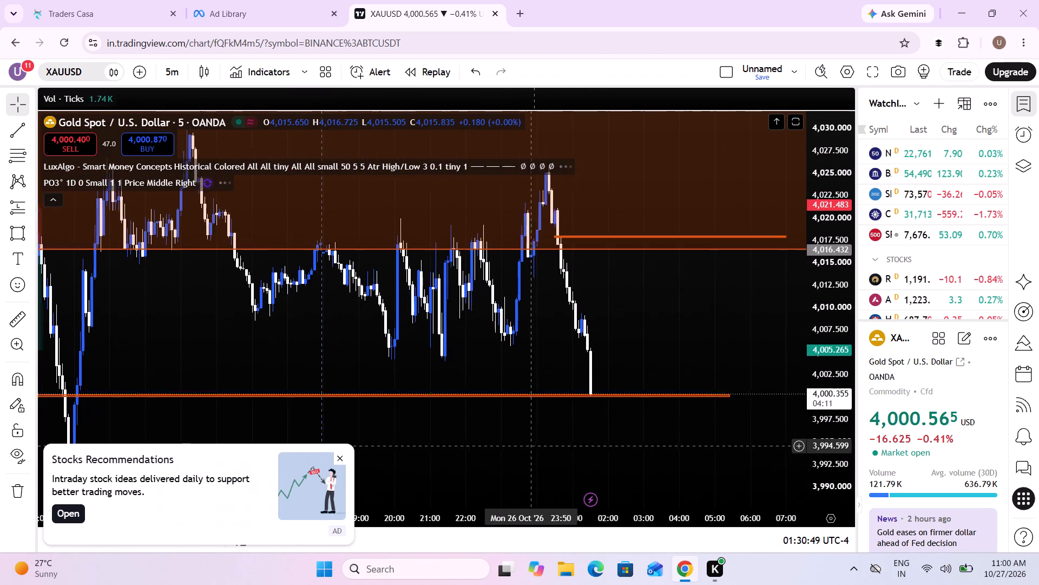
left_click_drag(526, 450, 522, 457)
left_click(24, 308)
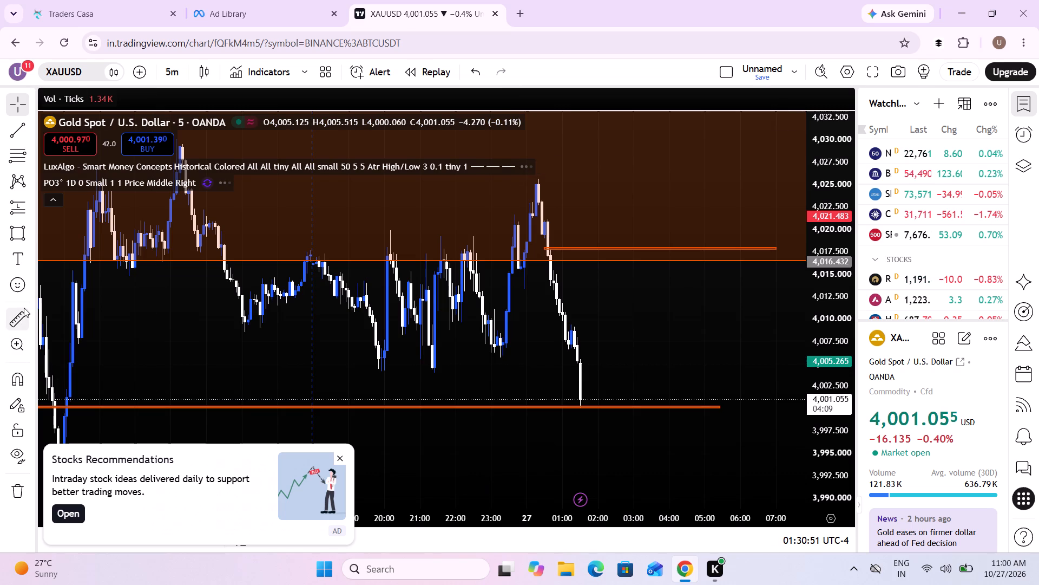
left_click(564, 179)
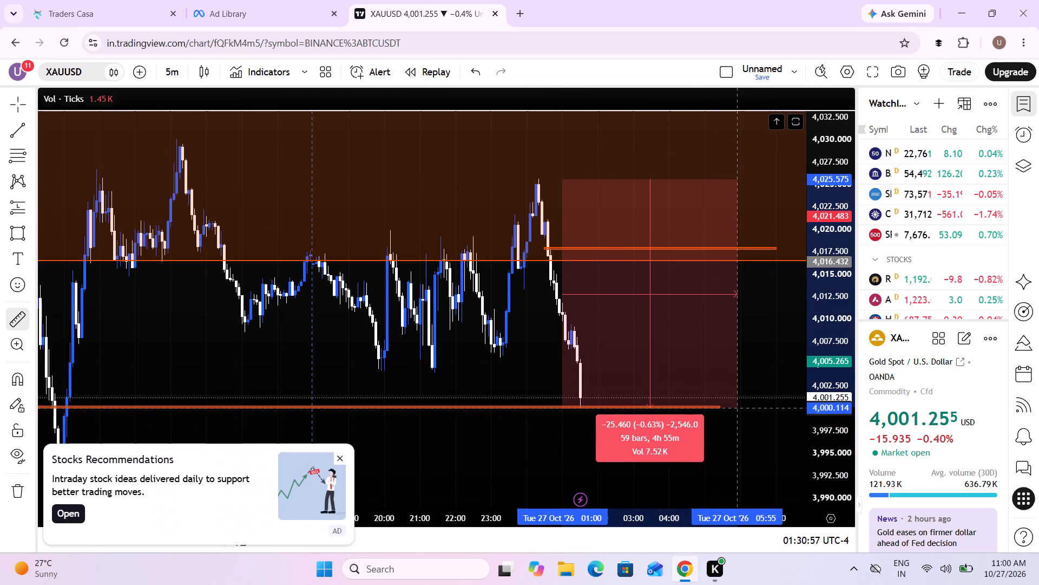
left_click(737, 407)
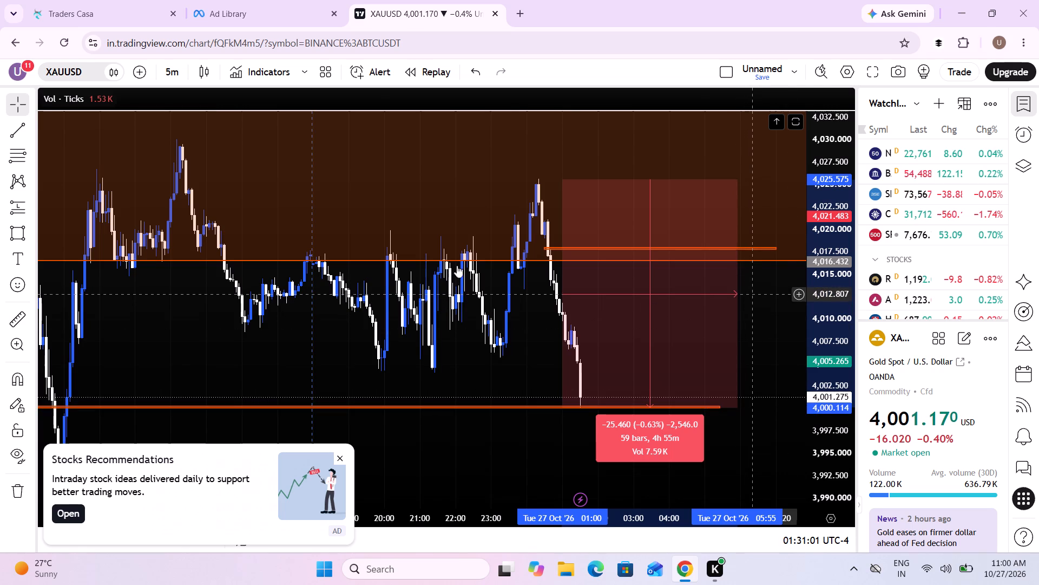
Draw a flat rectangle at the measured decline's midpoint, about 4,012.88, spanning 00:35 to 07:00 on 27 Oct '26.
left_click(15, 233)
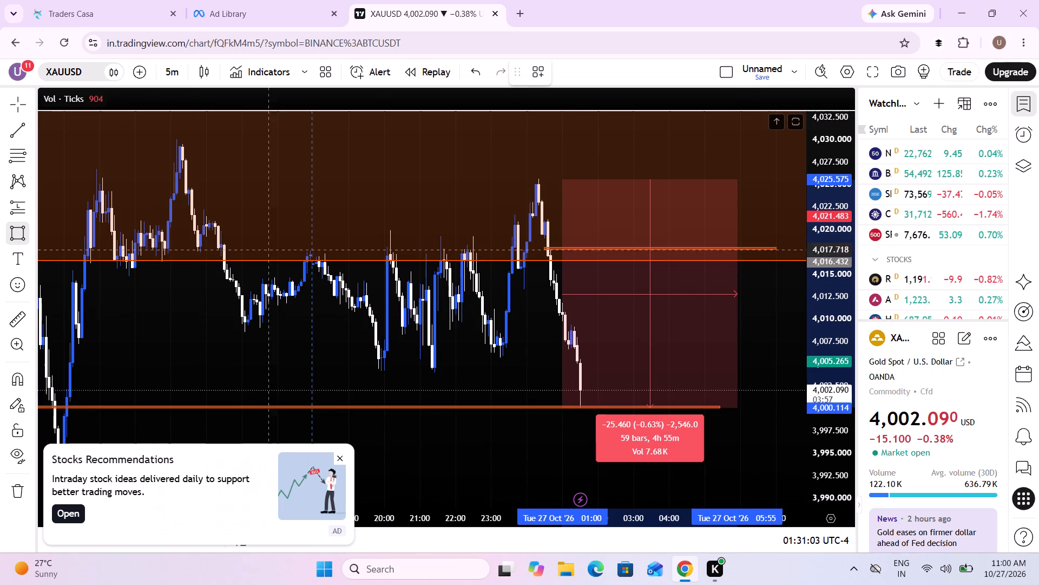
left_click(549, 294)
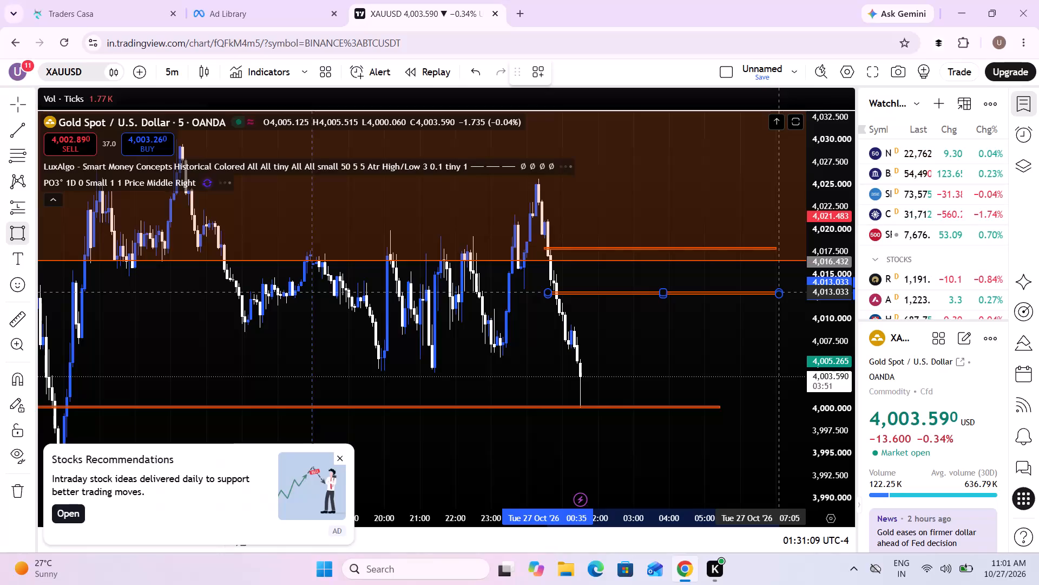
left_click(777, 292)
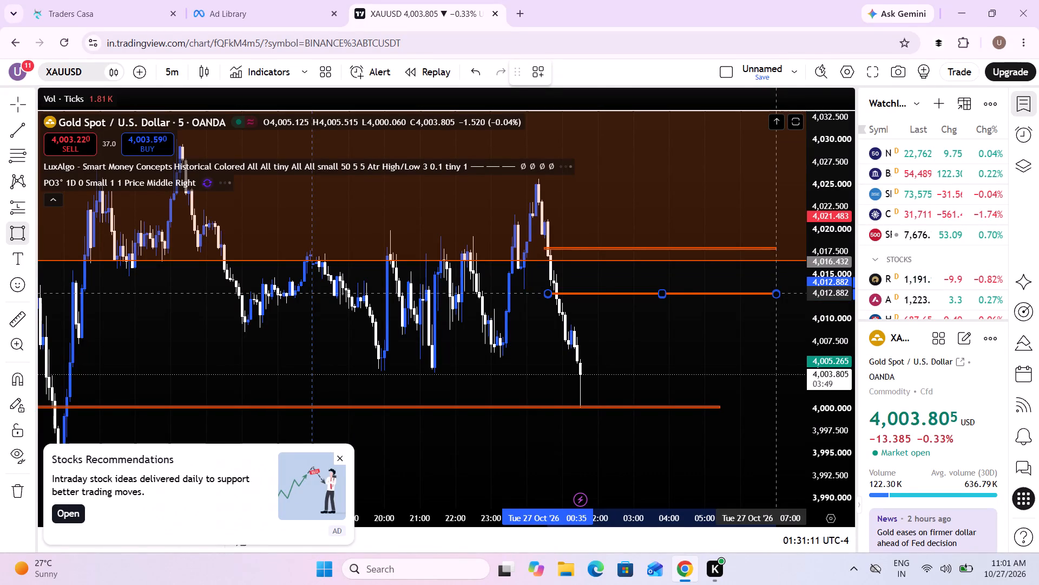
left_click(682, 347)
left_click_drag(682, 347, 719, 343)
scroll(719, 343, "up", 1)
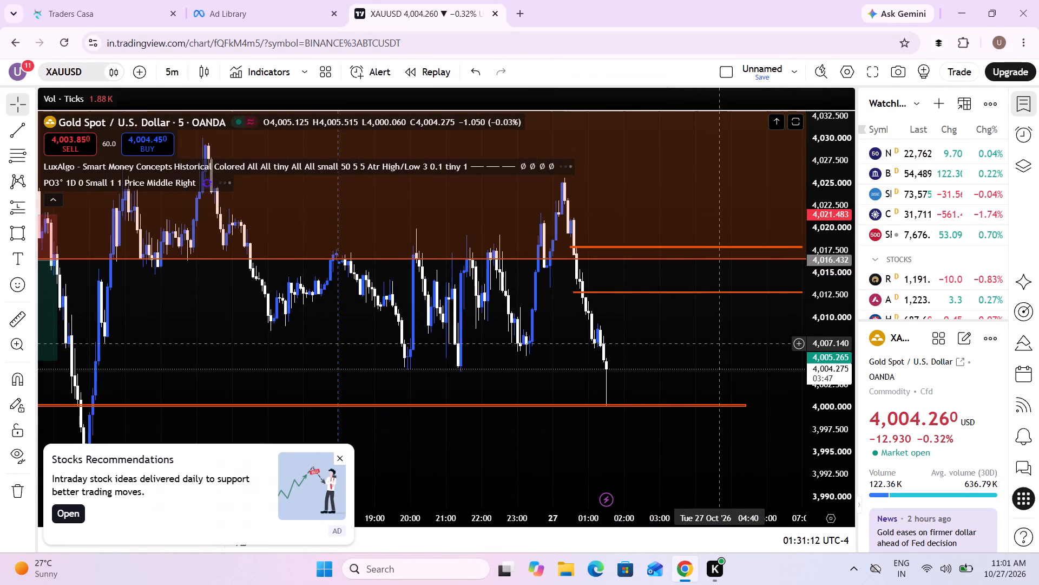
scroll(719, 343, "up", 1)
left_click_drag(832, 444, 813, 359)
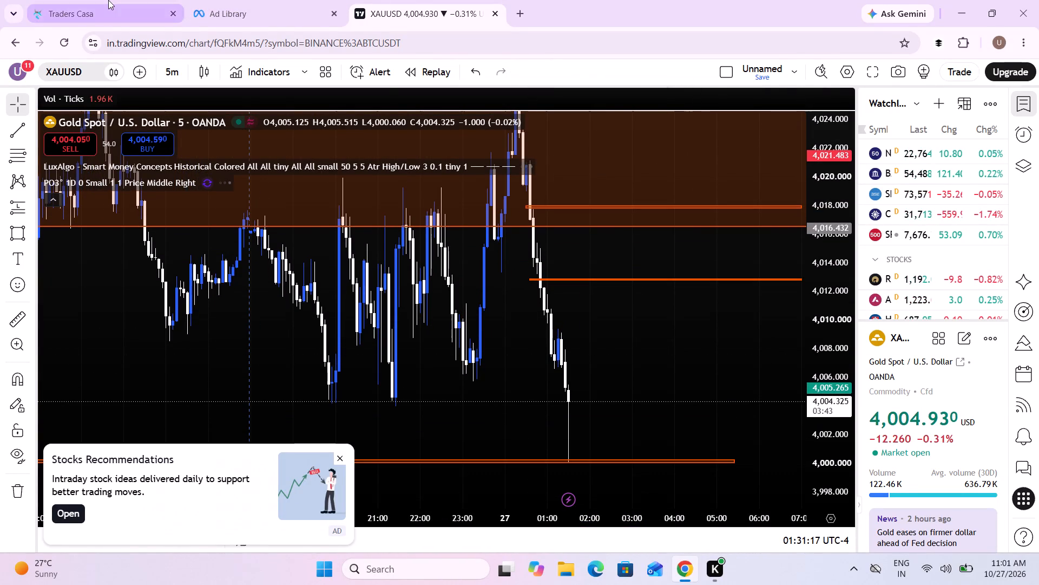
Switch back to the Traders Casa tab and close the advertisement covering the replay chart.
left_click(108, 0)
left_click(527, 200)
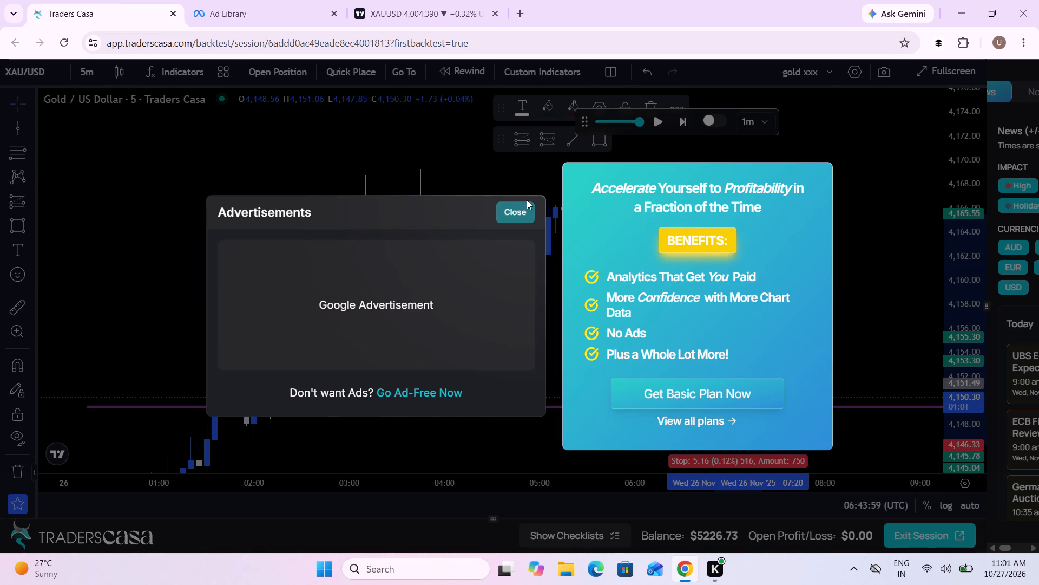
left_click(510, 218)
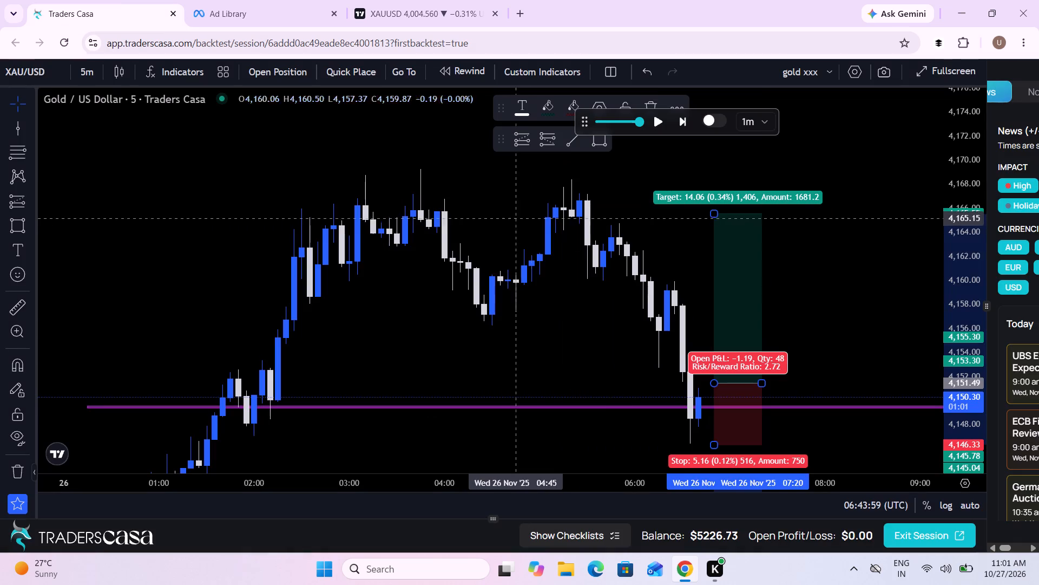
Place a buy stop order from the long position with entry 4151.49, take profit 4165.55, stop loss 4146.33 and 1% risk.
left_click_drag(819, 362, 744, 318)
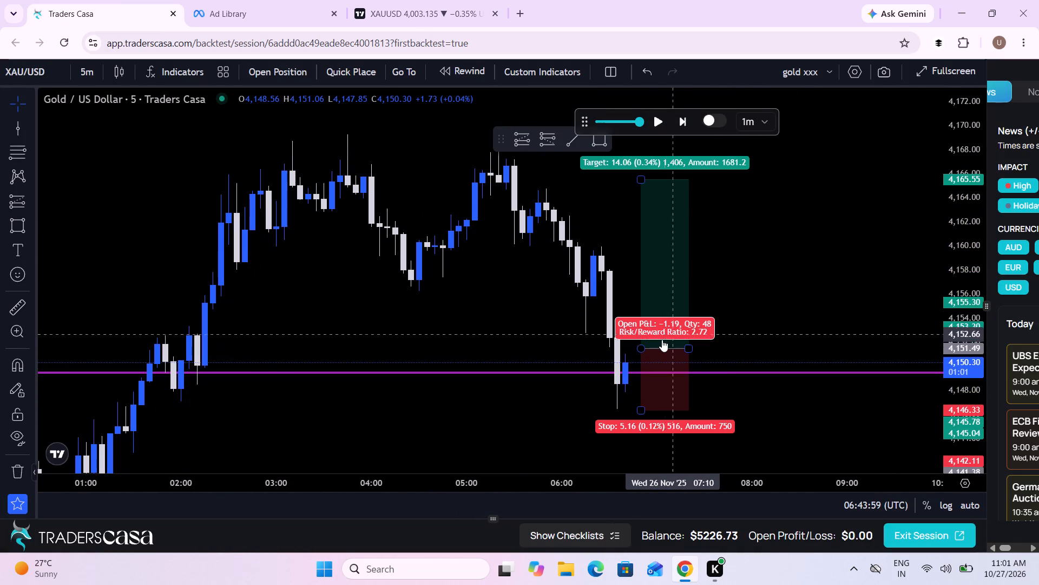
left_click(662, 340)
left_click(281, 71)
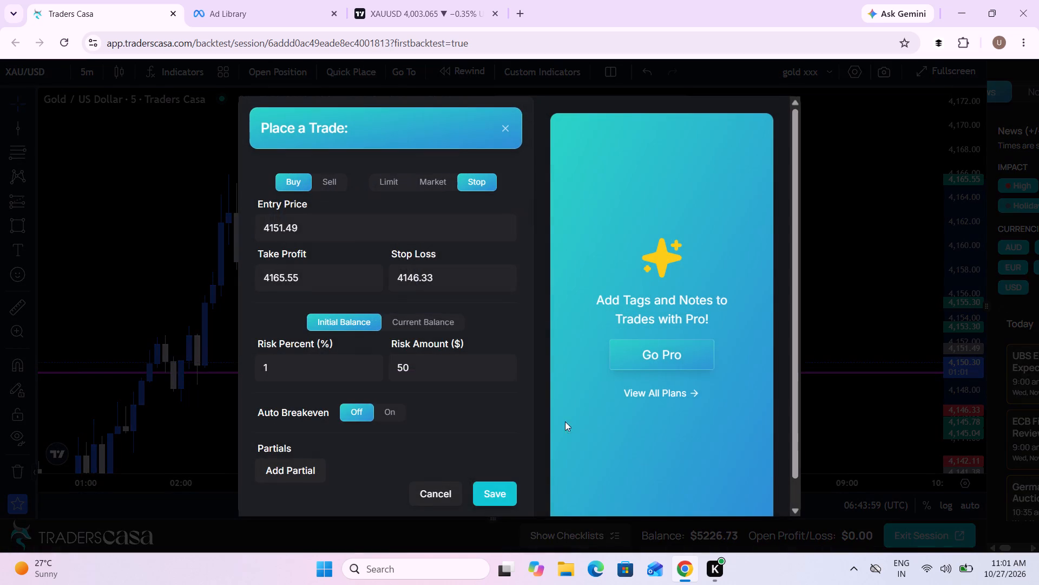
left_click(502, 502)
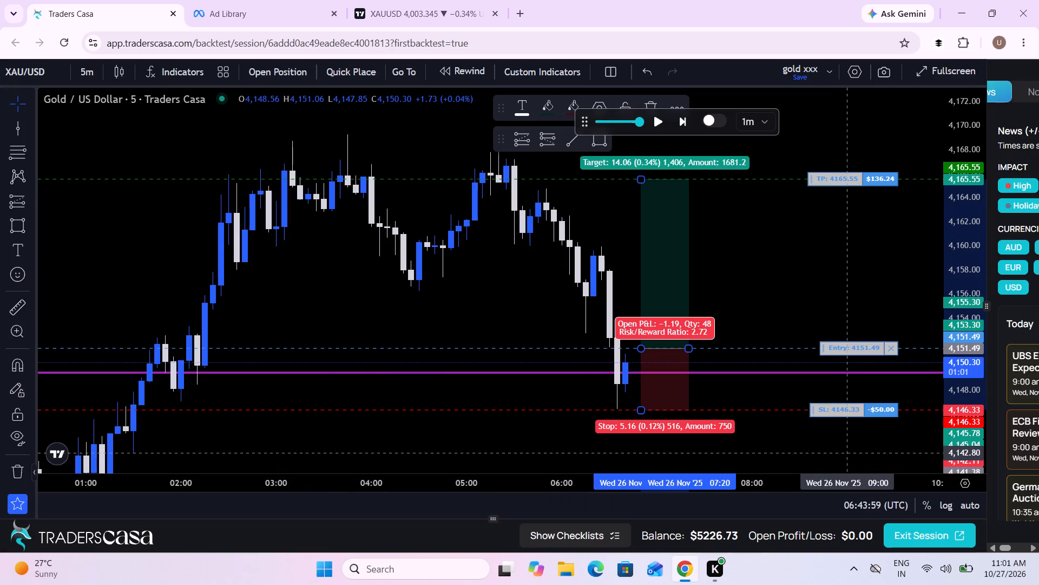
Play the replay forward in stretches to about 08:19 on 26 Nov '25, following the buy trade to its target.
left_click(842, 452)
scroll(842, 452, "up", 1)
left_click(660, 123)
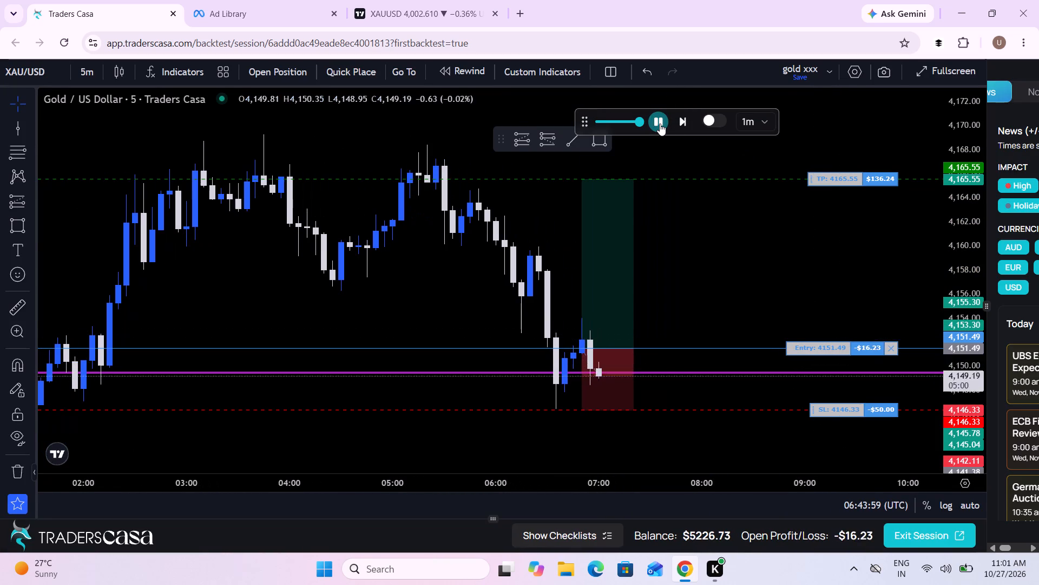
left_click(660, 123)
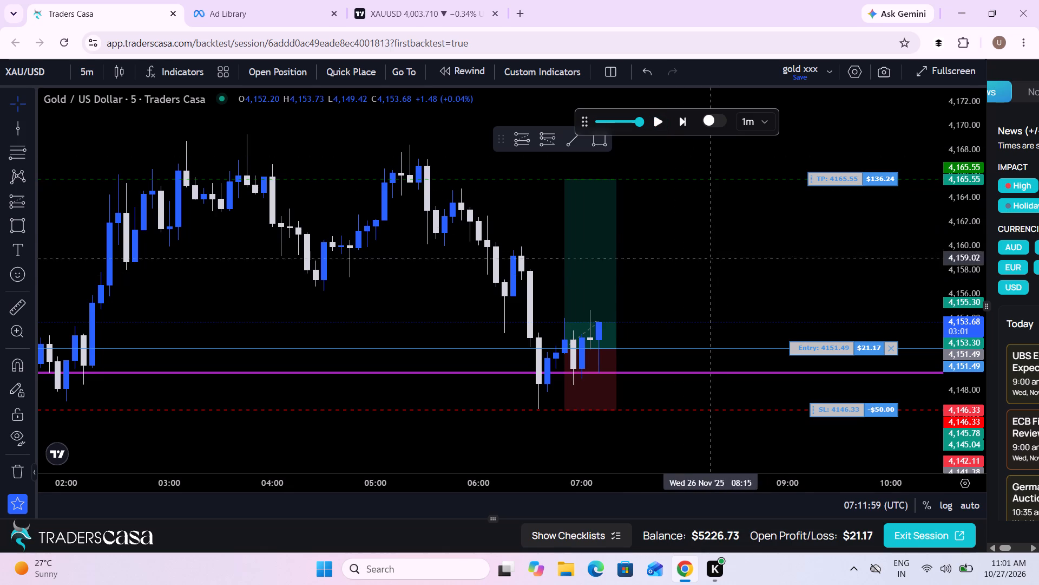
left_click(657, 123)
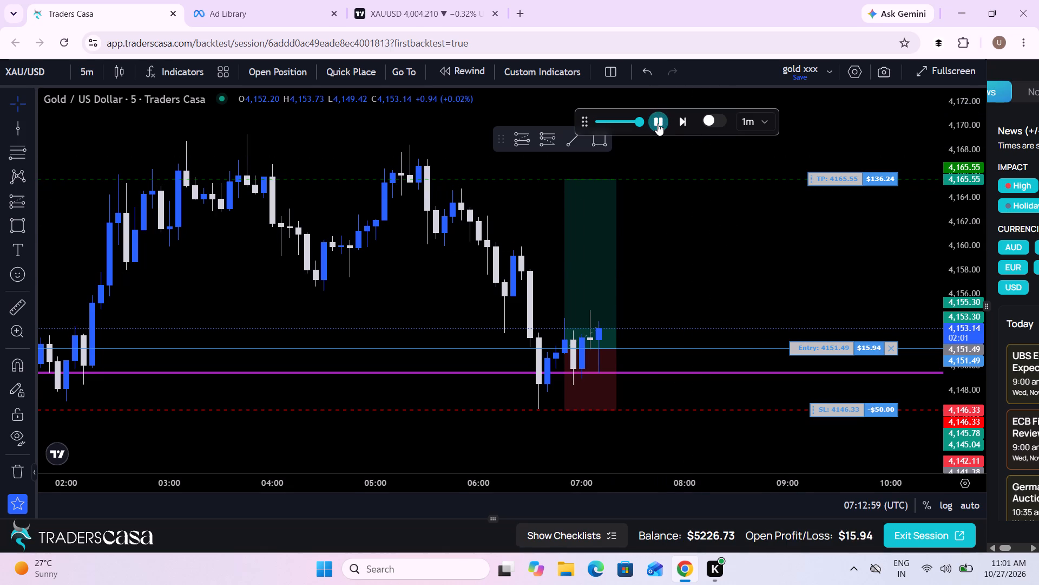
left_click(657, 123)
left_click(657, 123)
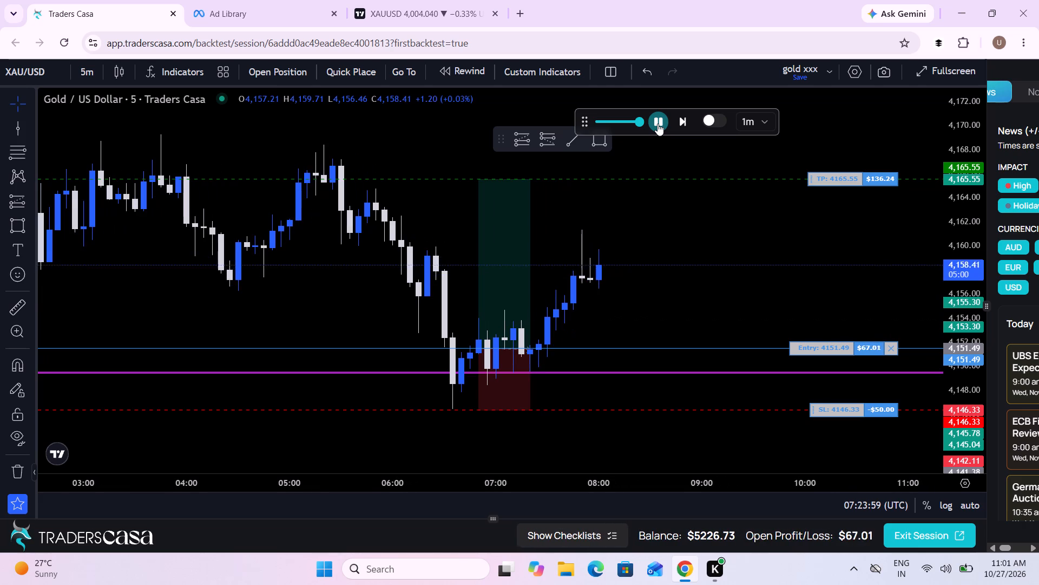
left_click(657, 123)
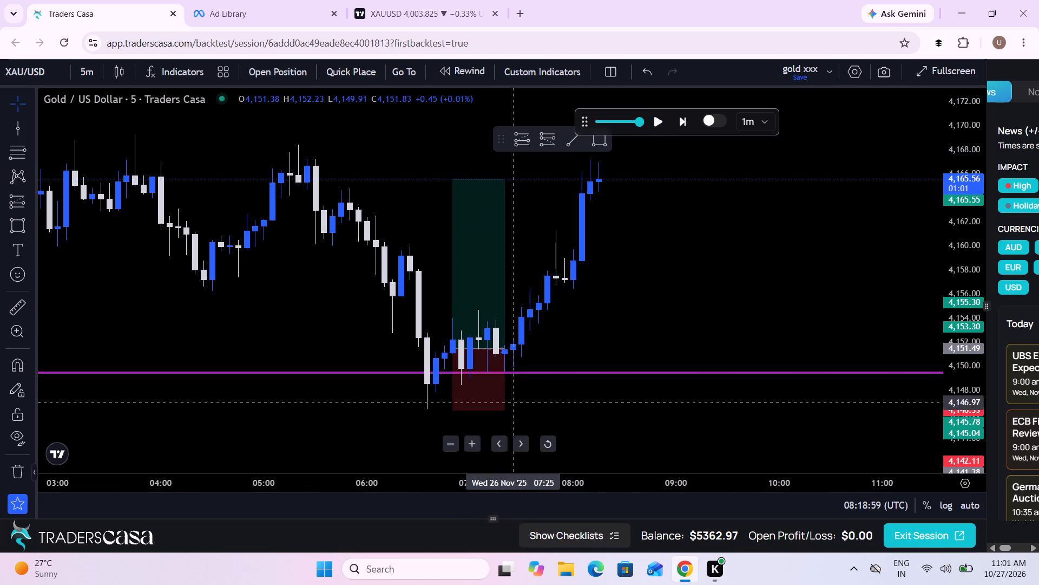
Extend the long position drawing to the 08:05 candle on 26 Nov '25.
left_click_drag(505, 348, 585, 349)
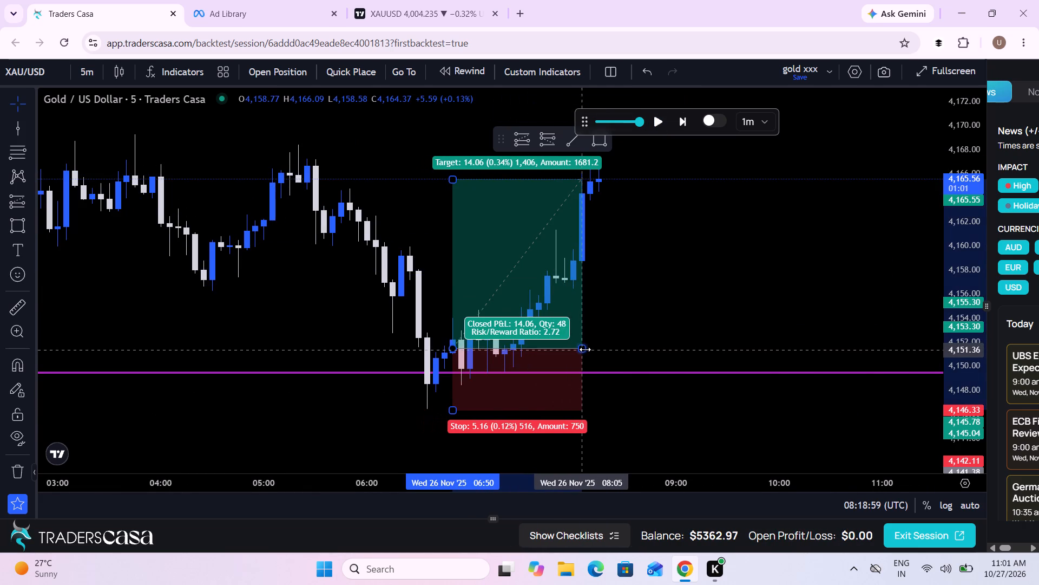
Examine the finished long trade against the purple level and the earlier price action.
left_click_drag(705, 318, 691, 321)
scroll(691, 321, "down", 3)
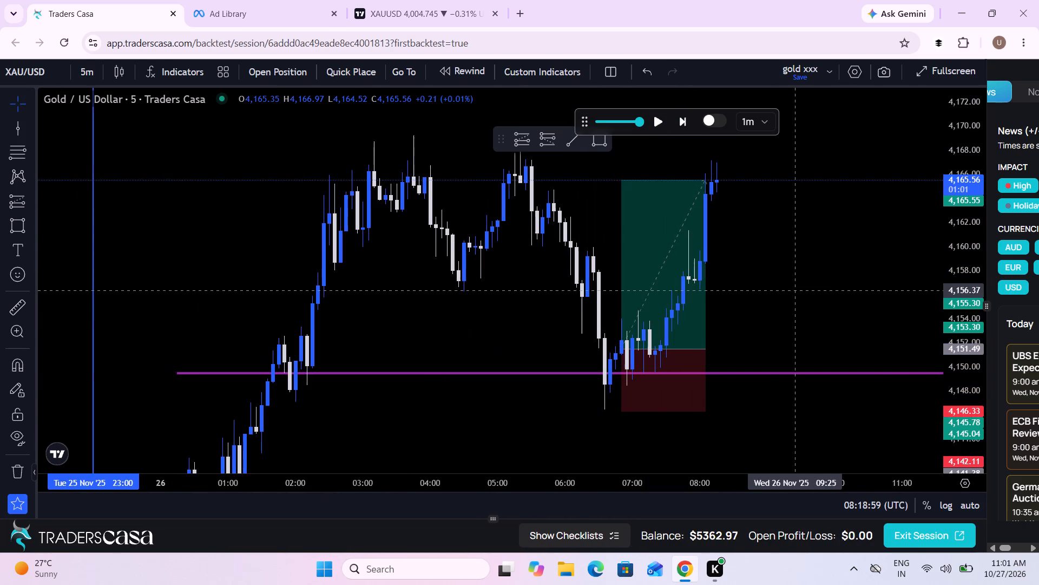
left_click_drag(795, 290, 555, 253)
scroll(555, 253, "down", 4)
left_click_drag(477, 262, 444, 288)
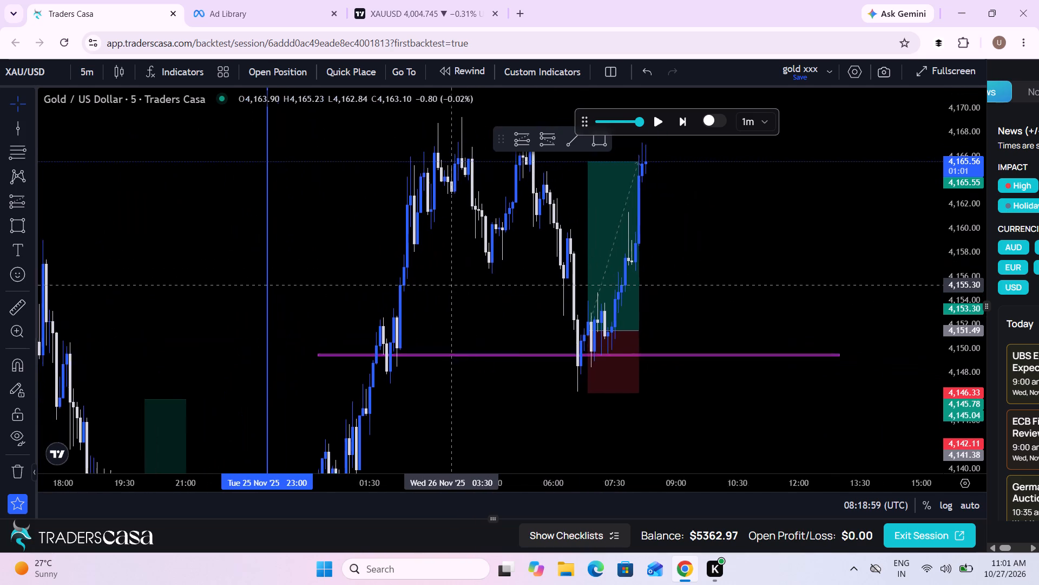
left_click_drag(444, 288, 441, 289)
scroll(441, 289, "up", 1)
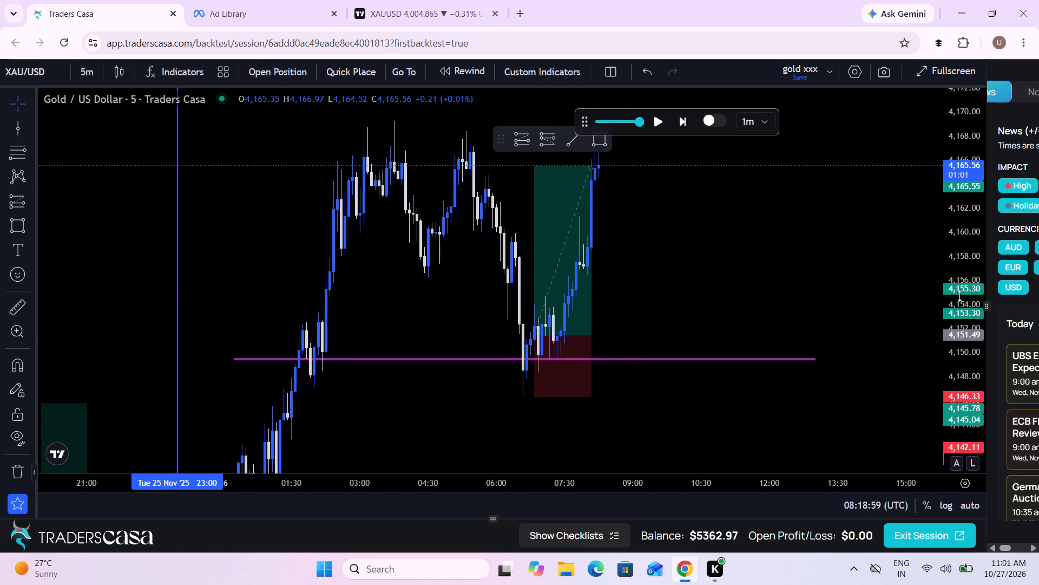
left_click_drag(959, 296, 915, 396)
left_click_drag(731, 387, 548, 404)
scroll(548, 404, "down", 1)
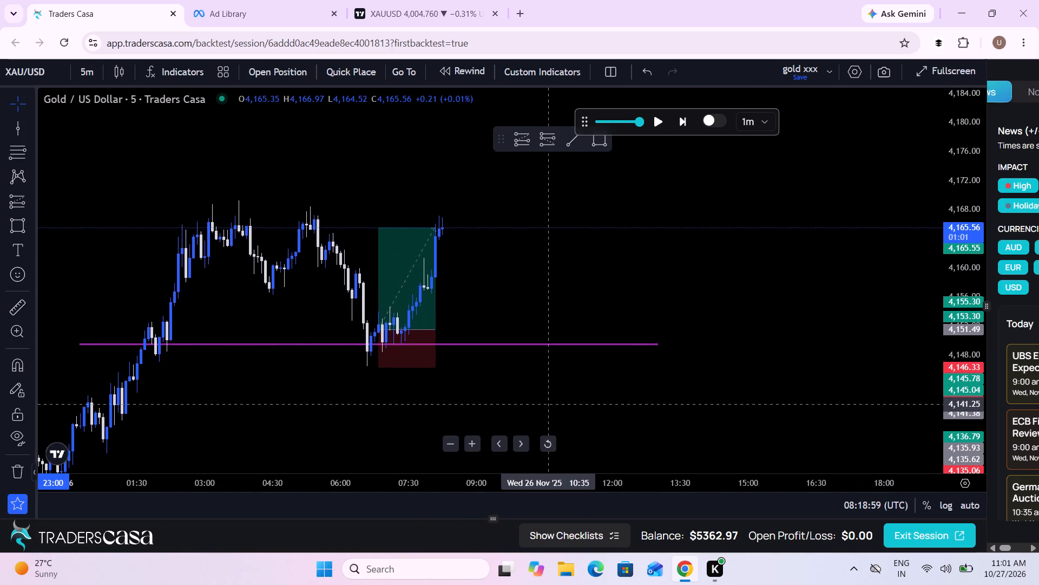
scroll(548, 404, "down", 2)
left_click_drag(548, 404, 484, 399)
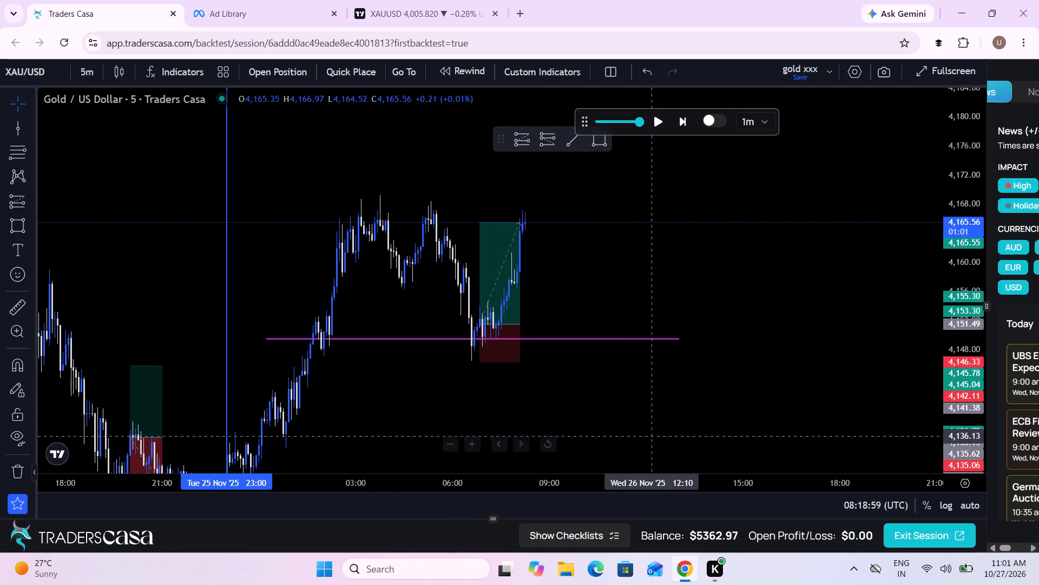
Mark the day boundary with a vertical line at 22:00 on Wed 26 Nov '25.
left_click(18, 133)
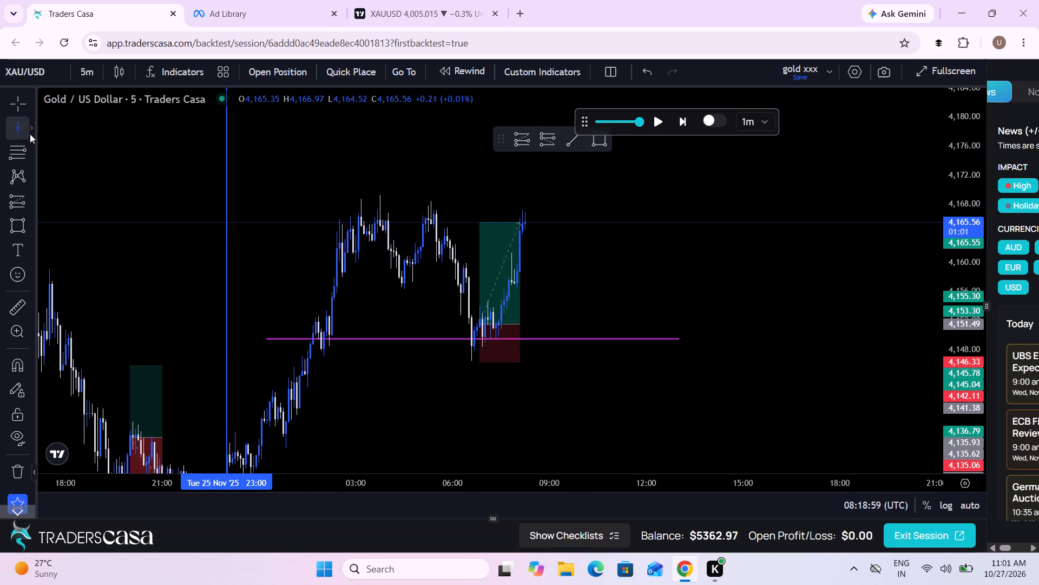
scroll(538, 344, "left", 2)
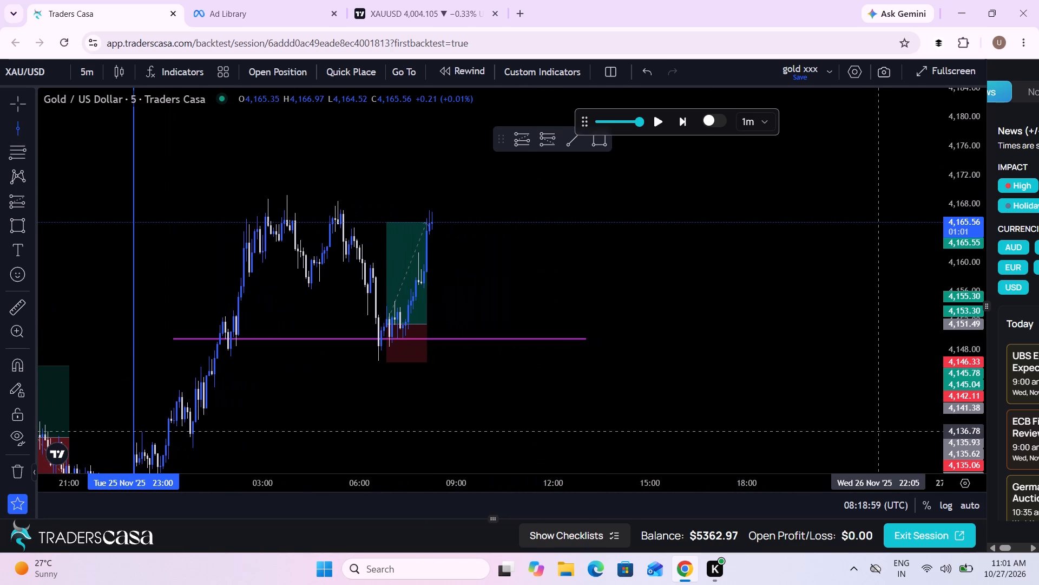
left_click(876, 431)
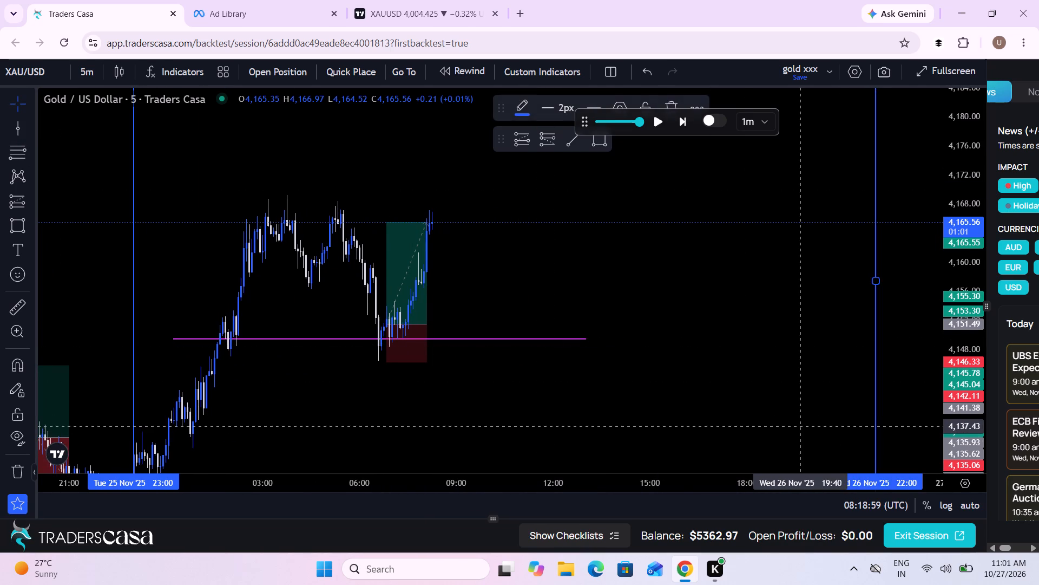
Play the replay forward from 08:18 on 26 Nov '25 to about 09:15, following price above the purple level.
left_click_drag(743, 418, 576, 417)
scroll(576, 417, "down", 1)
left_click(655, 123)
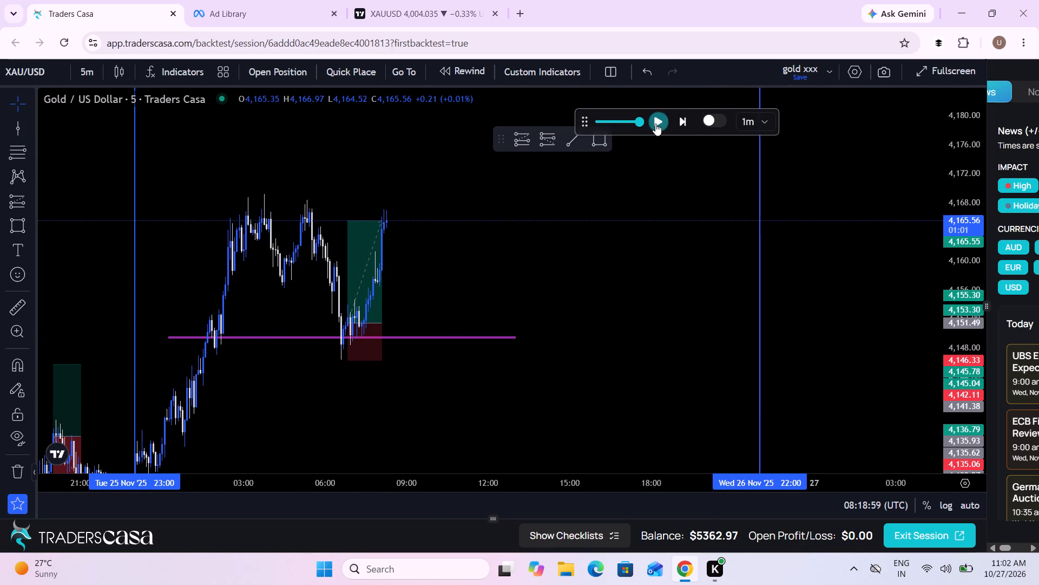
scroll(680, 334, "down", 3)
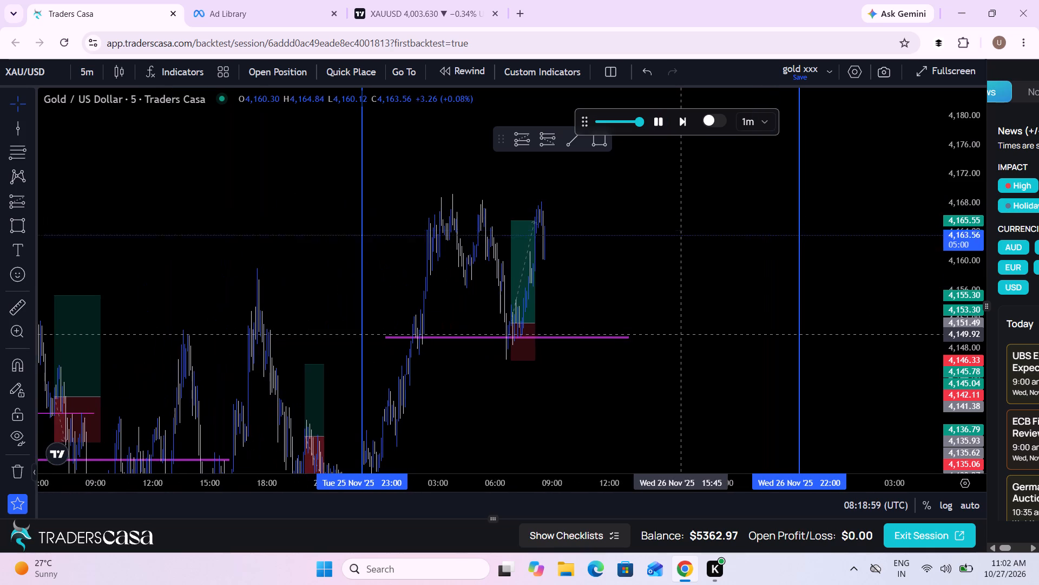
scroll(680, 334, "down", 2)
scroll(680, 334, "up", 3)
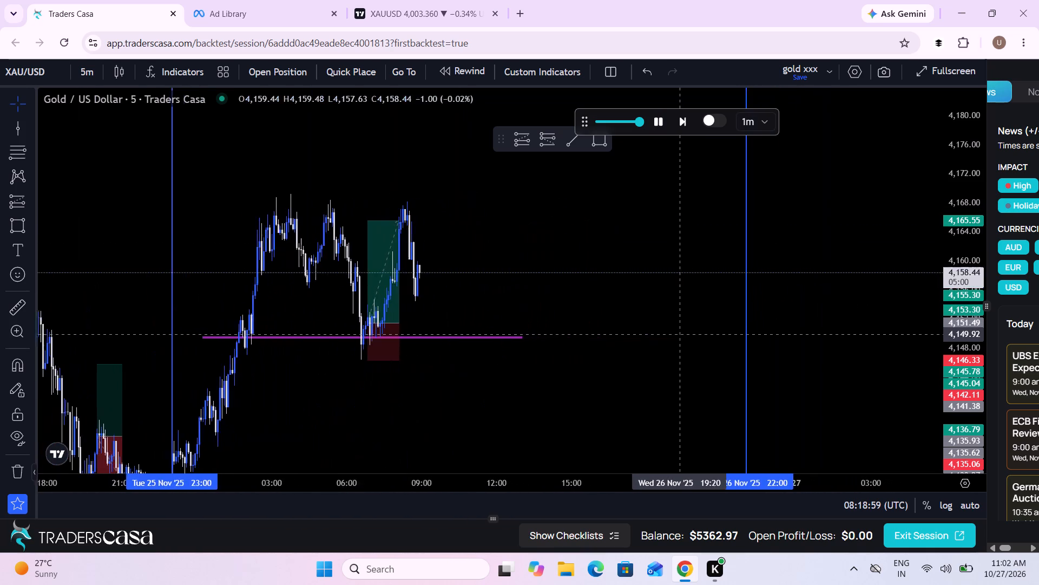
scroll(680, 334, "up", 2)
left_click_drag(489, 371, 629, 391)
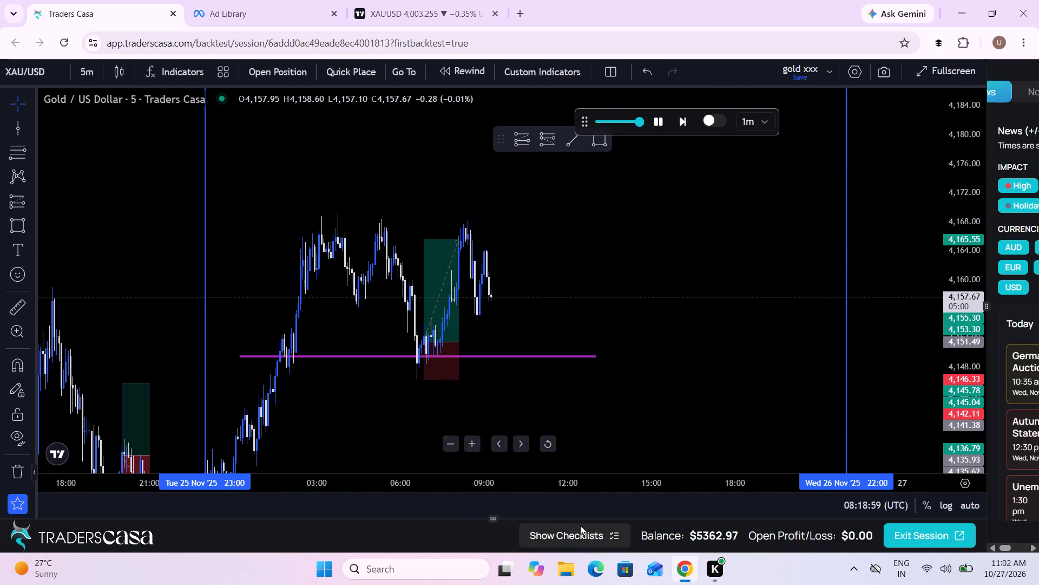
Expand the trade history to review the closed trades' results, and collapse it again.
left_click_drag(495, 518, 528, 280)
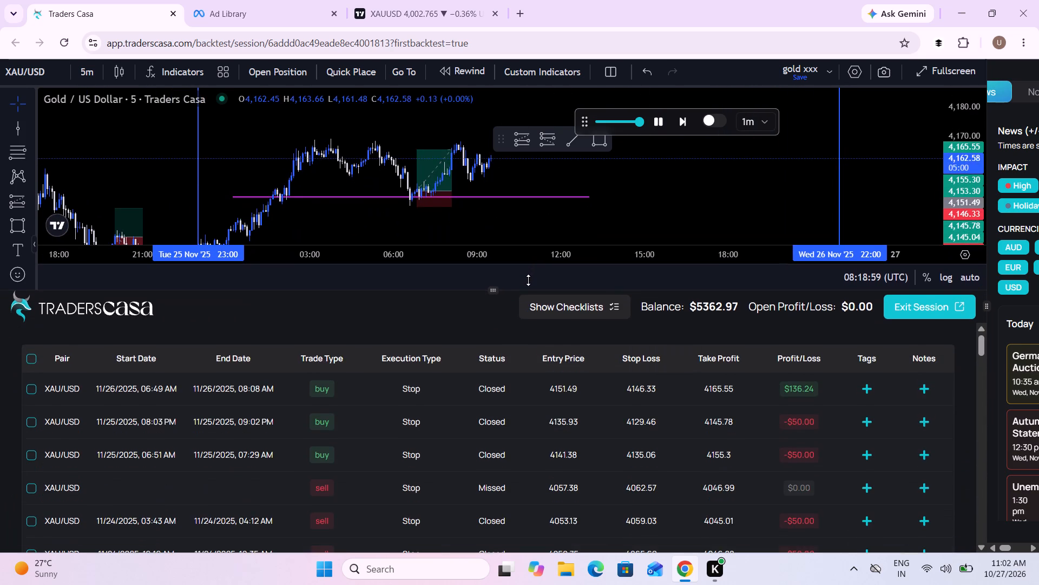
left_click_drag(528, 280, 551, 584)
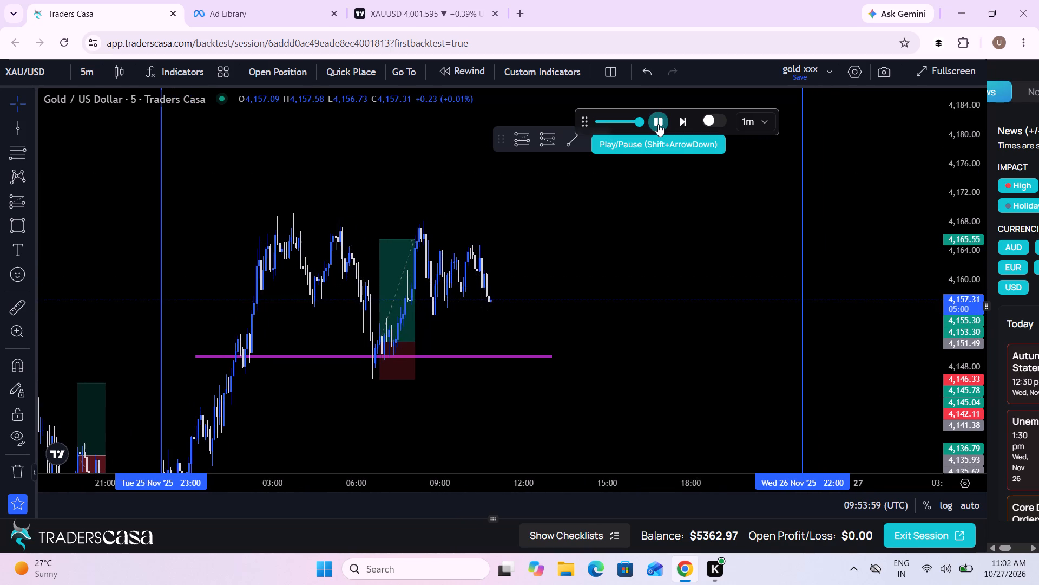
Play the replay forward to about 14:58 on 26 Nov '25 and pause it.
left_click(658, 124)
left_click(658, 124)
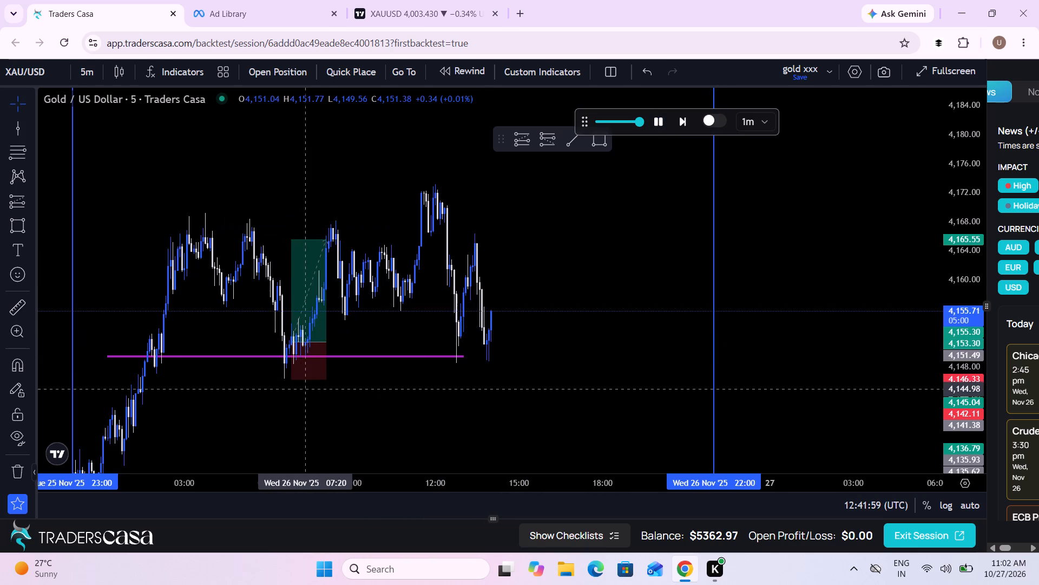
scroll(308, 392, "left", 1)
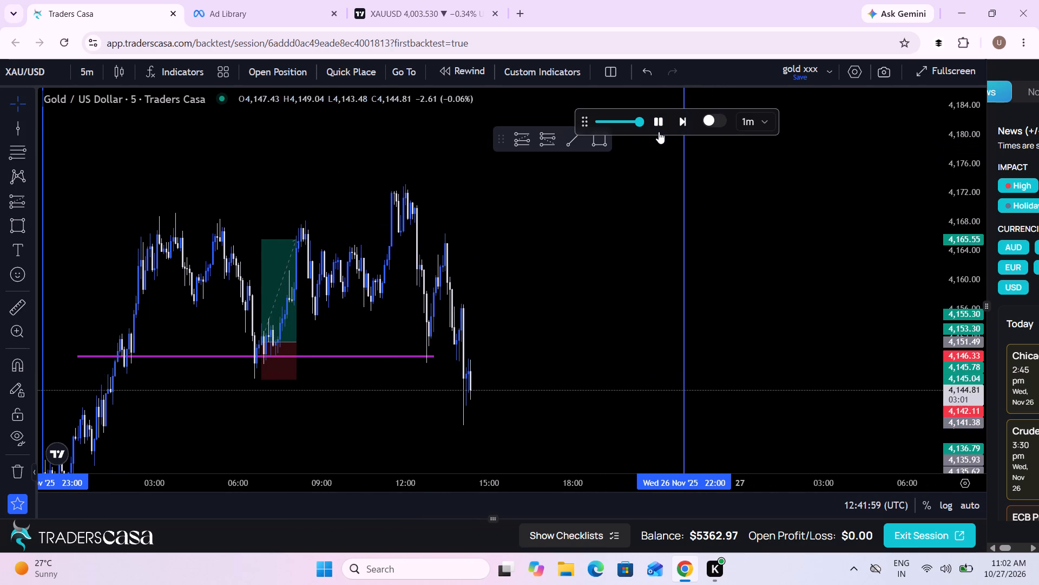
left_click(659, 130)
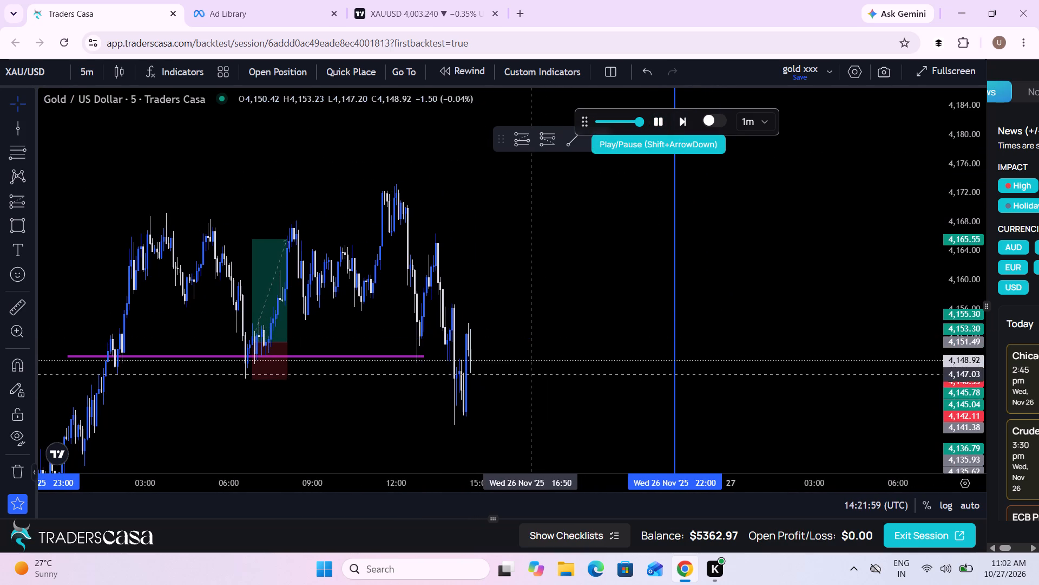
left_click(661, 120)
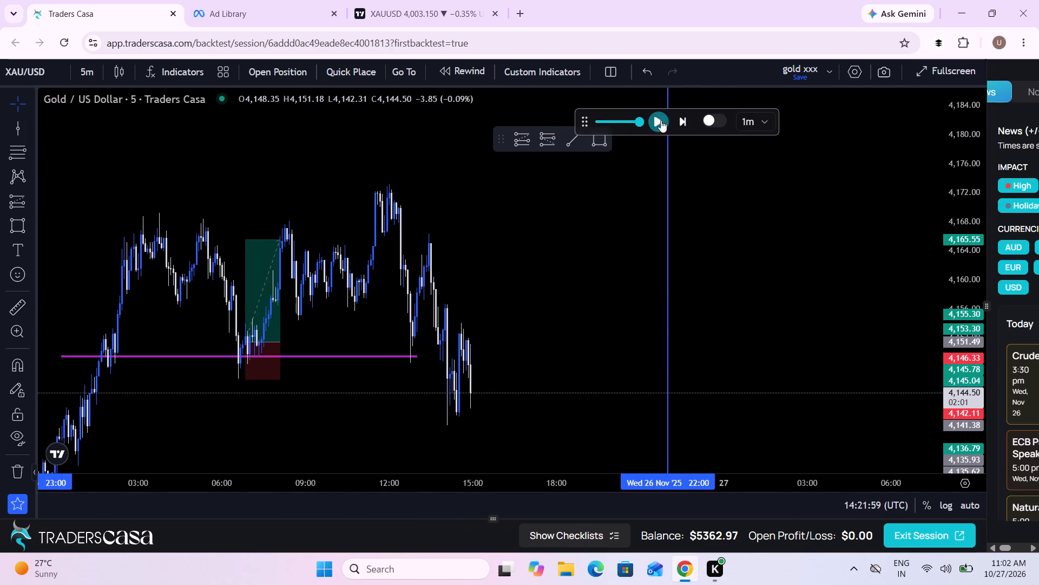
Reduce the playback speed to about mid-range and play the replay forward to about 17:00 on 26 Nov '25.
left_click(621, 121)
left_click(655, 122)
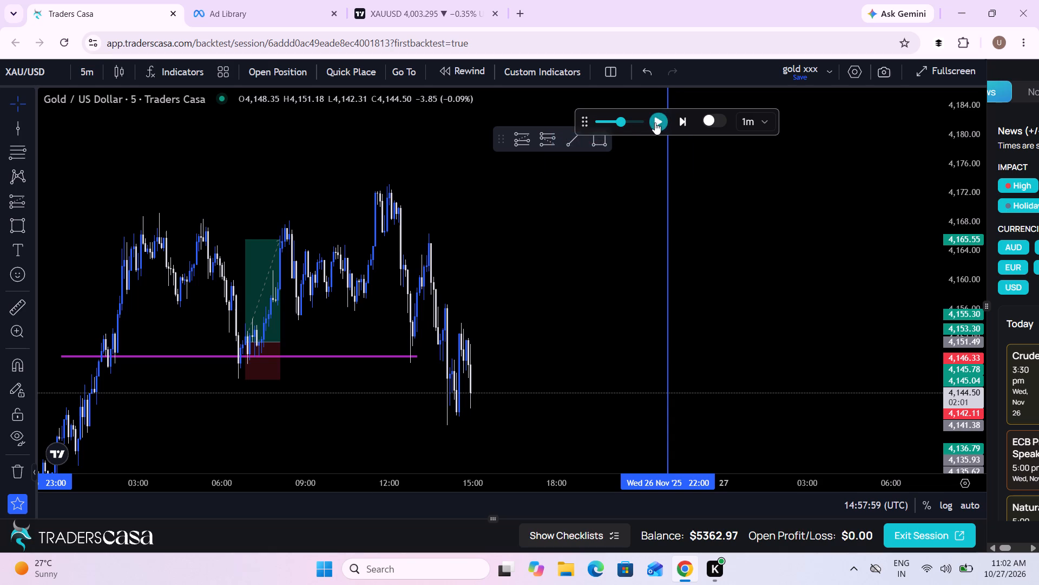
scroll(506, 347, "down", 4)
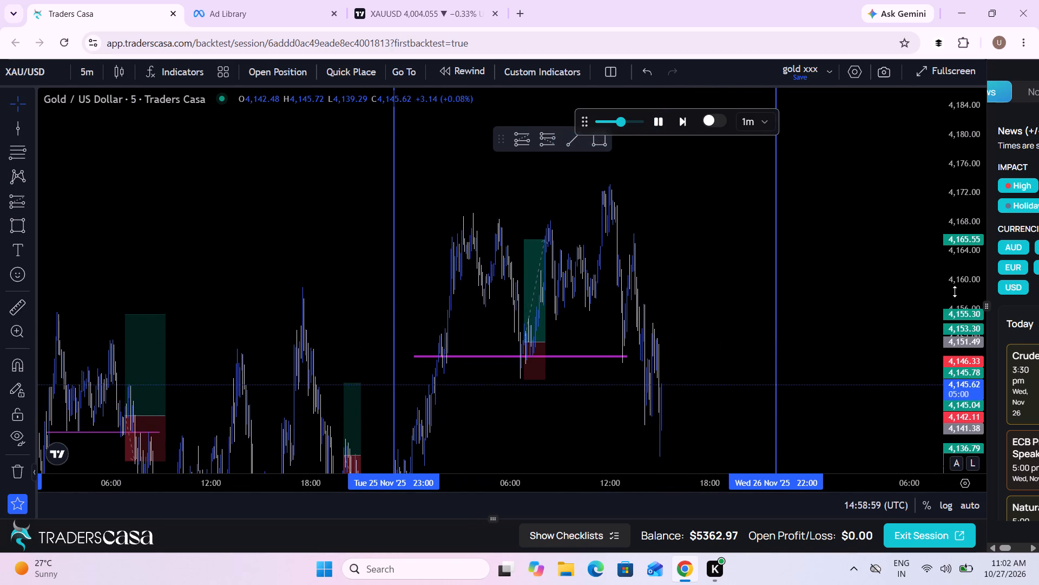
left_click_drag(956, 291, 941, 424)
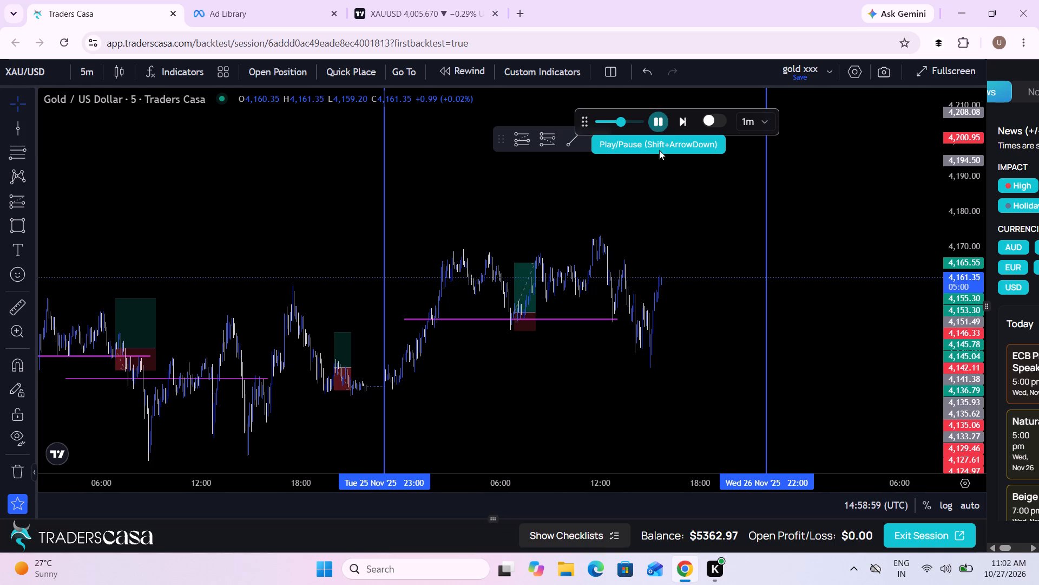
scroll(690, 357, "down", 2)
scroll(690, 357, "up", 2)
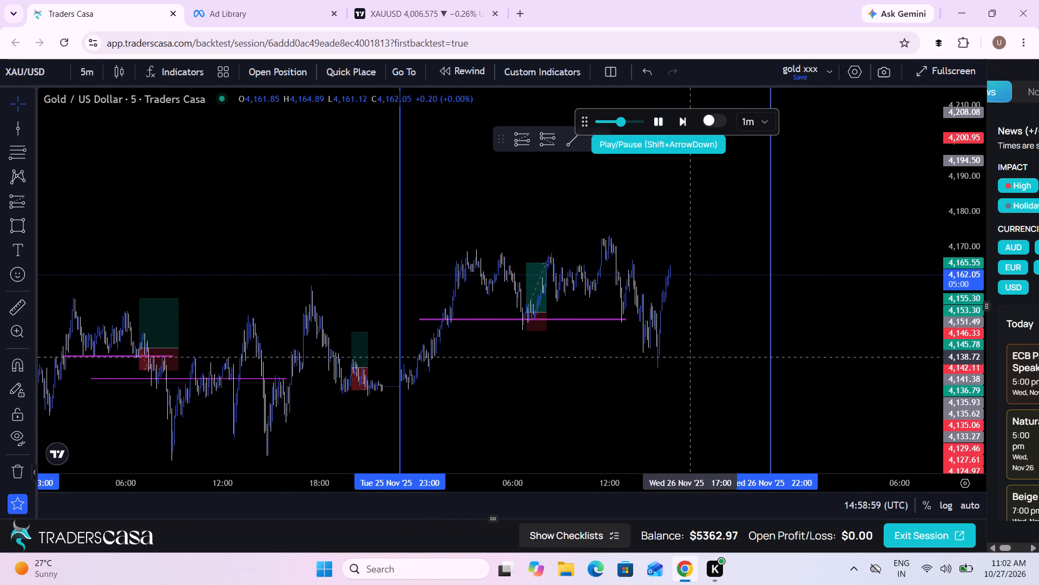
scroll(690, 357, "up", 1)
left_click_drag(694, 331, 689, 333)
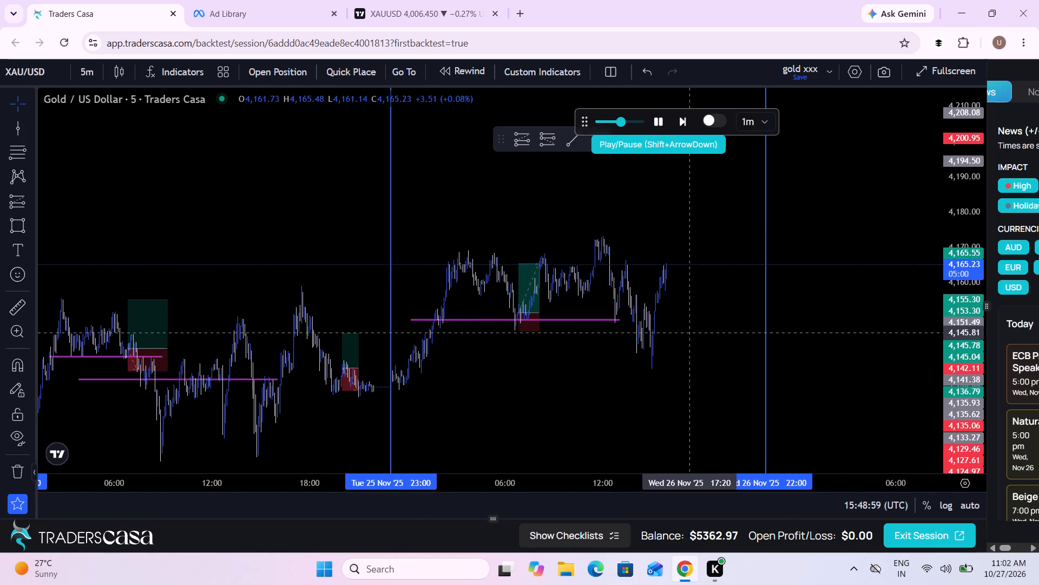
scroll(689, 333, "up", 2)
left_click_drag(954, 402, 930, 293)
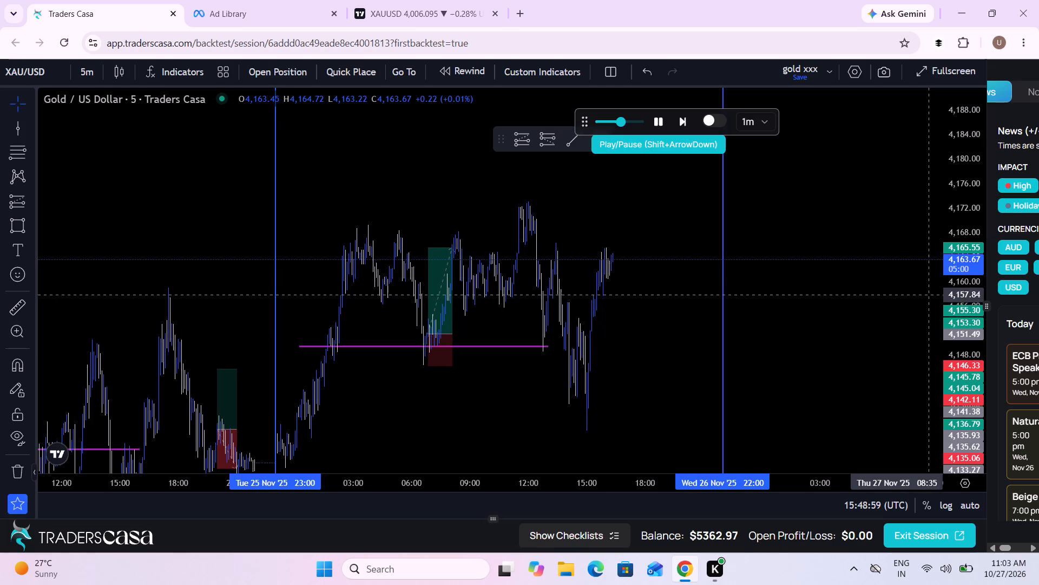
scroll(628, 335, "up", 4)
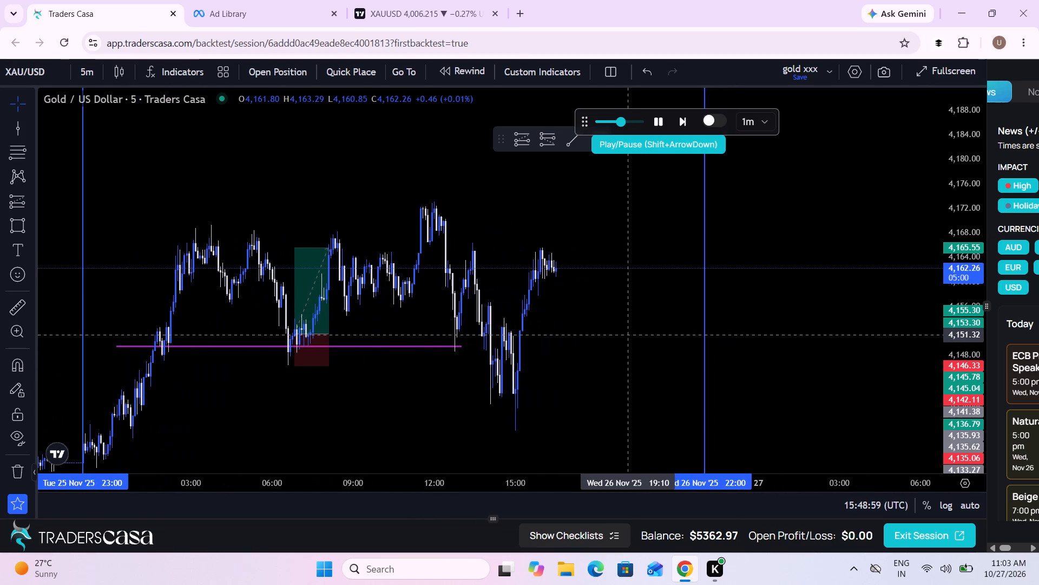
left_click_drag(628, 335, 713, 327)
scroll(713, 327, "up", 2)
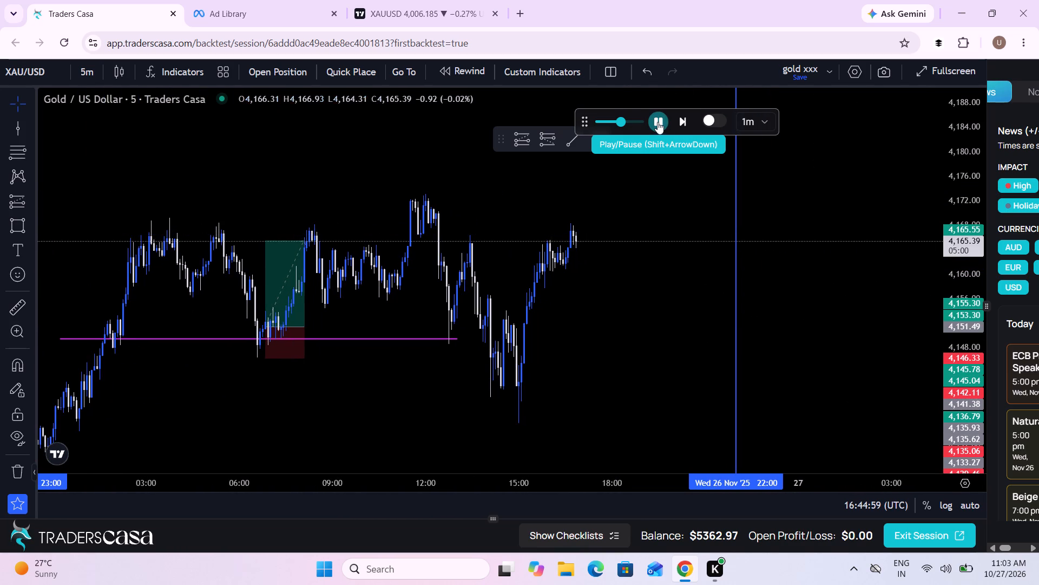
Slow the playback further to below 3.5× and follow the replay to about 17:40 on 26 Nov '25.
left_click(619, 125)
left_click_drag(619, 125, 610, 127)
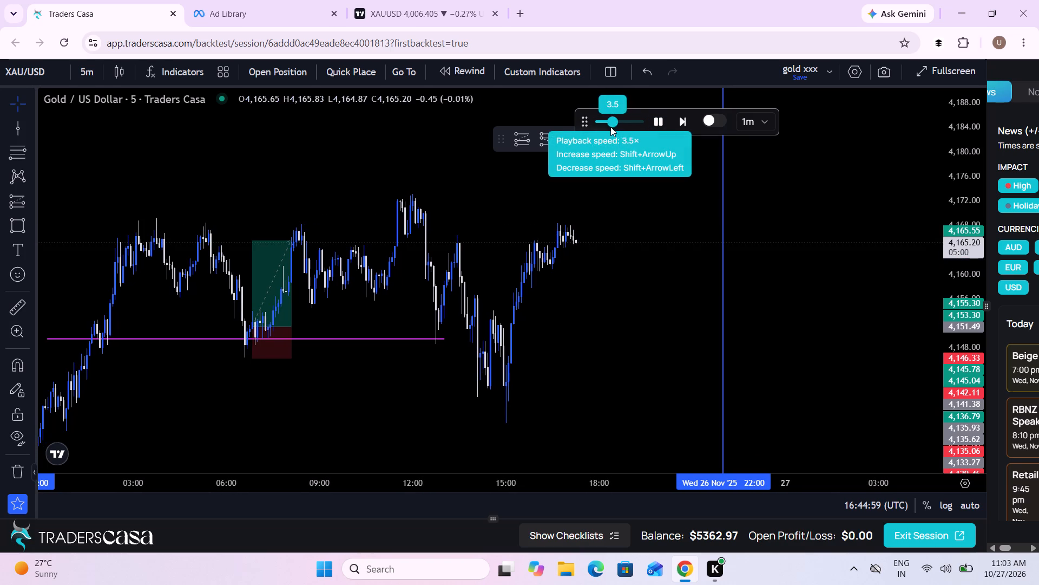
left_click_drag(610, 127, 613, 126)
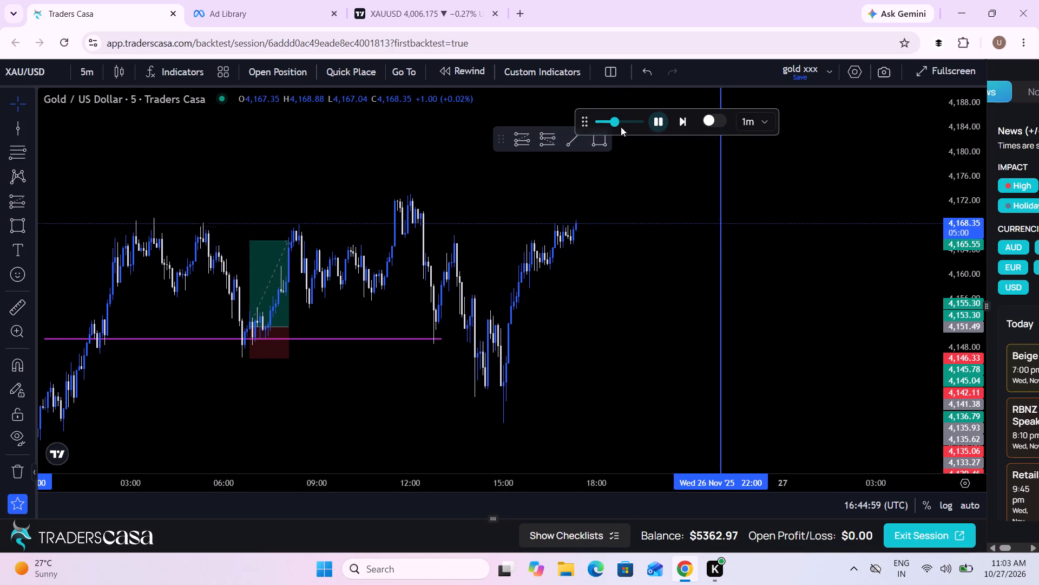
left_click(603, 123)
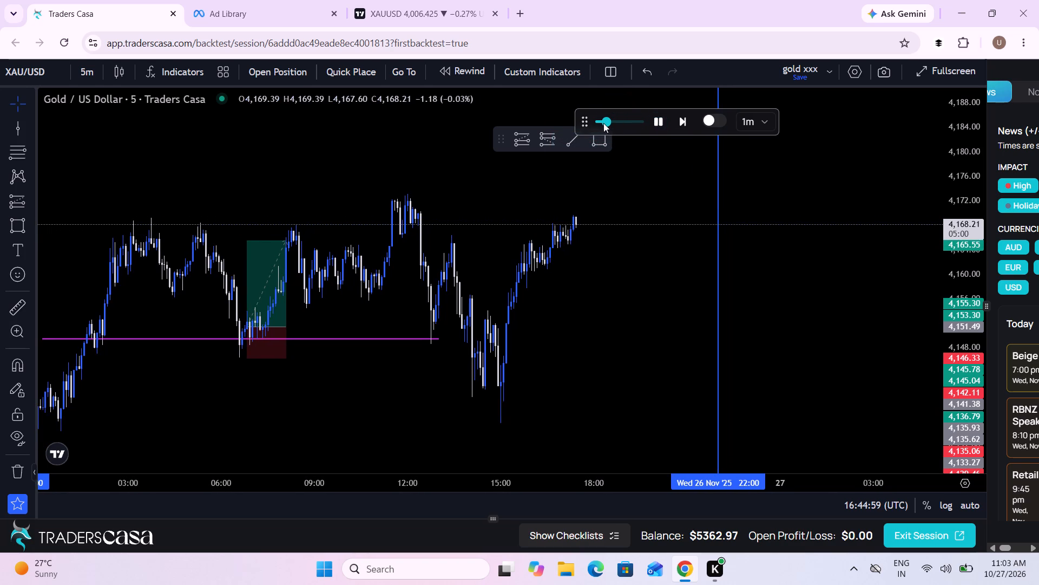
scroll(608, 245, "down", 2)
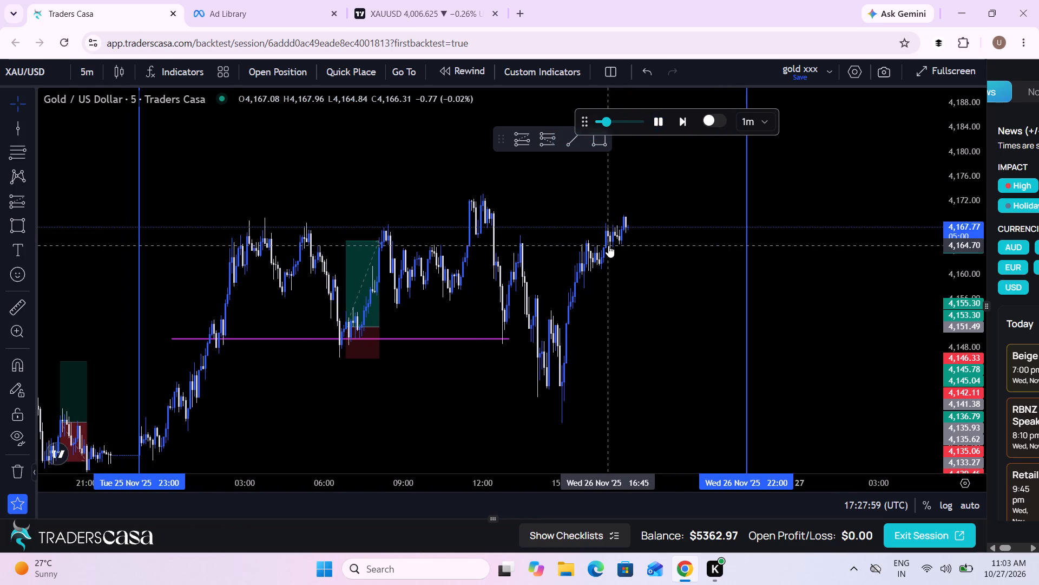
left_click_drag(975, 272, 973, 331)
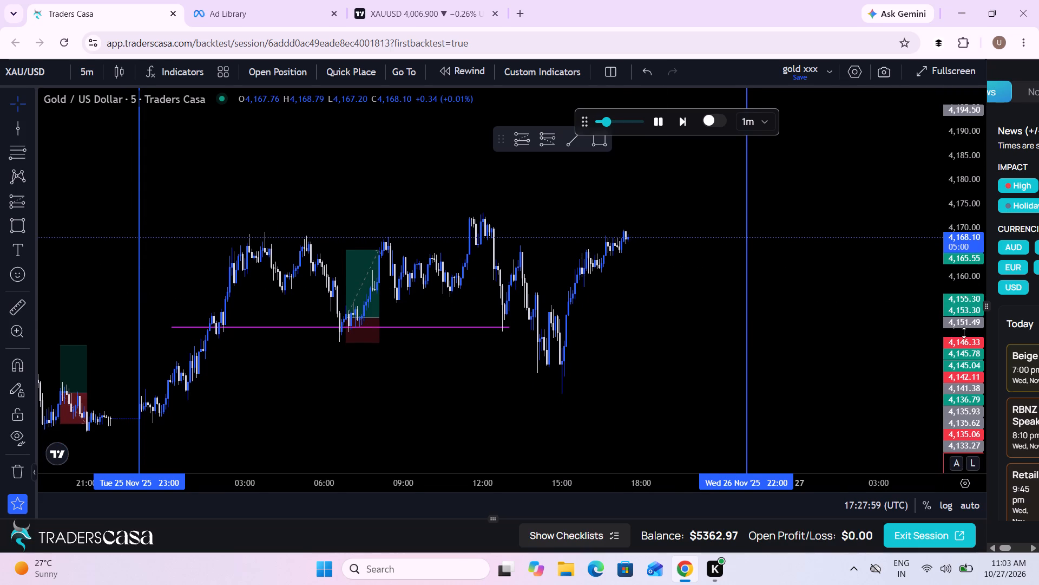
scroll(798, 320, "up", 1)
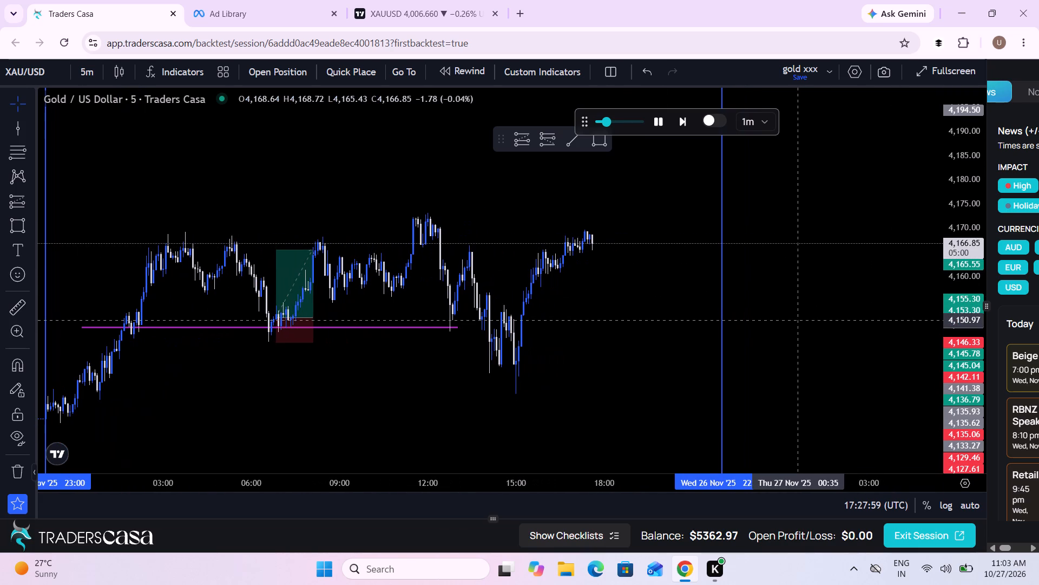
scroll(798, 320, "up", 1)
left_click_drag(798, 320, 831, 332)
left_click_drag(831, 332, 932, 336)
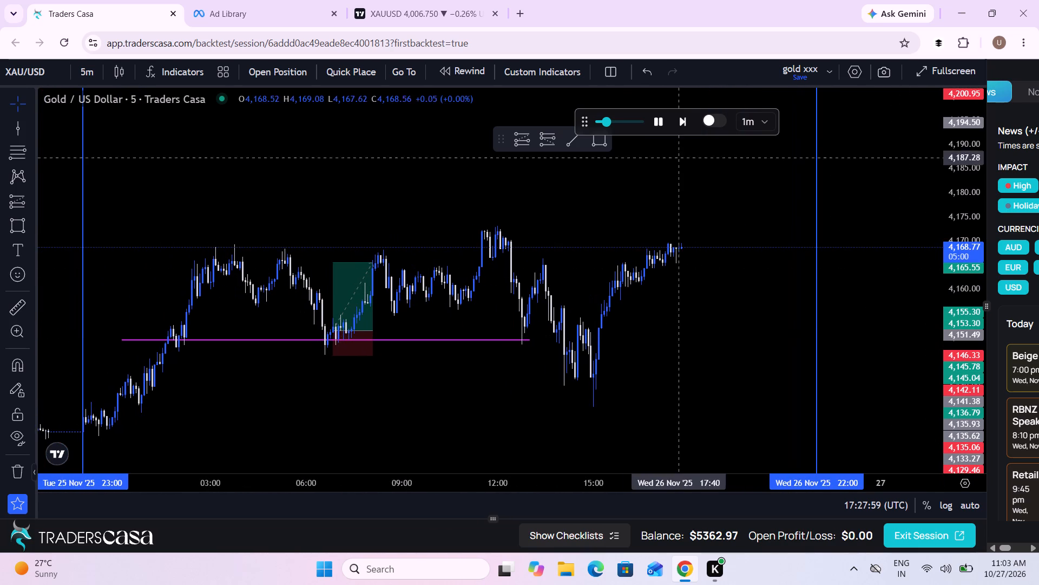
Play the replay forward to about 18:28 on 26 Nov '25 and pause it.
left_click(623, 123)
scroll(623, 123, "up", 1)
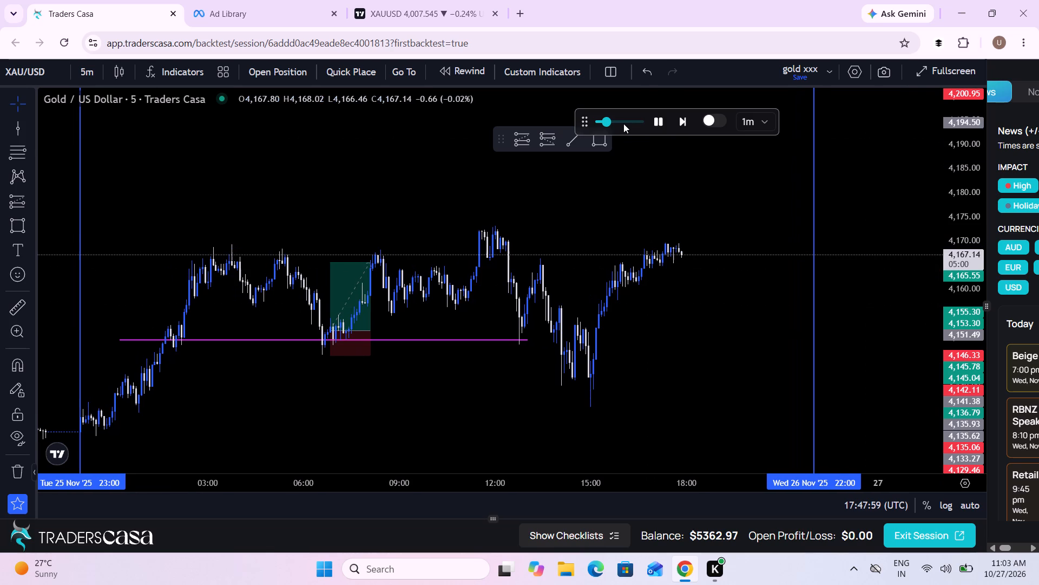
scroll(623, 123, "up", 2)
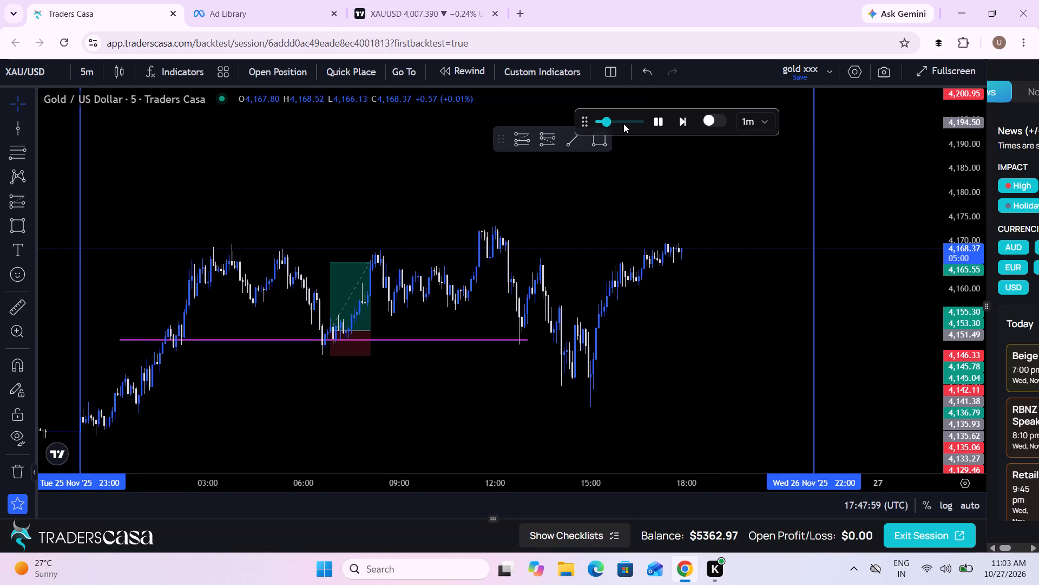
scroll(623, 123, "up", 1)
left_click_drag(708, 287, 613, 272)
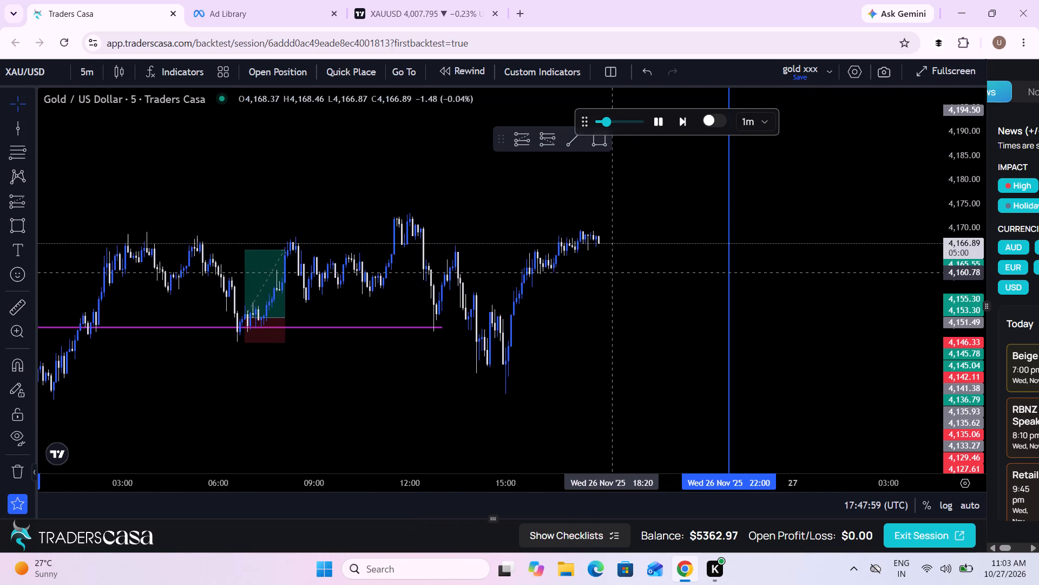
scroll(613, 272, "down", 2)
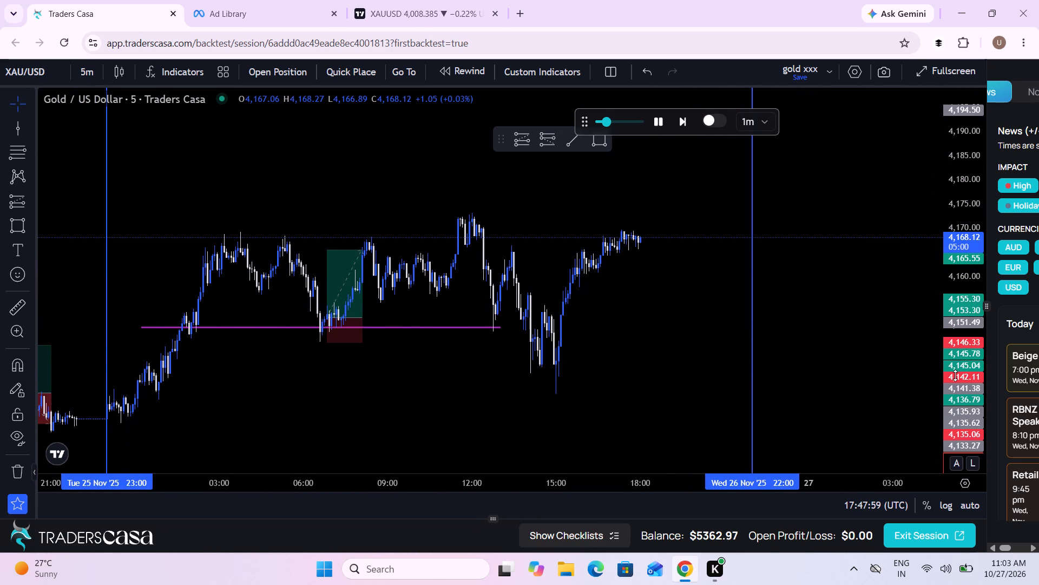
left_click_drag(955, 375, 919, 252)
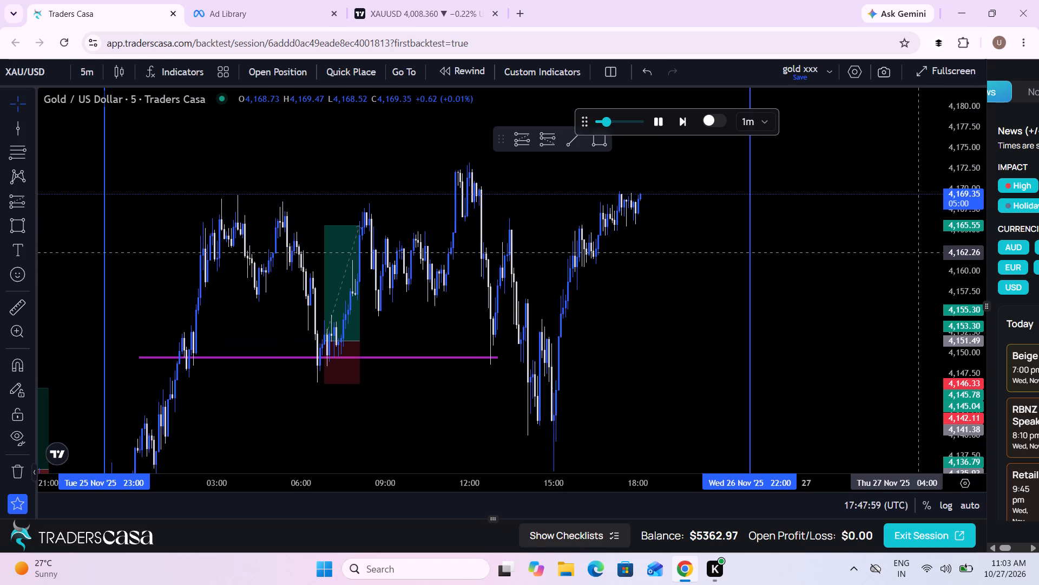
left_click_drag(662, 293, 711, 341)
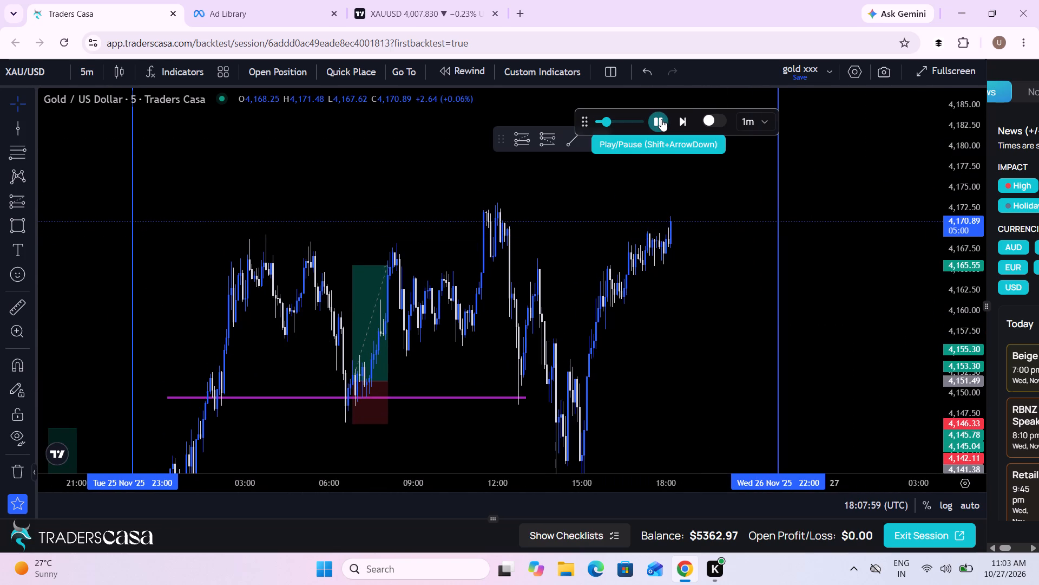
scroll(709, 279, "down", 3)
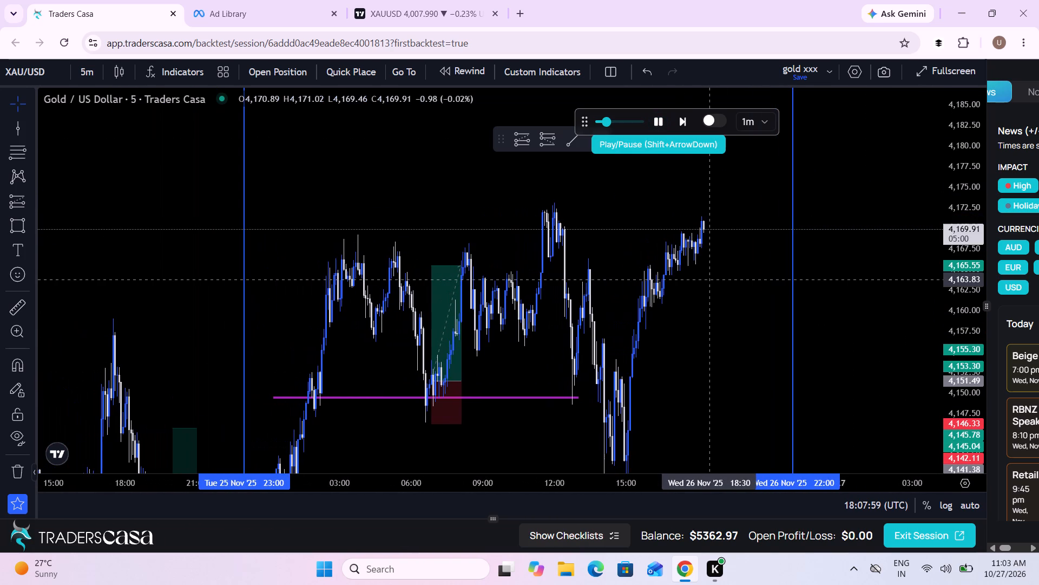
left_click_drag(709, 279, 635, 274)
scroll(635, 274, "down", 1)
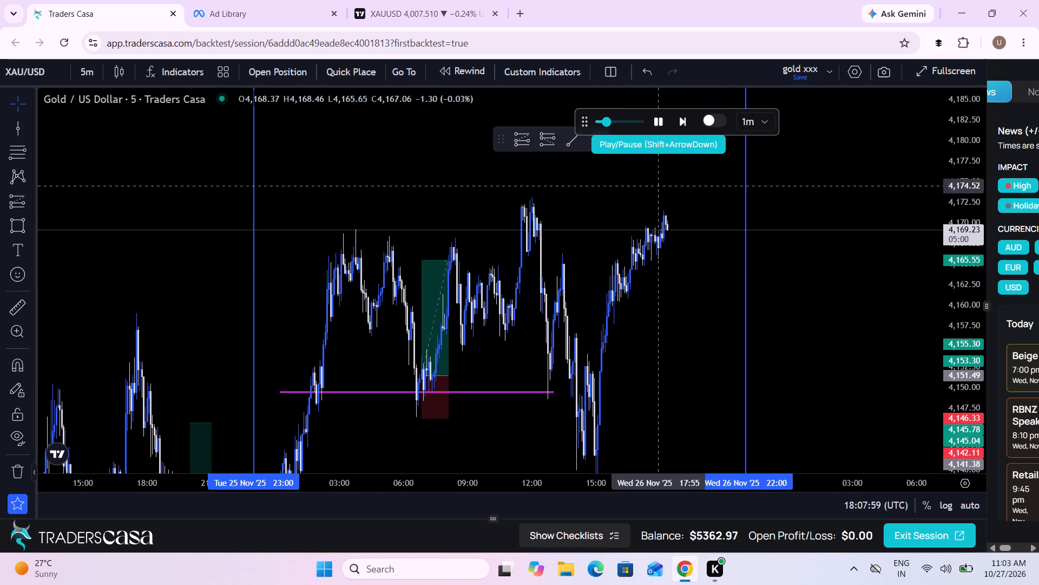
left_click(654, 122)
Raise the playback speed to about mid-range, play the replay forward to about 18:41 on 26 Nov '25, and pause it.
left_click_drag(961, 314, 953, 401)
left_click_drag(878, 373, 854, 365)
scroll(854, 365, "down", 1)
left_click_drag(854, 365, 830, 370)
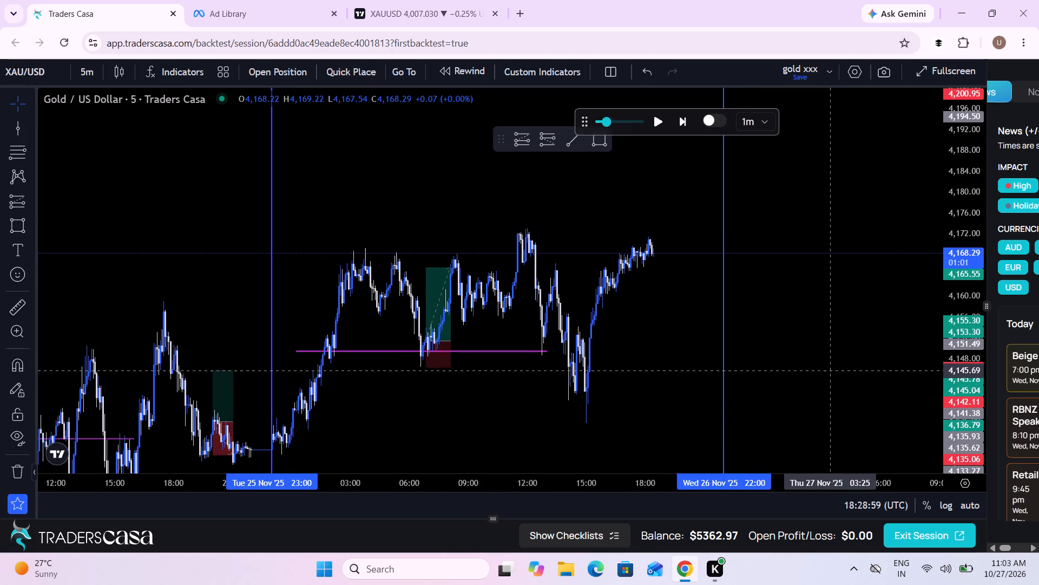
left_click(662, 118)
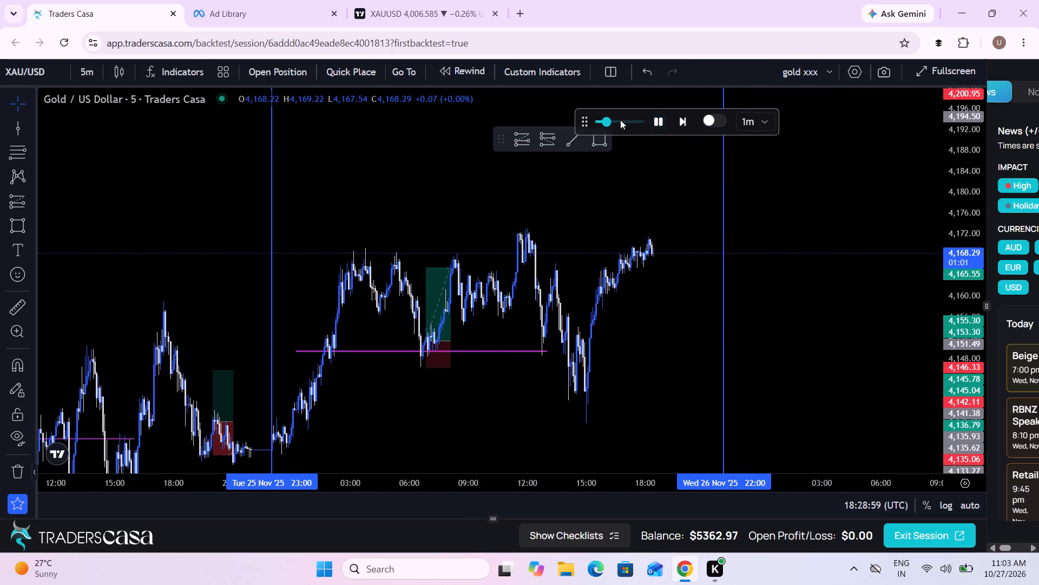
left_click(619, 123)
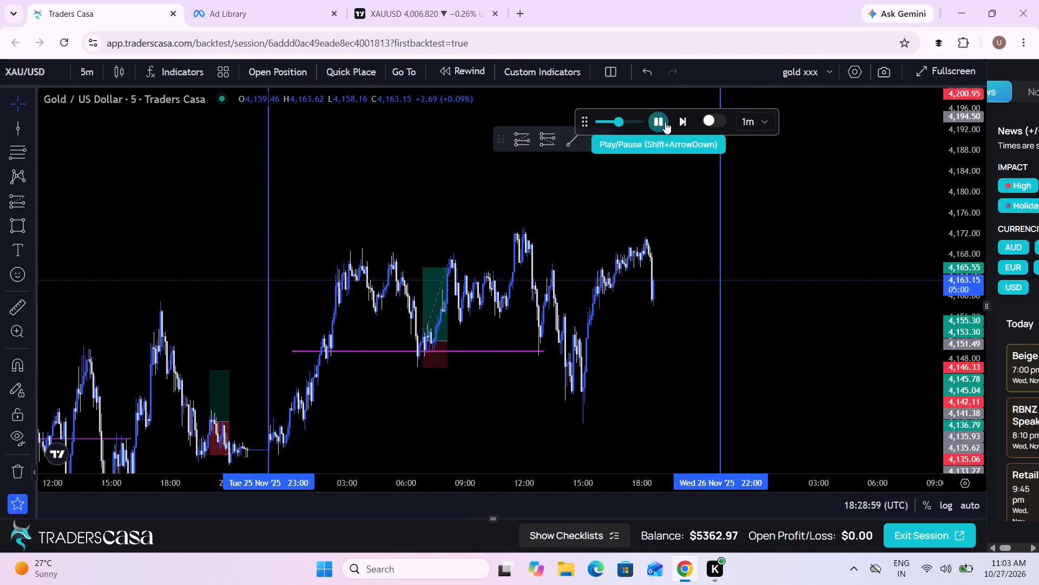
left_click(665, 122)
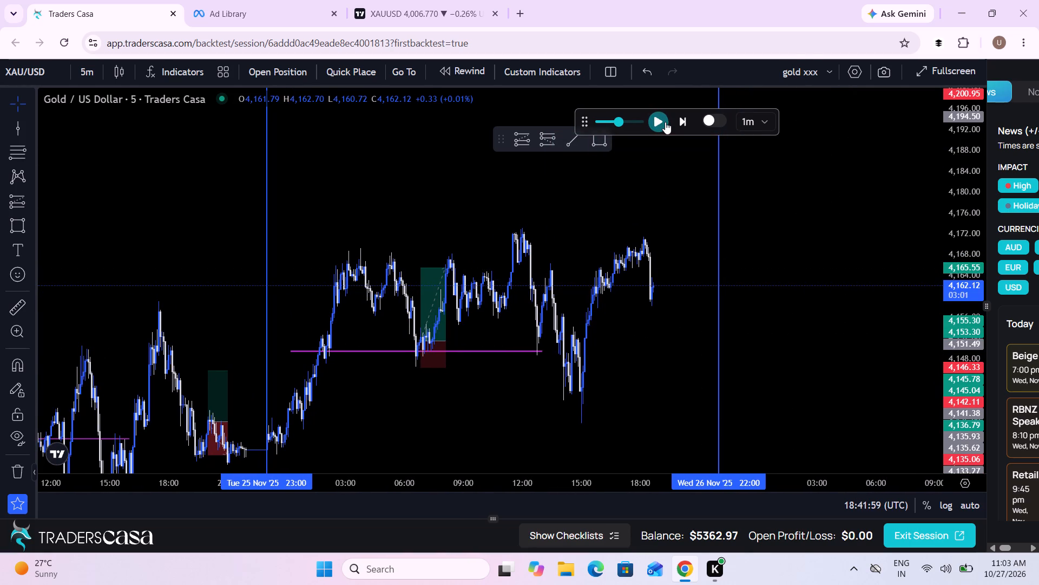
Resume the replay and follow the price action to about 20:10 on 26 Nov '25.
left_click(665, 122)
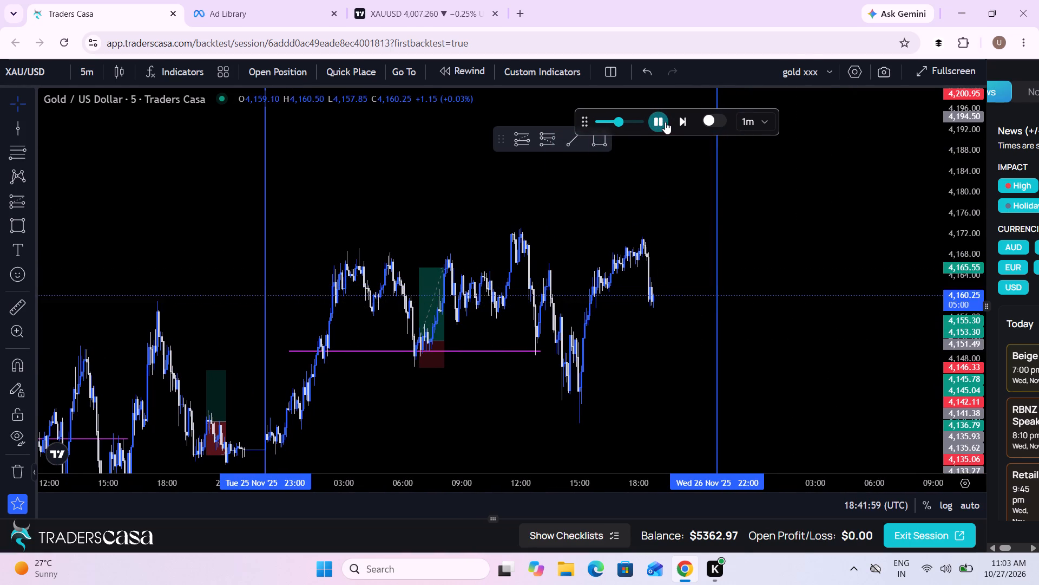
scroll(569, 365, "down", 2)
left_click_drag(632, 399, 579, 360)
scroll(579, 360, "up", 1)
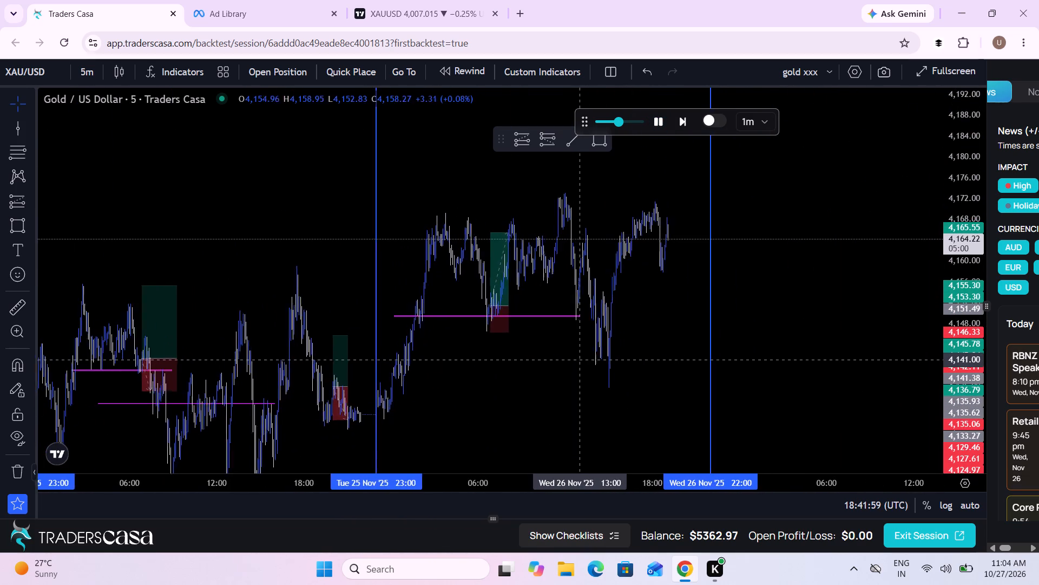
scroll(579, 360, "up", 5)
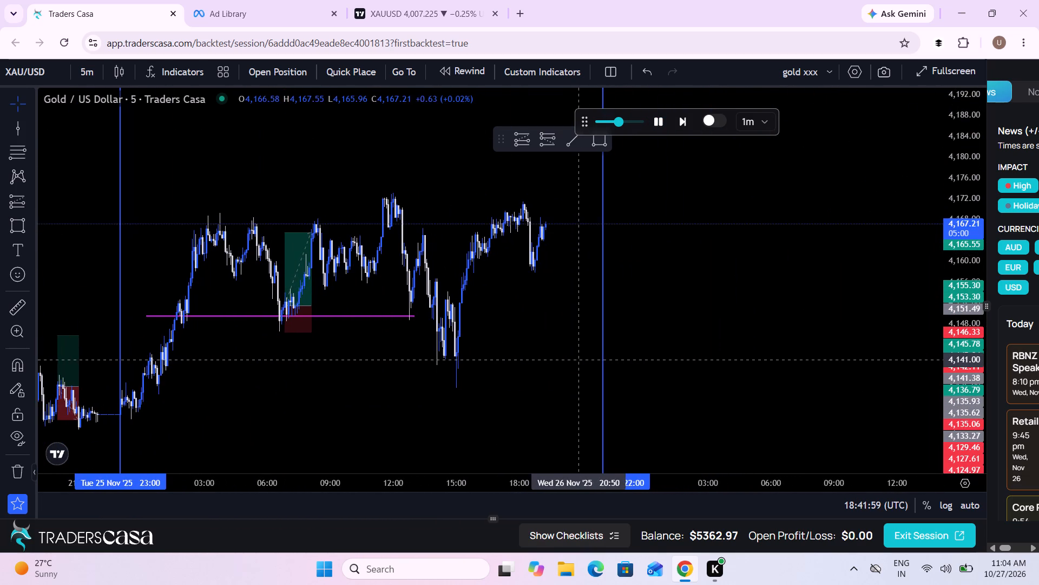
left_click_drag(953, 388, 935, 313)
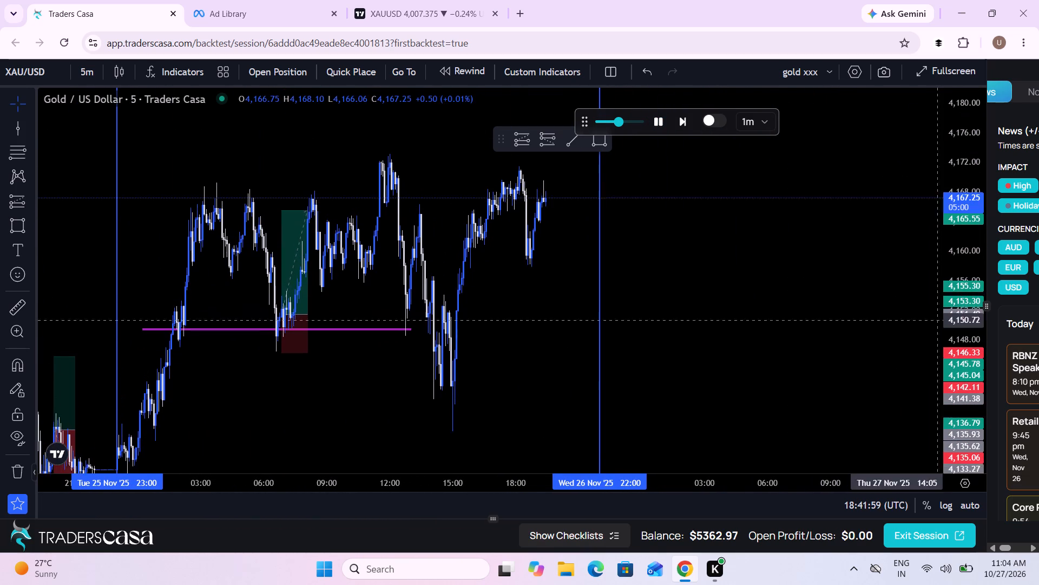
left_click_drag(935, 313, 935, 312)
left_click_drag(625, 295, 811, 304)
scroll(811, 304, "up", 2)
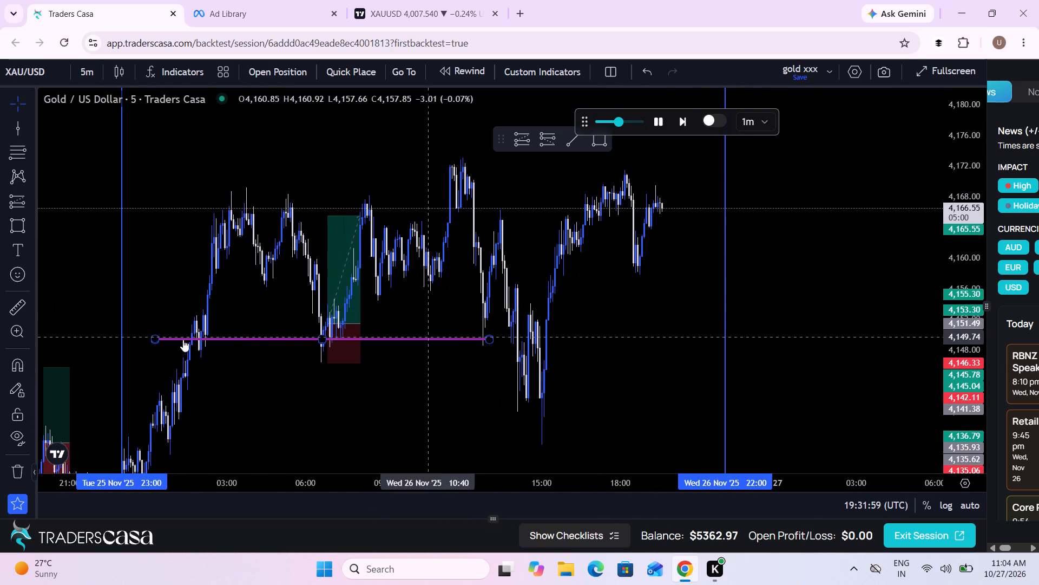
left_click_drag(600, 334, 588, 363)
scroll(588, 363, "up", 1)
left_click(588, 363)
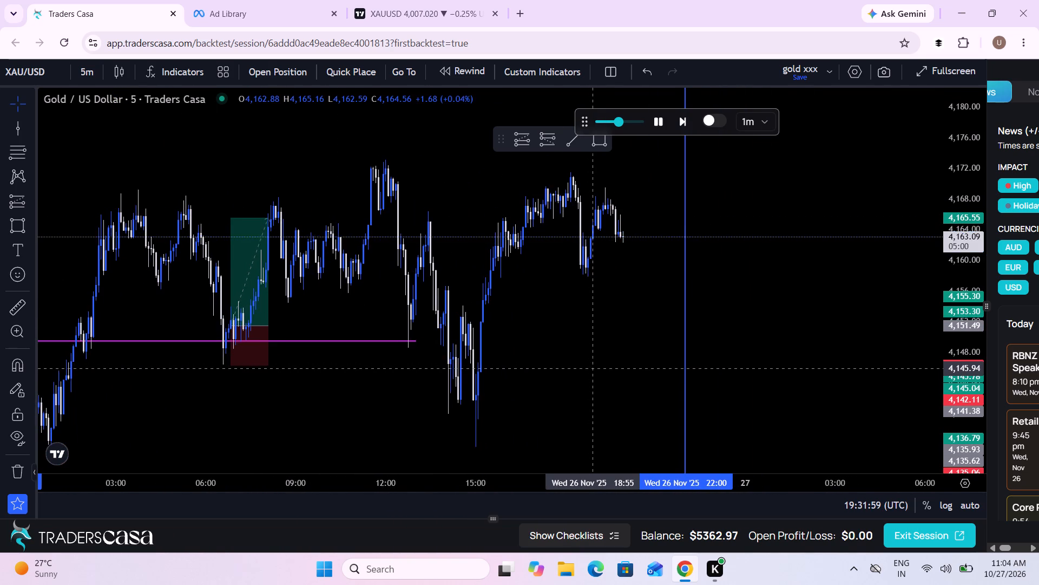
left_click(593, 368)
left_click_drag(593, 368, 610, 391)
scroll(610, 391, "up", 1)
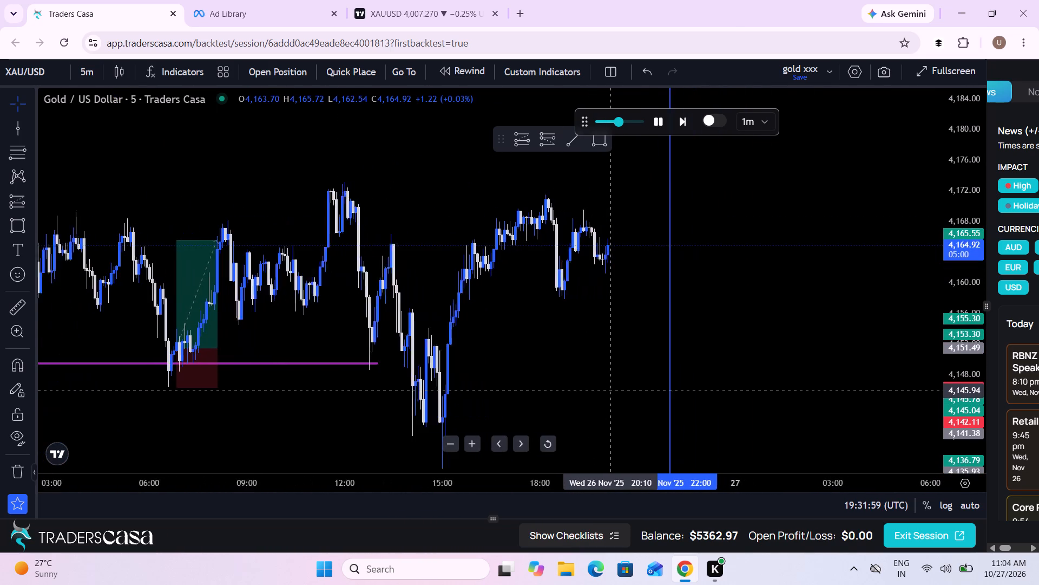
scroll(610, 391, "up", 1)
Raise the playback speed to near maximum, play the replay to about 23:10 on 26 Nov '25, and pause it.
left_click(635, 121)
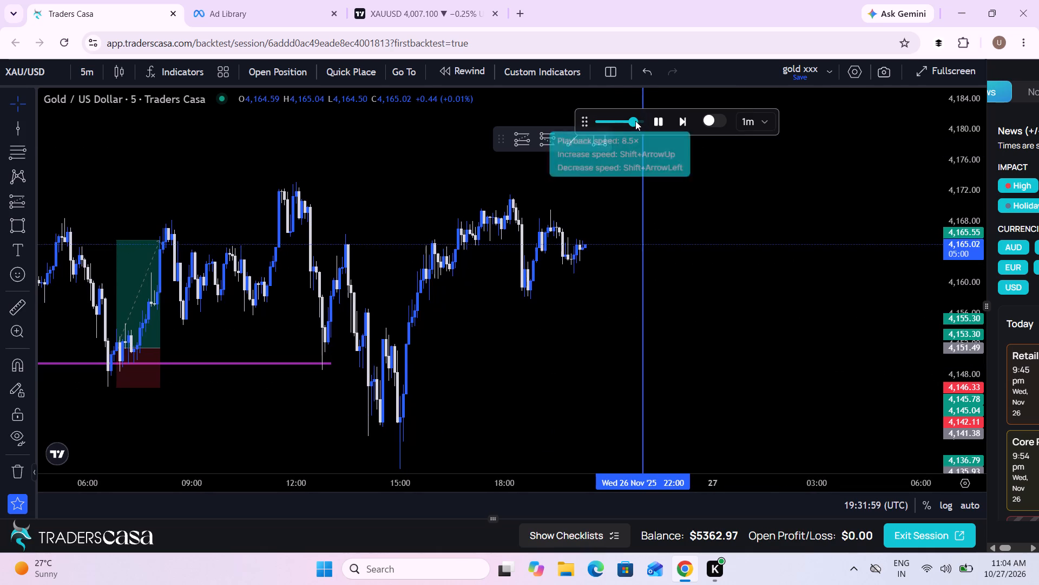
left_click(641, 126)
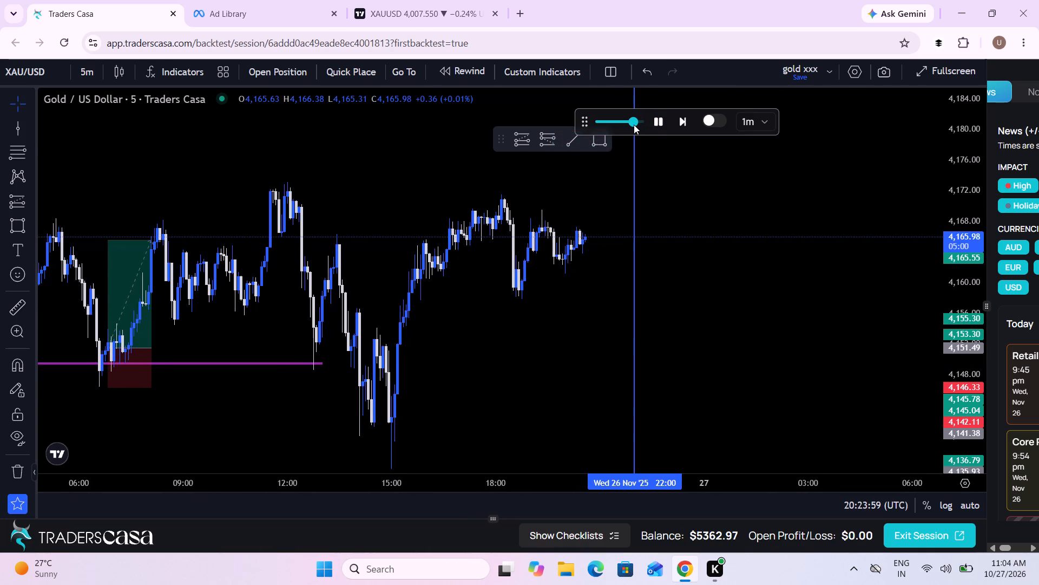
left_click_drag(634, 125, 642, 126)
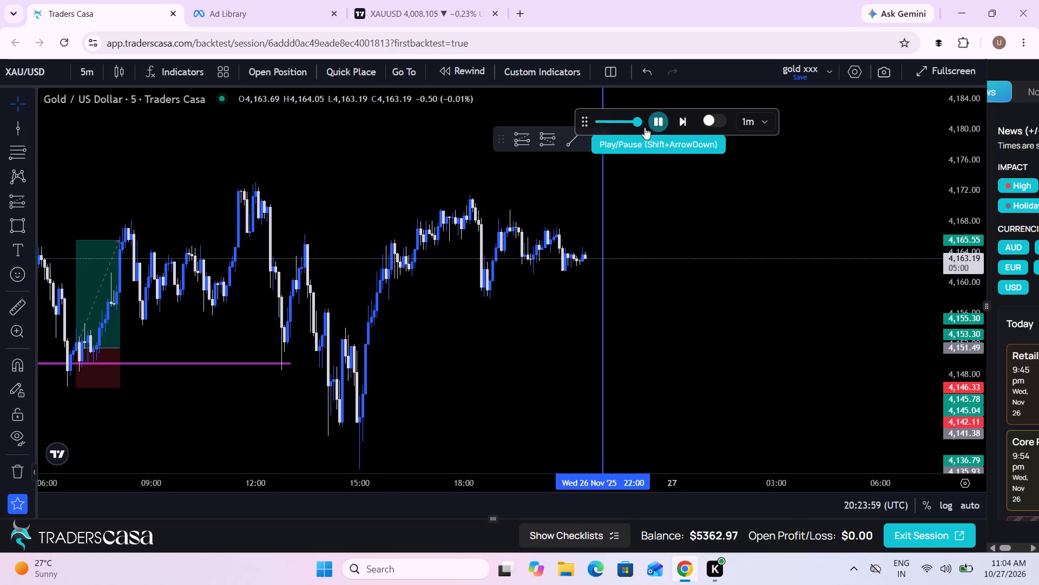
scroll(624, 305, "down", 2)
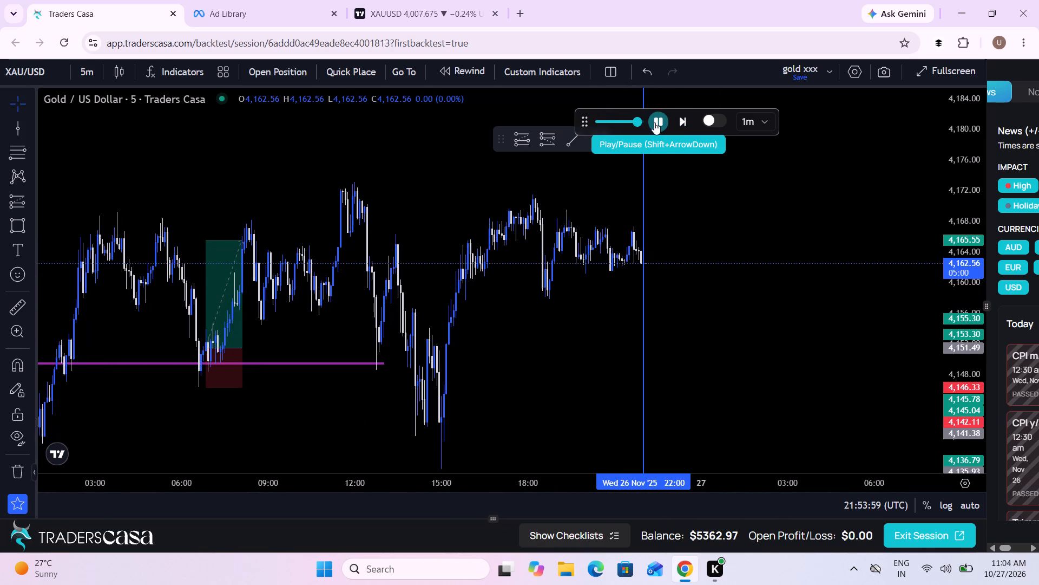
scroll(656, 321, "down", 3)
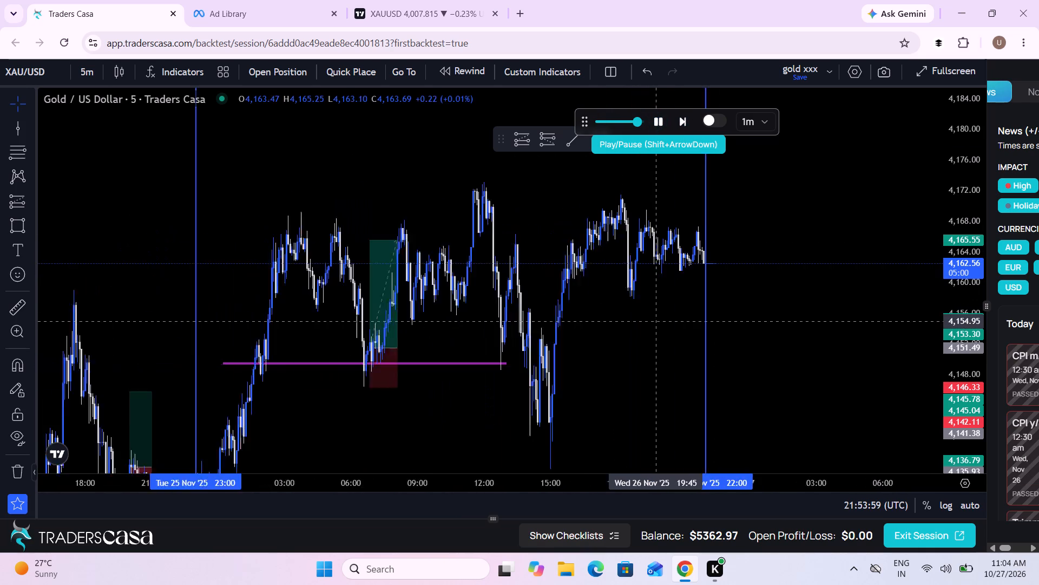
left_click_drag(965, 268, 965, 343)
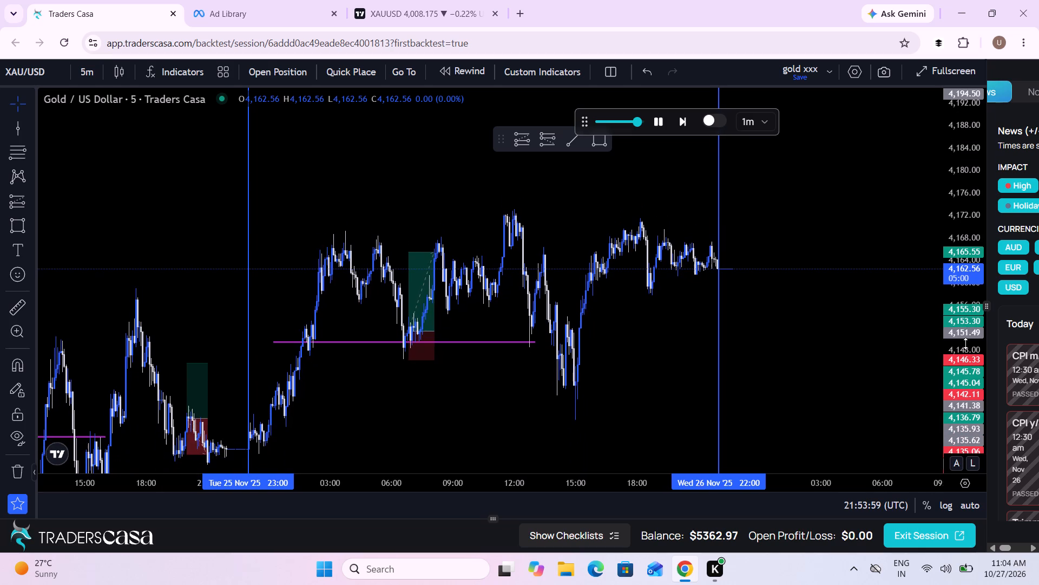
left_click_drag(832, 324, 808, 331)
scroll(808, 331, "up", 3)
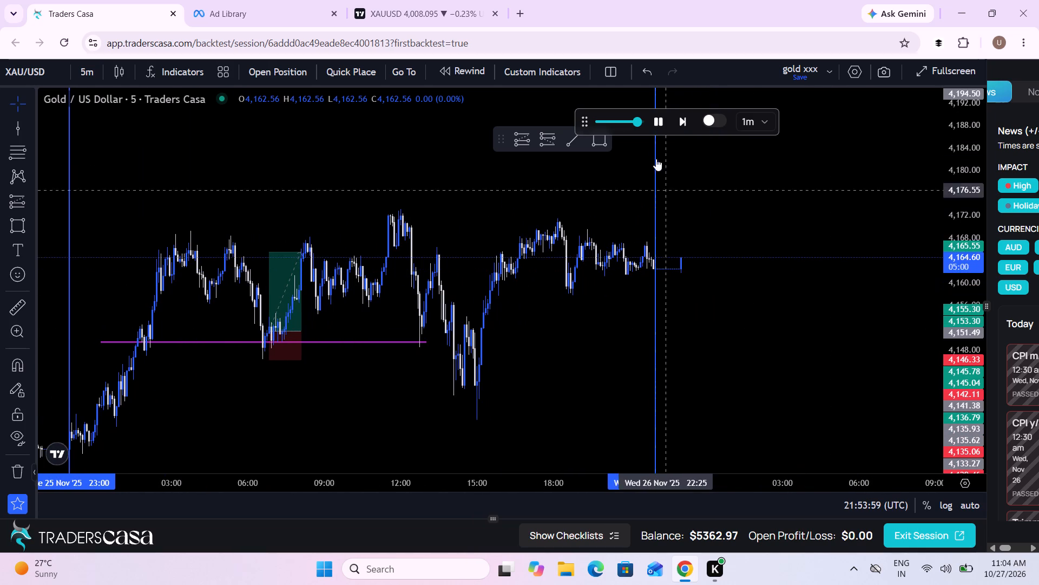
left_click(660, 119)
Play the replay forward into the new day to about 00:29 on 27 Nov '25 and pause it.
left_click_drag(780, 291, 744, 311)
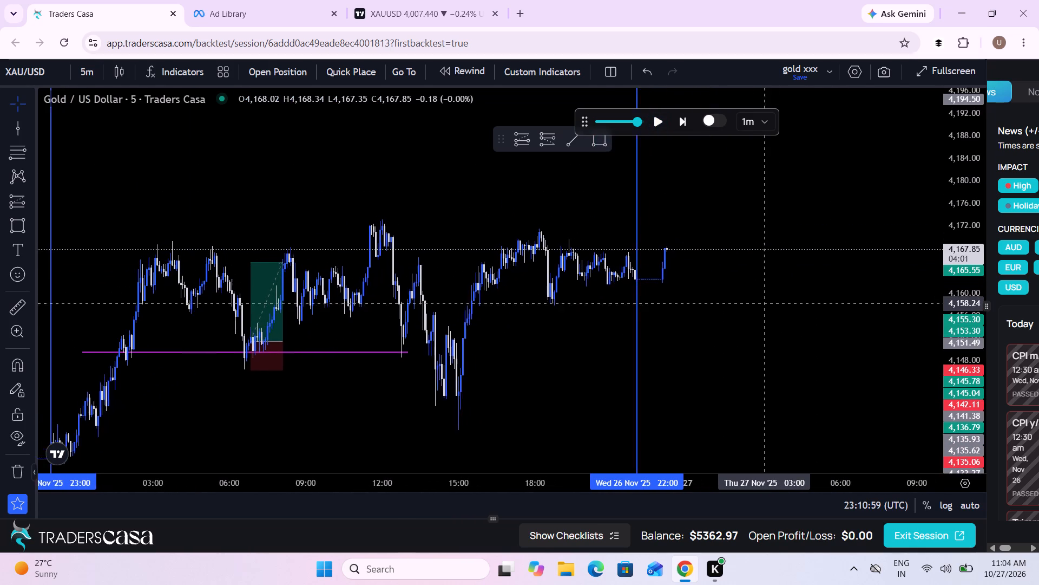
left_click_drag(744, 311, 742, 314)
scroll(742, 314, "up", 2)
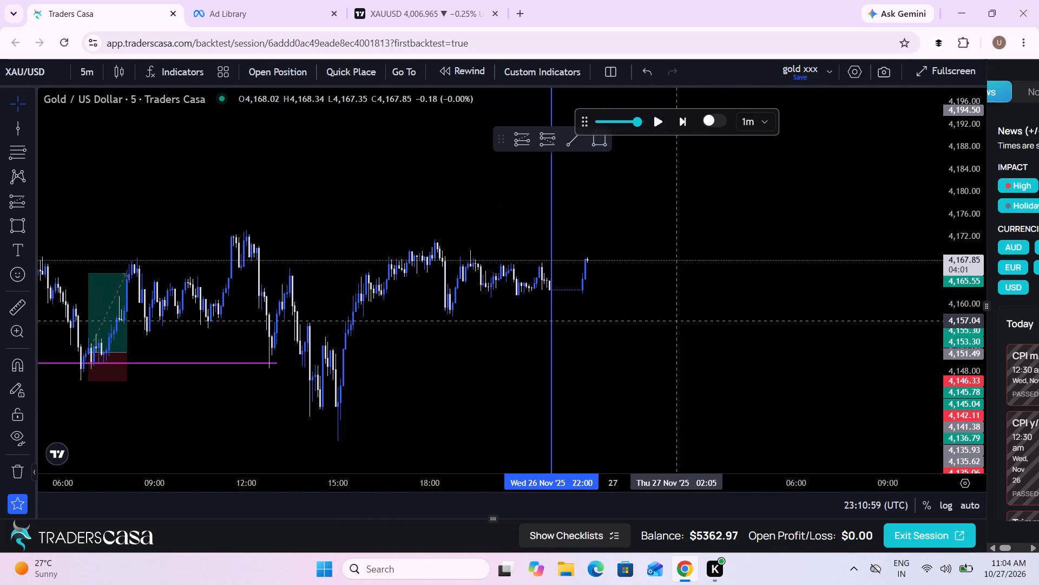
scroll(674, 321, "up", 1)
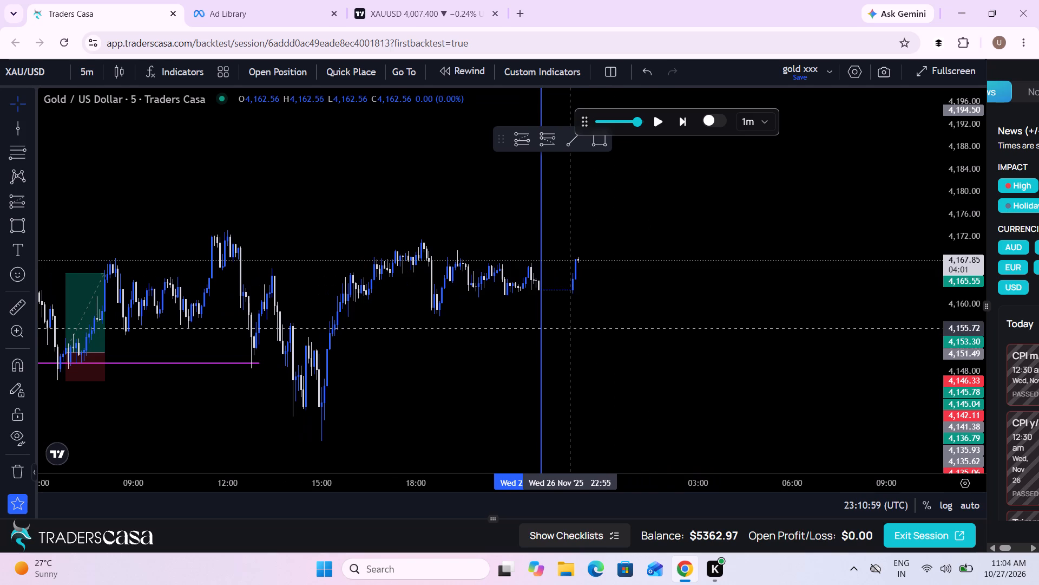
left_click_drag(573, 327, 544, 335)
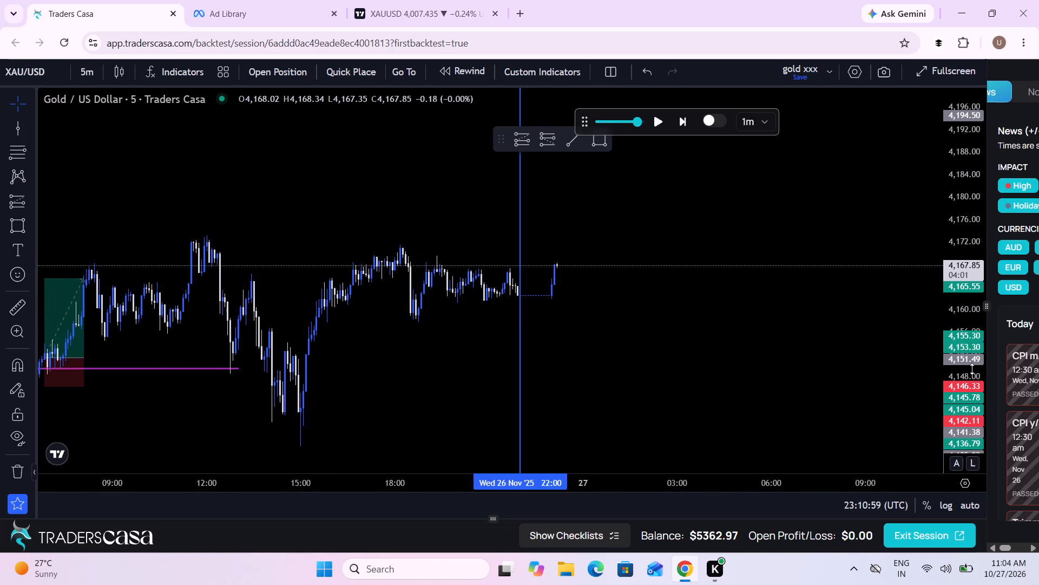
left_click_drag(970, 370, 951, 328)
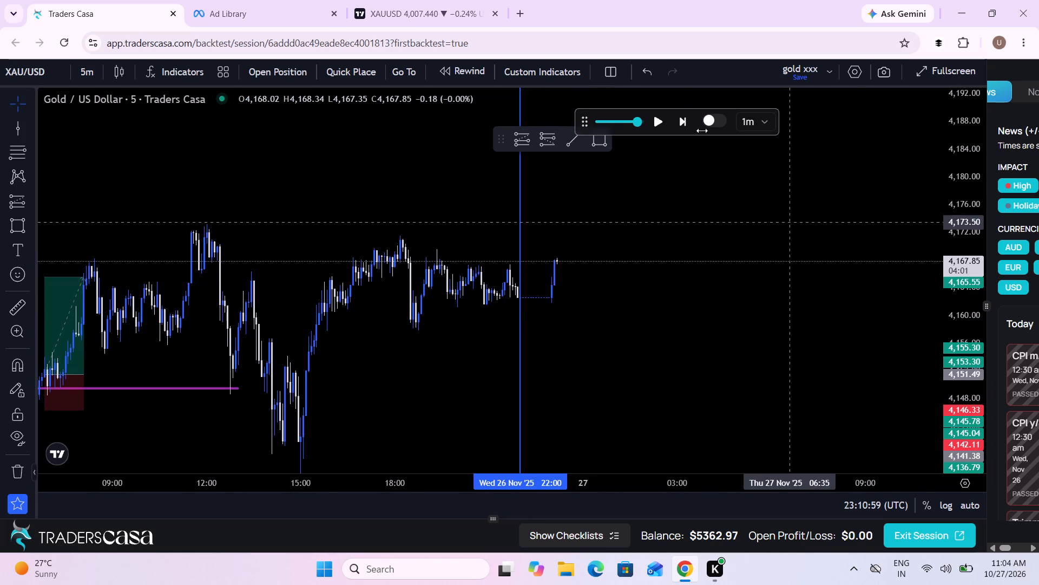
left_click(661, 118)
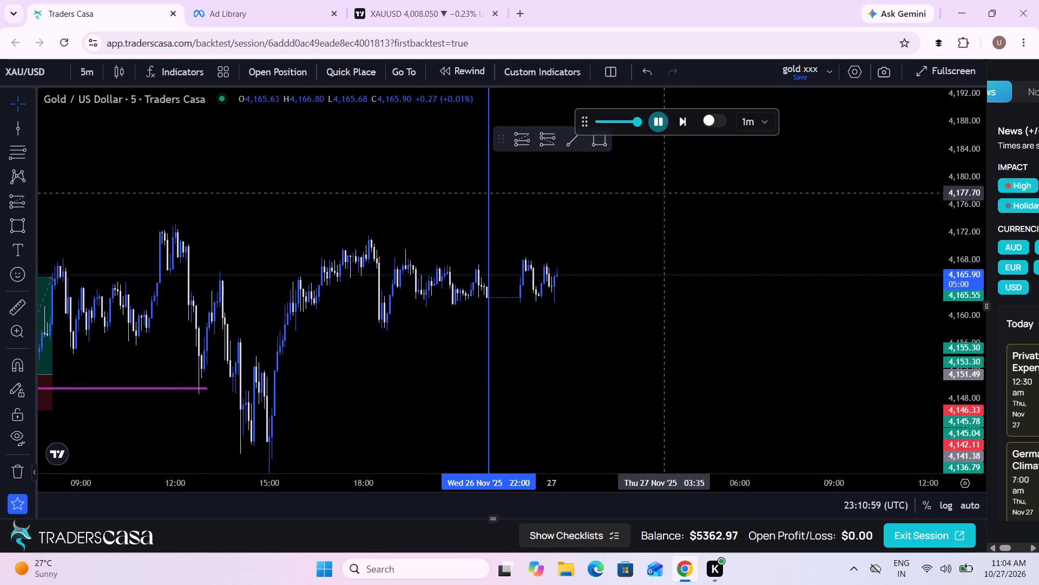
scroll(681, 342, "down", 3)
left_click(660, 125)
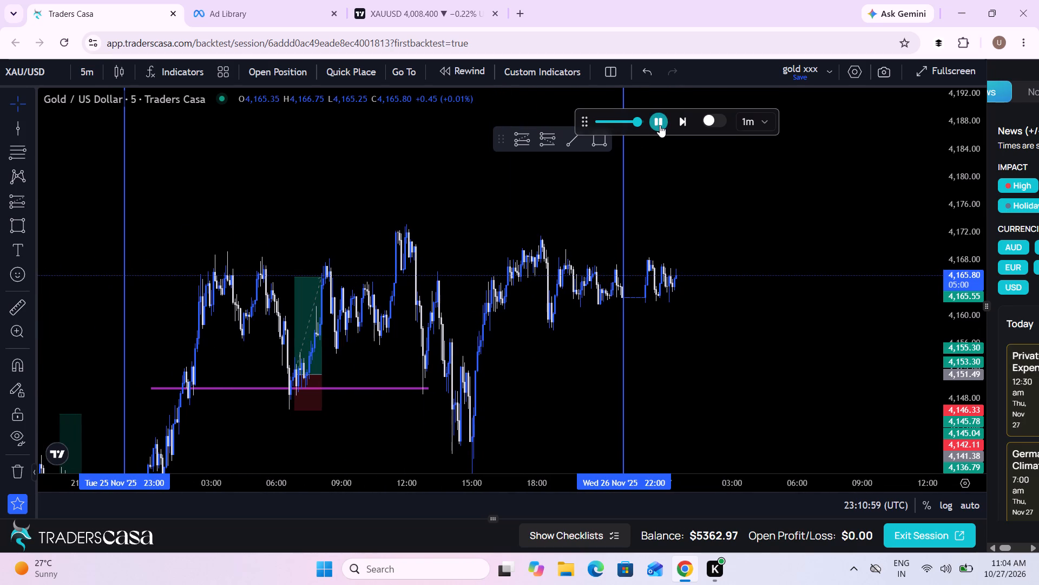
Switch the gold replay chart's timeframe to 1 hour.
left_click(76, 71)
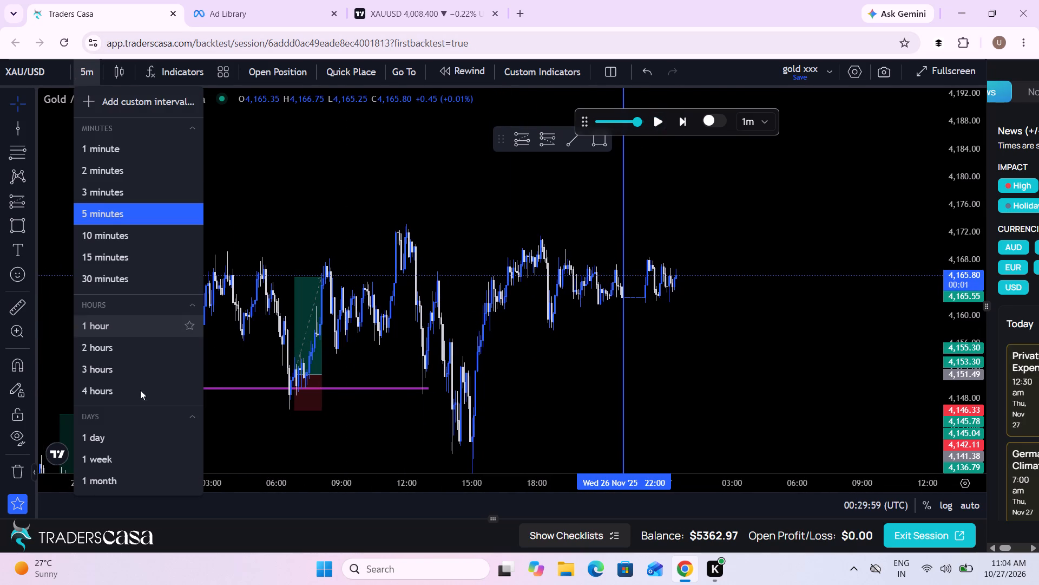
left_click(108, 331)
scroll(466, 272, "up", 6)
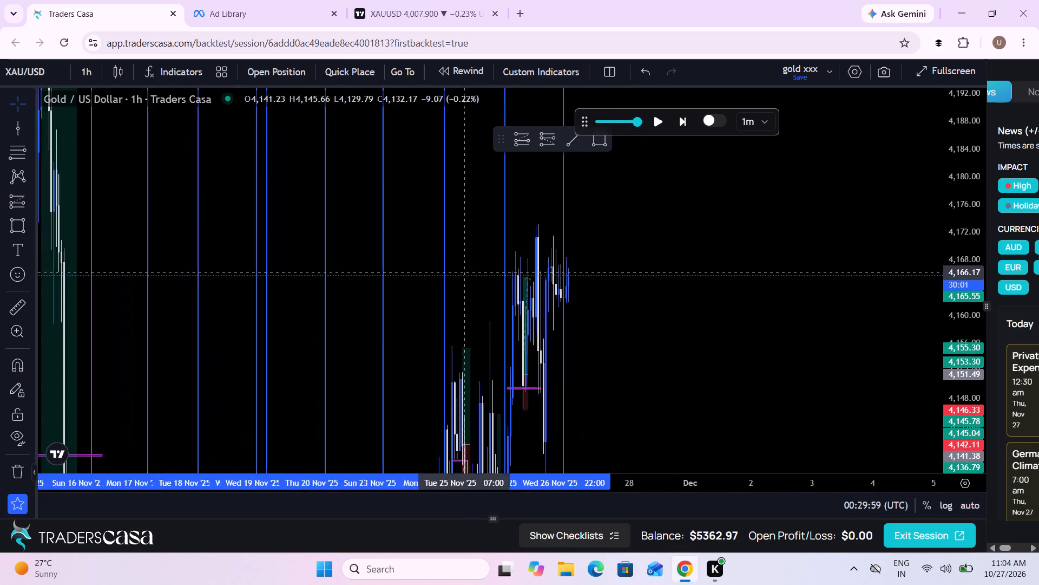
Examine the 1-hour gold price action and earlier trades and levels from mid-November through 27 Nov '25.
left_click_drag(304, 329, 833, 248)
scroll(833, 248, "up", 4)
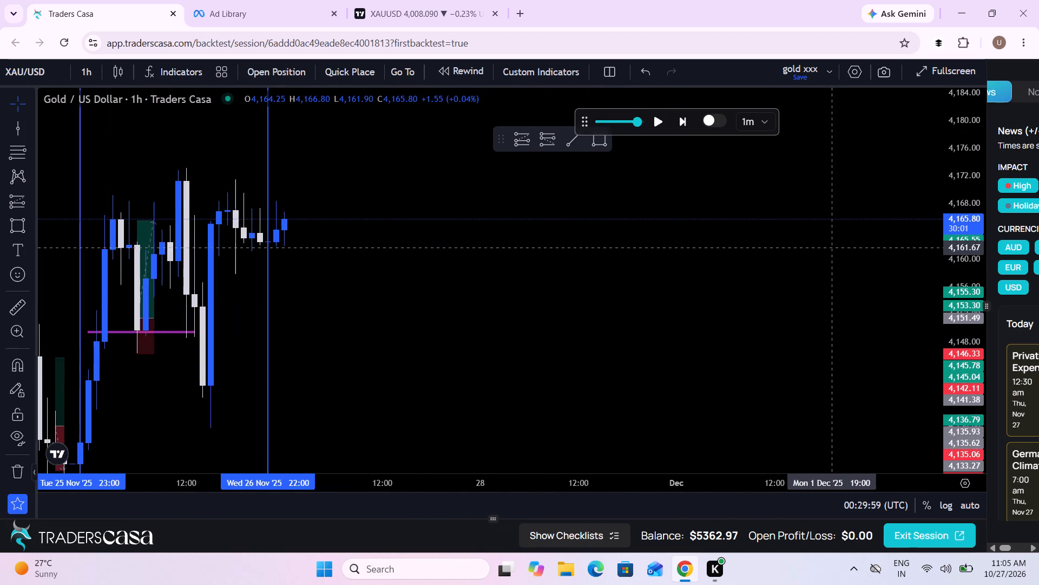
left_click_drag(402, 267, 778, 253)
scroll(778, 253, "up", 1)
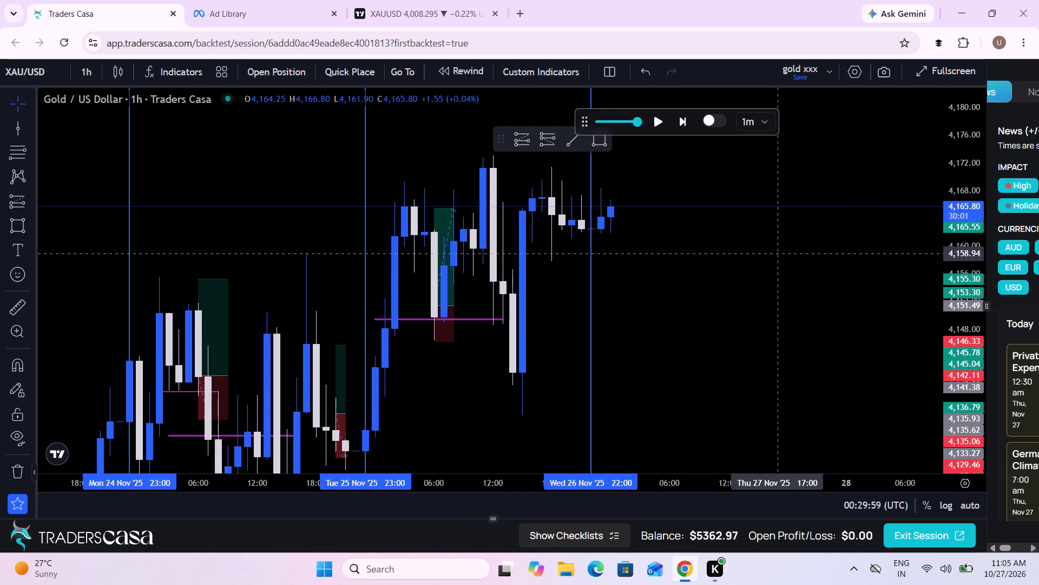
scroll(778, 253, "down", 8)
scroll(778, 253, "up", 3)
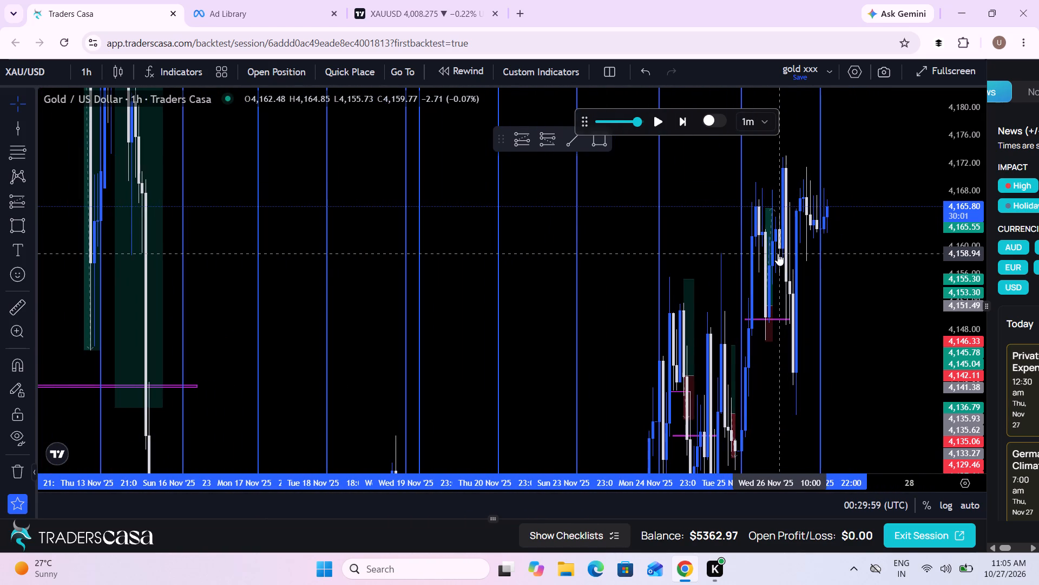
scroll(778, 253, "up", 9)
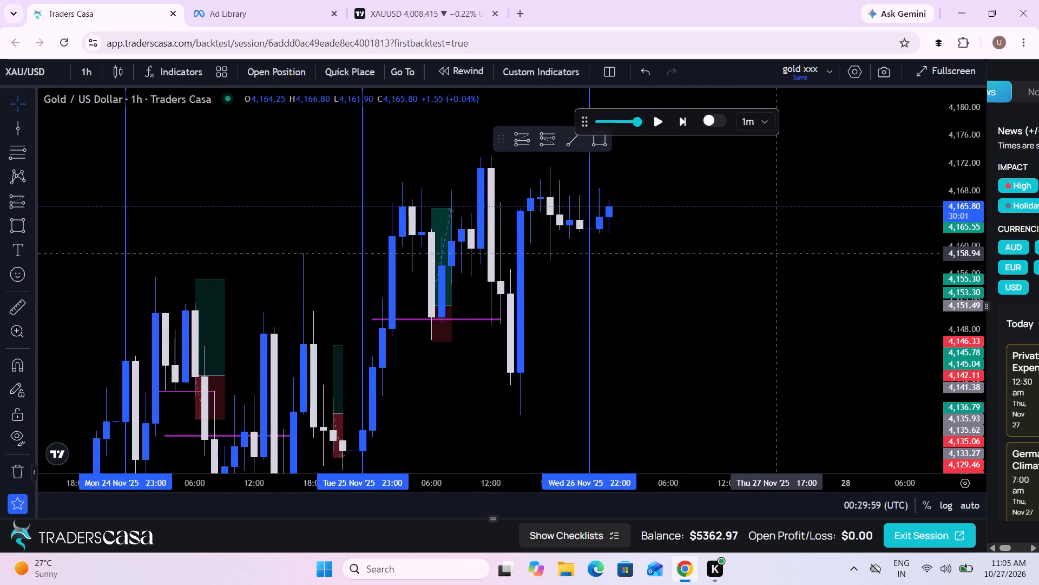
left_click_drag(655, 248, 776, 261)
scroll(776, 261, "up", 3)
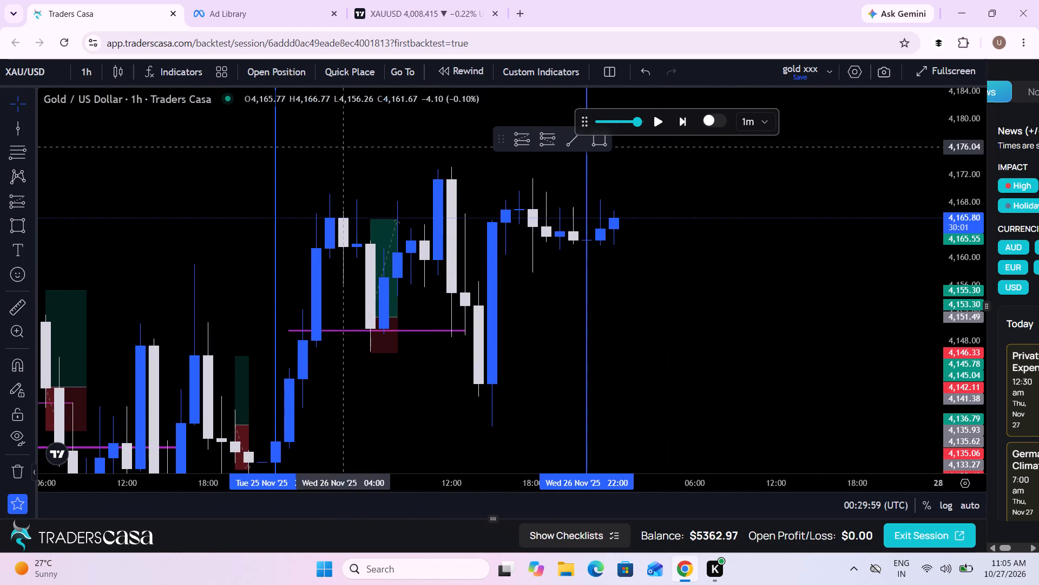
Switch the gold replay chart's timeframe to 5 minutes and bring the latest candles into view.
left_click(92, 74)
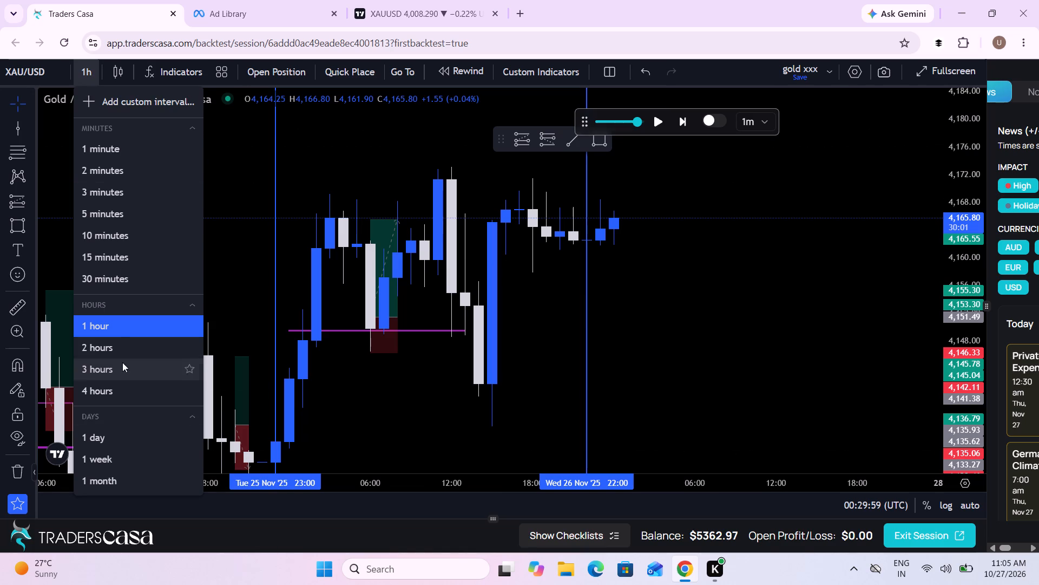
left_click(113, 208)
scroll(655, 300, "down", 8)
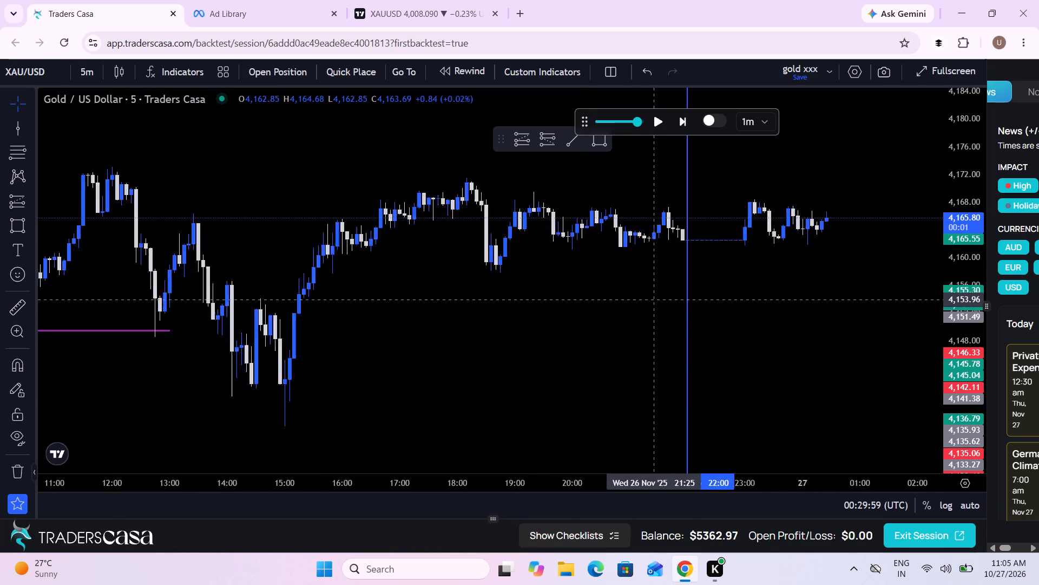
left_click_drag(889, 258, 695, 296)
scroll(695, 296, "down", 1)
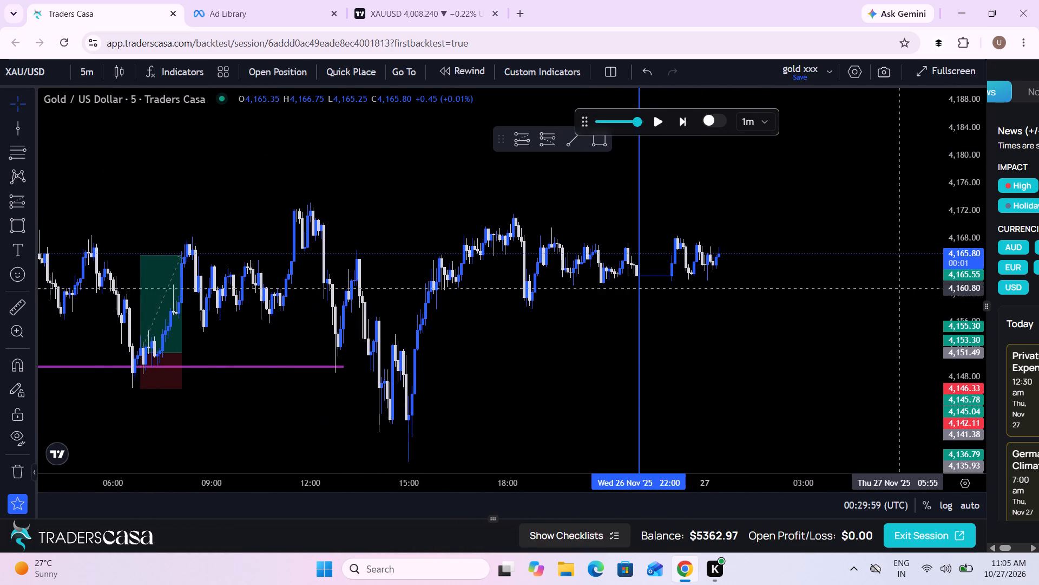
Play the replay forward to about 01:30 on 27 Nov '25 and pause it.
left_click_drag(955, 328, 931, 248)
left_click(665, 121)
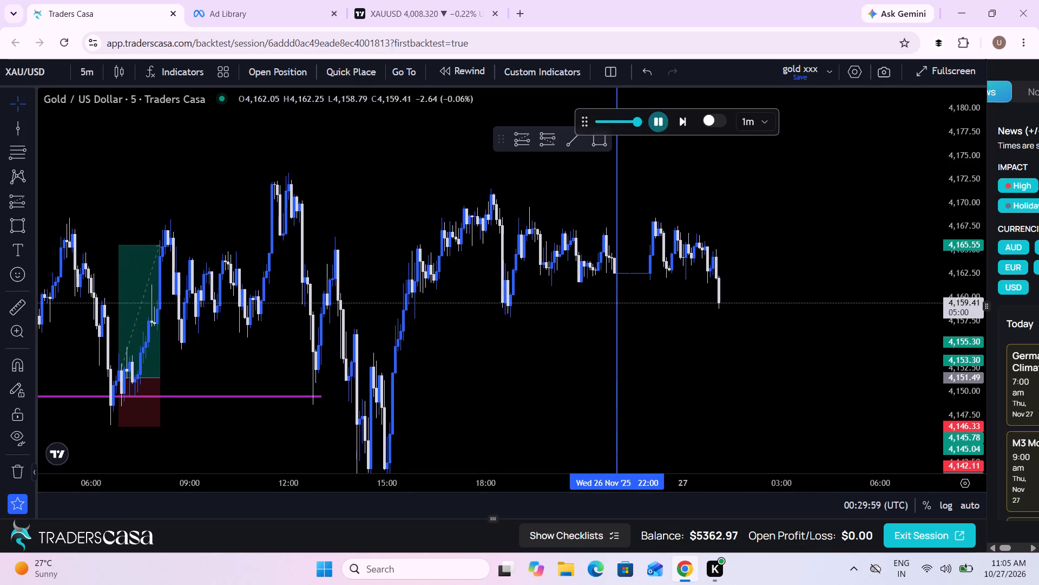
left_click(660, 119)
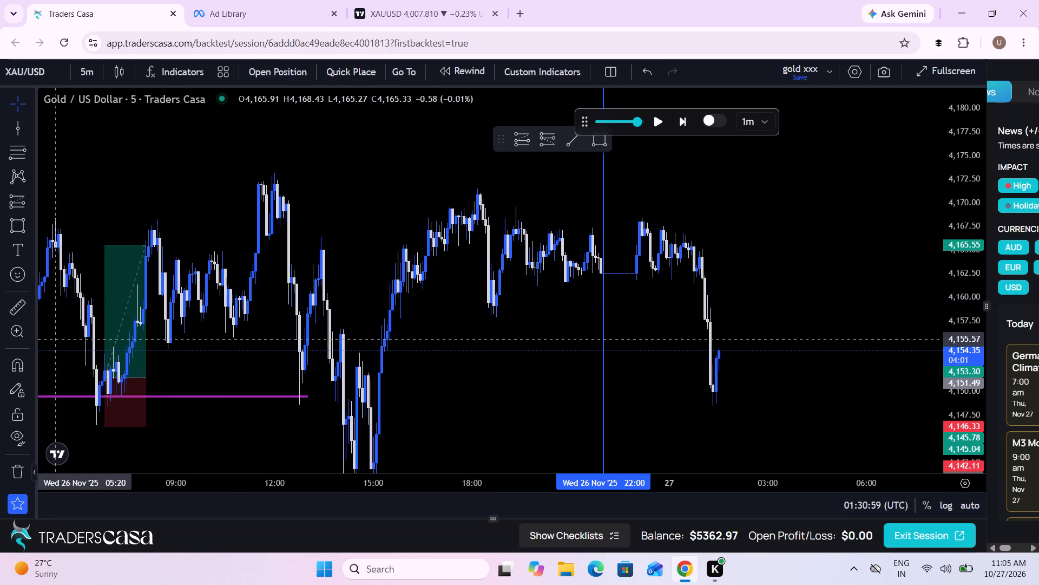
Measure the drop from about 4,168.55 to 4,148.62 and draw a thin midpoint rectangle at about 4,158.6, starting at 23:10 on 26 Nov '25.
left_click(17, 307)
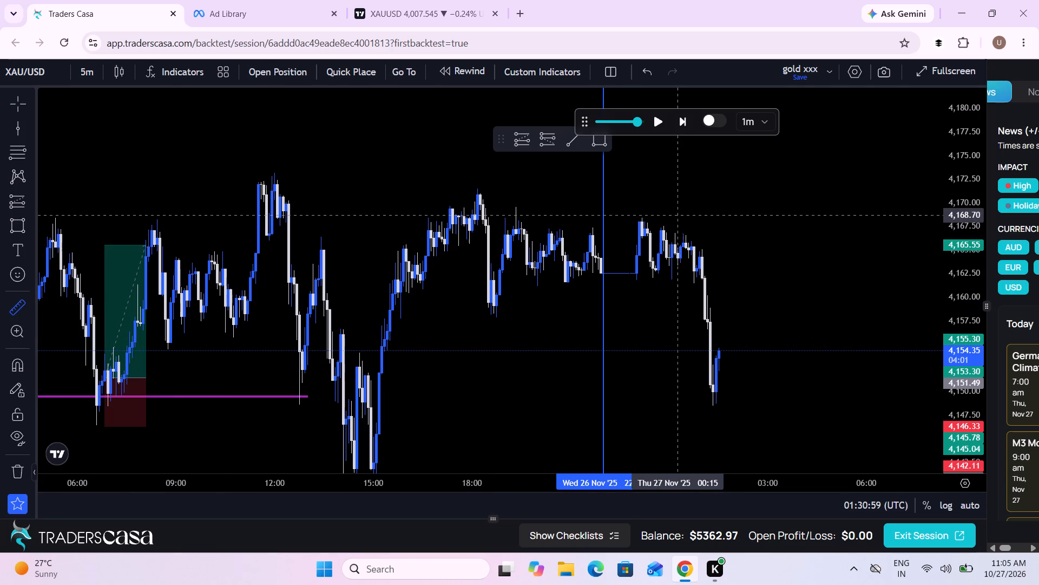
left_click(669, 216)
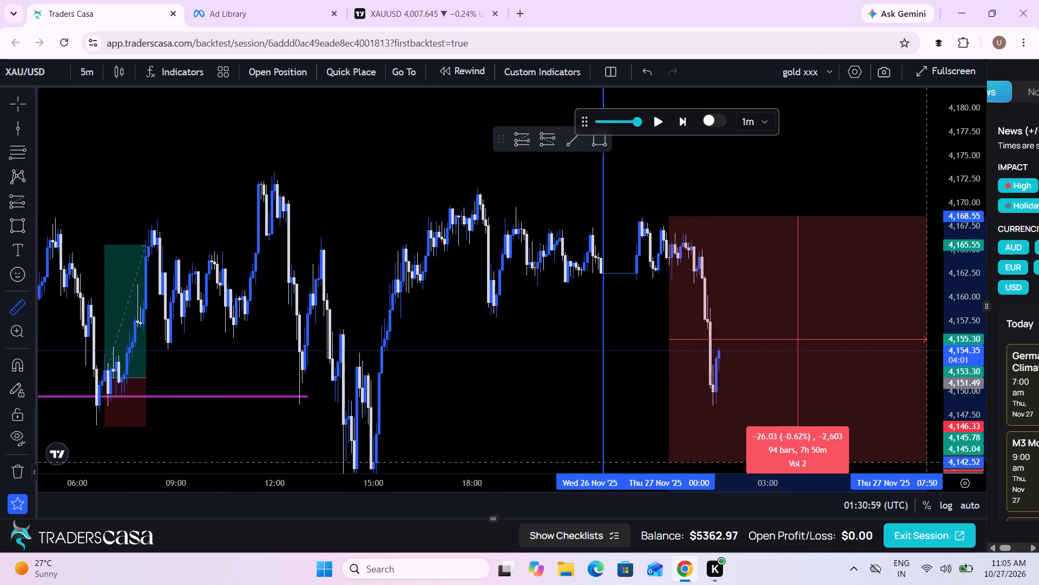
left_click(879, 405)
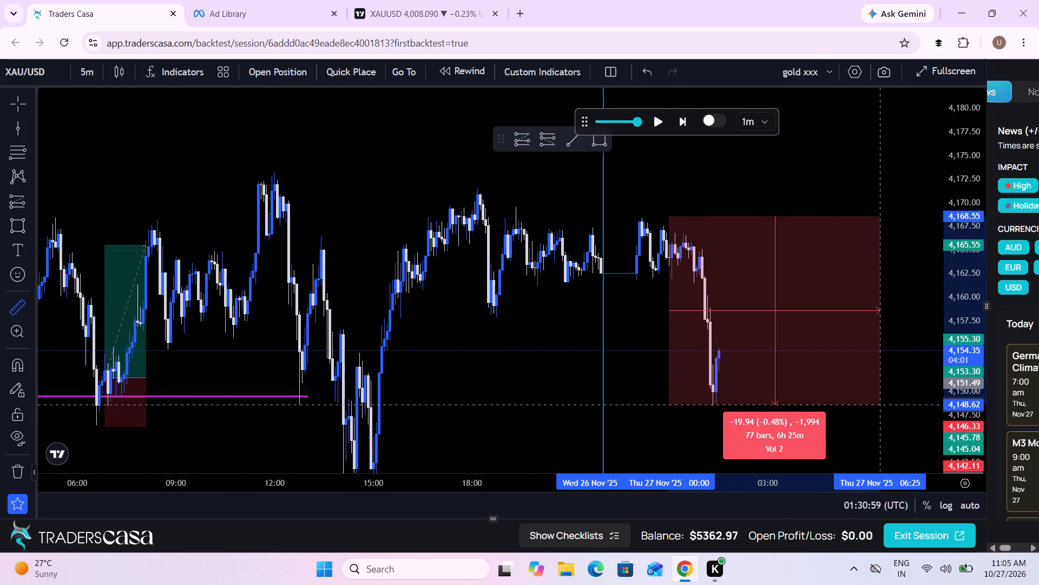
scroll(879, 405, "up", 3)
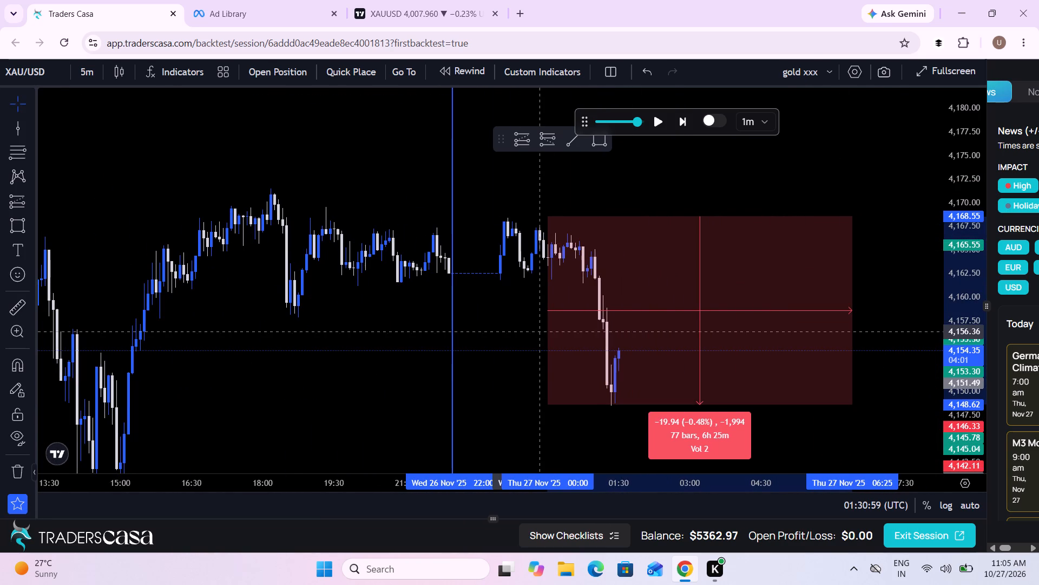
left_click(11, 224)
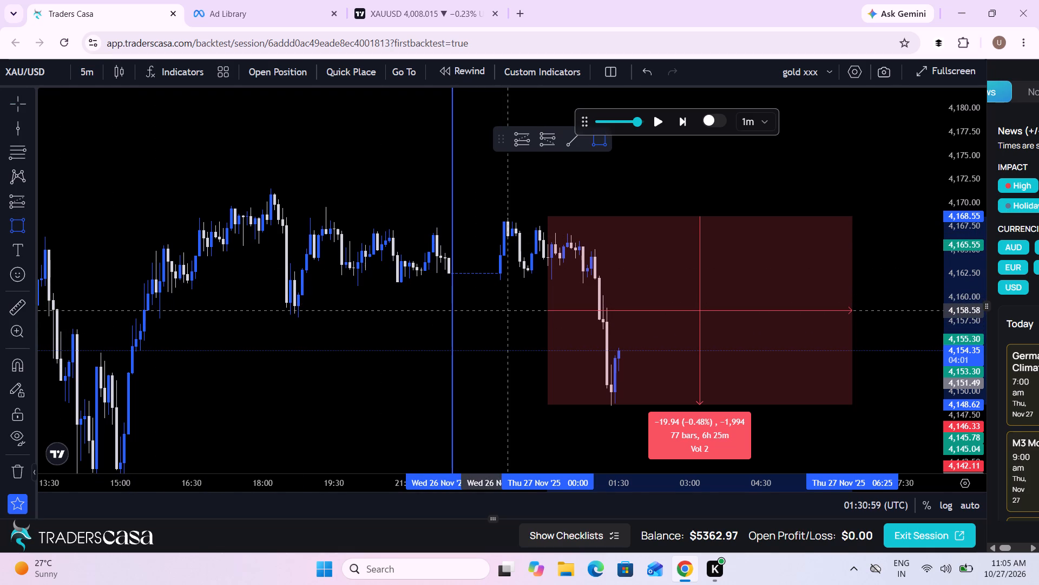
left_click(506, 310)
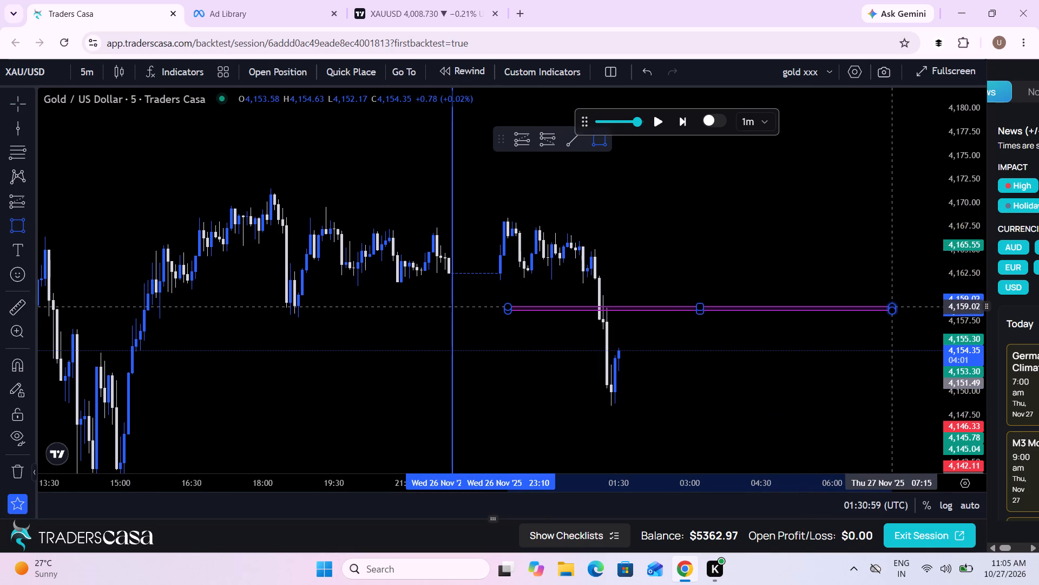
left_click(884, 311)
left_click_drag(736, 368, 767, 362)
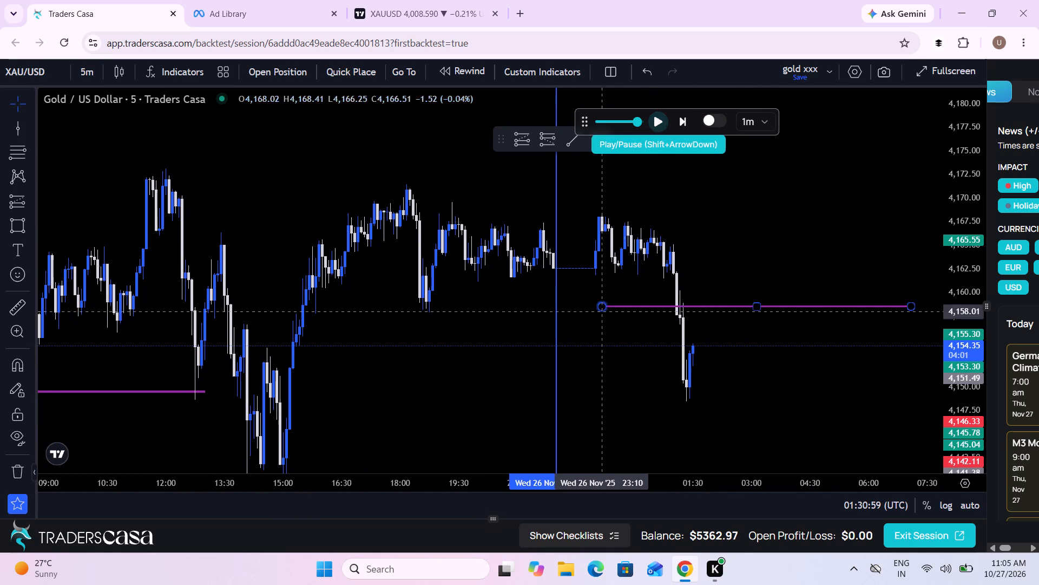
left_click(550, 343)
Switch the gold replay chart's timeframe back to 1 hour.
left_click_drag(550, 343, 583, 262)
scroll(583, 262, "down", 1)
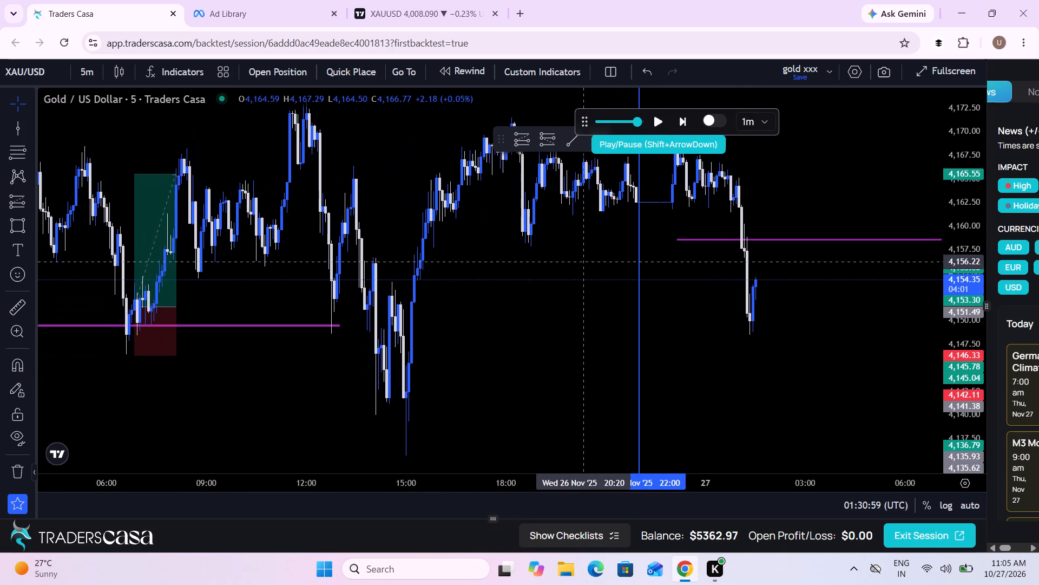
left_click(96, 70)
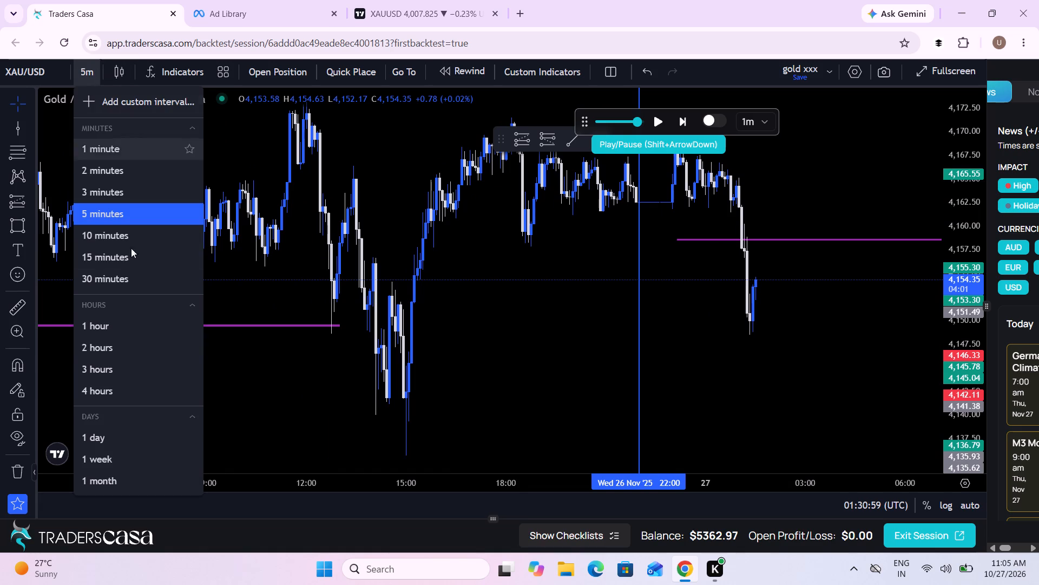
left_click(118, 320)
Play the replay on the 1-hour chart to about 03:08 on 27 Nov '25 and pause it.
scroll(423, 305, "up", 4)
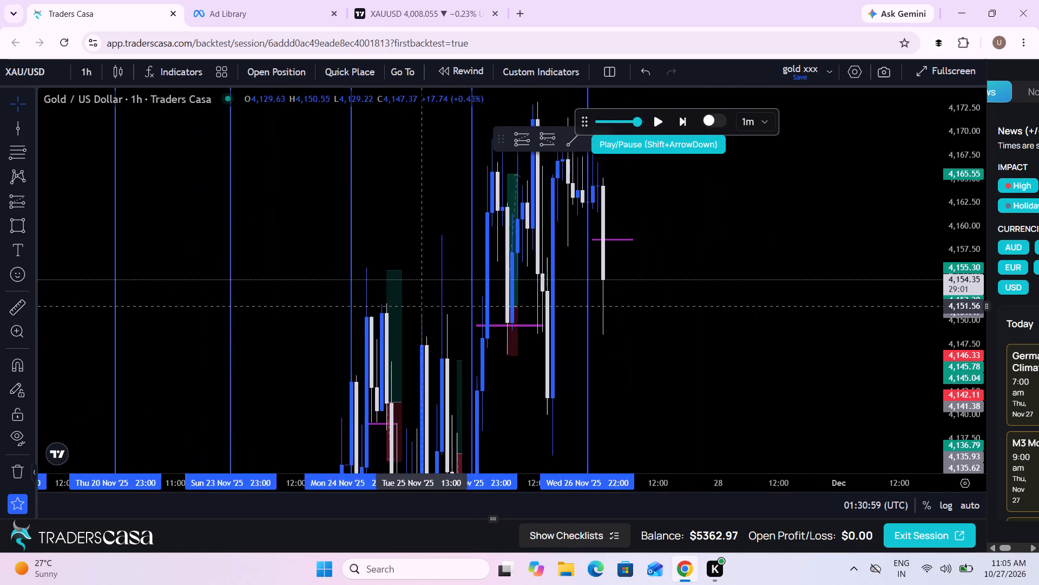
left_click_drag(595, 363, 834, 341)
scroll(834, 341, "up", 3)
left_click_drag(695, 354, 867, 344)
scroll(867, 344, "up", 2)
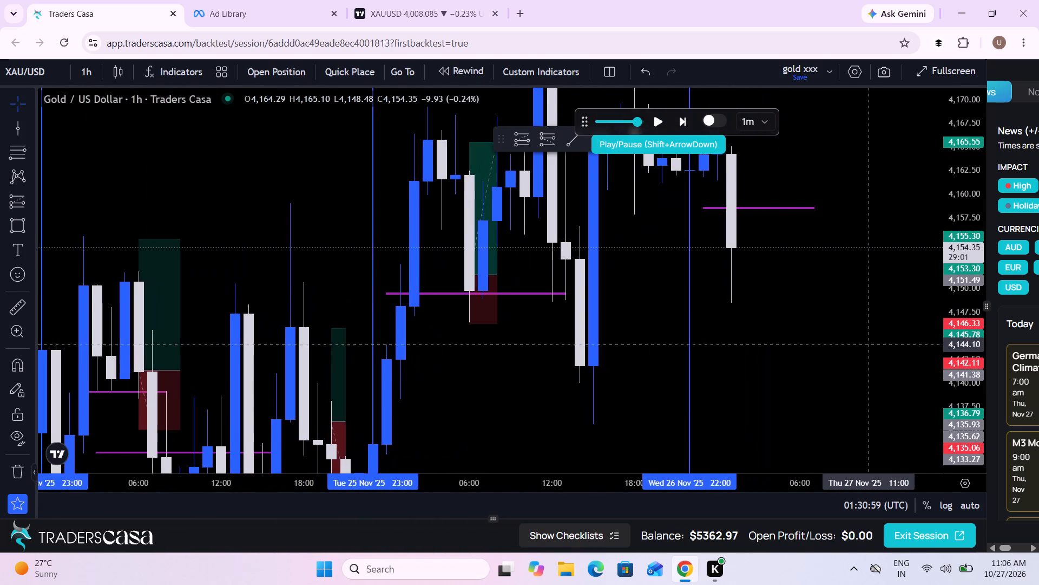
scroll(867, 344, "up", 3)
left_click_drag(776, 334, 745, 417)
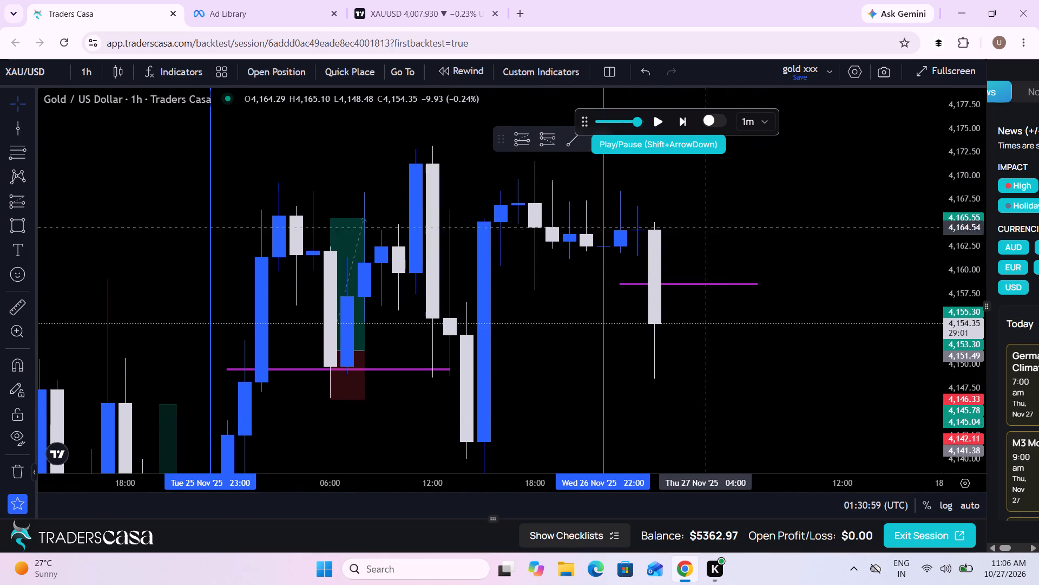
left_click(658, 120)
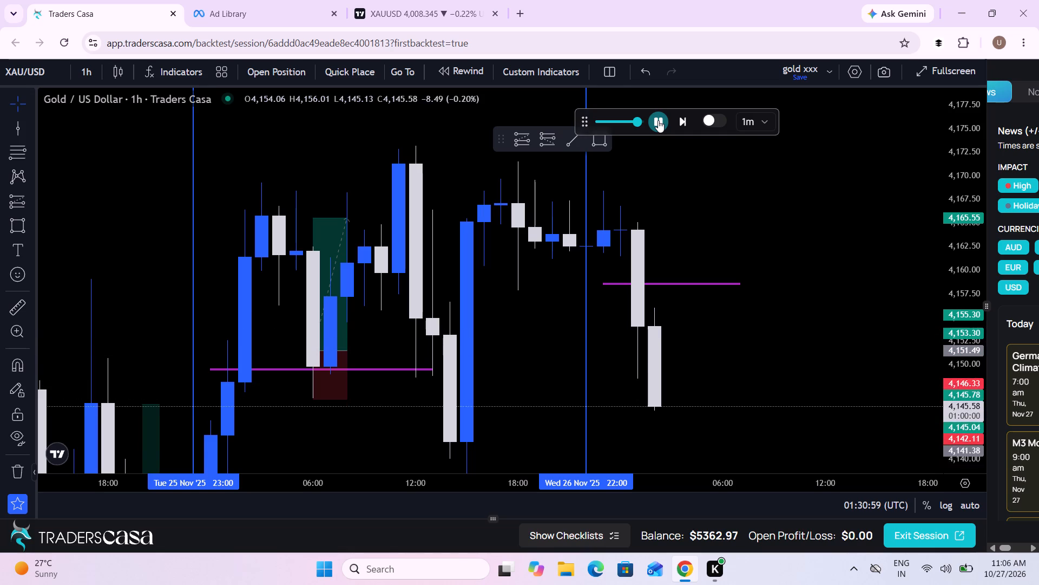
left_click(658, 120)
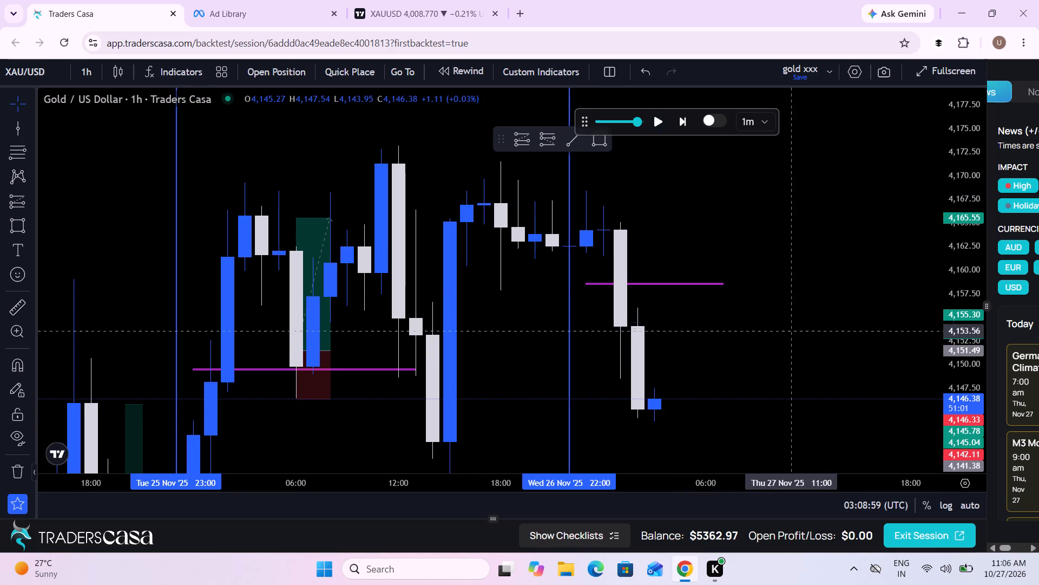
Measure the extended drop from about 4,168.48 to 4,144.17 and move the midpoint rectangle to about 4,156.3, starting at the 02:00 candle.
left_click(11, 307)
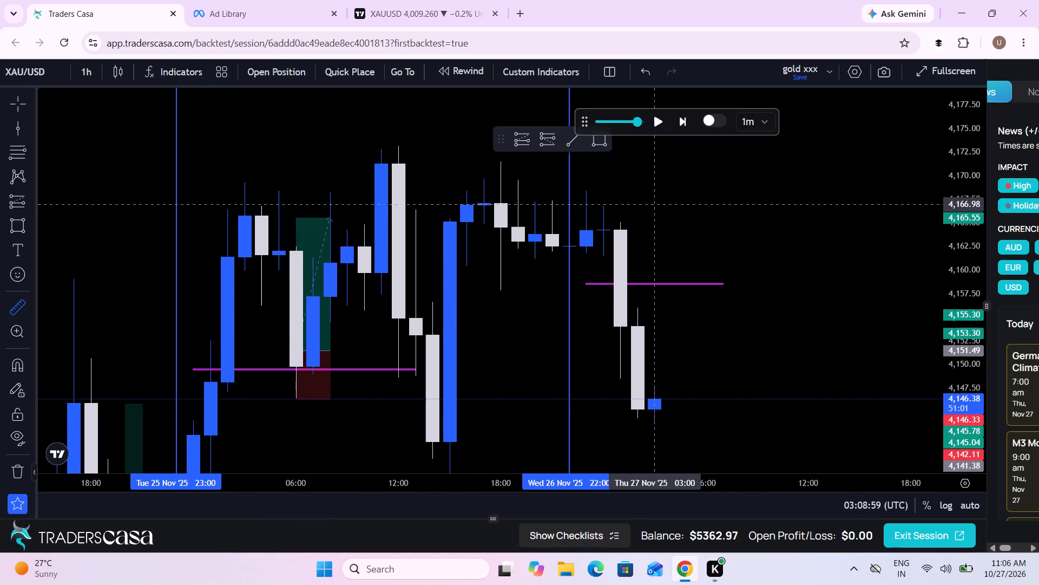
left_click(641, 190)
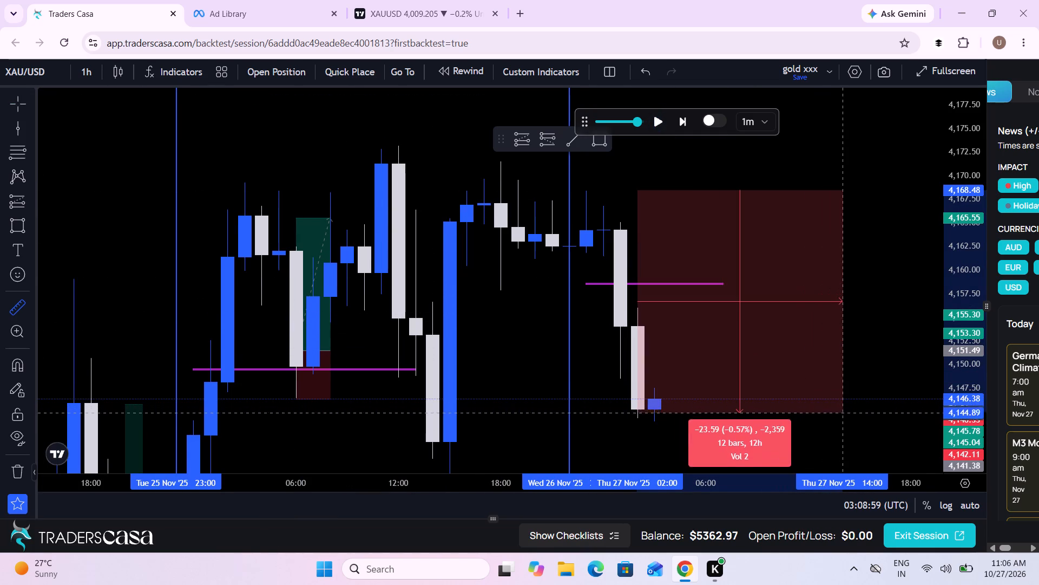
left_click(842, 419)
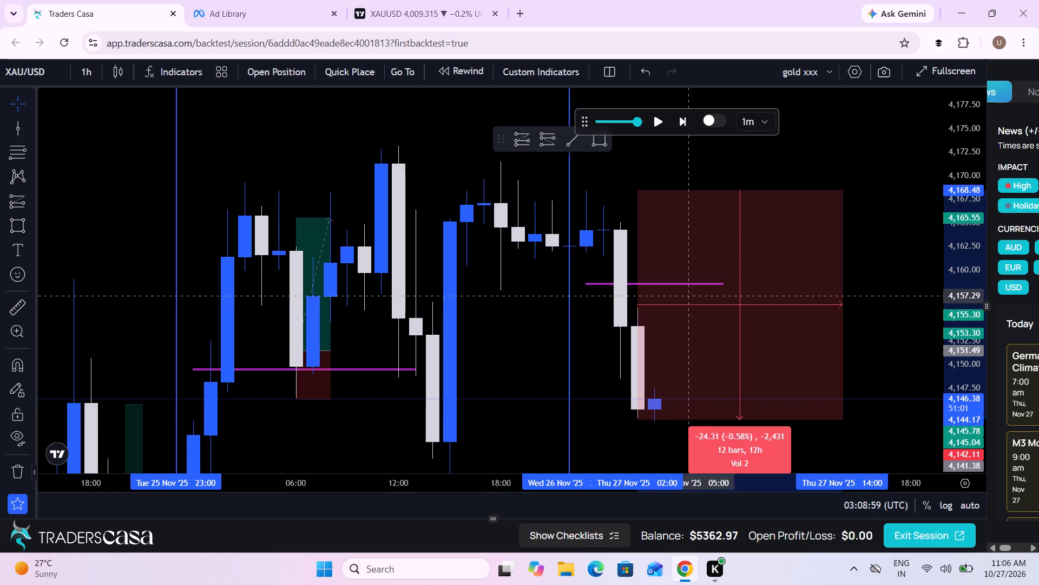
left_click_drag(602, 281, 694, 300)
left_click_drag(686, 303, 747, 321)
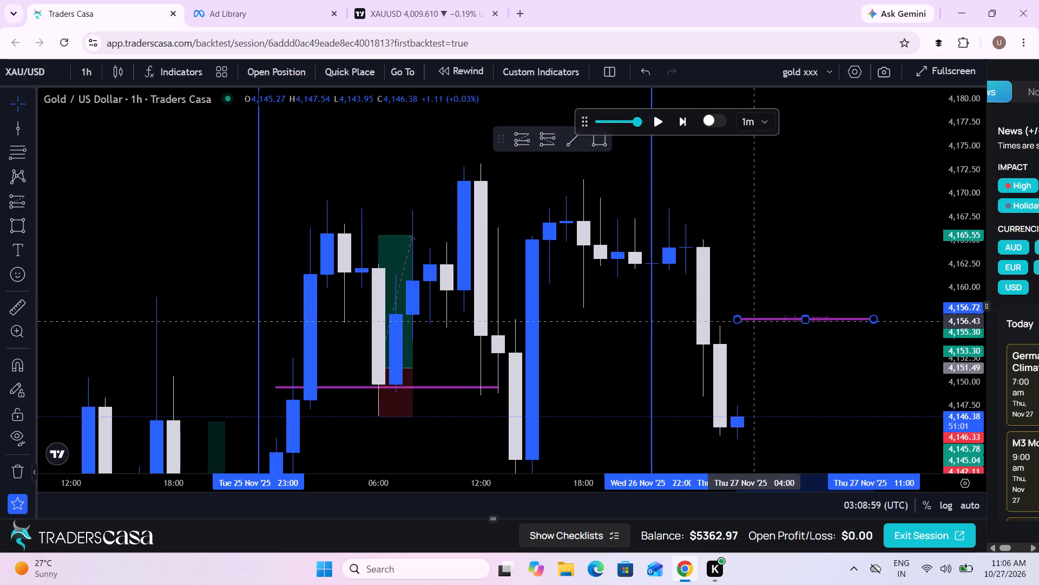
left_click_drag(747, 321, 743, 325)
Play the replay forward to about 04:34 on 27 Nov '25 and pause it.
left_click_drag(757, 348, 694, 323)
scroll(694, 323, "up", 1)
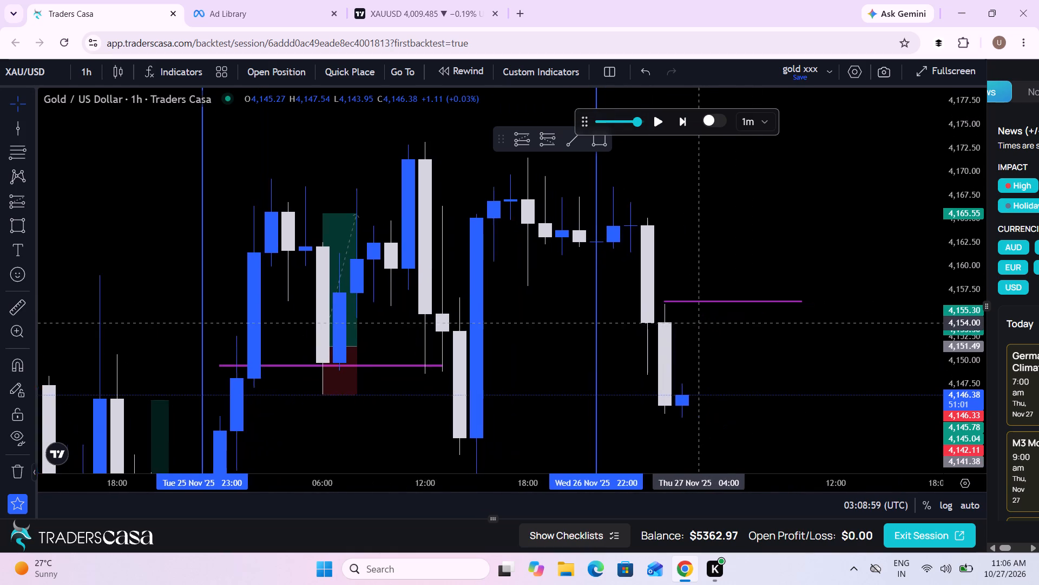
scroll(694, 323, "up", 1)
left_click(654, 123)
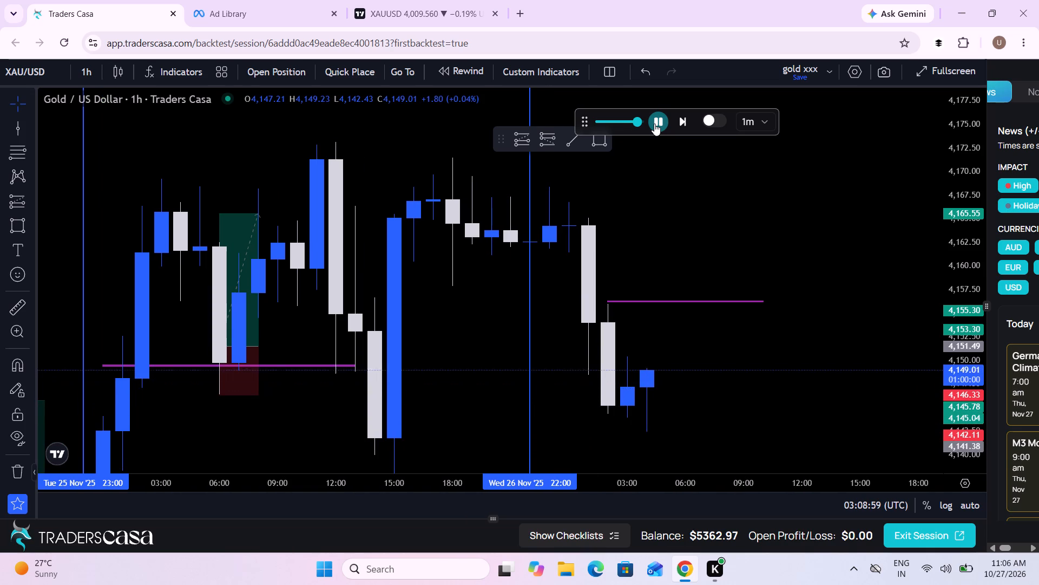
left_click(654, 123)
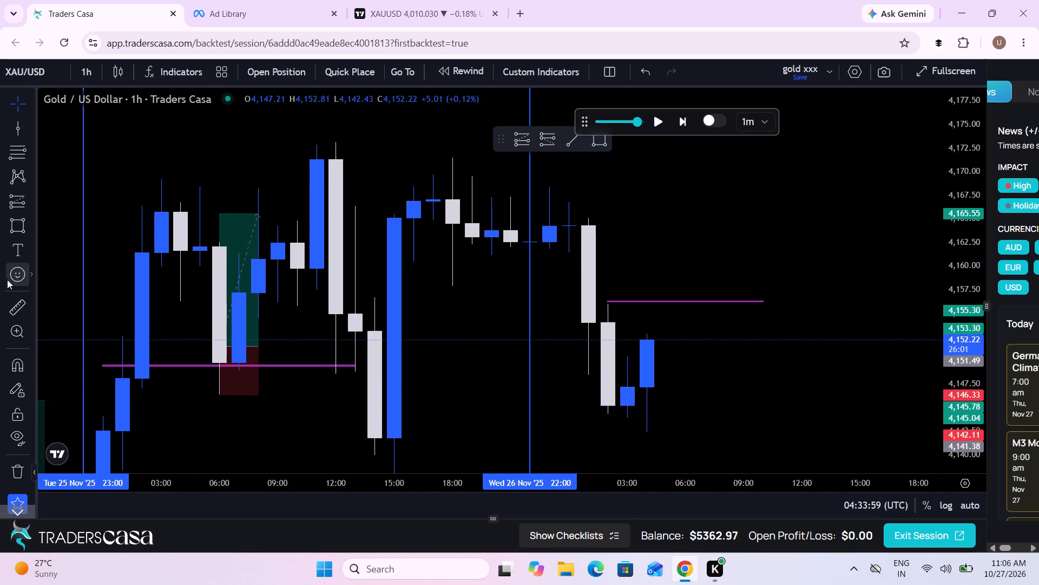
Measure the day's drop from about 4,168.27 to 4,142.52 and lower the midpoint rectangle to about 4,155.14.
left_click(10, 309)
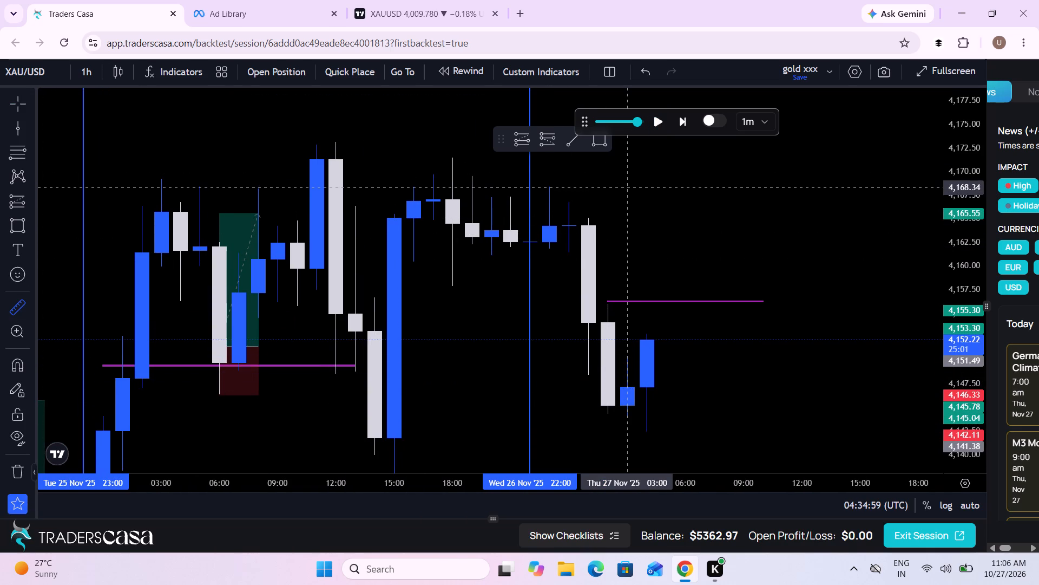
left_click(623, 188)
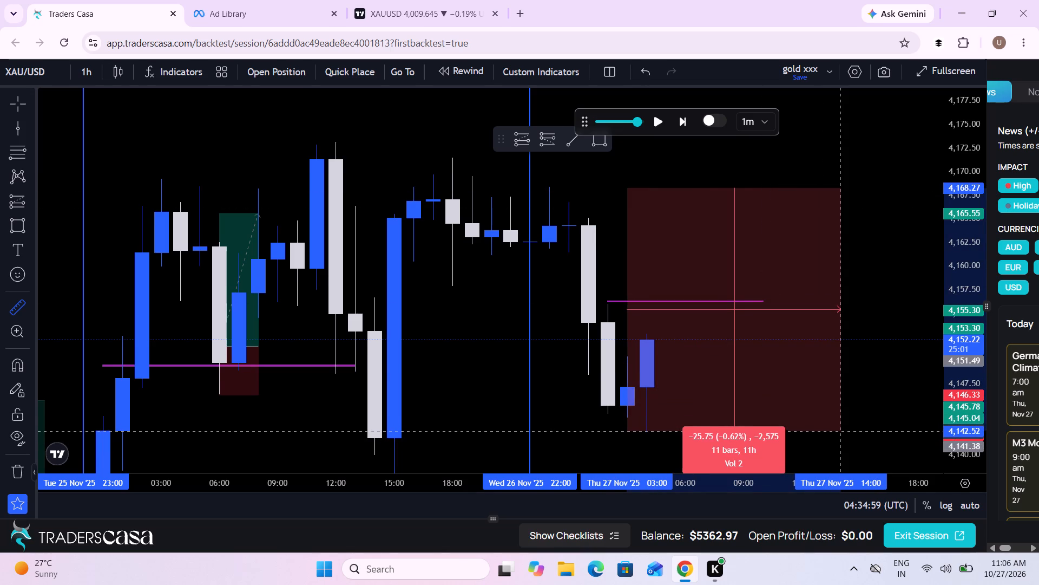
left_click(832, 431)
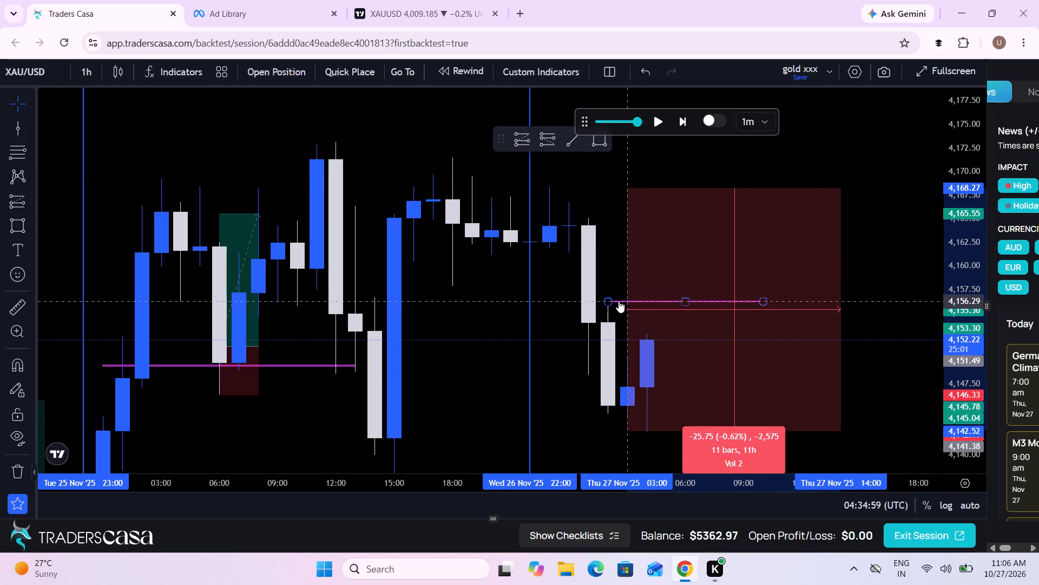
left_click_drag(619, 301, 632, 311)
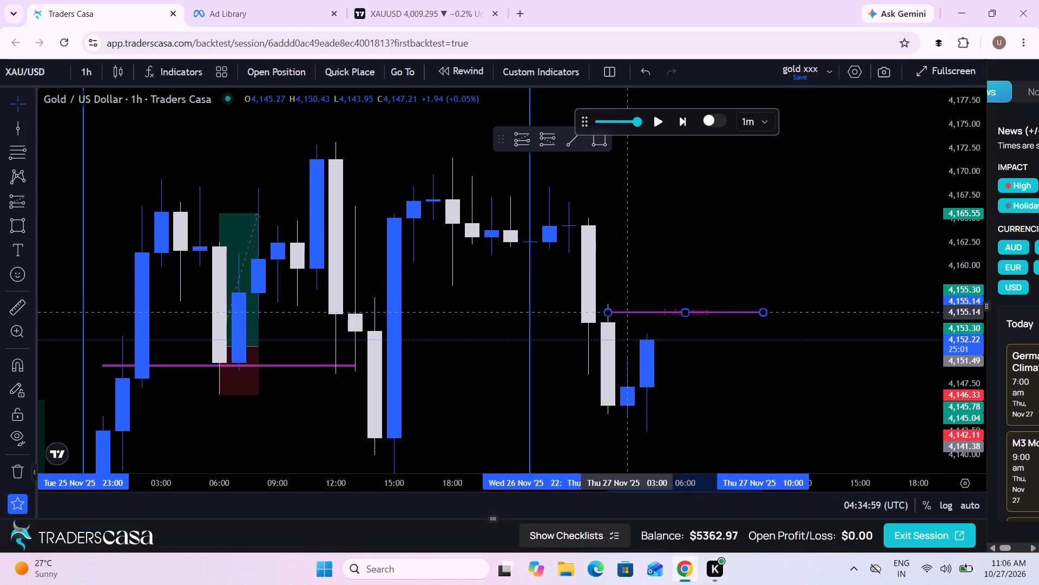
Play the replay forward to about 04:44 on 27 Nov '25 and pause it.
left_click_drag(632, 311, 633, 311)
left_click_drag(718, 337, 735, 324)
scroll(735, 324, "up", 1)
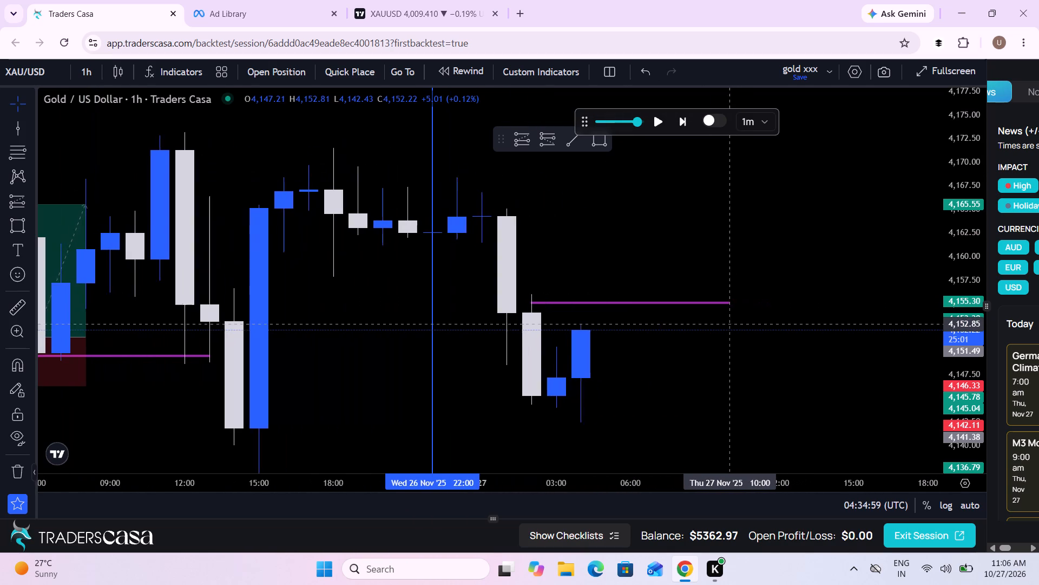
scroll(735, 324, "up", 1)
left_click(652, 128)
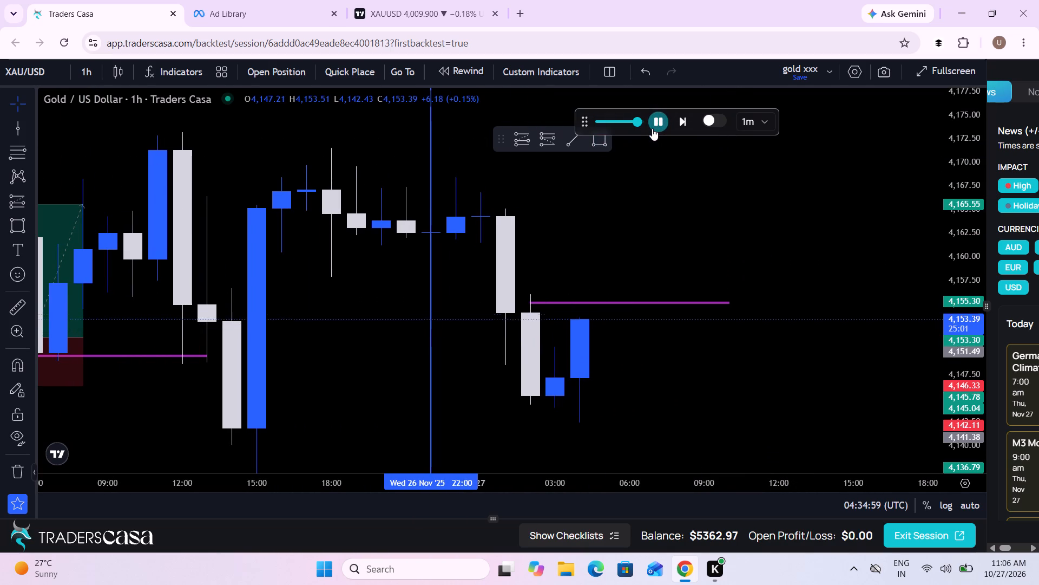
left_click(652, 128)
left_click(613, 125)
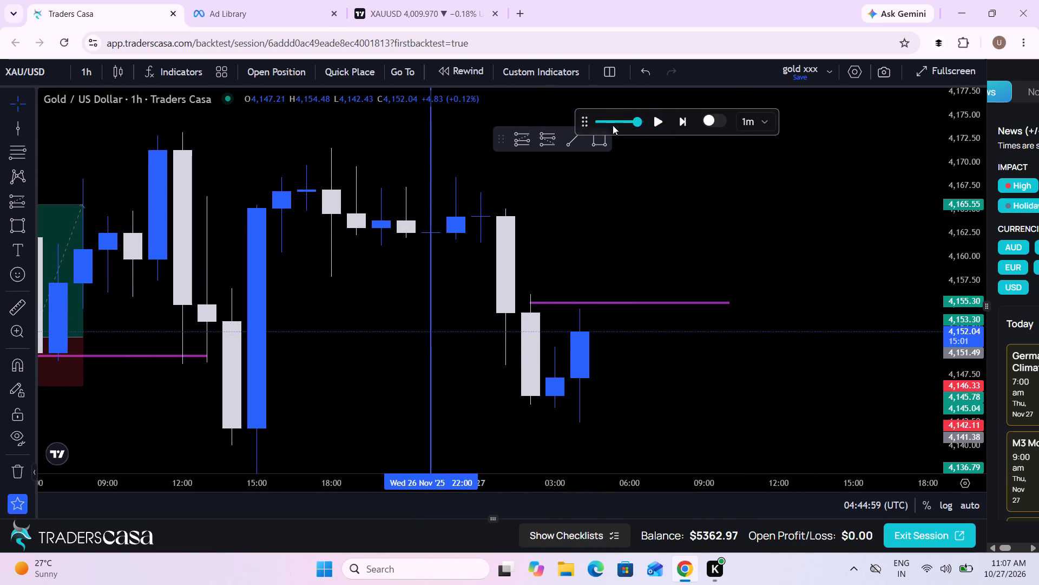
Reduce the playback speed to 4×, play the replay to about 06:24 on 27 Nov '25 and pause it.
left_click(610, 120)
left_click_drag(636, 122, 614, 125)
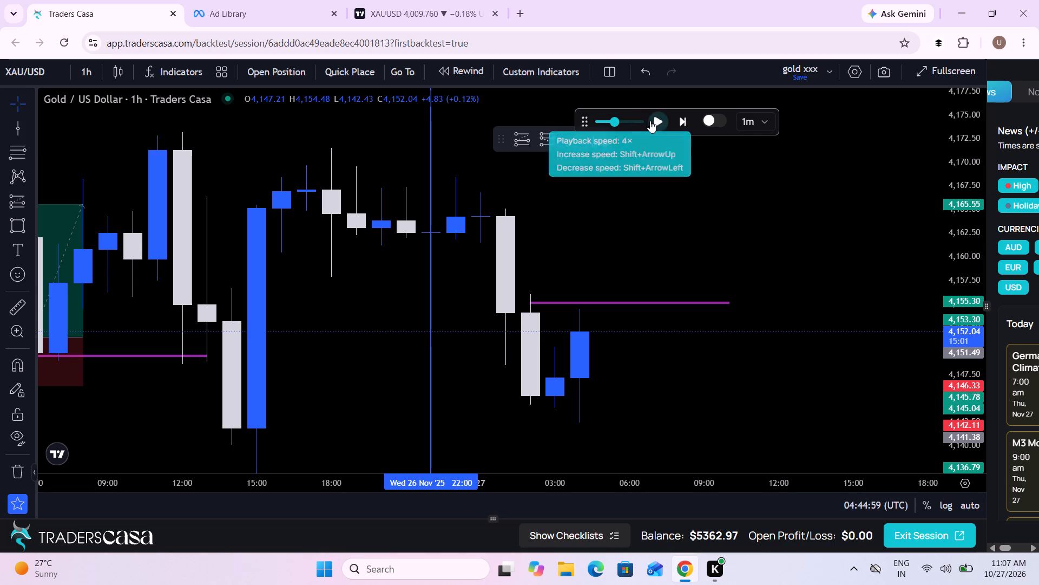
left_click(654, 121)
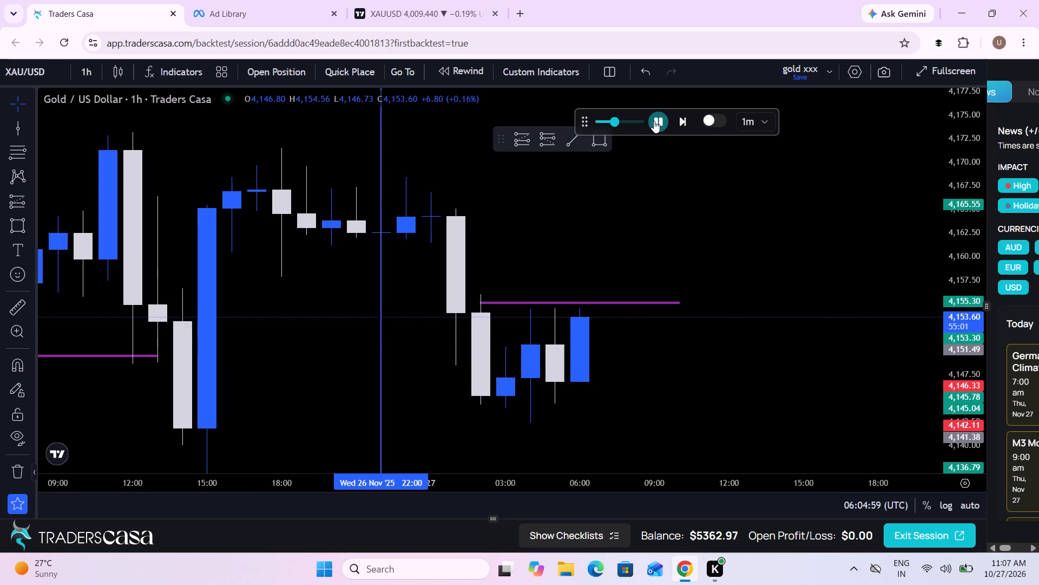
left_click(654, 121)
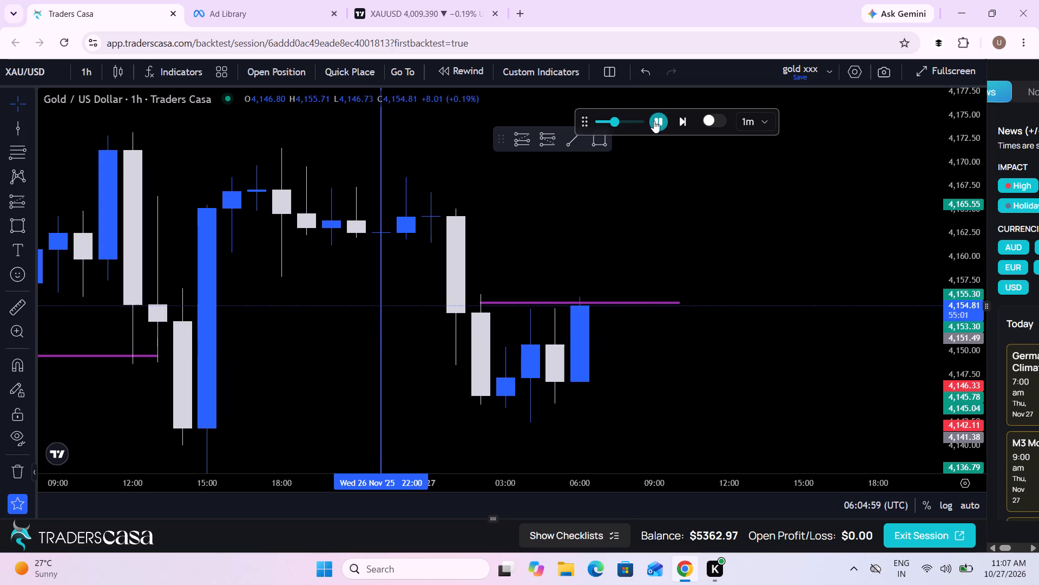
Switch the gold chart to the 5-minute interval around the retest of the midpoint level.
left_click(88, 73)
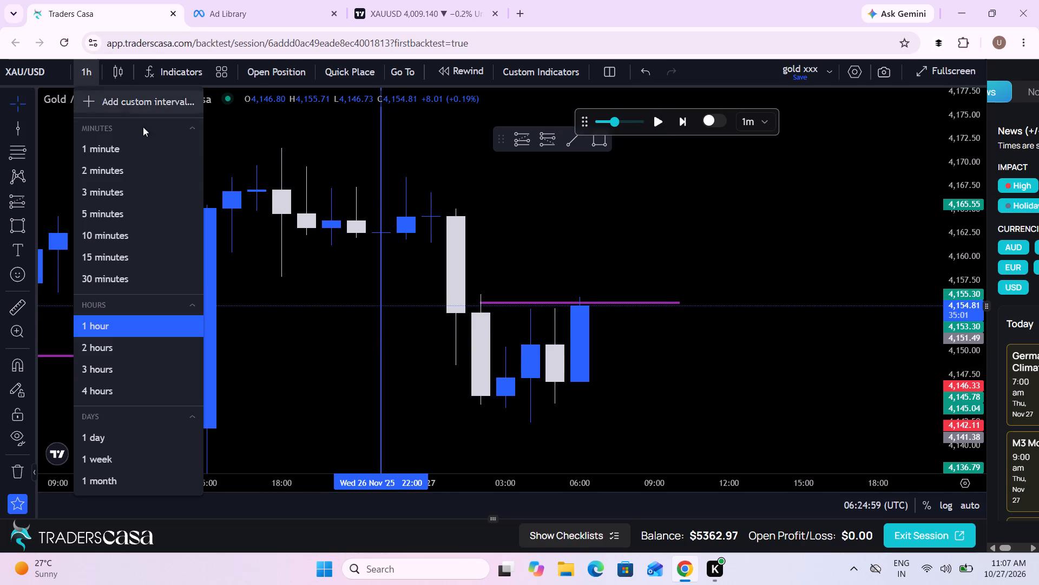
left_click(90, 207)
scroll(482, 292, "down", 12)
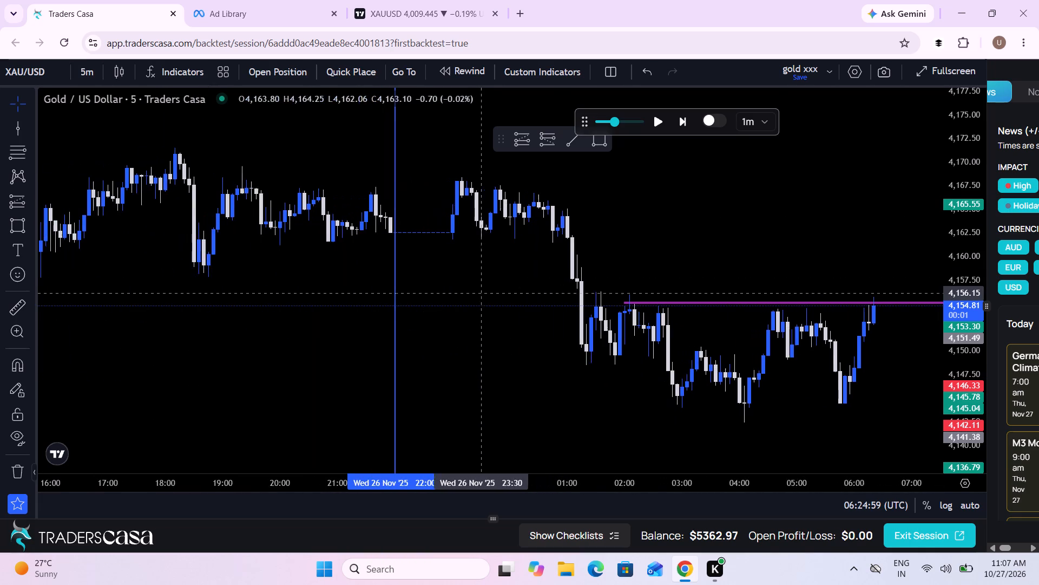
left_click_drag(870, 363, 555, 355)
left_click_drag(956, 388, 905, 176)
left_click_drag(683, 378, 792, 352)
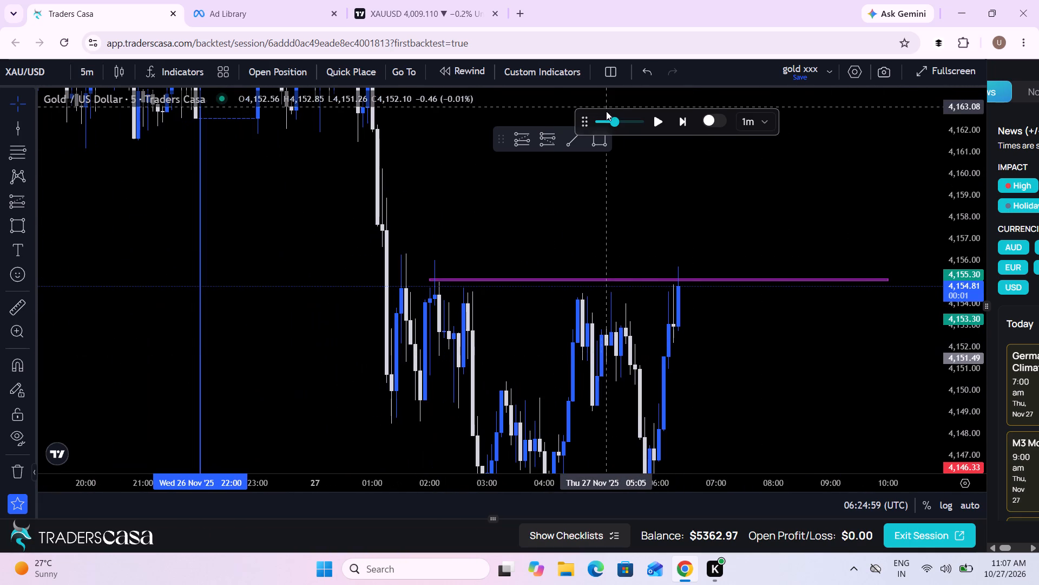
Slow the playback further, advance the replay to about 06:29 on 27 Nov '25 and pause it.
left_click(604, 122)
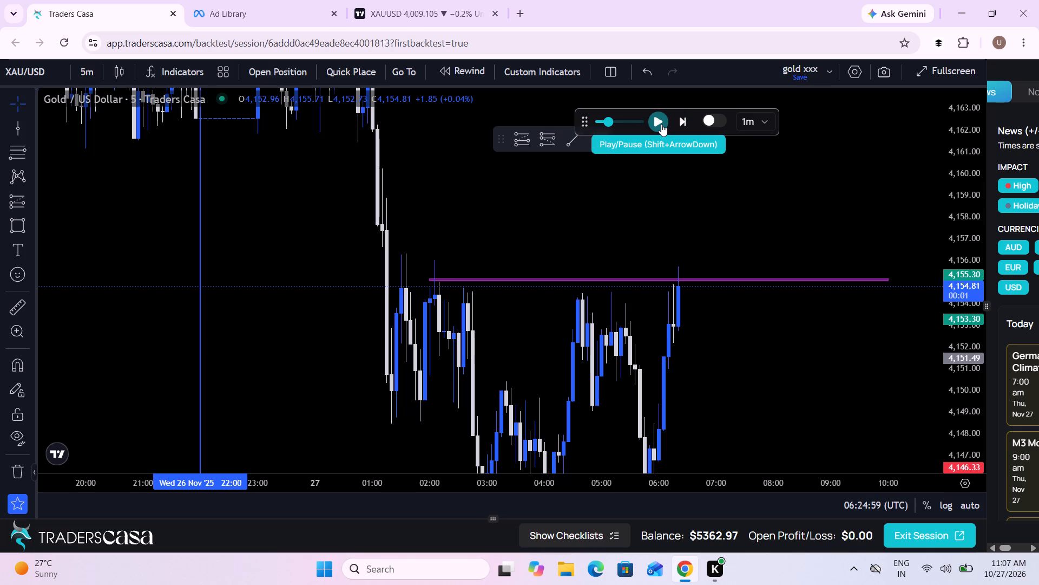
left_click(661, 124)
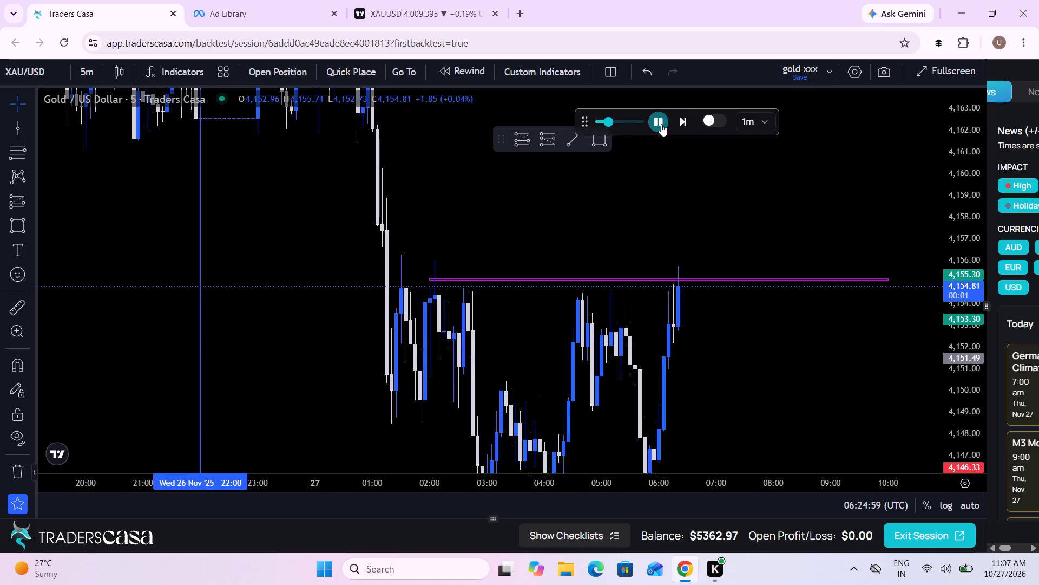
left_click(661, 124)
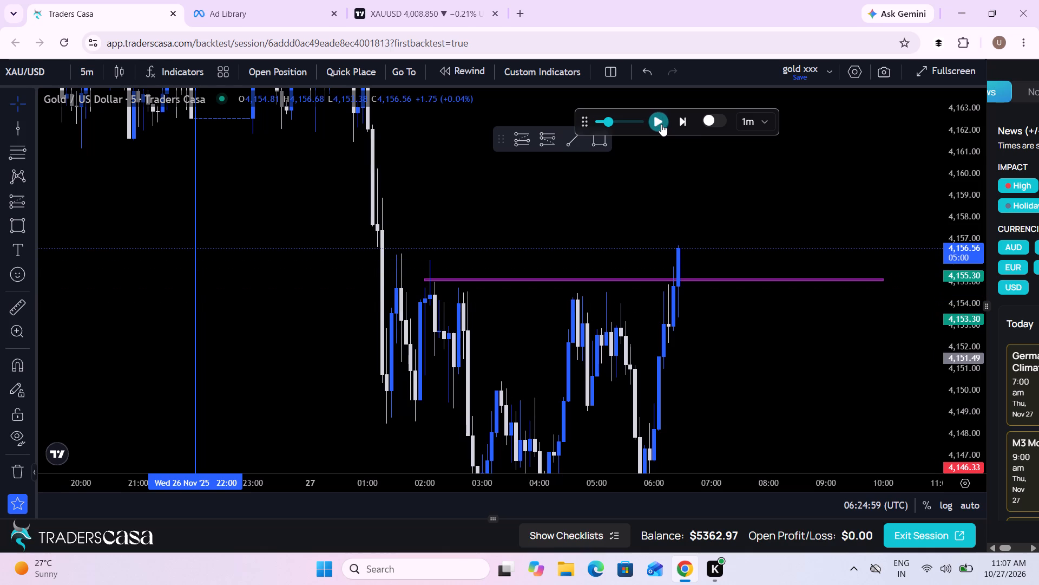
Draw a short position beside the latest candle with entry 4,153.81, stop 4,159.62 and target about 4,144.20.
left_click_drag(709, 338, 626, 331)
scroll(626, 331, "down", 2)
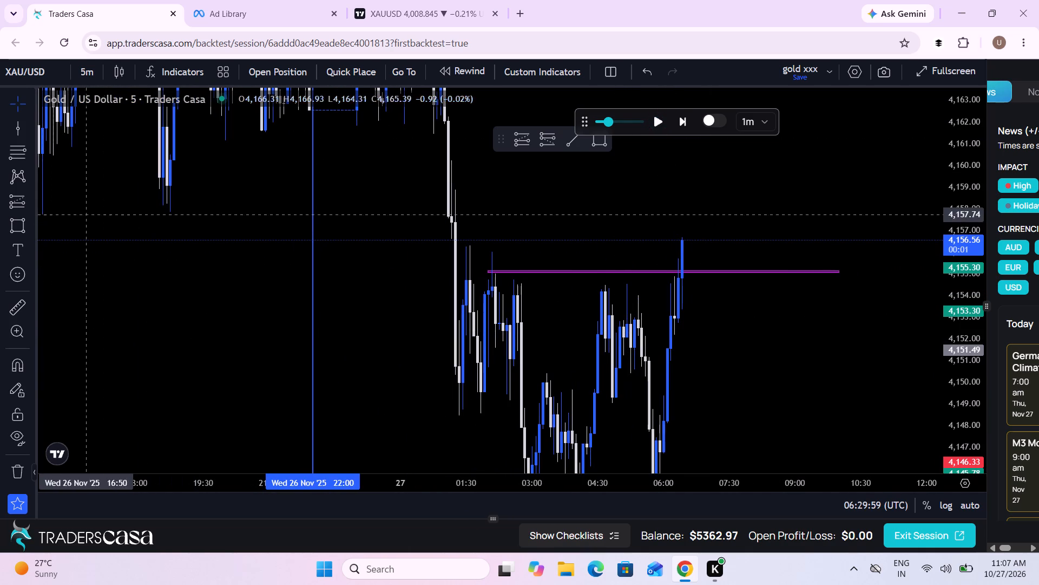
left_click(28, 208)
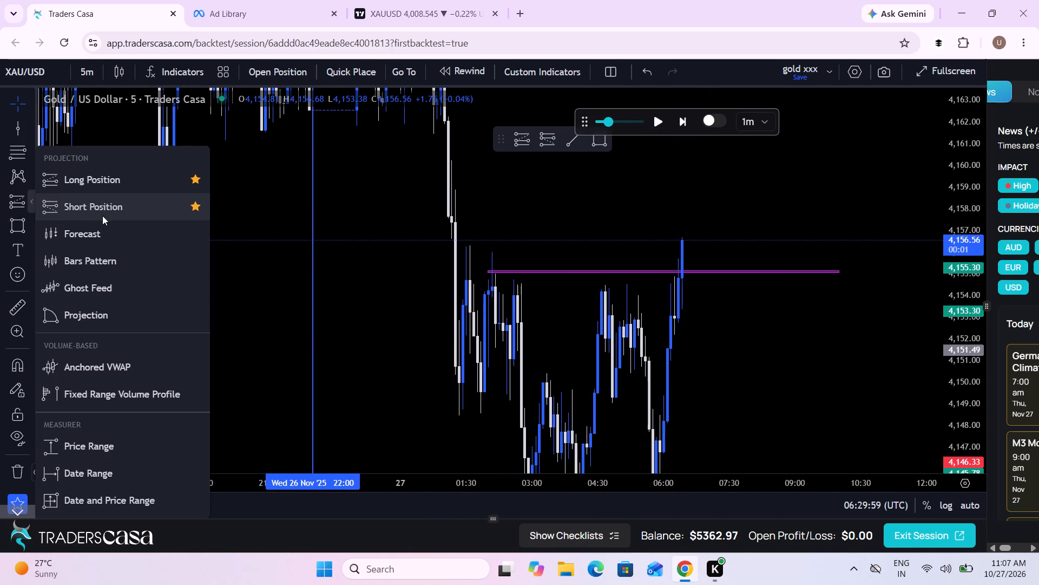
left_click(103, 216)
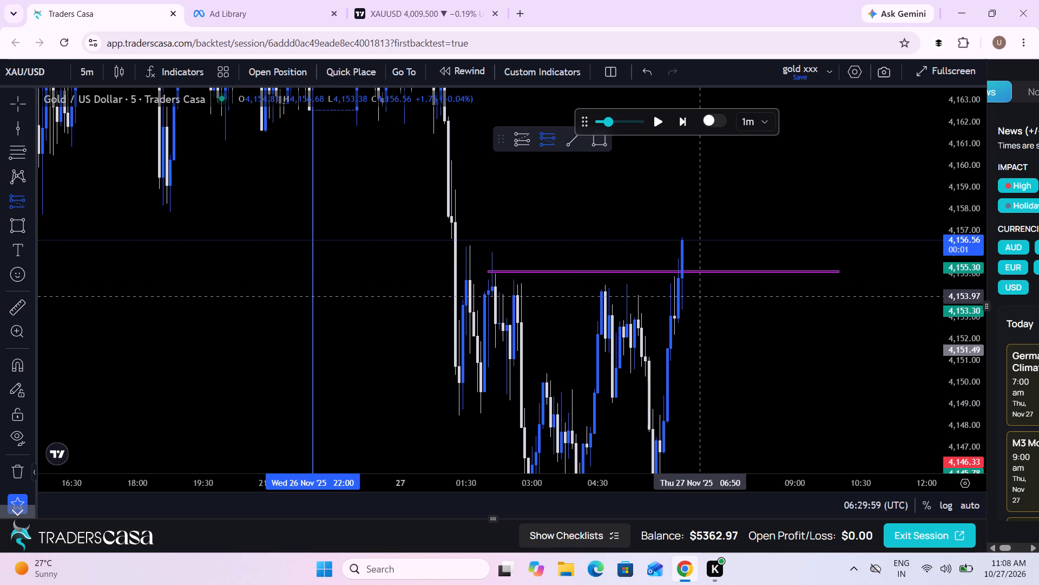
left_click(699, 300)
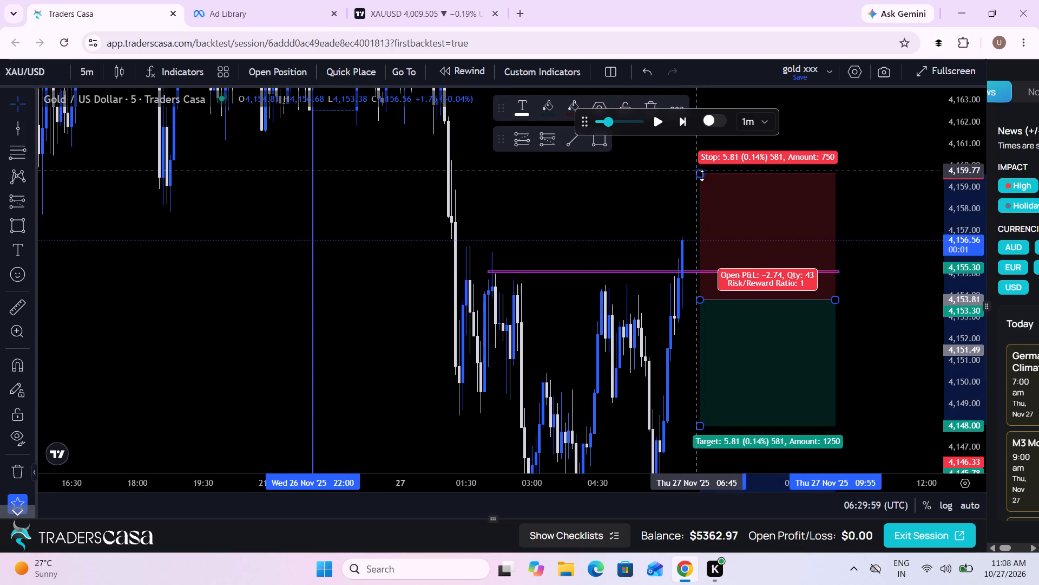
left_click_drag(645, 265, 518, 205)
scroll(518, 205, "down", 4)
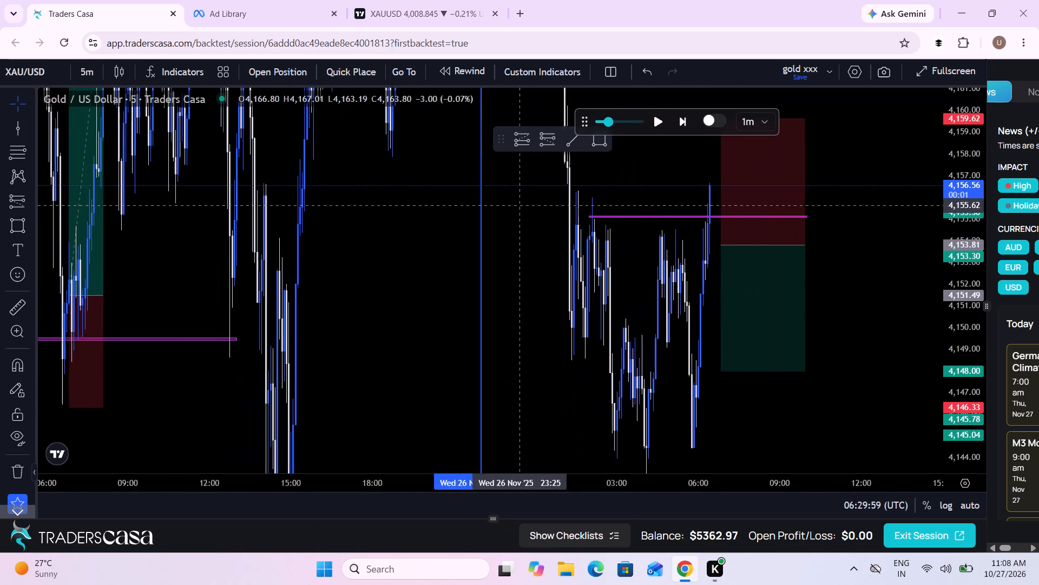
left_click_drag(725, 370, 724, 441)
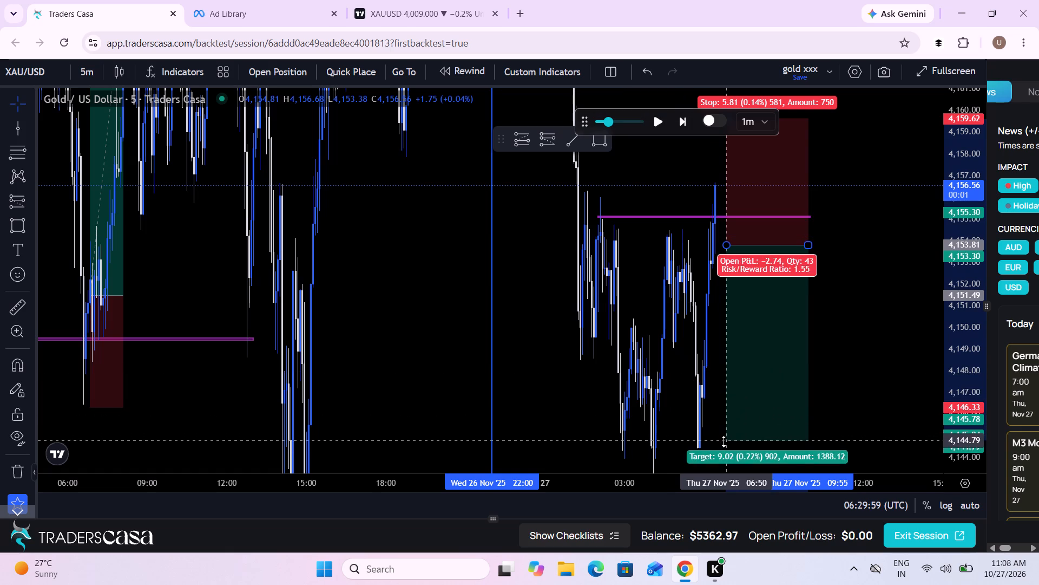
left_click_drag(724, 441, 728, 453)
Place a short order from the drawn position with entry 4,153.81, stop loss 4,159.62, take profit 4,144.2 and $50 risk.
left_click_drag(670, 380, 613, 379)
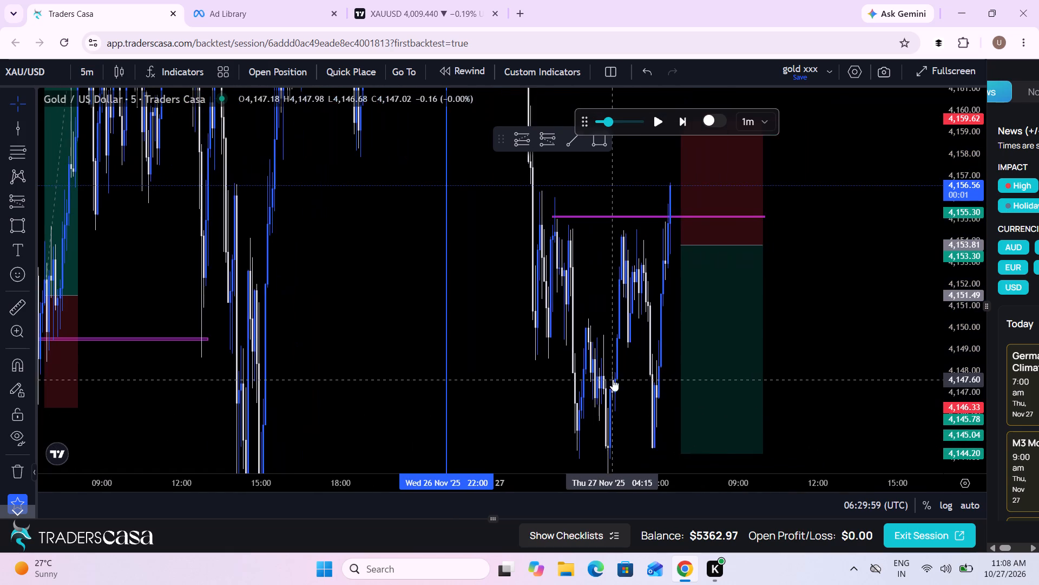
scroll(613, 379, "down", 3)
left_click_drag(954, 198, 943, 428)
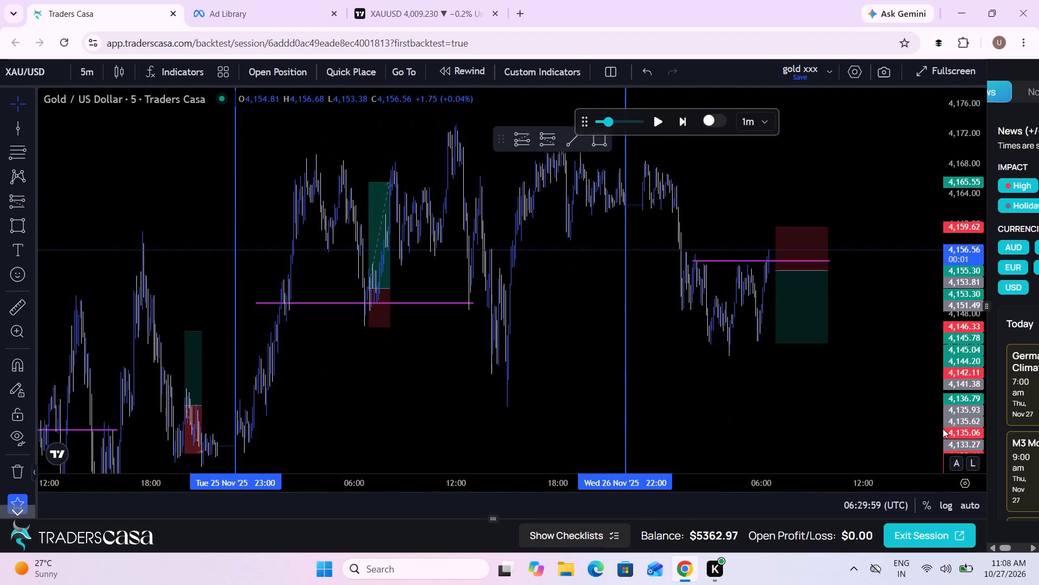
scroll(733, 365, "up", 5)
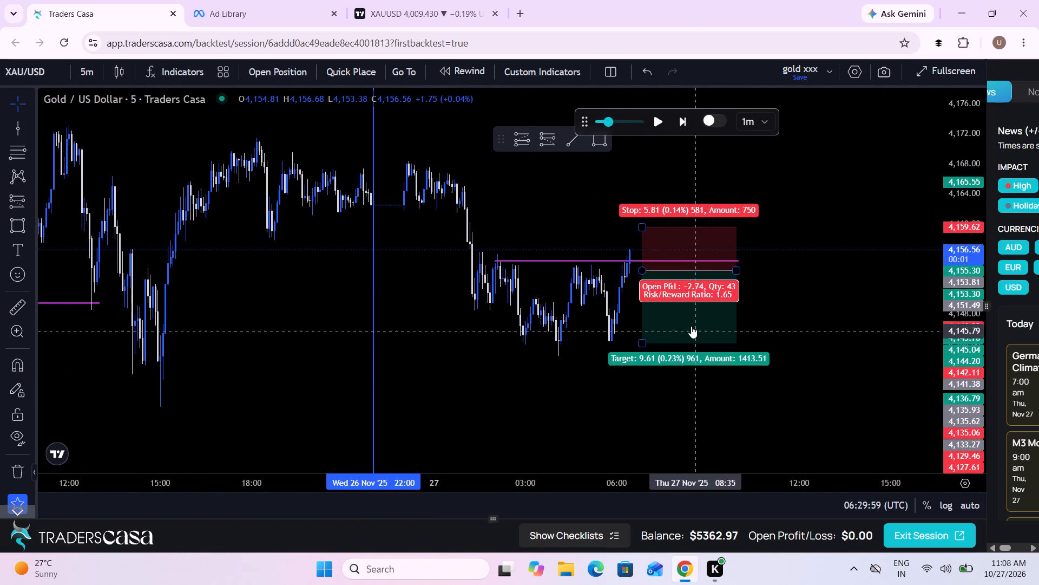
left_click(691, 326)
left_click(258, 76)
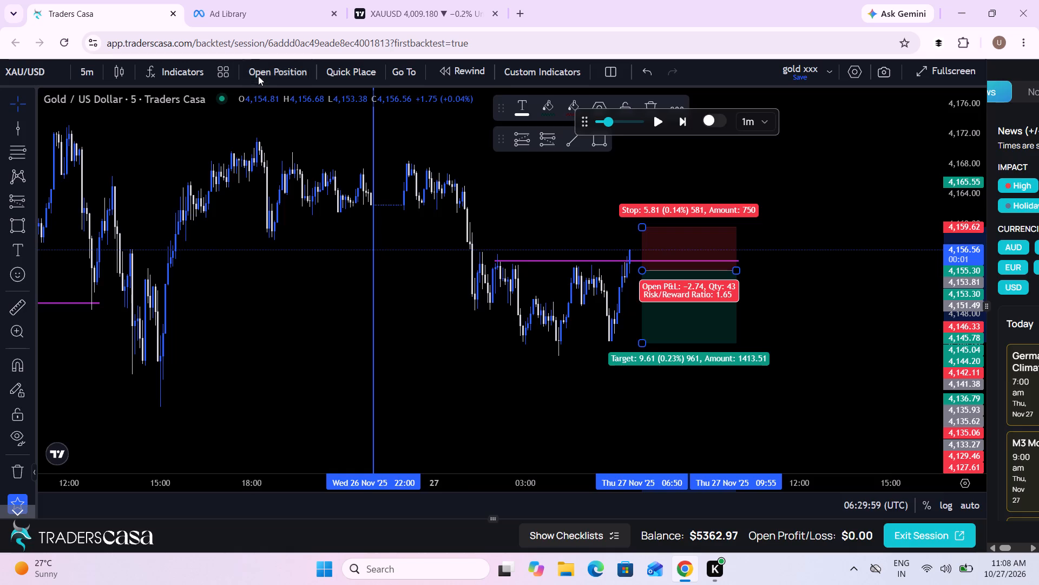
left_click(488, 504)
Play the replay with the short order active to about 07:16 on 27 Nov '25 and pause it.
left_click_drag(794, 431, 834, 437)
scroll(834, 437, "up", 3)
left_click_drag(982, 419, 959, 335)
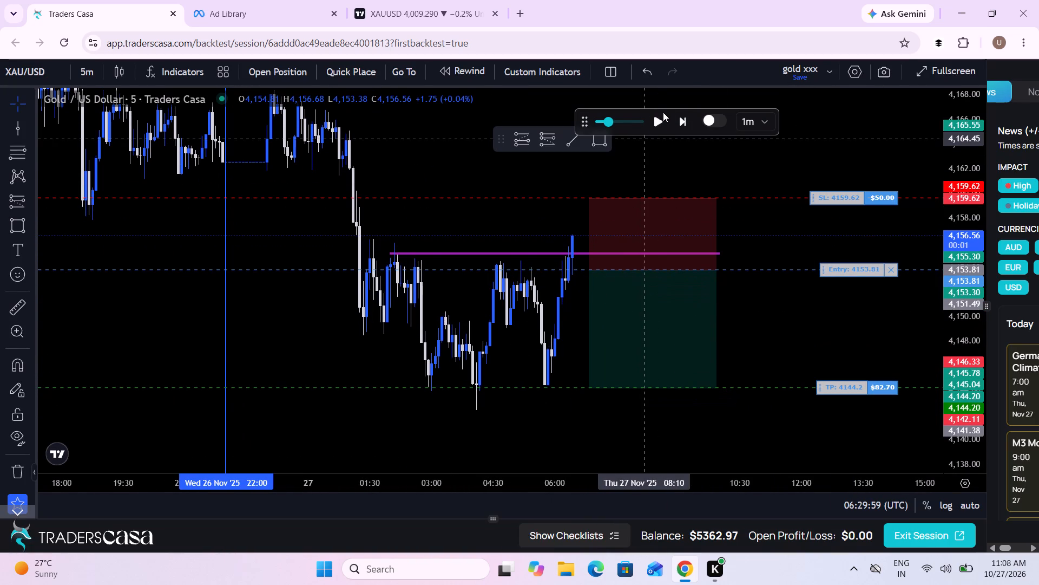
left_click(652, 121)
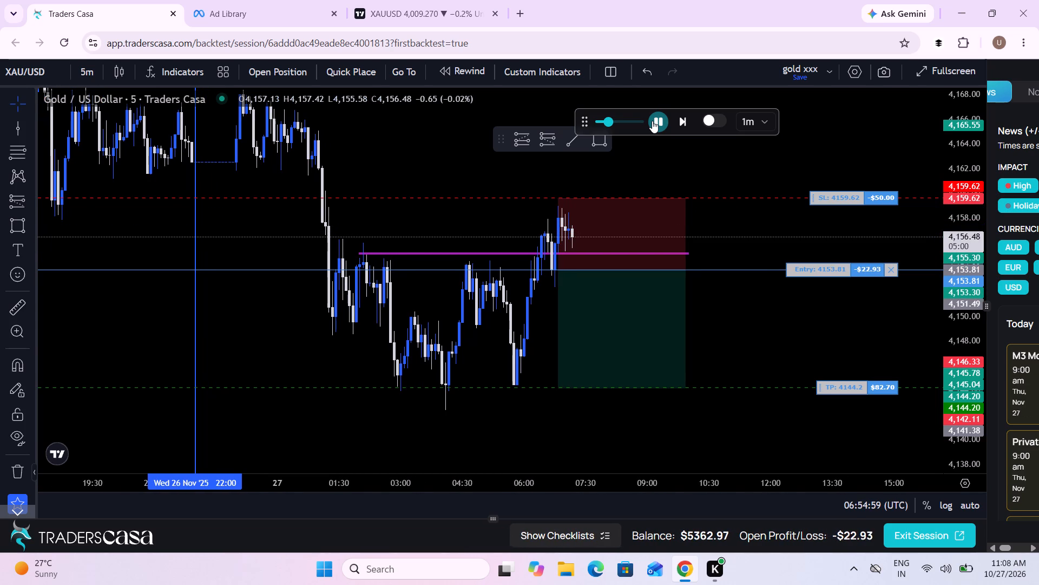
left_click(652, 121)
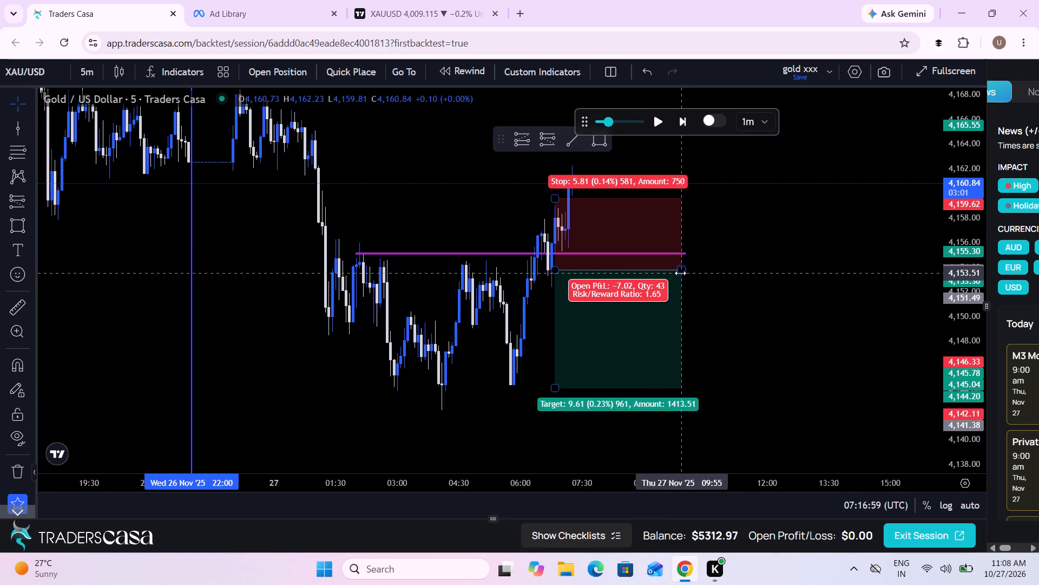
Play the replay onward at a faster speed to about 08:48 on 27 Nov '25 and pause it.
left_click_drag(802, 242, 779, 265)
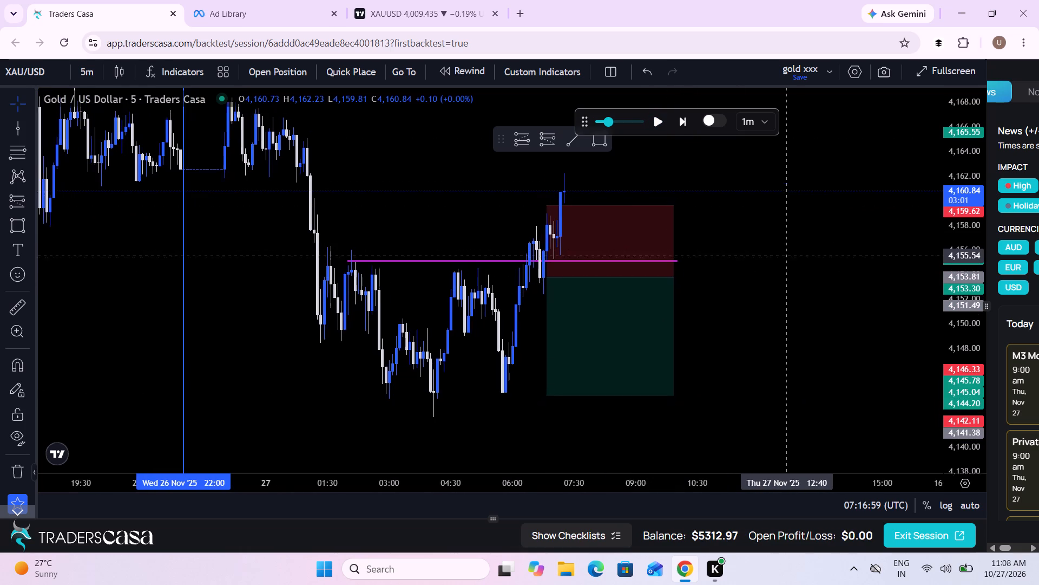
left_click_drag(779, 265, 754, 298)
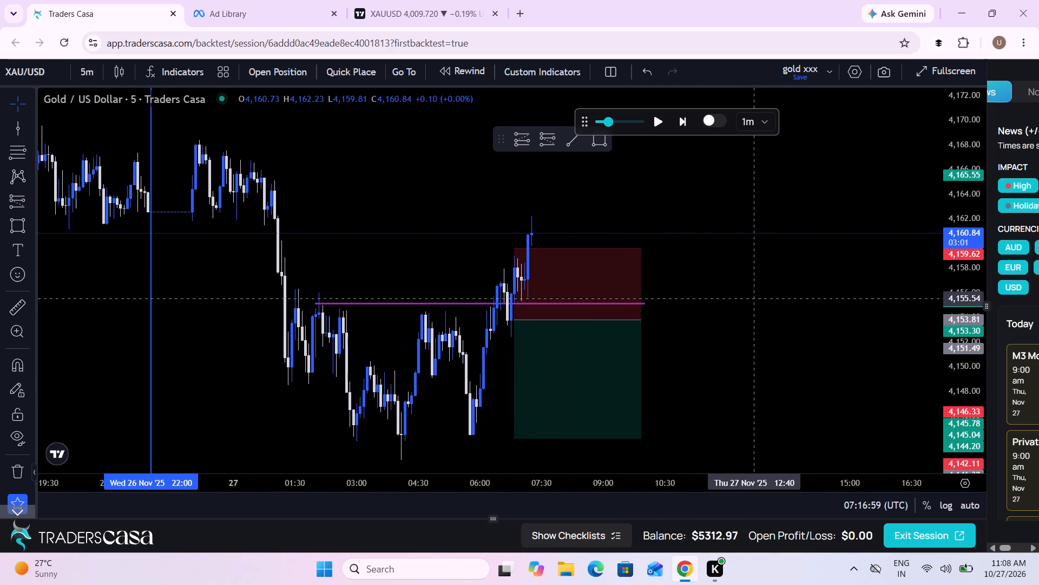
left_click(654, 123)
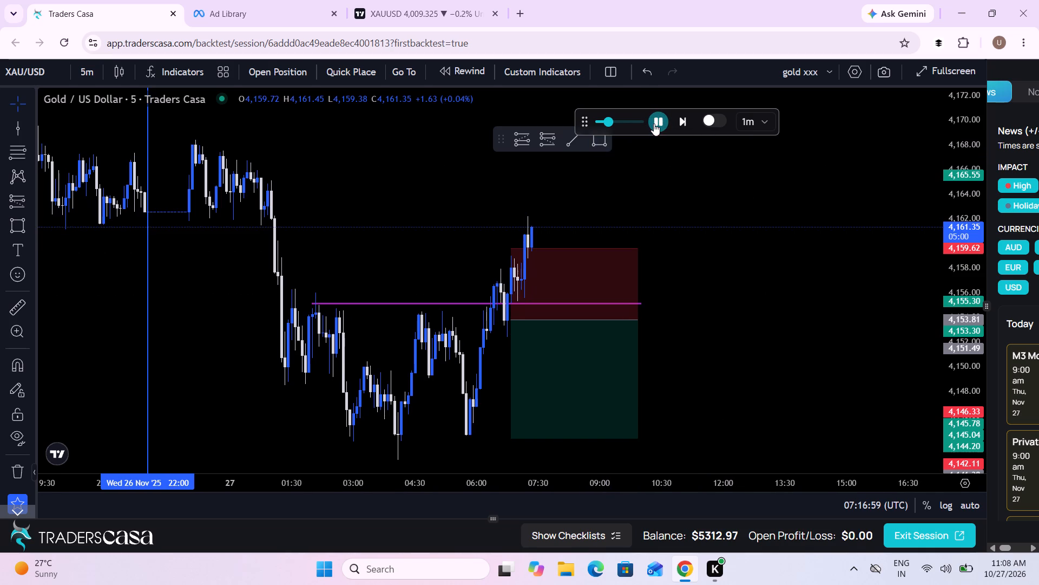
left_click(654, 123)
left_click(654, 123)
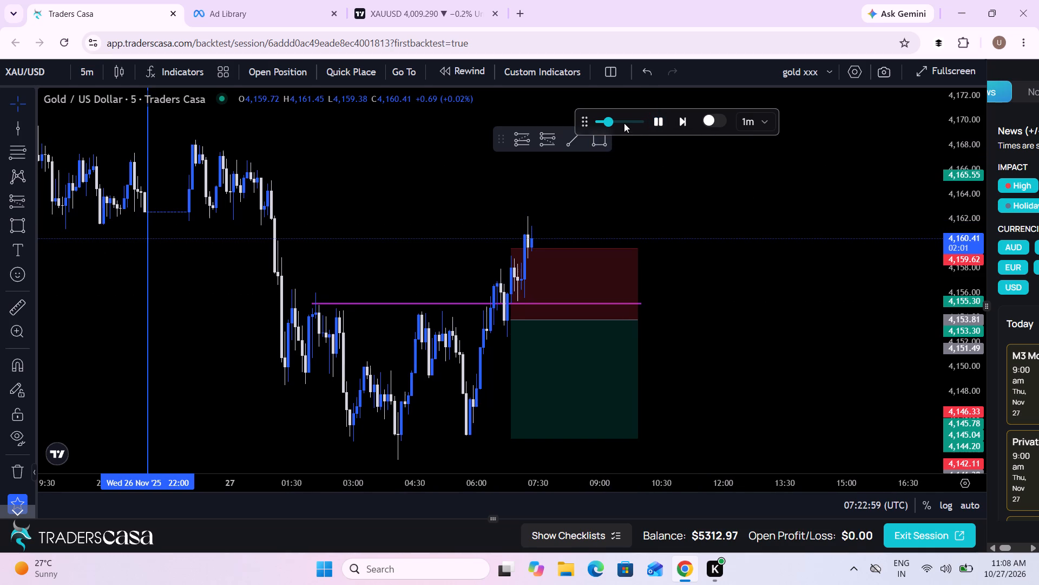
left_click(624, 123)
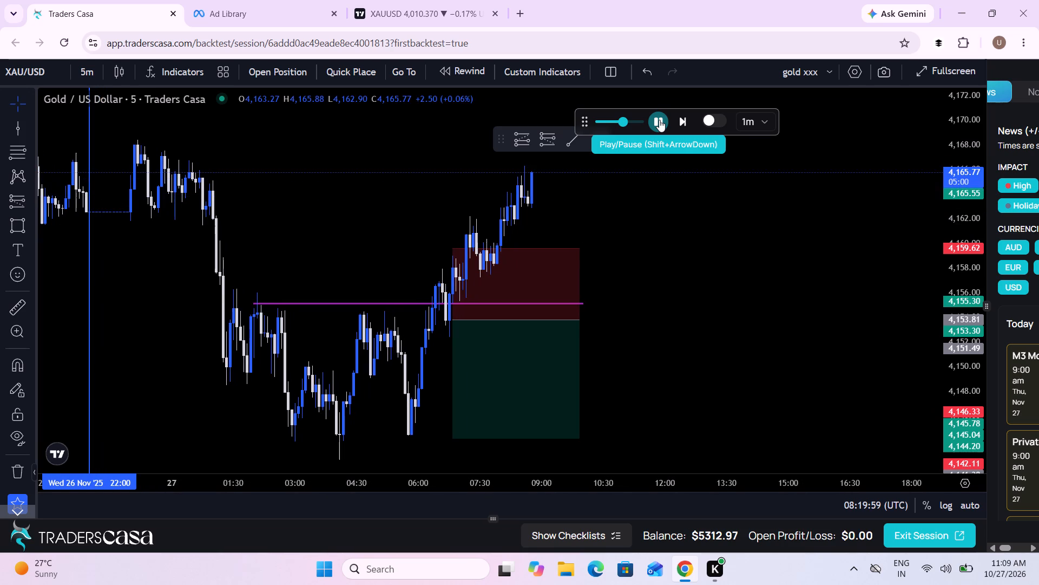
left_click(659, 120)
Switch the gold chart to the 1-hour timeframe and examine the recent daily swings around the drawn short position.
left_click(83, 80)
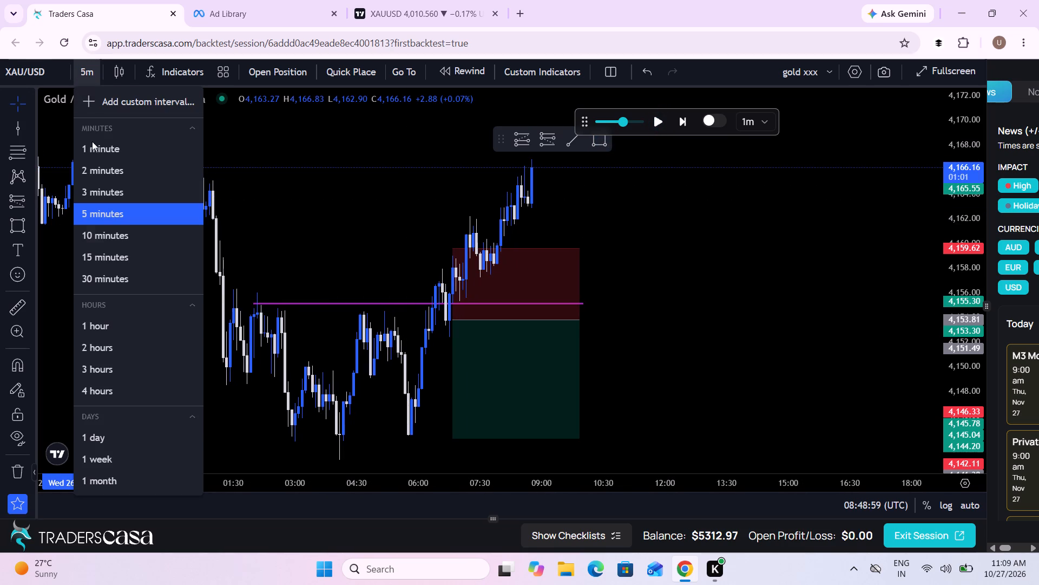
left_click(116, 320)
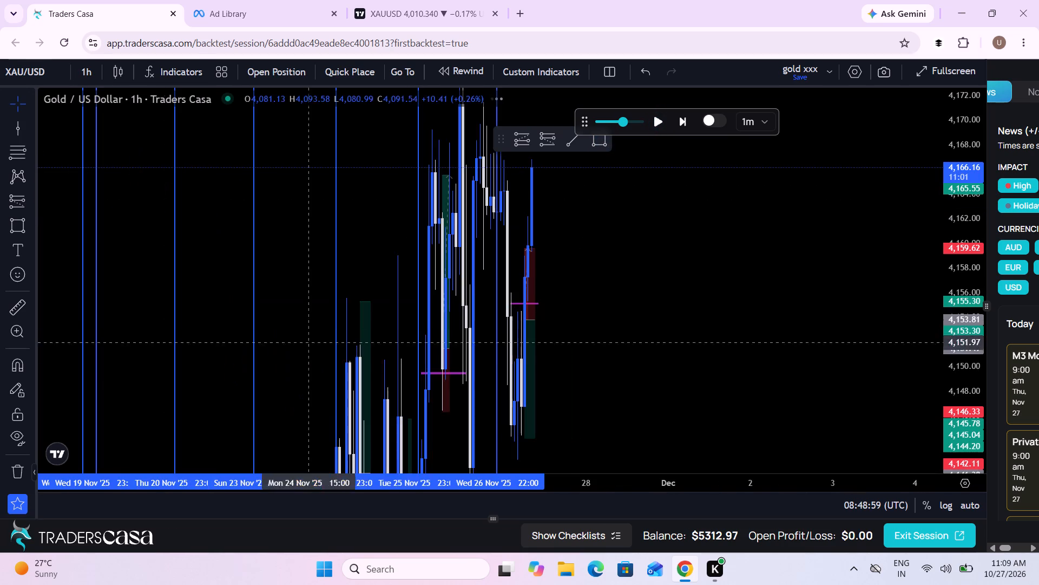
scroll(392, 375, "down", 1)
scroll(392, 375, "up", 5)
left_click_drag(225, 305, 336, 292)
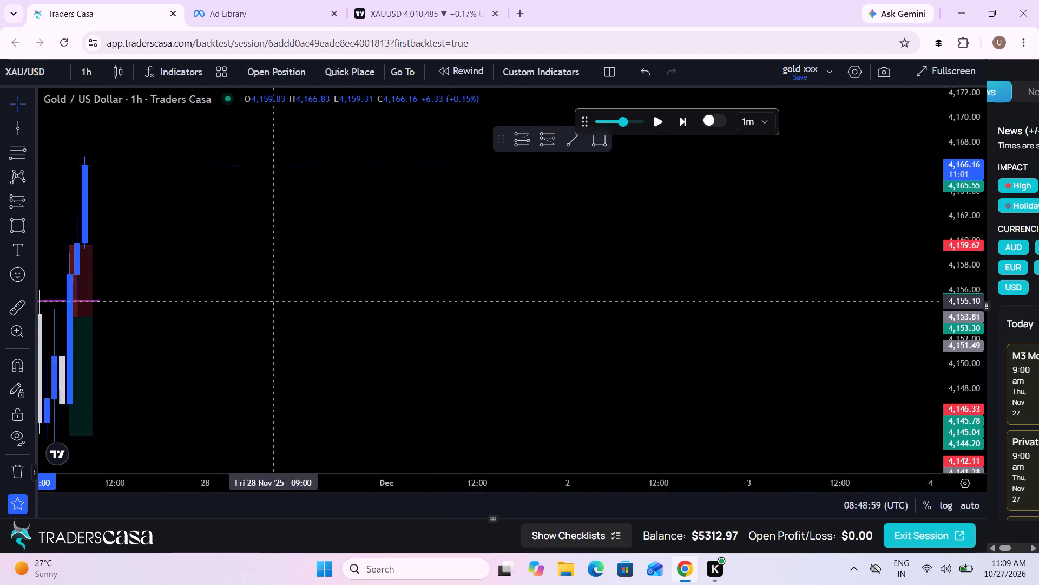
left_click_drag(336, 292, 701, 199)
scroll(701, 199, "up", 4)
left_click_drag(496, 190, 629, 286)
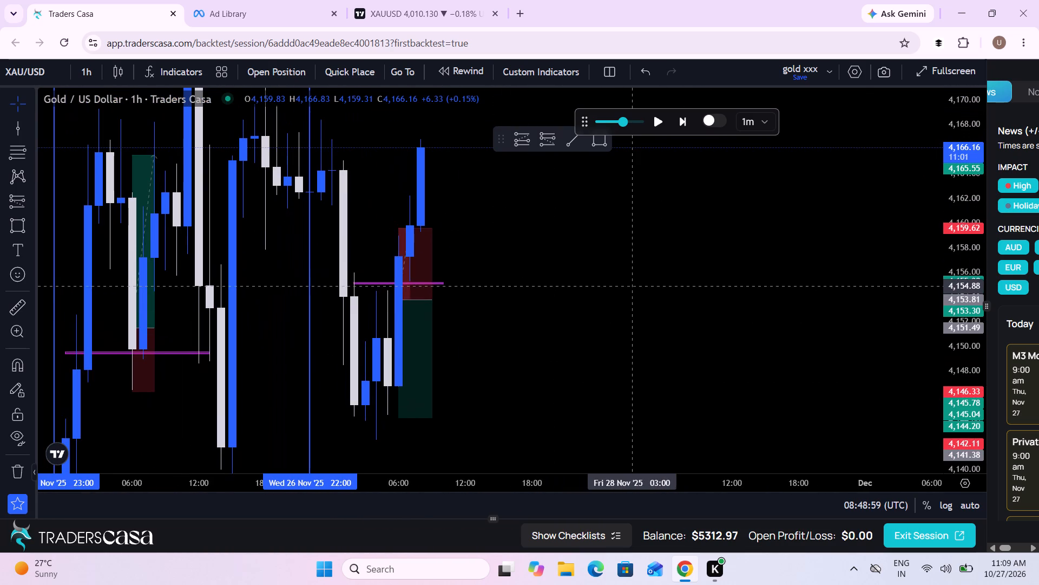
left_click_drag(948, 250, 967, 363)
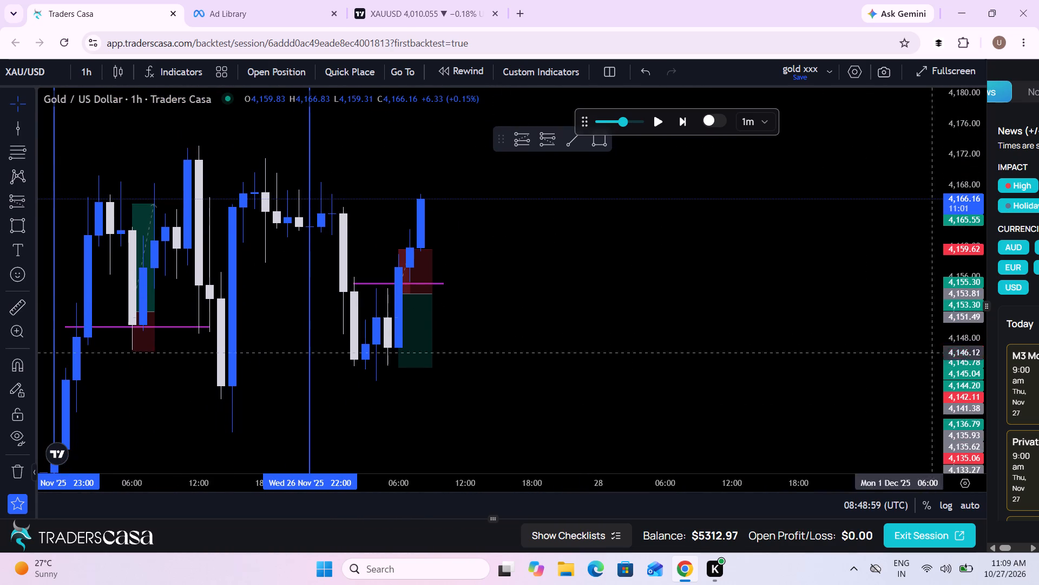
left_click_drag(640, 242, 733, 292)
scroll(733, 292, "down", 1)
scroll(733, 292, "up", 3)
left_click_drag(733, 292, 647, 277)
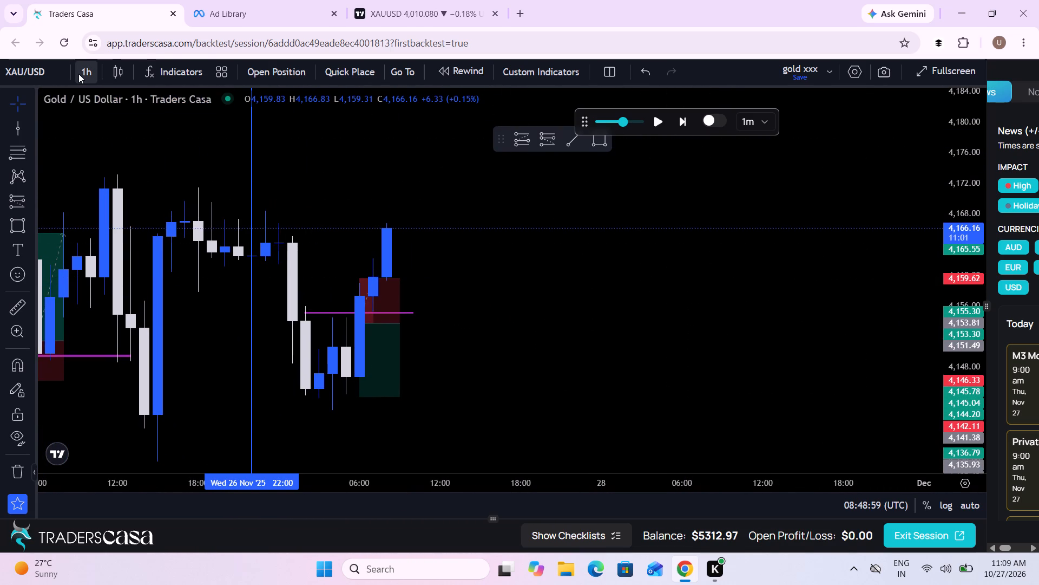
Return the chart to the 5-minute timeframe, play the replay to about 09:07 on 27 Nov '25 and pause it.
left_click(78, 74)
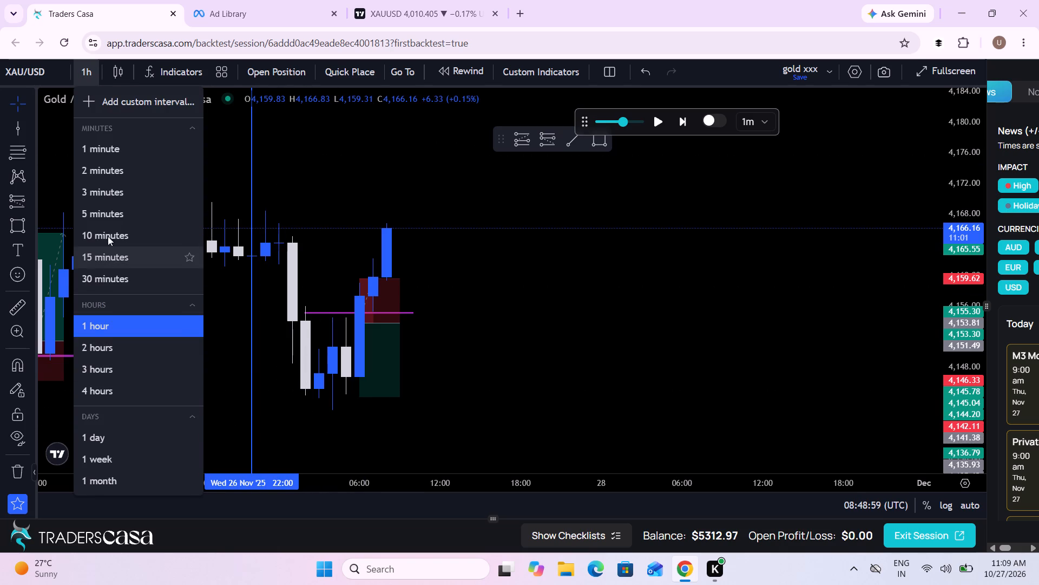
left_click(109, 209)
scroll(501, 326, "down", 8)
left_click_drag(590, 246, 426, 221)
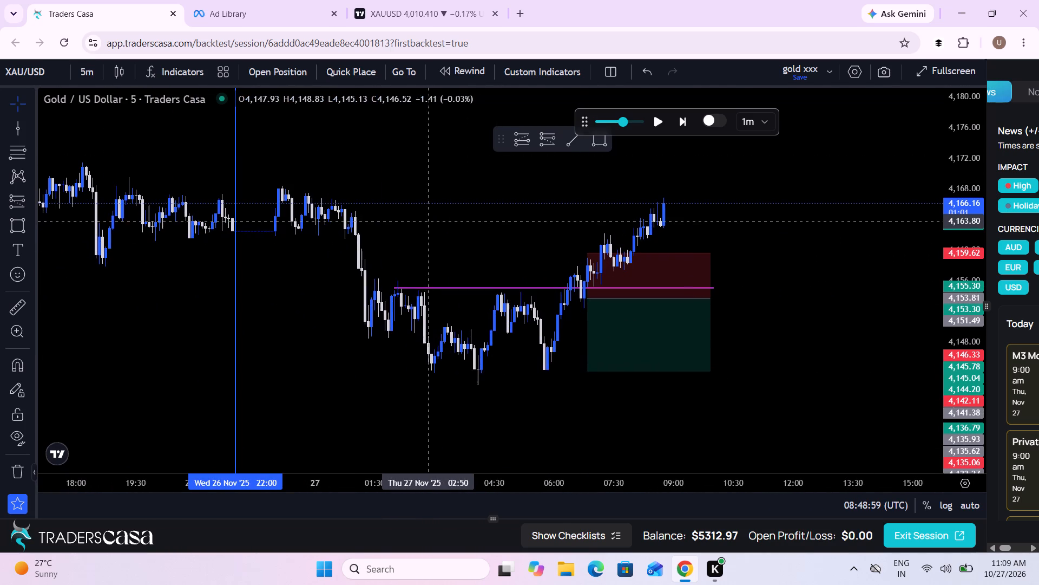
left_click(660, 123)
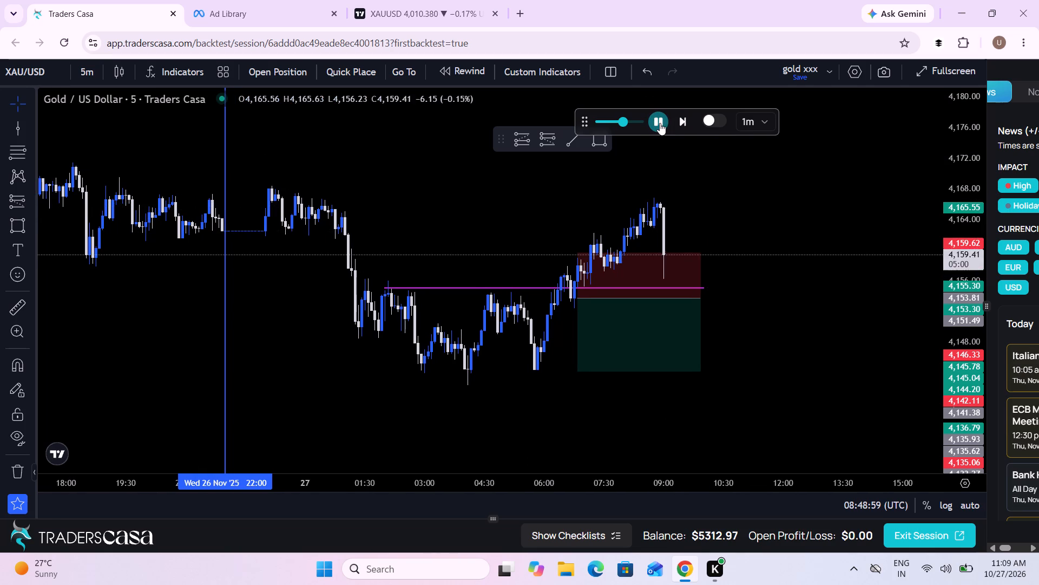
left_click(660, 123)
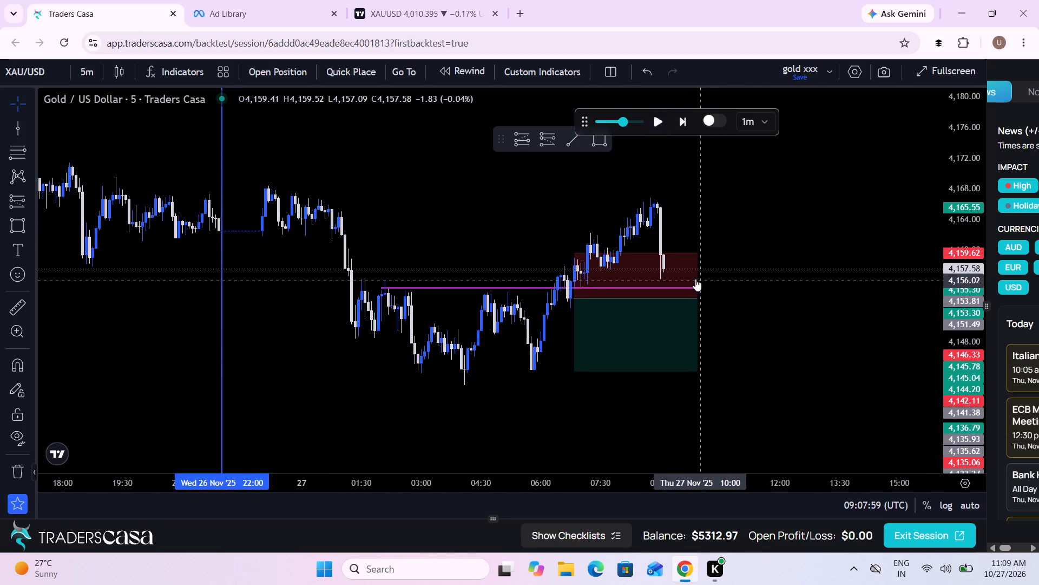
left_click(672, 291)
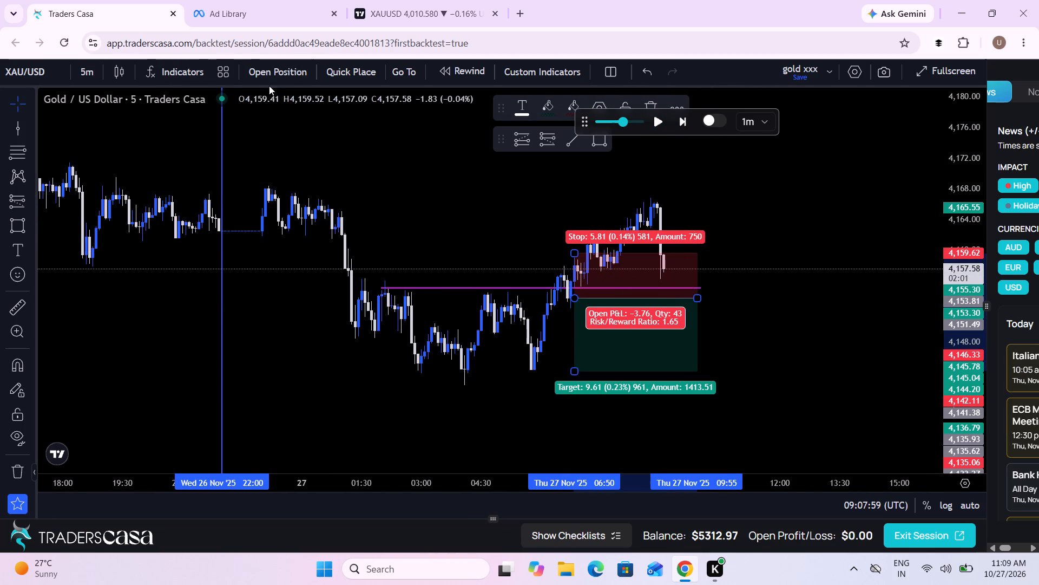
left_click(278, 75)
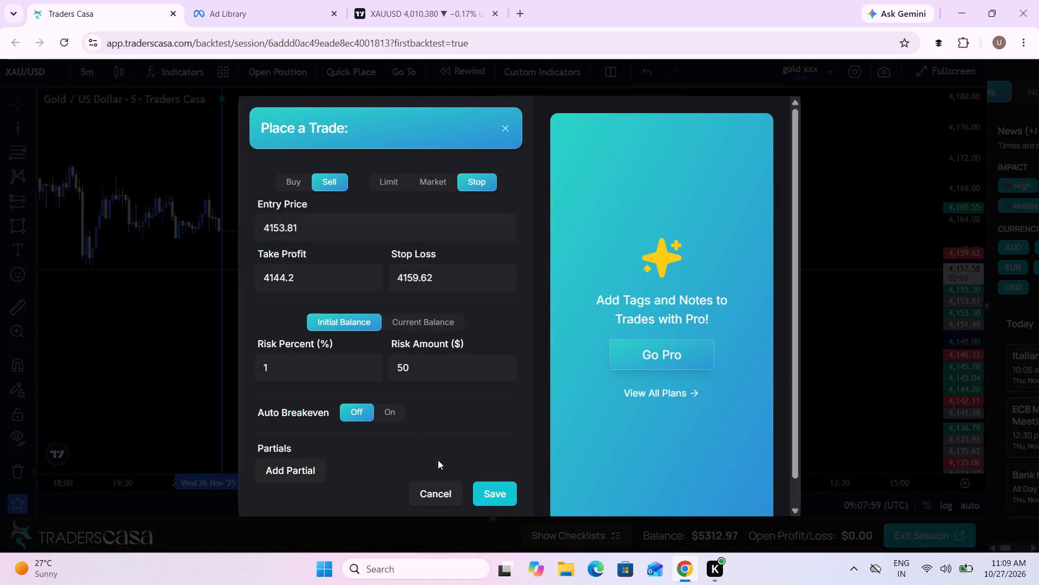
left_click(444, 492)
Play the replay onward to about 10:16 on 27 Nov '25 and pause it.
left_click(658, 116)
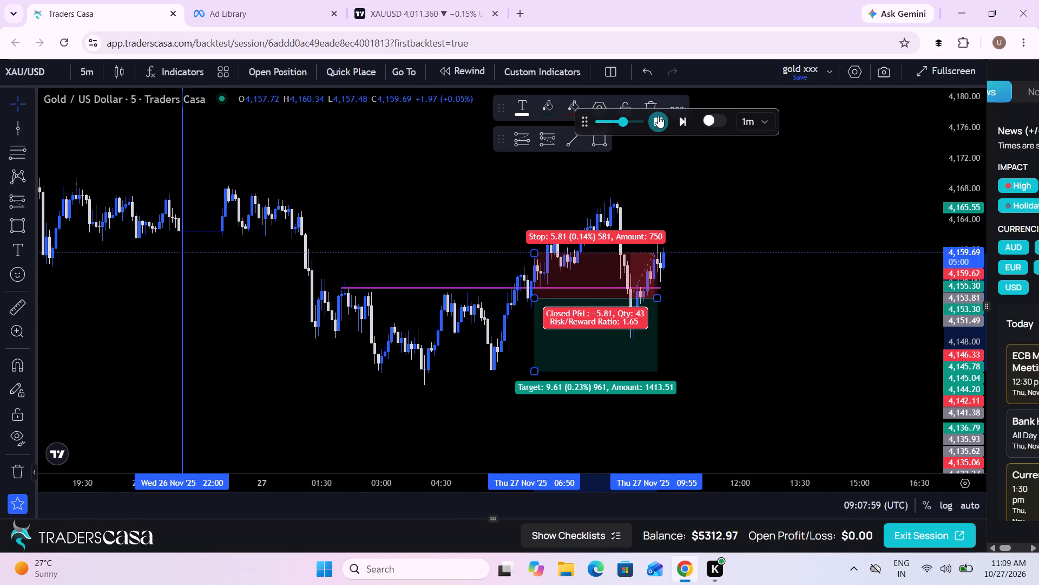
left_click(658, 116)
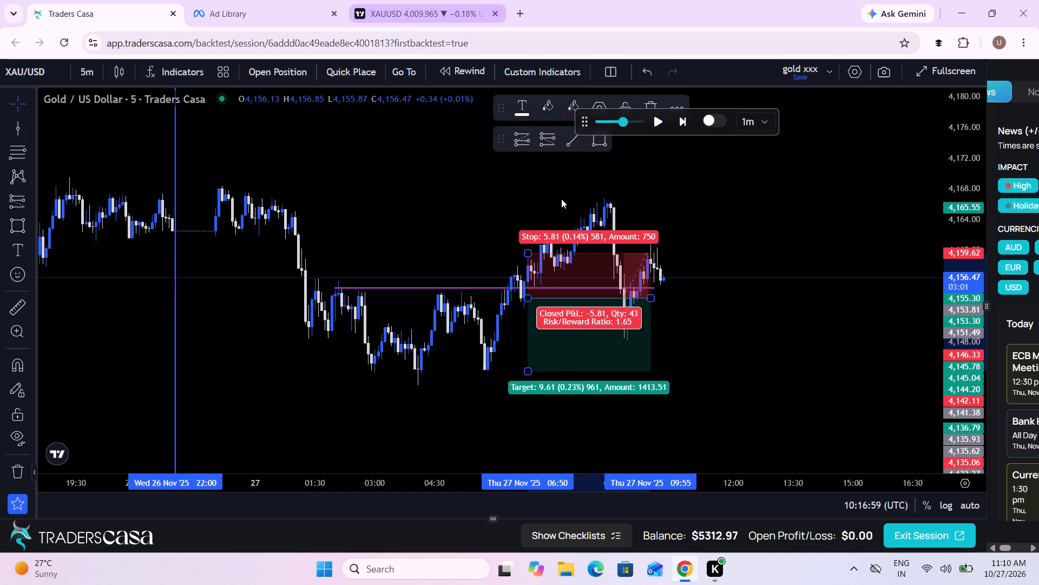
Switch to the live TradingView XAUUSD 5-minute chart and examine current price action against the marked orange levels.
left_click(452, 9)
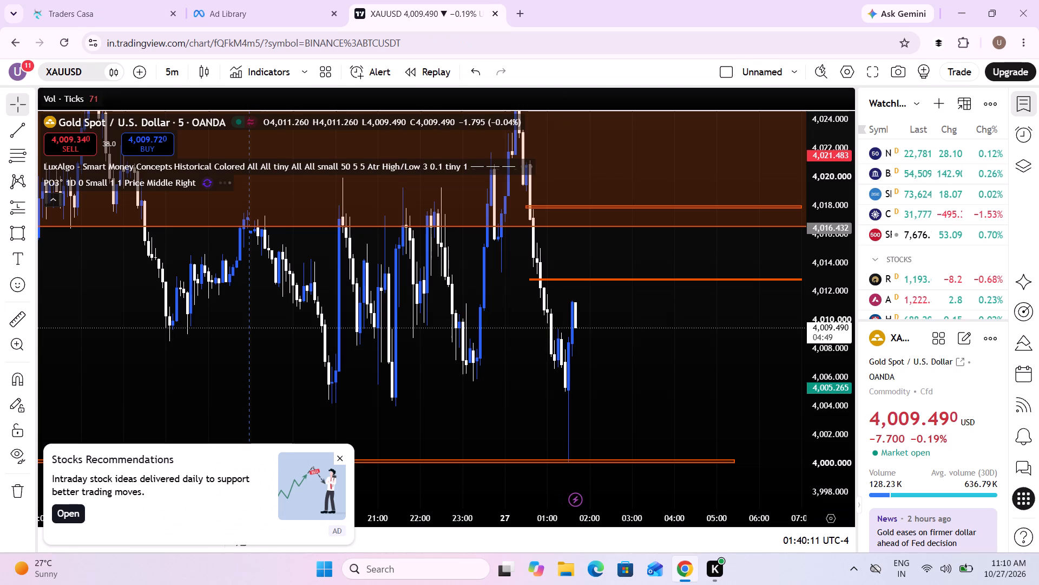
left_click_drag(812, 297, 808, 408)
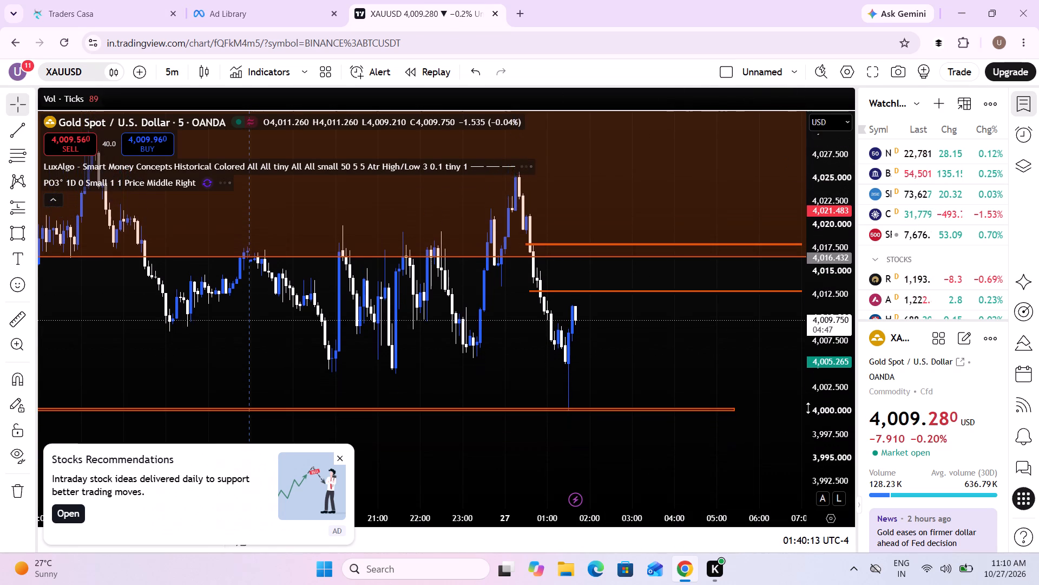
left_click_drag(808, 408, 806, 417)
scroll(555, 318, "up", 4)
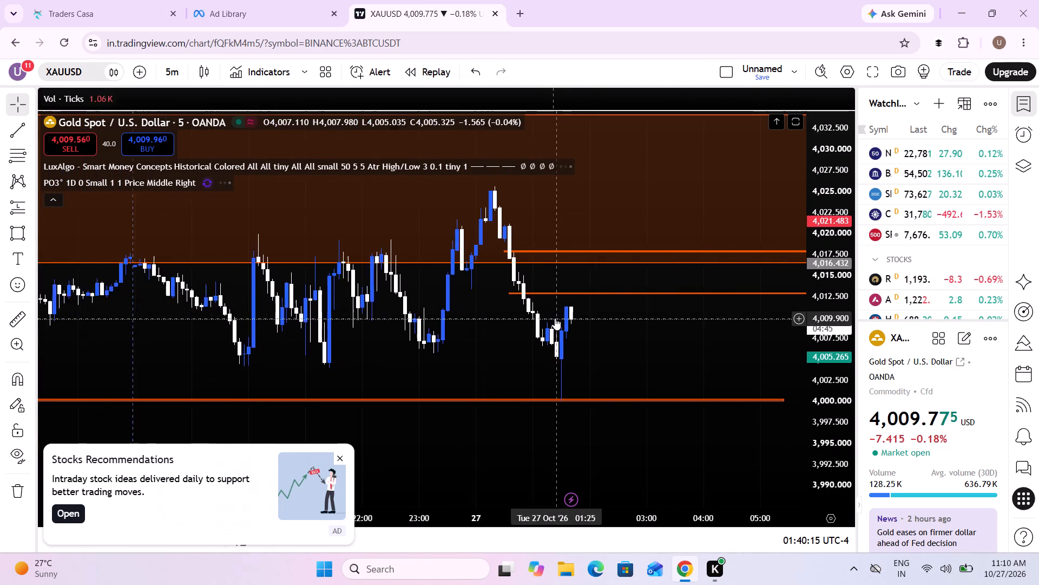
scroll(555, 318, "up", 1)
left_click_drag(590, 333, 550, 344)
scroll(550, 344, "up", 2)
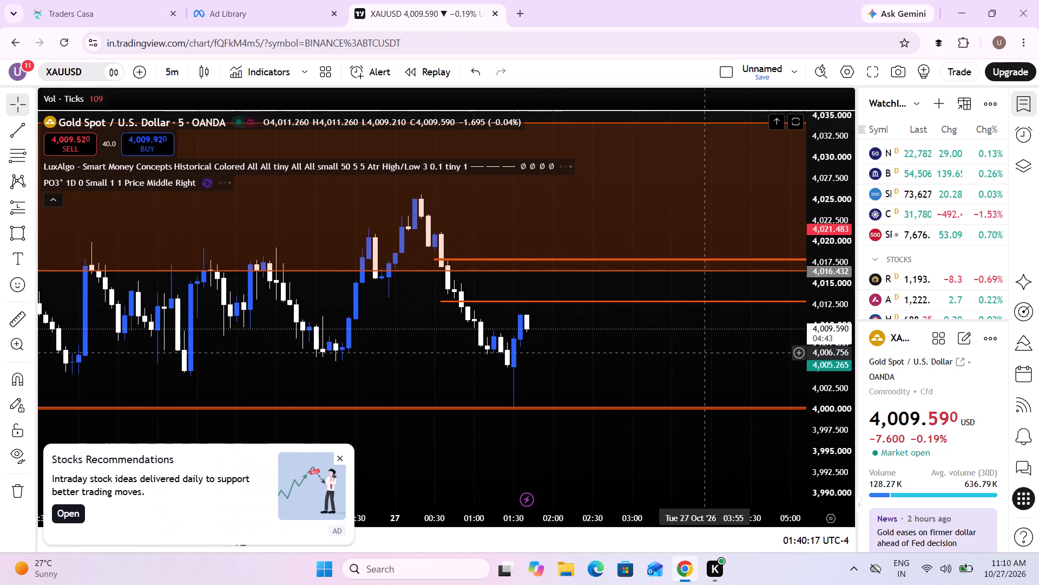
left_click_drag(819, 364, 758, 172)
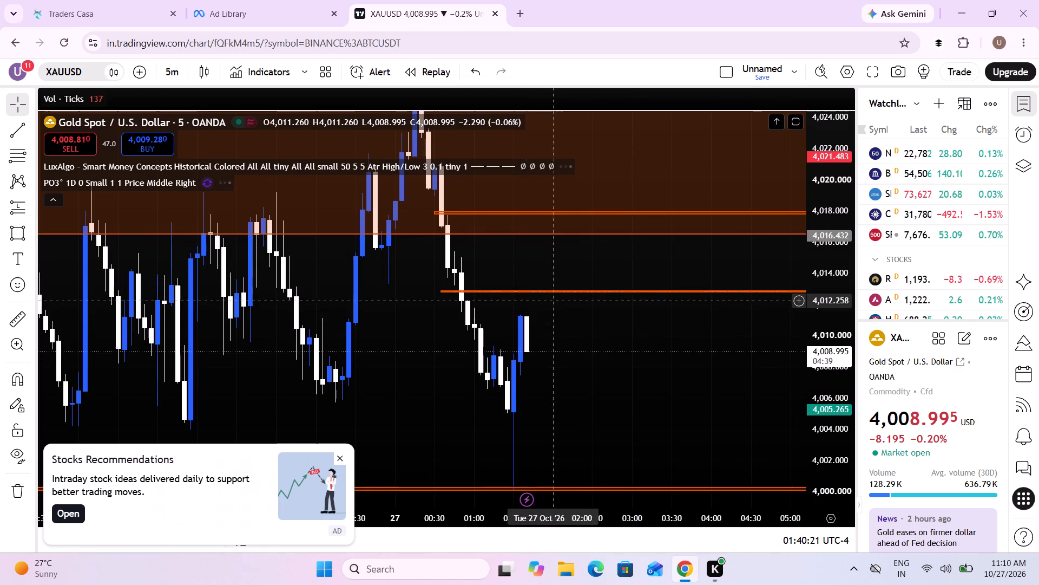
scroll(654, 373, "down", 8)
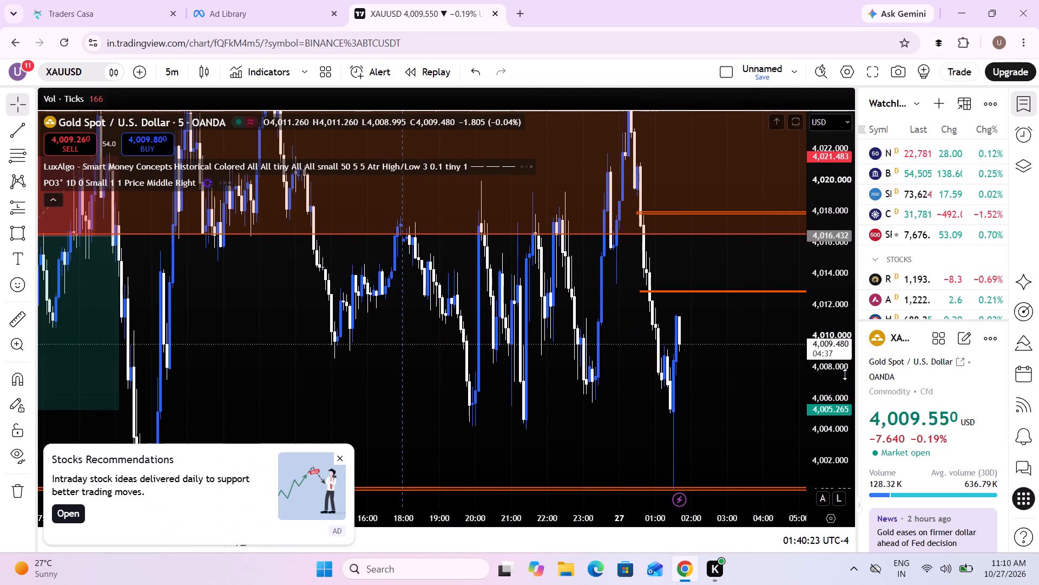
left_click_drag(832, 349, 832, 421)
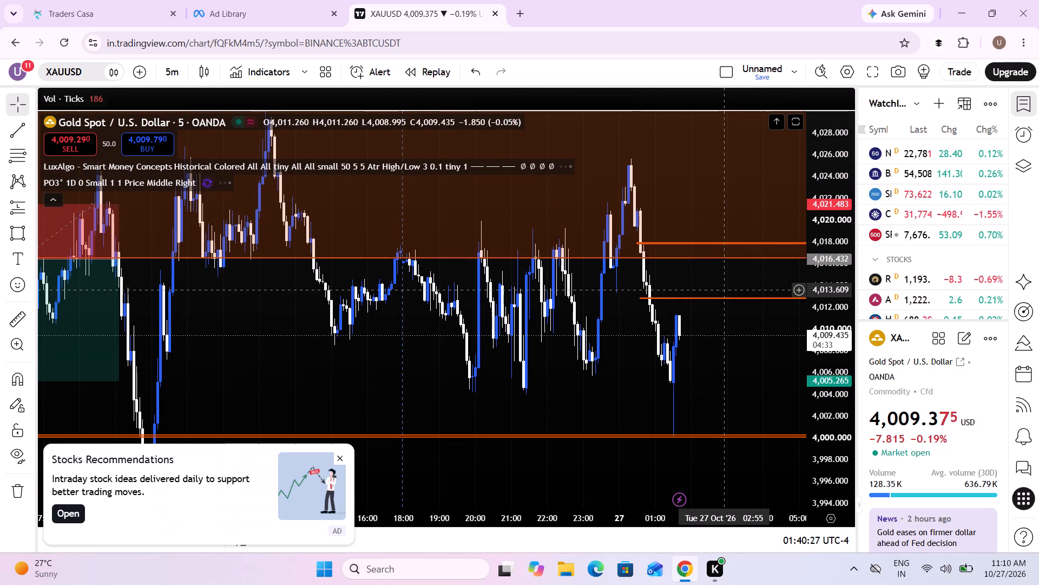
scroll(726, 293, "up", 3)
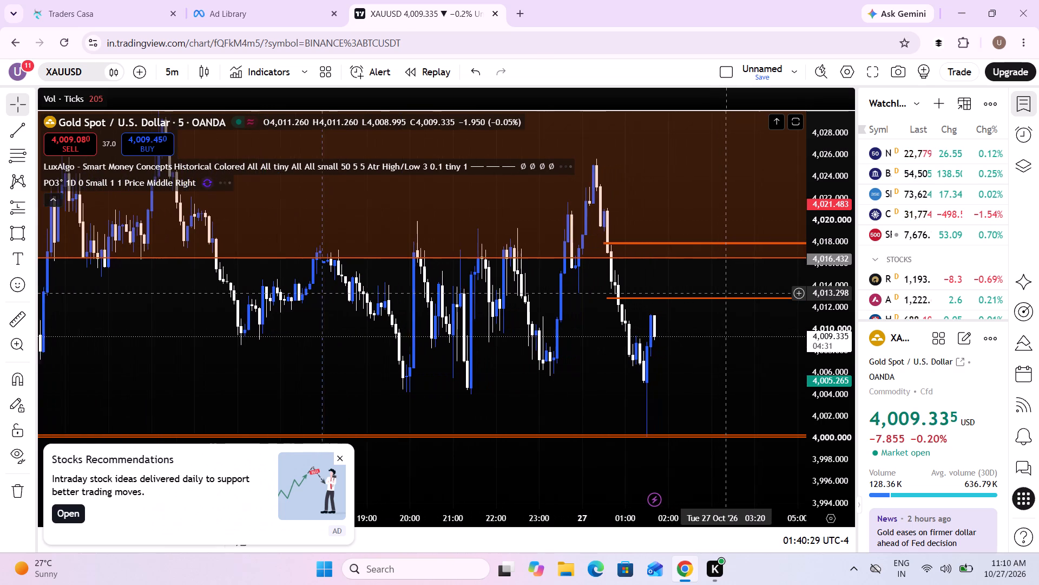
scroll(726, 293, "up", 3)
left_click_drag(717, 352, 693, 357)
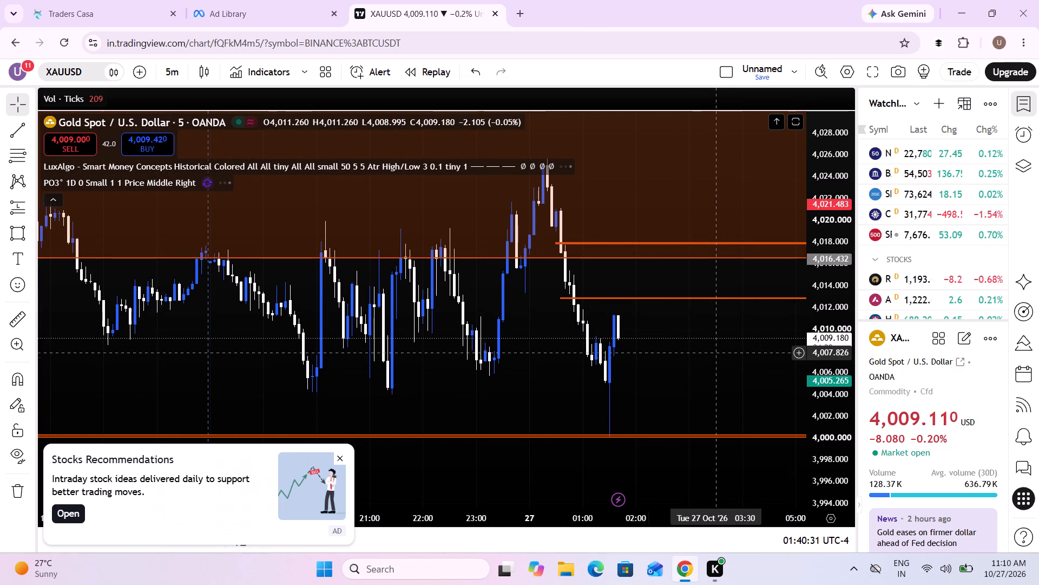
left_click_drag(693, 357, 674, 360)
scroll(674, 360, "down", 1)
left_click_drag(674, 360, 627, 364)
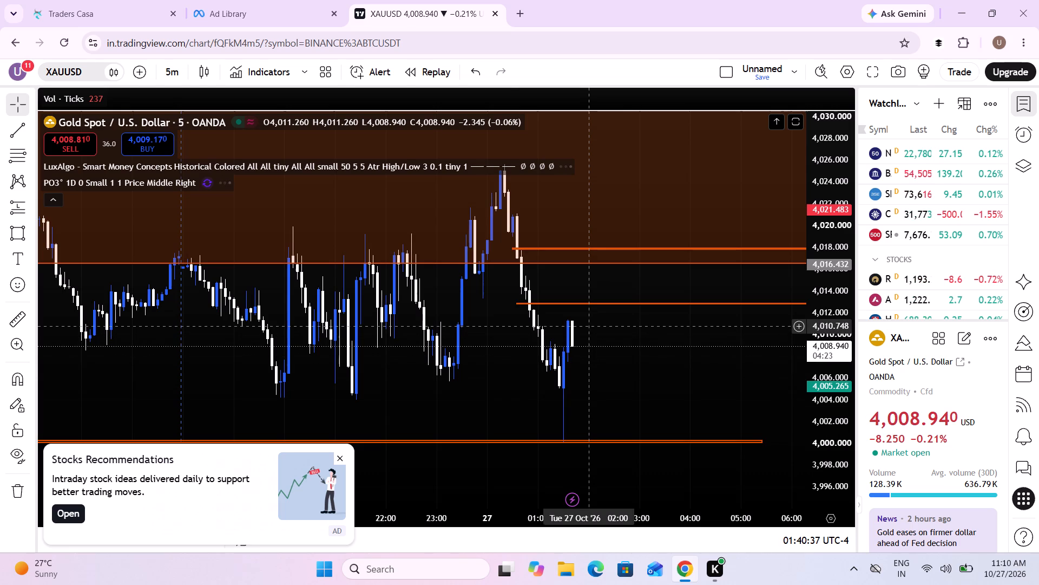
left_click_drag(589, 326, 511, 266)
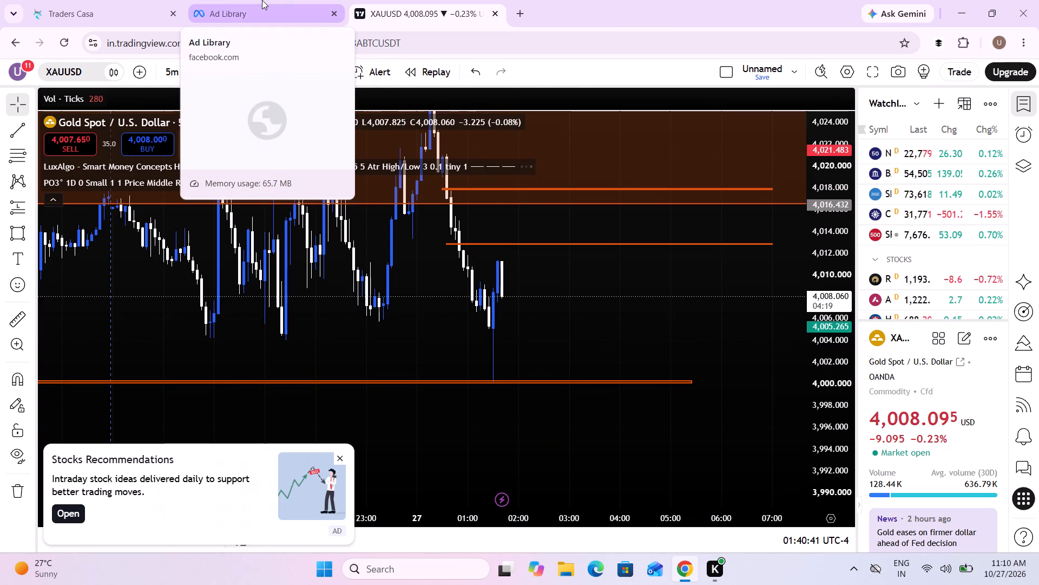
Switch back to the Traders Casa replay, dismiss the advertisement, play to about 10:23 on 27 Nov '25 and pause.
left_click(152, 0)
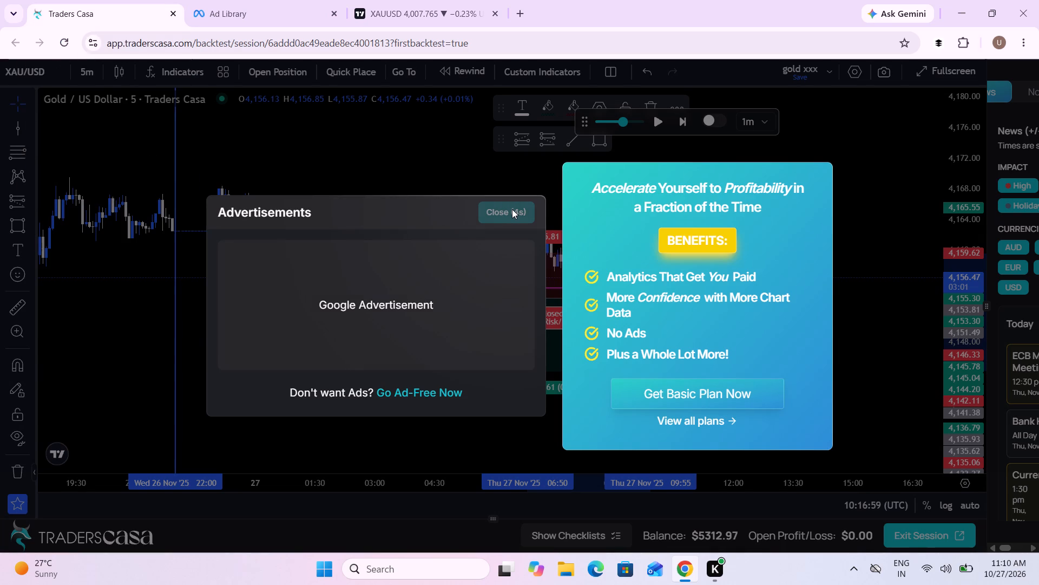
scroll(512, 209, "down", 1)
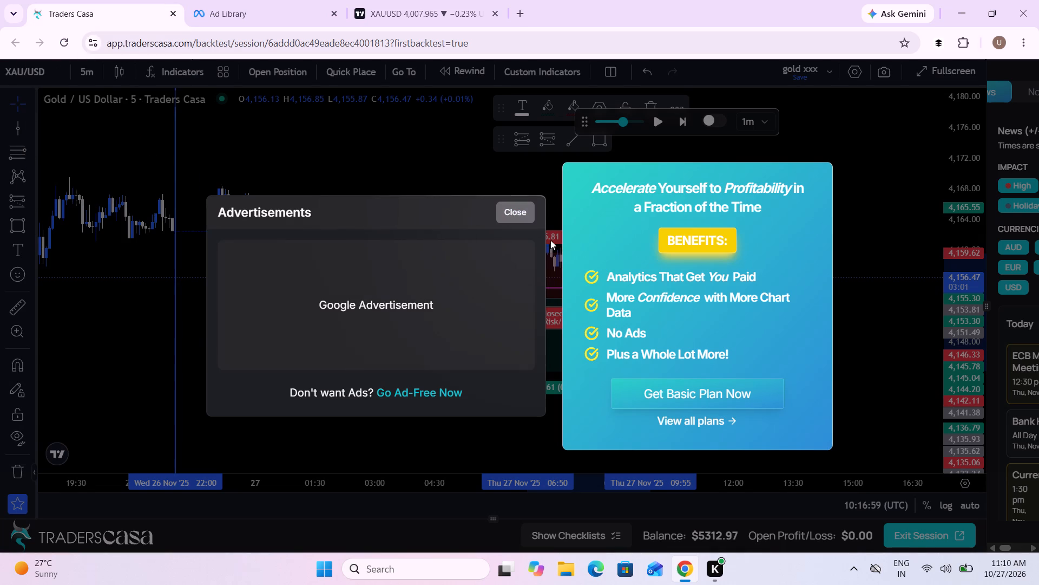
left_click(528, 222)
left_click_drag(719, 335, 715, 340)
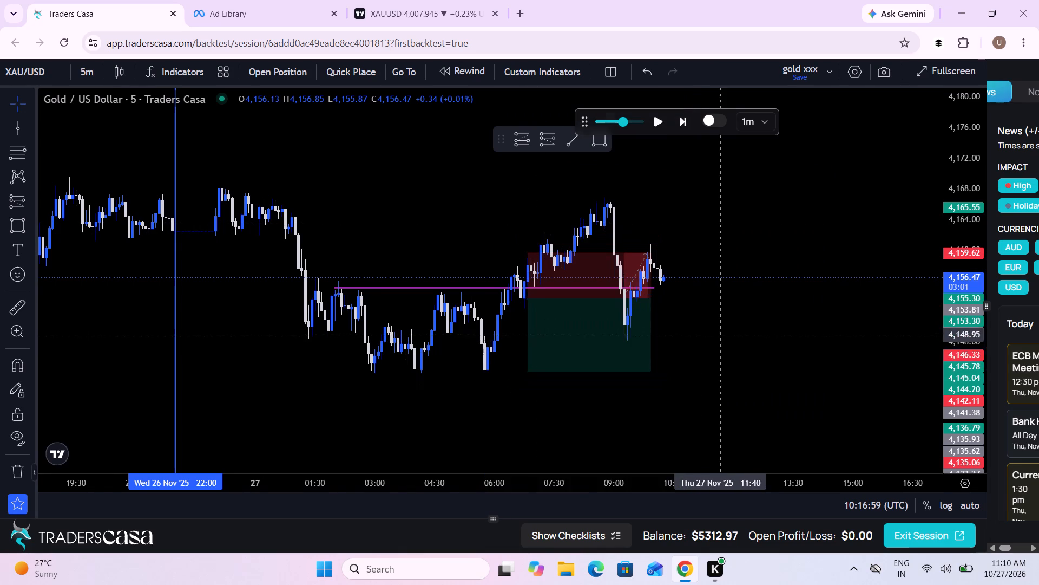
left_click_drag(715, 340, 683, 362)
scroll(683, 362, "up", 1)
scroll(683, 362, "down", 3)
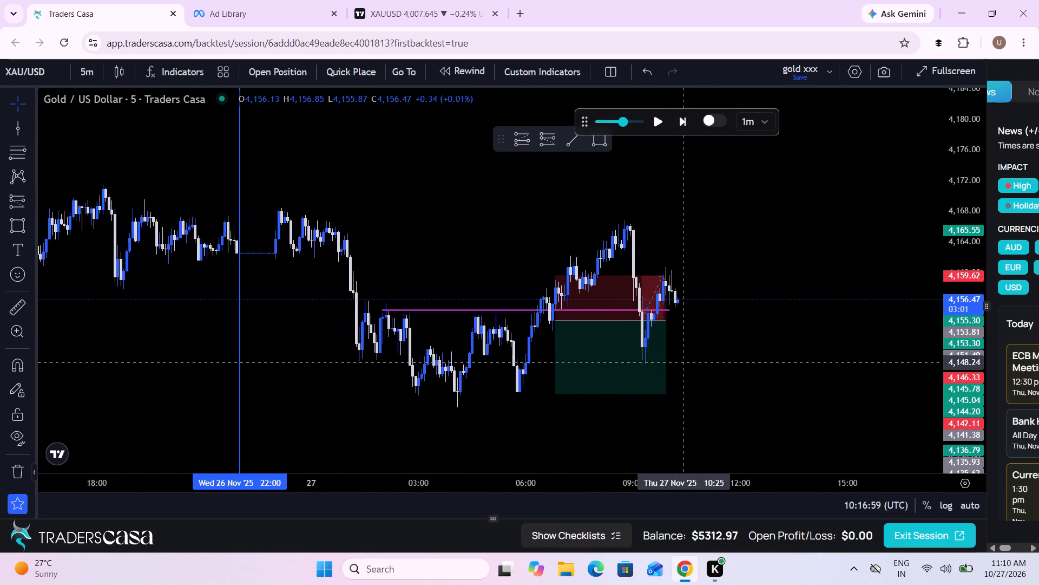
scroll(683, 362, "down", 1)
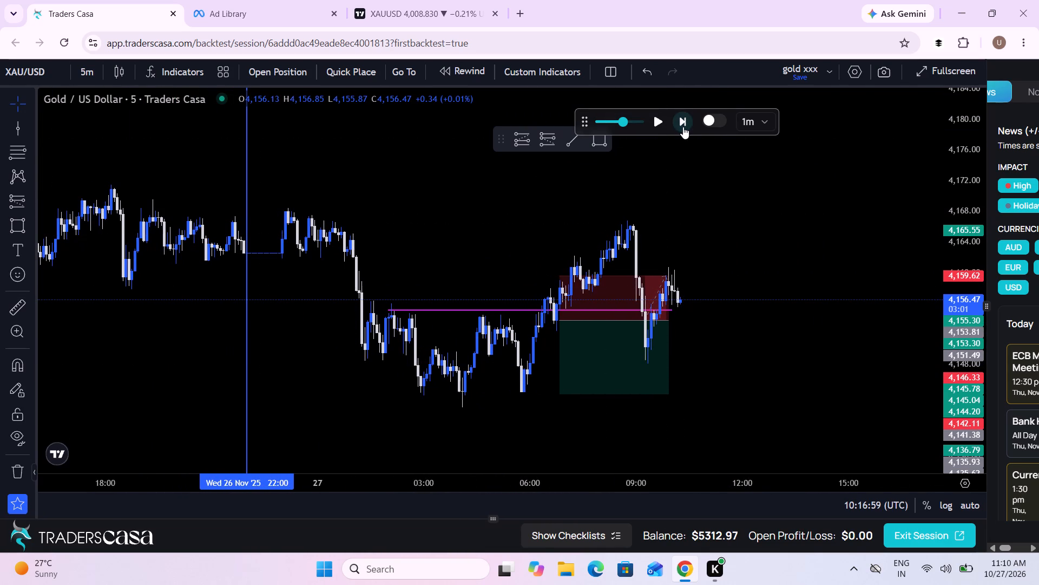
left_click(660, 127)
left_click(660, 127)
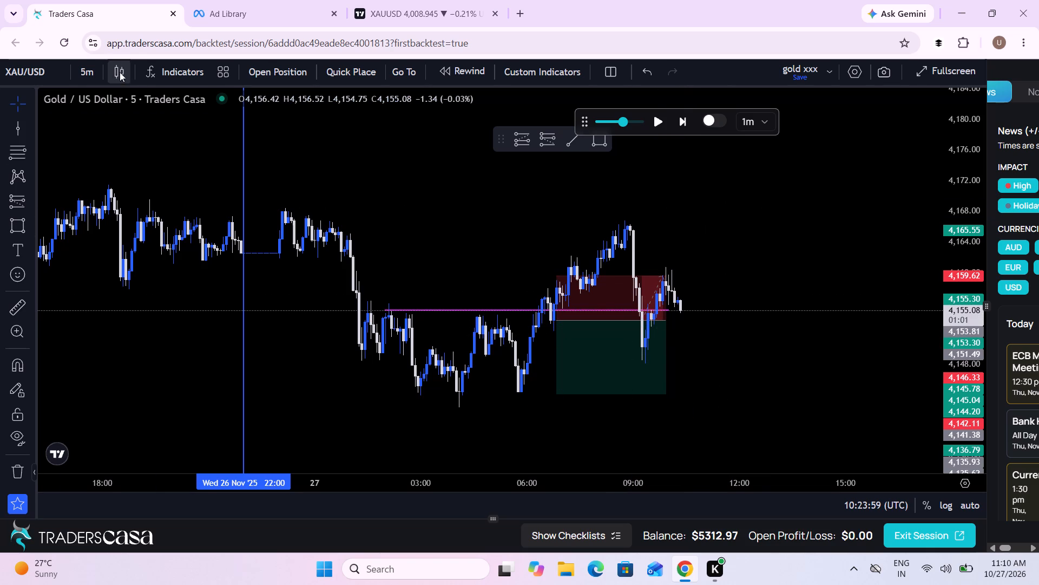
Switch the replay chart to the 1-hour timeframe and examine the 25 to 27 November price structure.
left_click(91, 71)
left_click(134, 324)
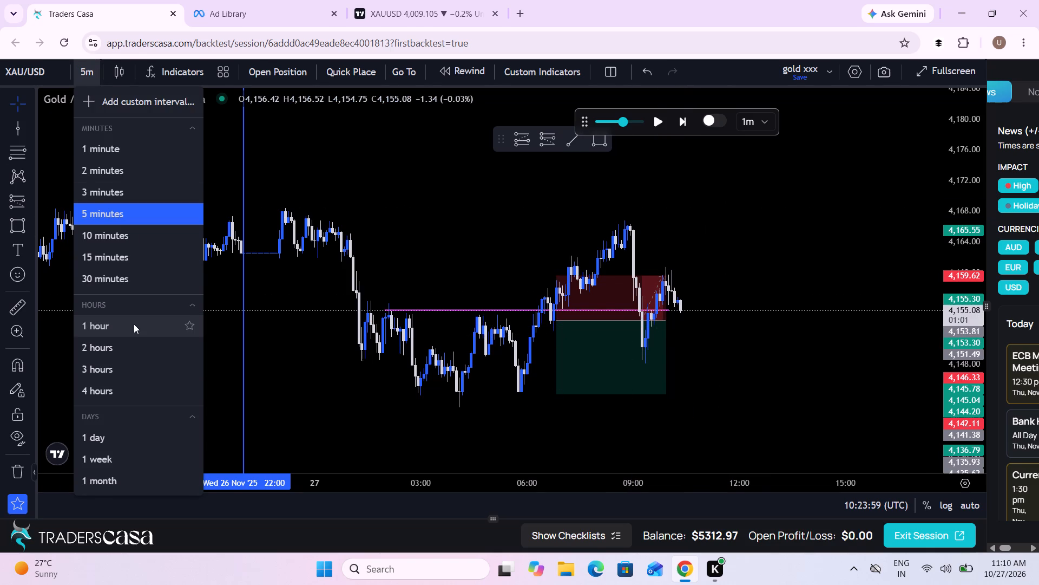
scroll(370, 317, "up", 5)
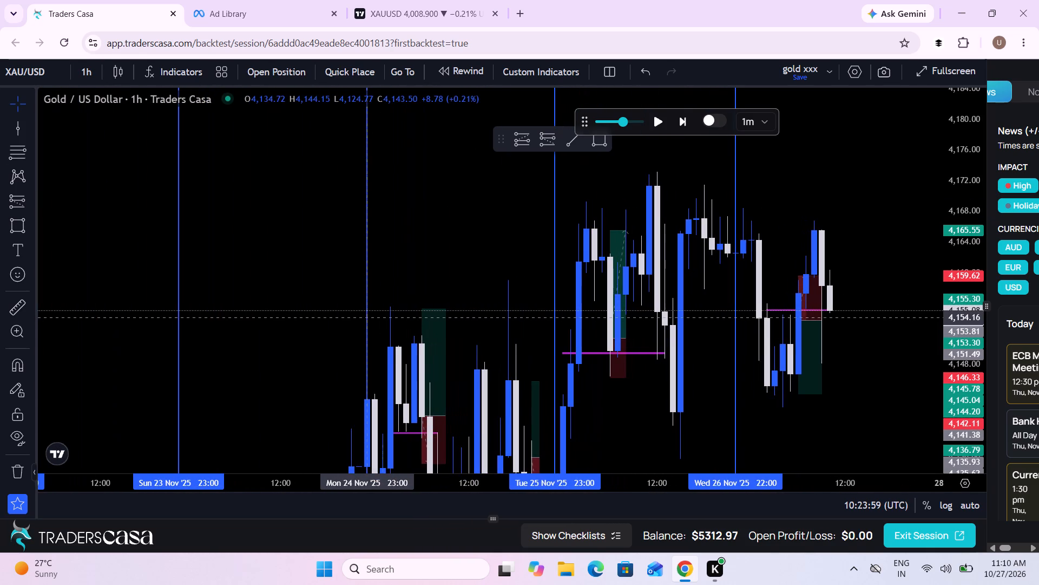
left_click_drag(823, 439, 649, 448)
scroll(649, 448, "up", 1)
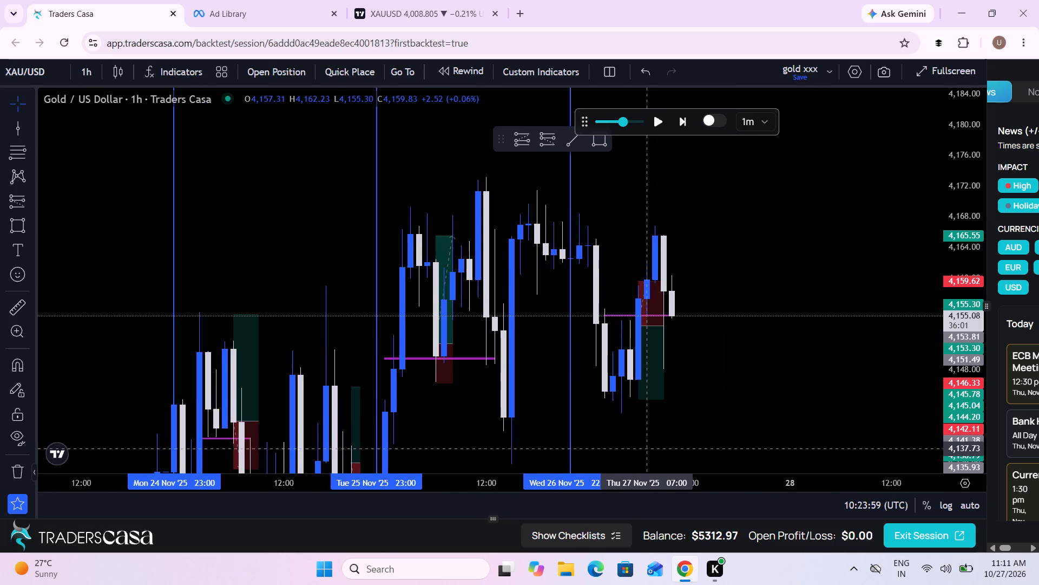
scroll(649, 448, "up", 2)
left_click_drag(698, 433, 606, 424)
scroll(606, 424, "up", 2)
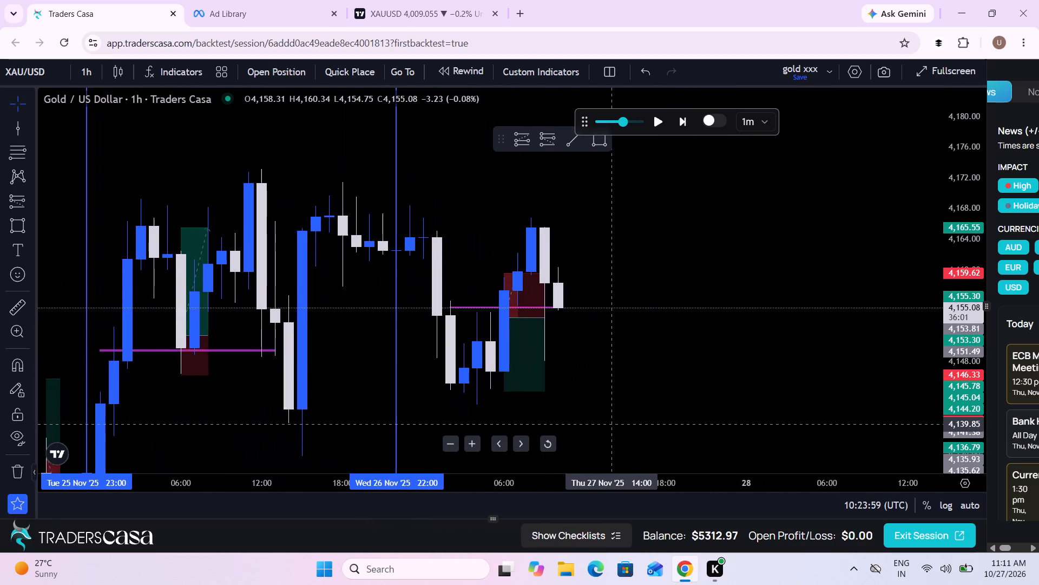
Play the replay on the 1-hour chart to about 10:36 on 27 Nov '25 and pause it.
scroll(606, 424, "up", 1)
left_click_drag(606, 424, 526, 414)
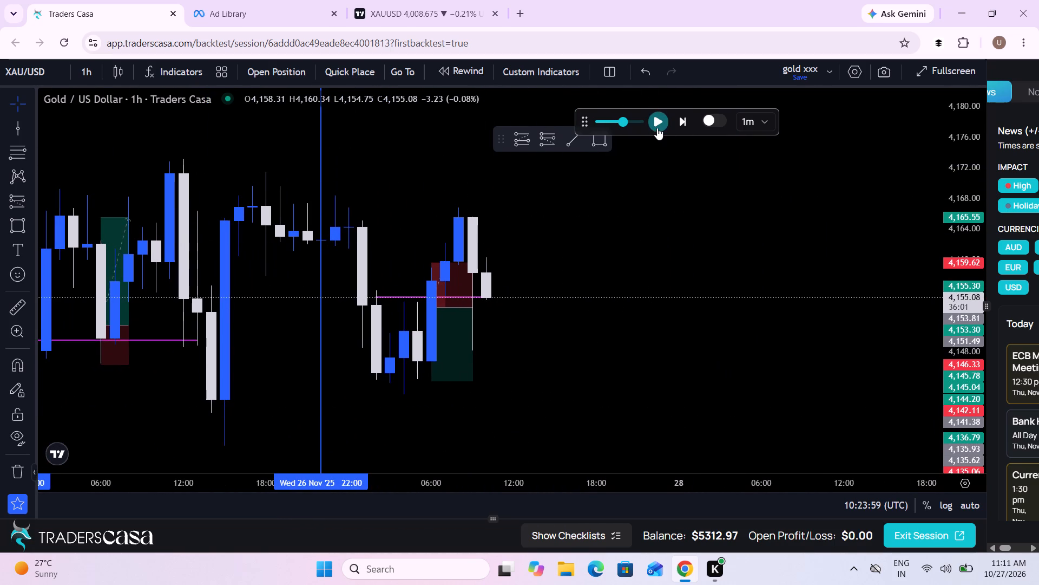
left_click(657, 128)
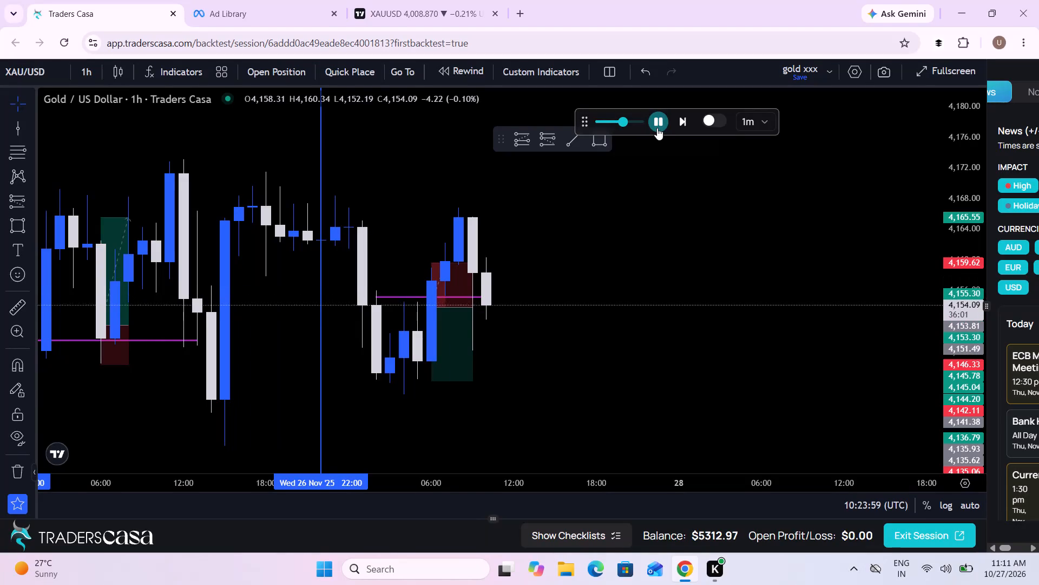
left_click(657, 128)
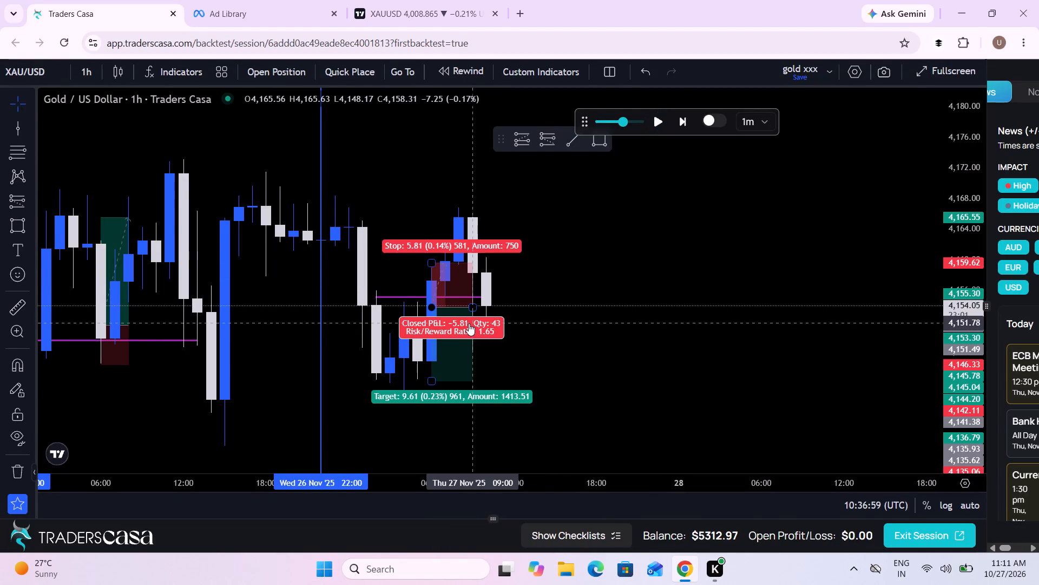
Place a sell stop order at 4153.81 with take profit 4144.2, stop loss 4159.62 and 1% risk of the initial balance.
left_click(469, 323)
left_click(264, 76)
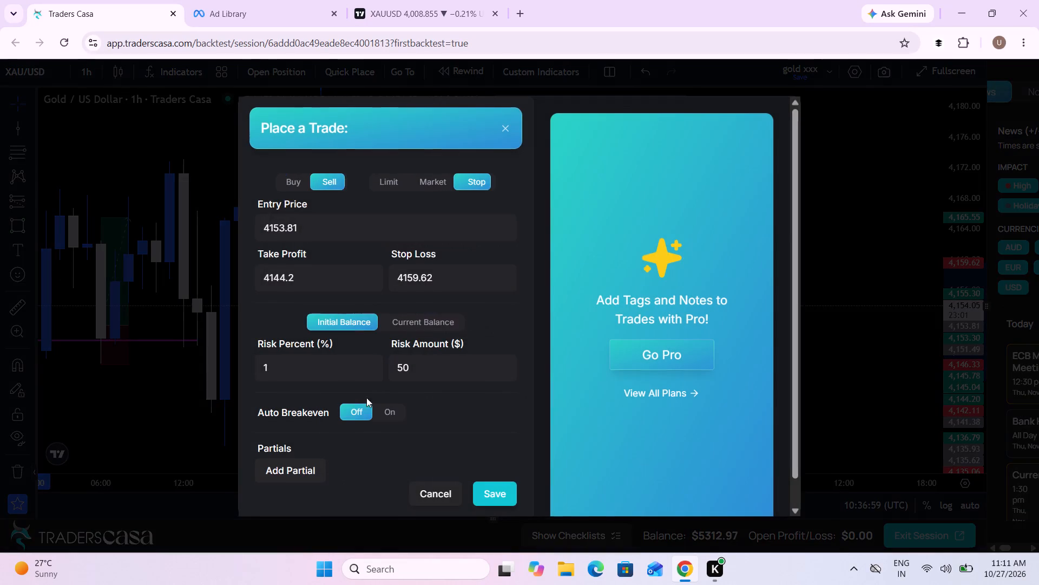
left_click(486, 496)
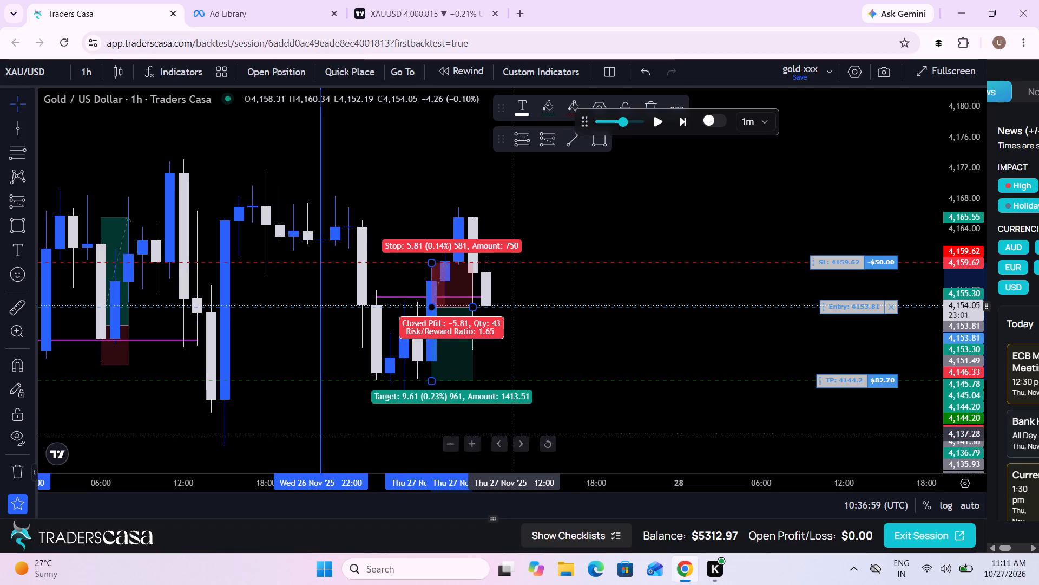
Clone the 27 November short position drawing and place the copy just after the latest candle, aligned with the 4153.81 entry.
left_click(461, 342)
right_click(461, 342)
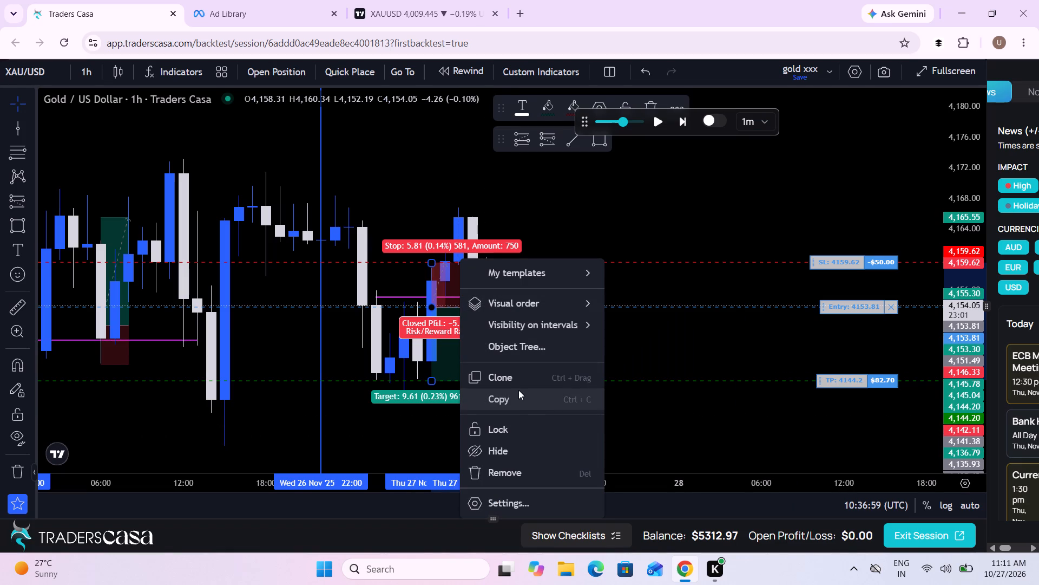
left_click(516, 376)
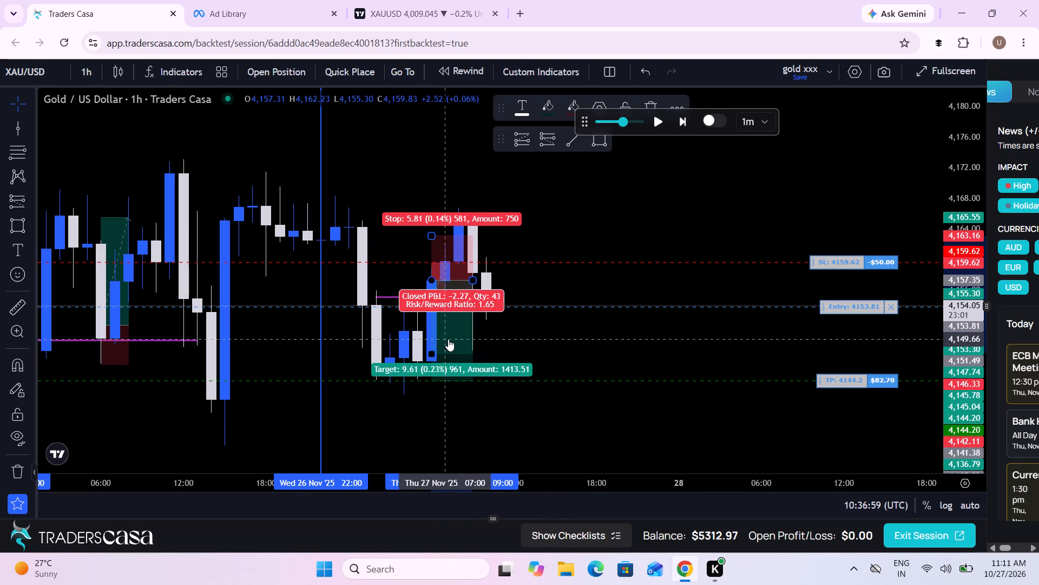
left_click_drag(448, 339, 521, 358)
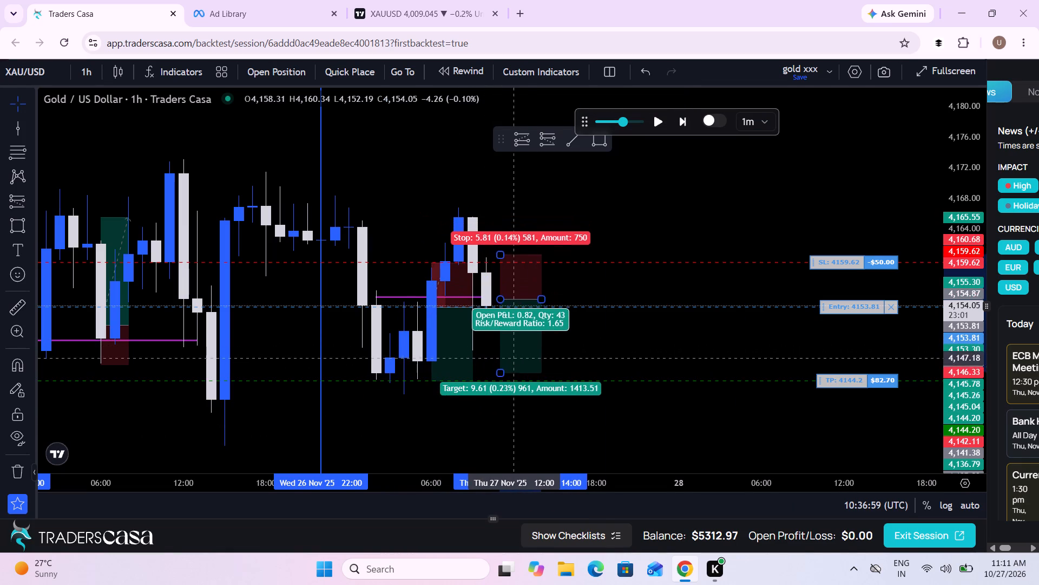
left_click_drag(521, 358, 519, 366)
left_click(610, 329)
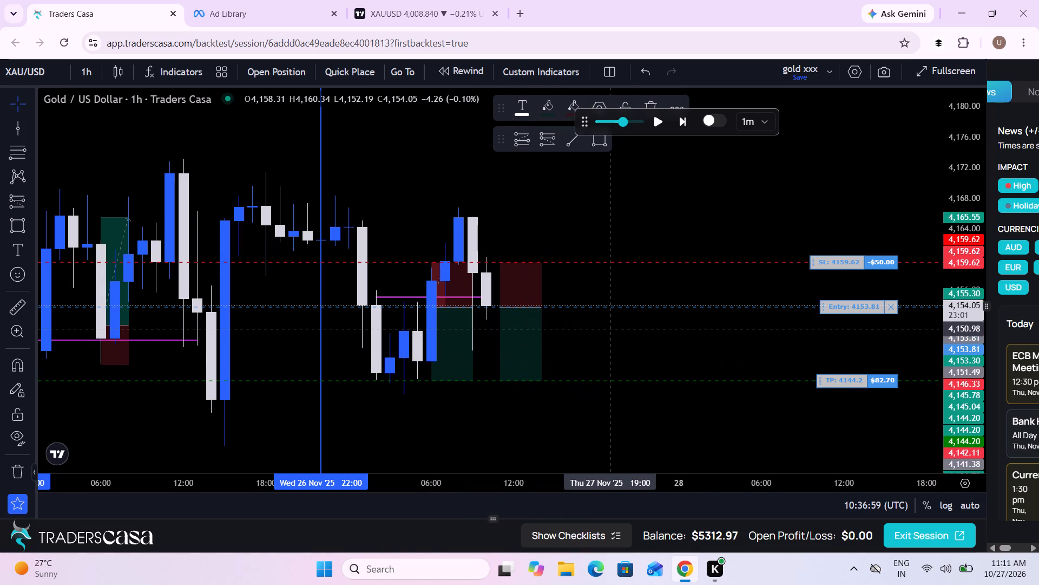
Play the replay onward to about 11:38 on 27 Nov '25 and pause it.
left_click(655, 125)
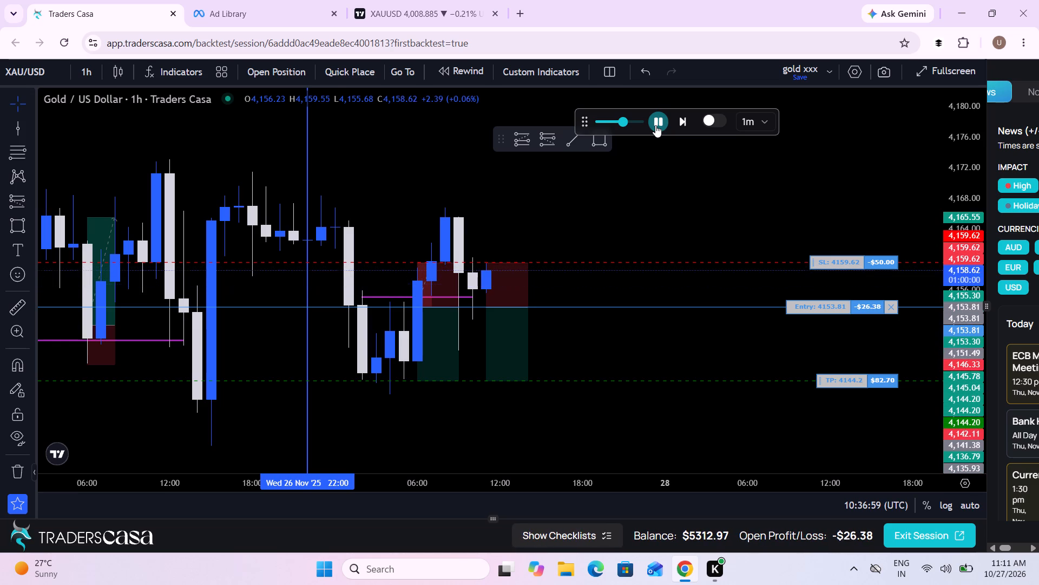
left_click(655, 125)
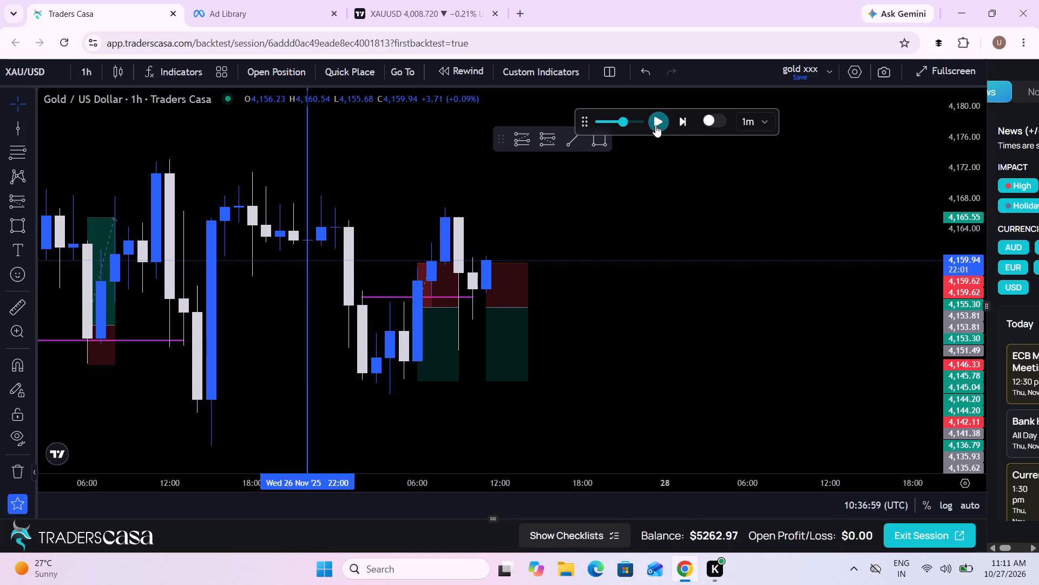
Switch the replay chart to the 5-minute timeframe and frame the 27 November price action.
left_click(83, 80)
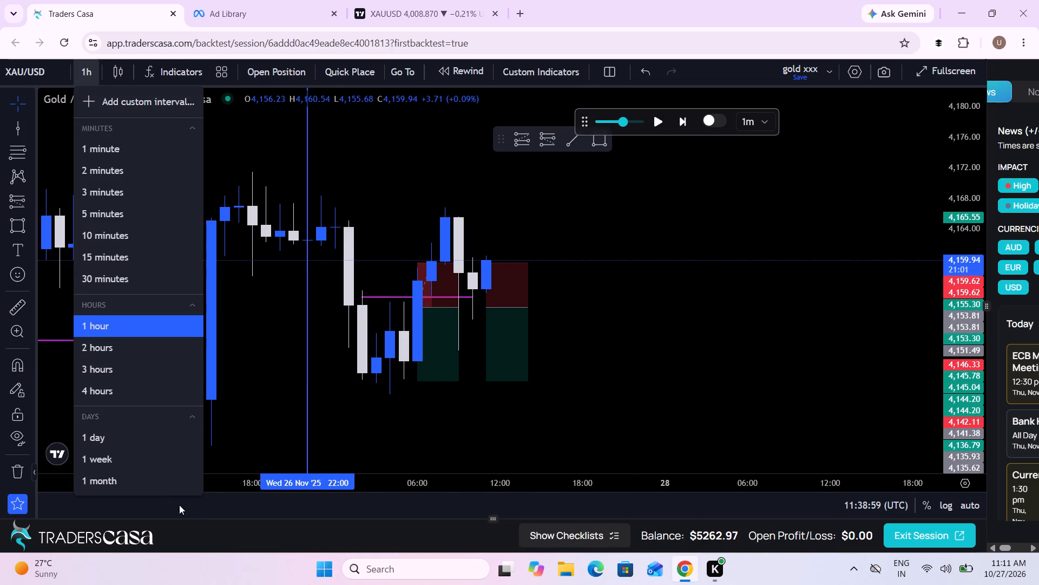
left_click(106, 209)
scroll(445, 380, "down", 6)
left_click_drag(766, 450, 409, 427)
scroll(409, 427, "down", 8)
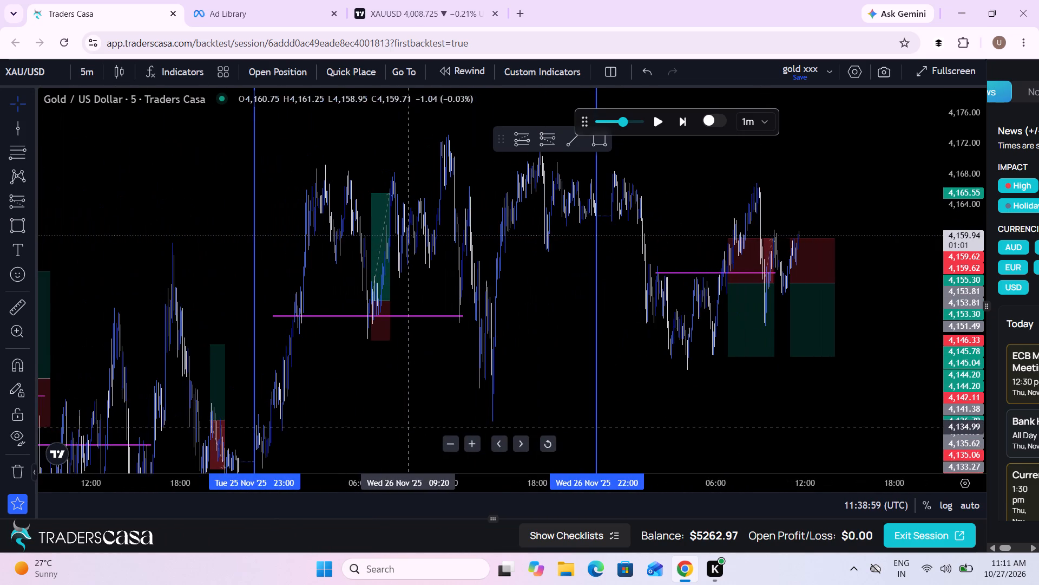
left_click_drag(723, 419, 546, 405)
scroll(546, 405, "up", 4)
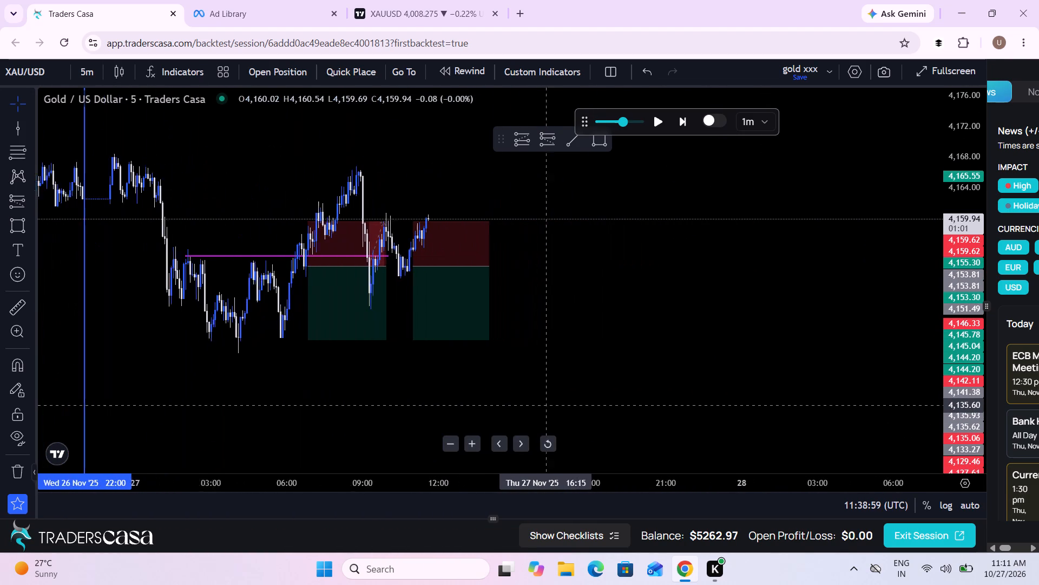
scroll(546, 405, "up", 1)
left_click(546, 405)
left_click_drag(546, 405, 583, 420)
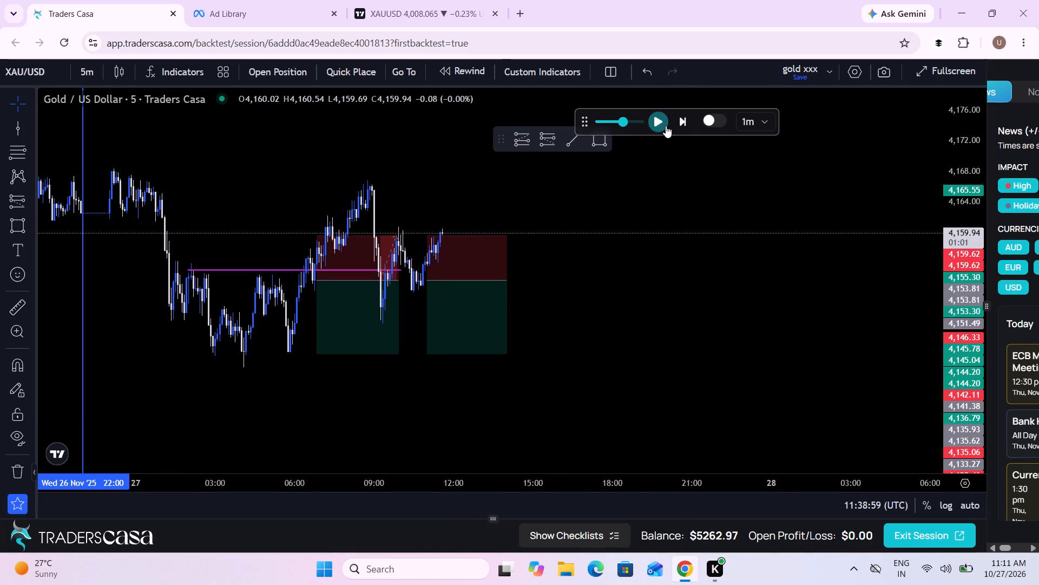
Play the replay on the 5-minute chart to about 12:11 on 27 Nov '25 and pause it.
left_click(666, 126)
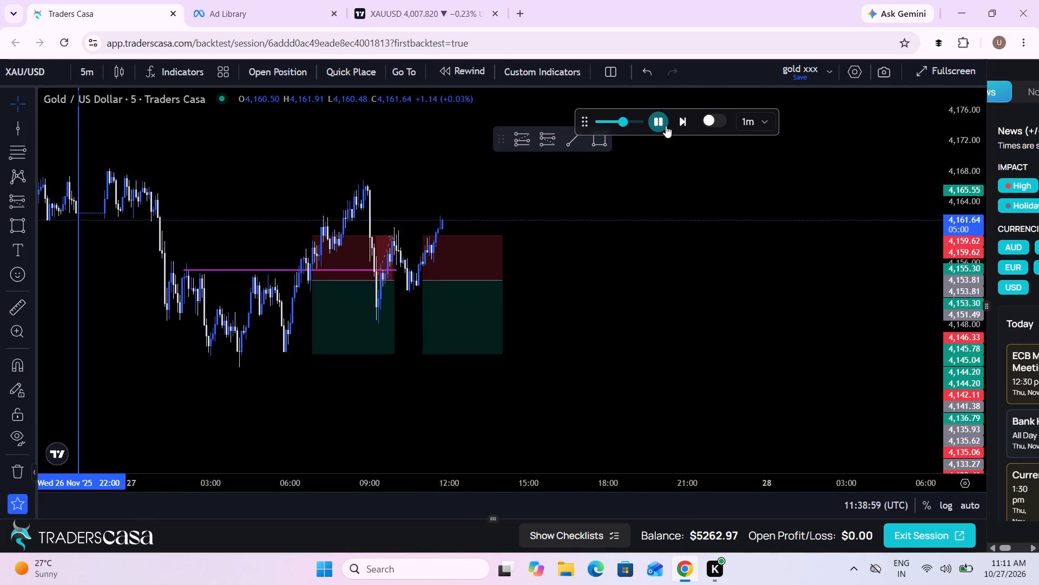
left_click(666, 126)
left_click(666, 126)
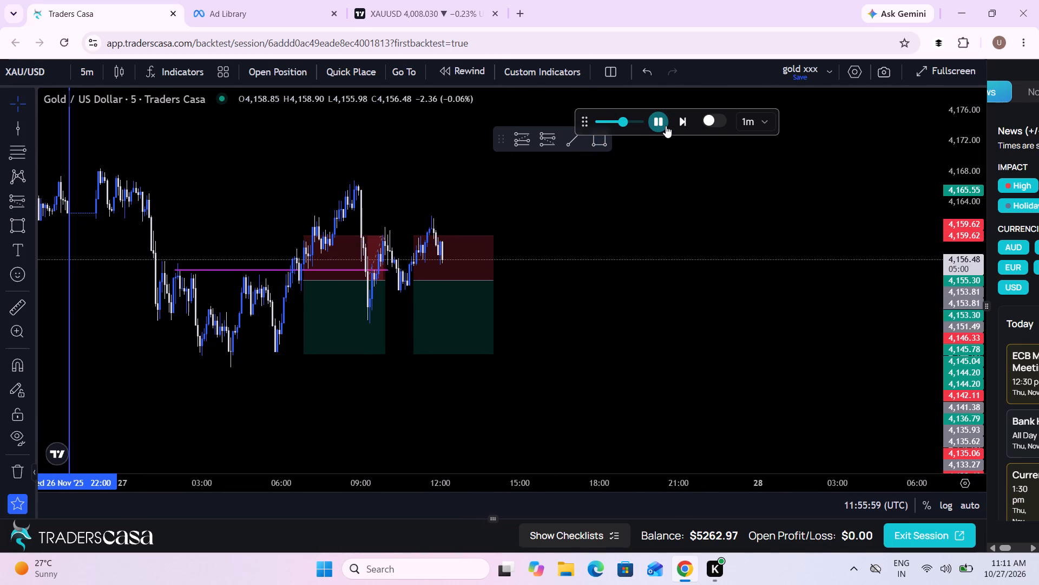
left_click(666, 126)
Add a vertical line at 22:00 on Thursday 27 Nov '25 to mark the day's end.
left_click_drag(682, 281, 650, 290)
left_click(12, 136)
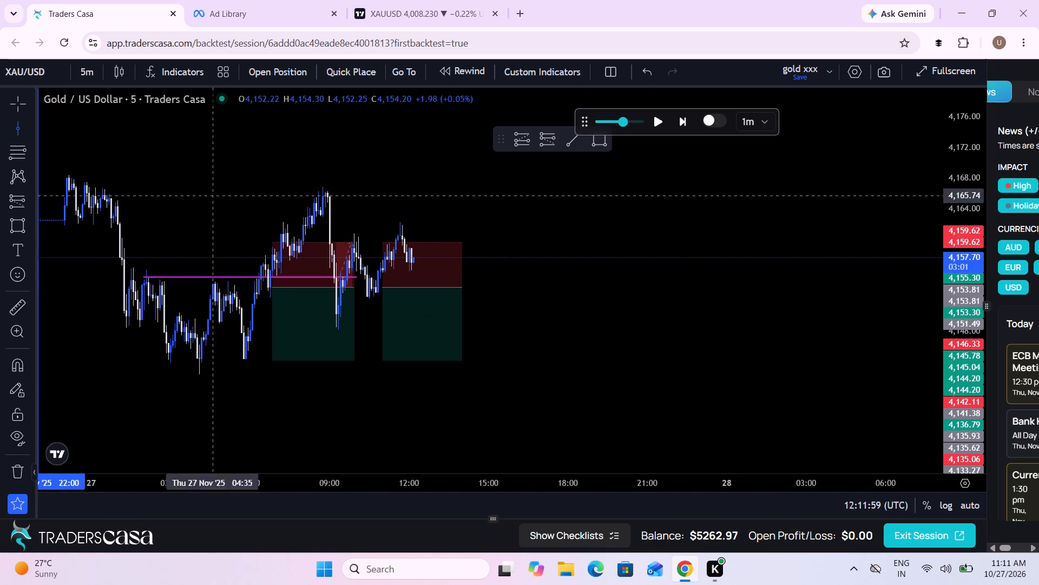
left_click(675, 399)
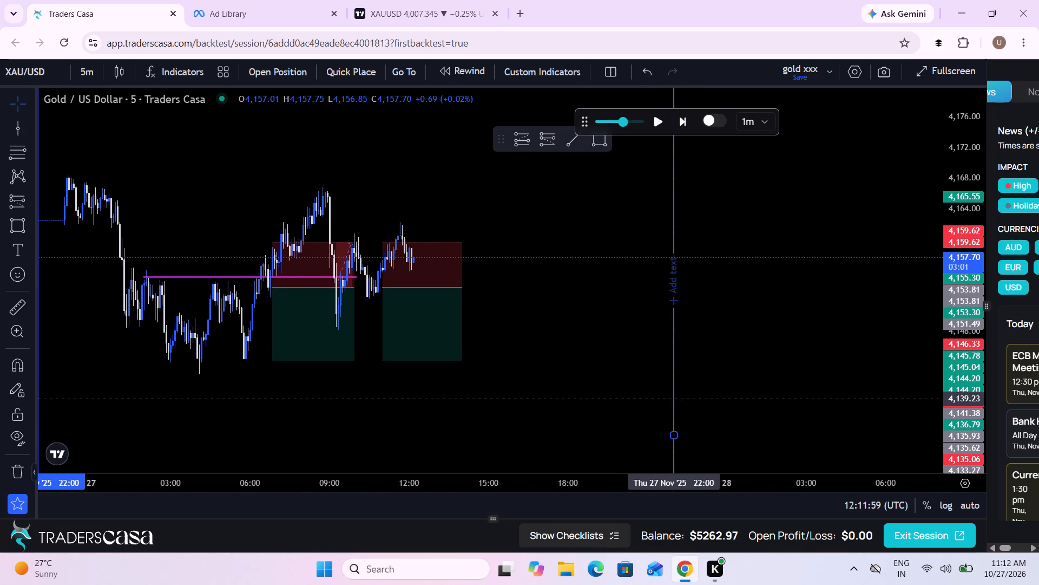
Resume the replay, raise its playback speed and run it to about 16:00 on 27 Nov '25 while reviewing the wider structure.
left_click_drag(535, 350, 522, 350)
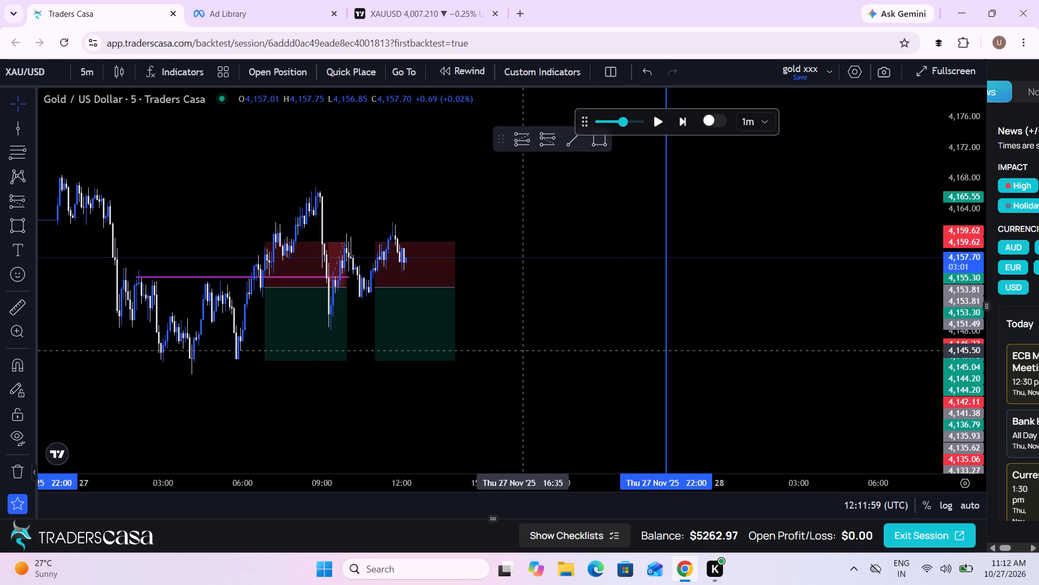
left_click_drag(522, 350, 572, 352)
scroll(572, 352, "down", 2)
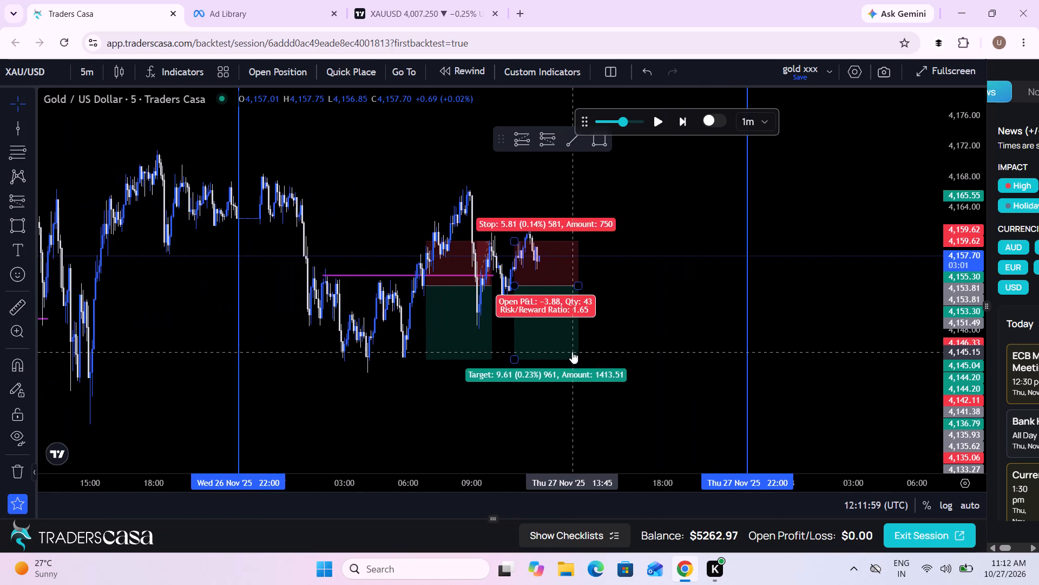
left_click(652, 115)
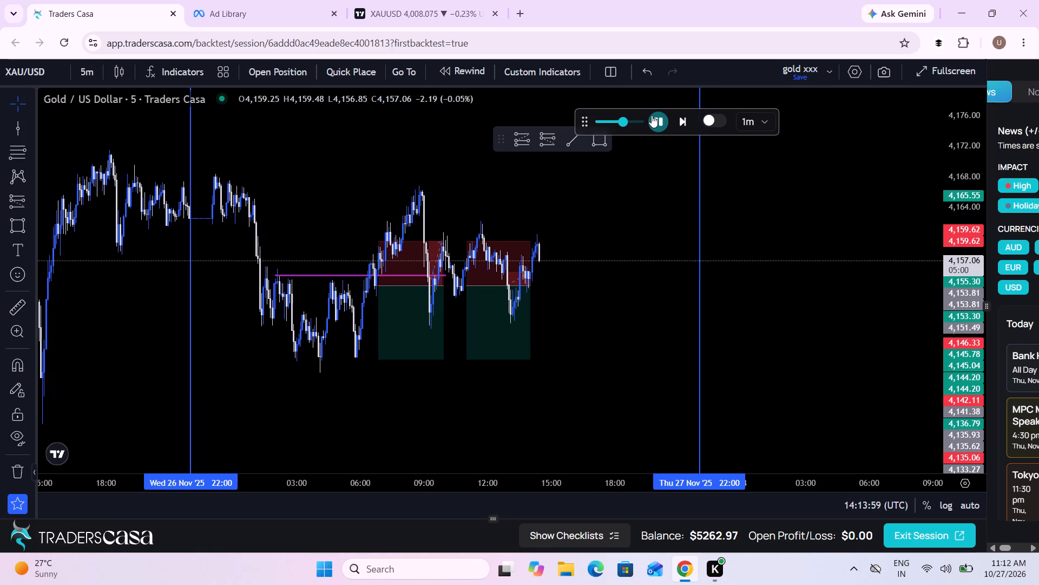
left_click(634, 121)
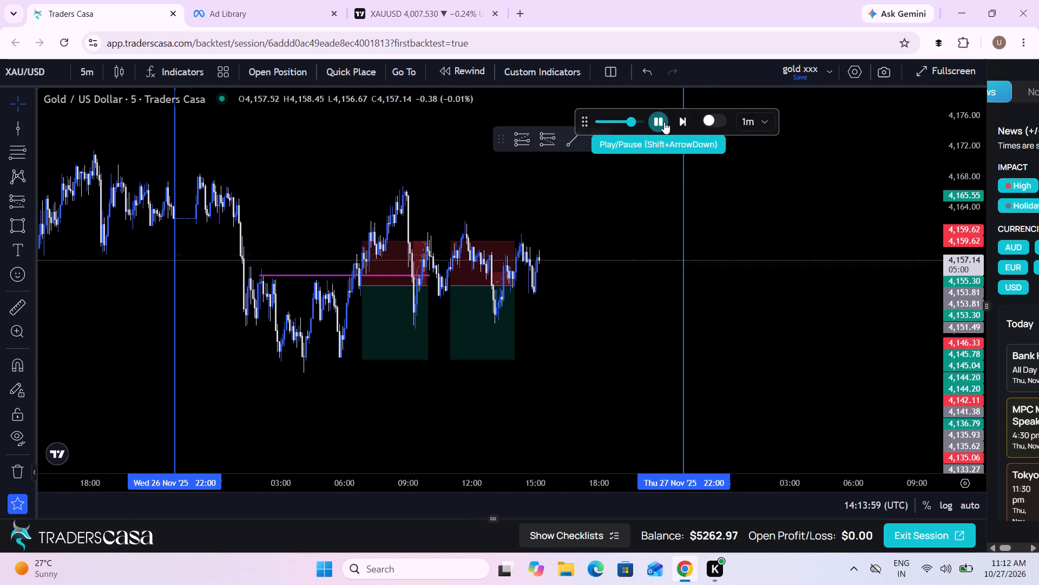
scroll(597, 274, "down", 2)
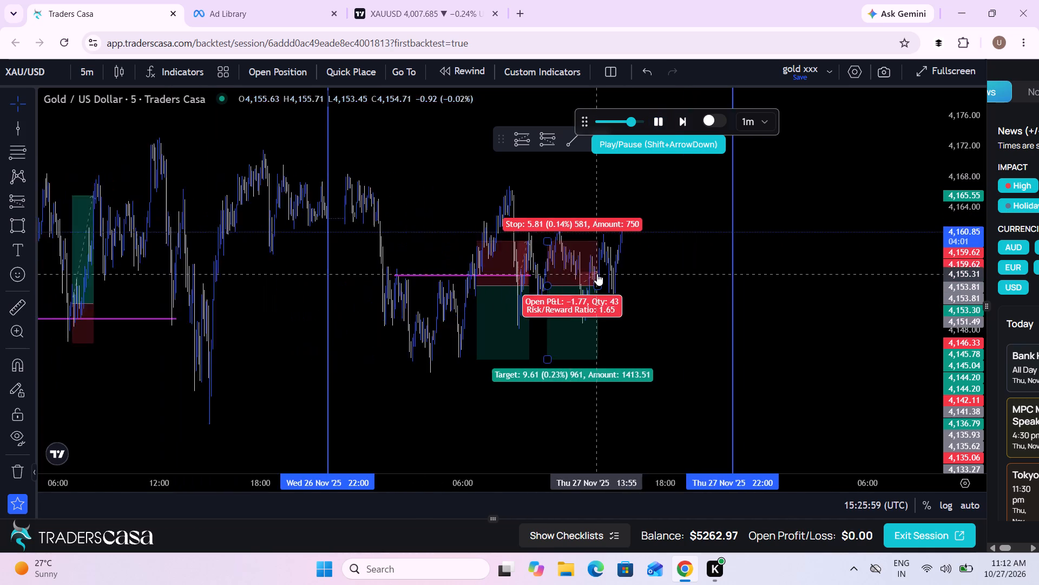
scroll(597, 274, "down", 2)
left_click_drag(708, 307, 685, 324)
scroll(685, 324, "up", 2)
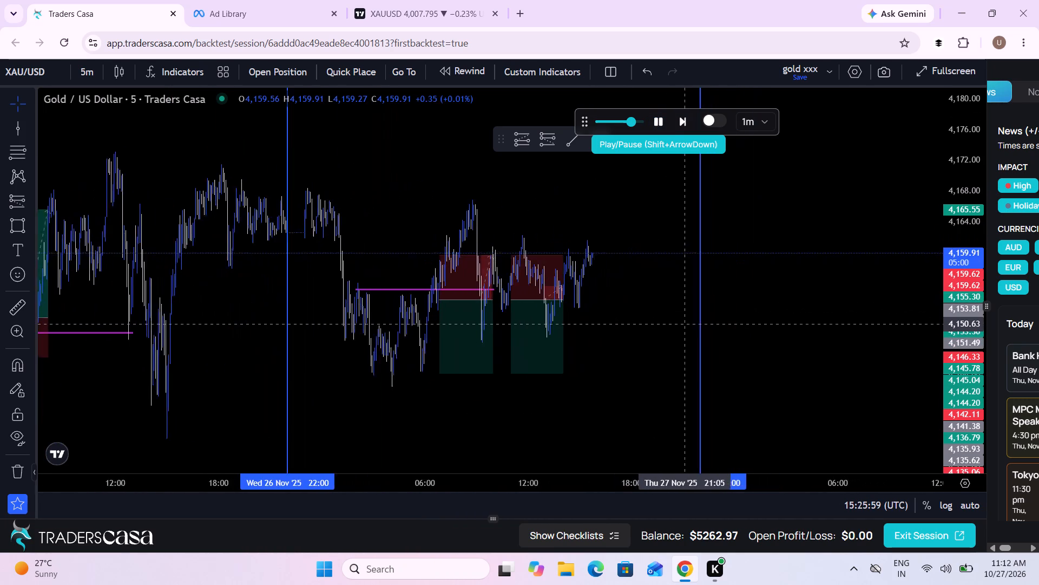
scroll(685, 324, "up", 4)
left_click_drag(685, 324, 755, 330)
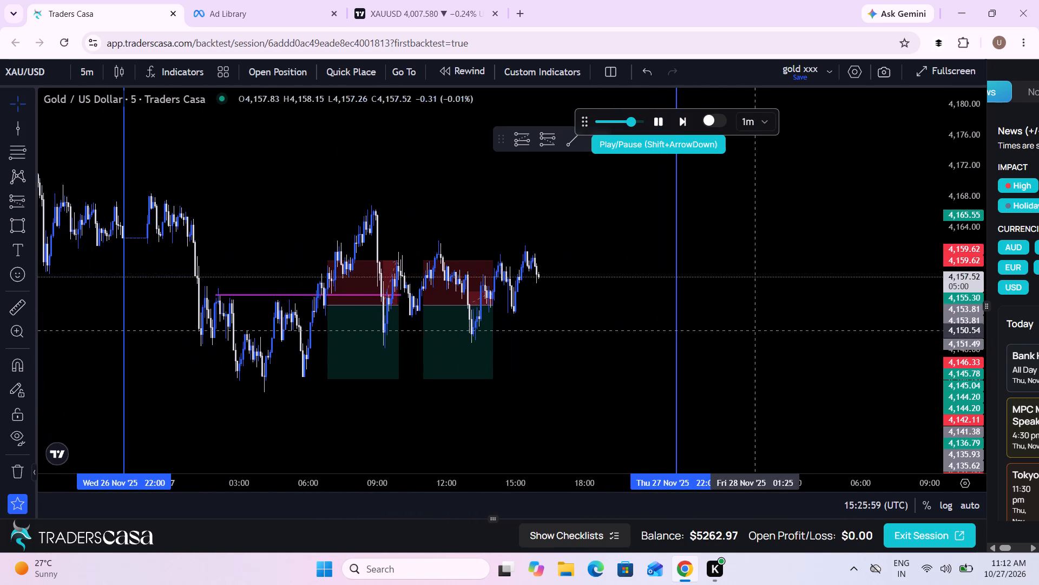
Raise the replay speed and run the 5-minute chart through the evening of 27 Nov '25 to about 23:12.
left_click(640, 122)
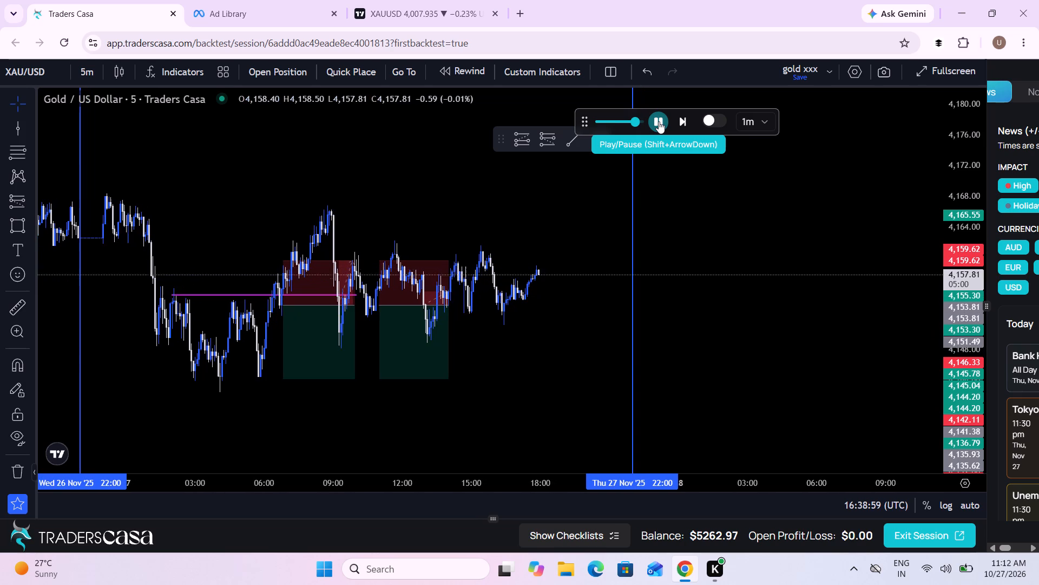
scroll(621, 292, "down", 1)
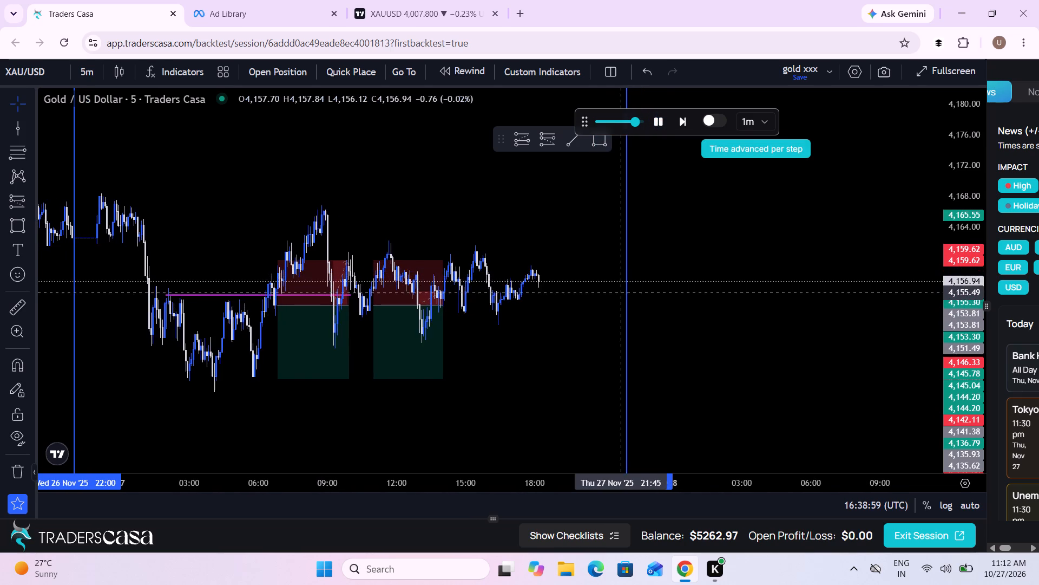
scroll(621, 292, "down", 1)
left_click_drag(964, 223, 963, 241)
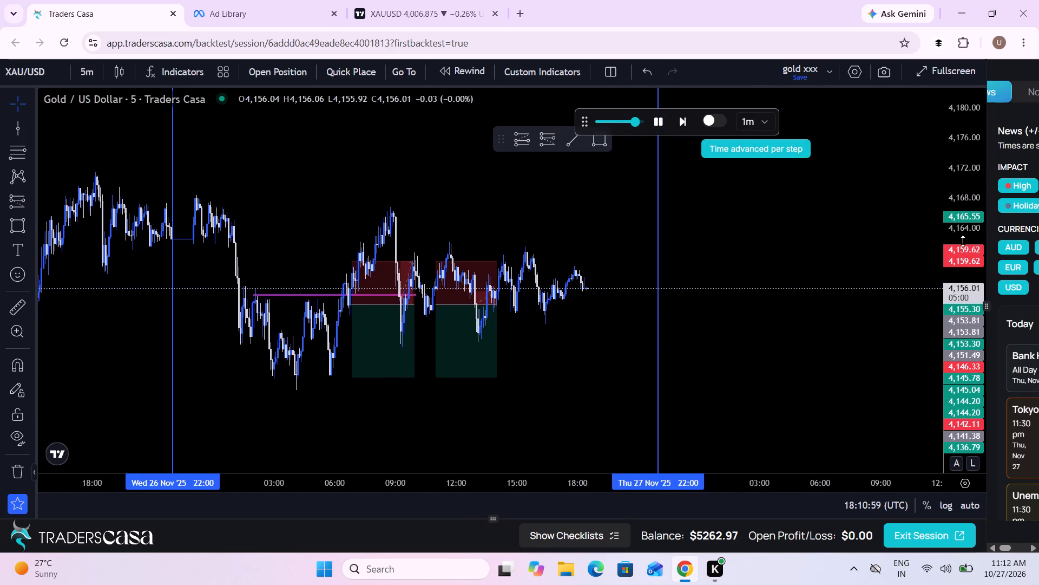
left_click_drag(963, 241, 962, 275)
scroll(803, 302, "down", 4)
scroll(803, 302, "up", 1)
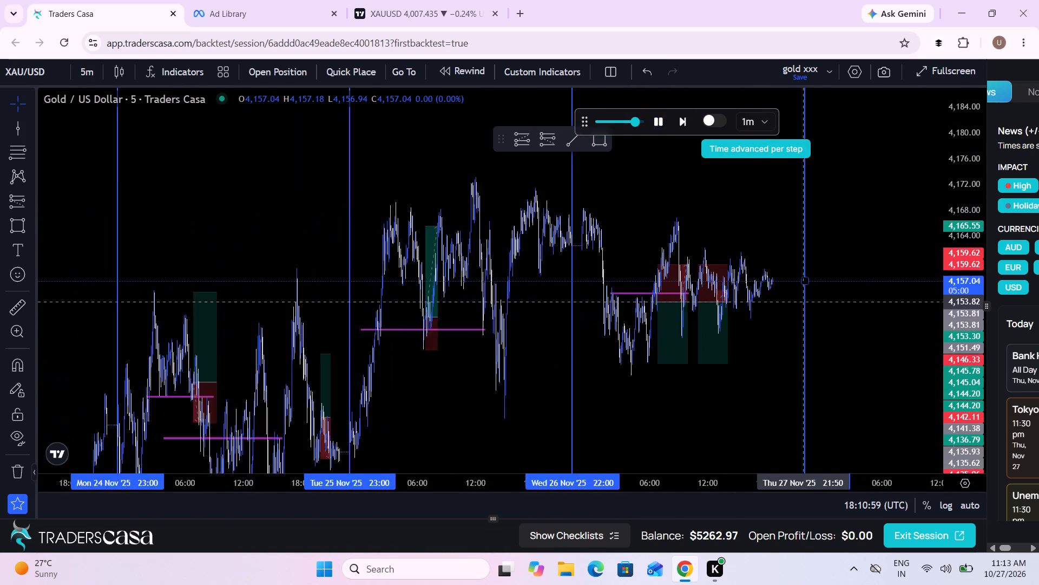
scroll(803, 302, "up", 2)
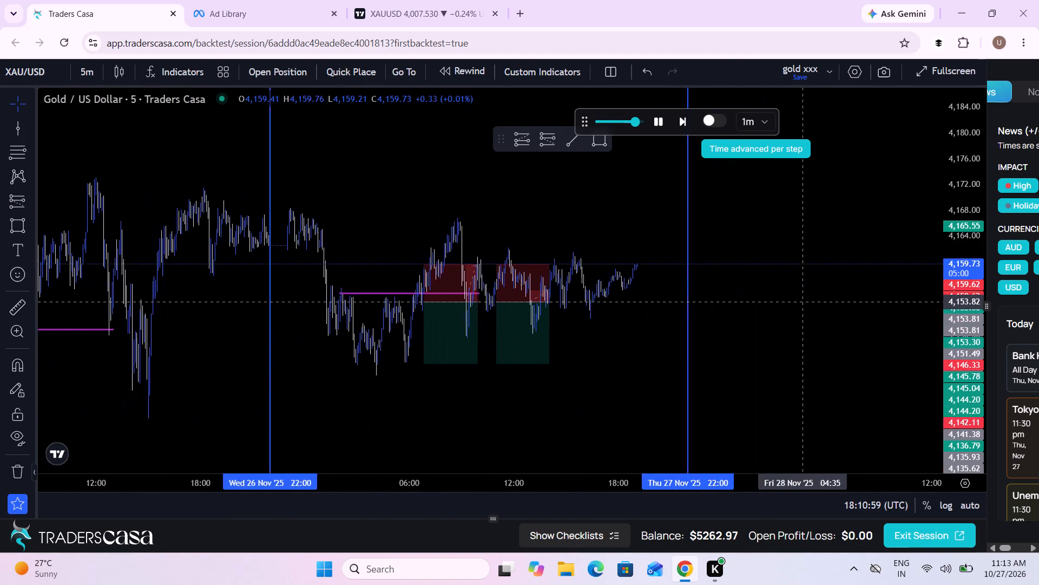
scroll(803, 302, "up", 4)
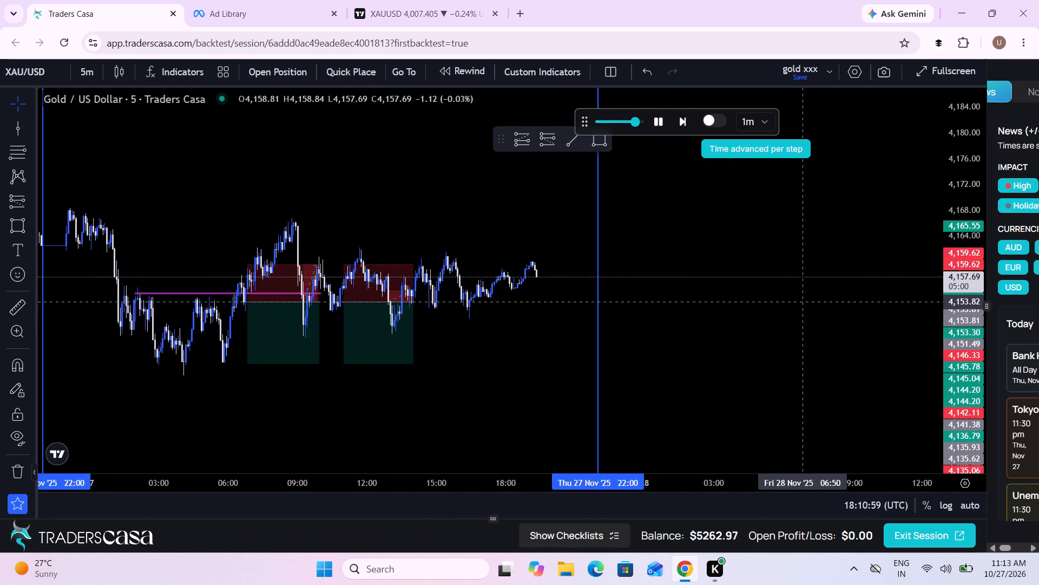
scroll(803, 302, "up", 1)
left_click_drag(641, 117, 662, 124)
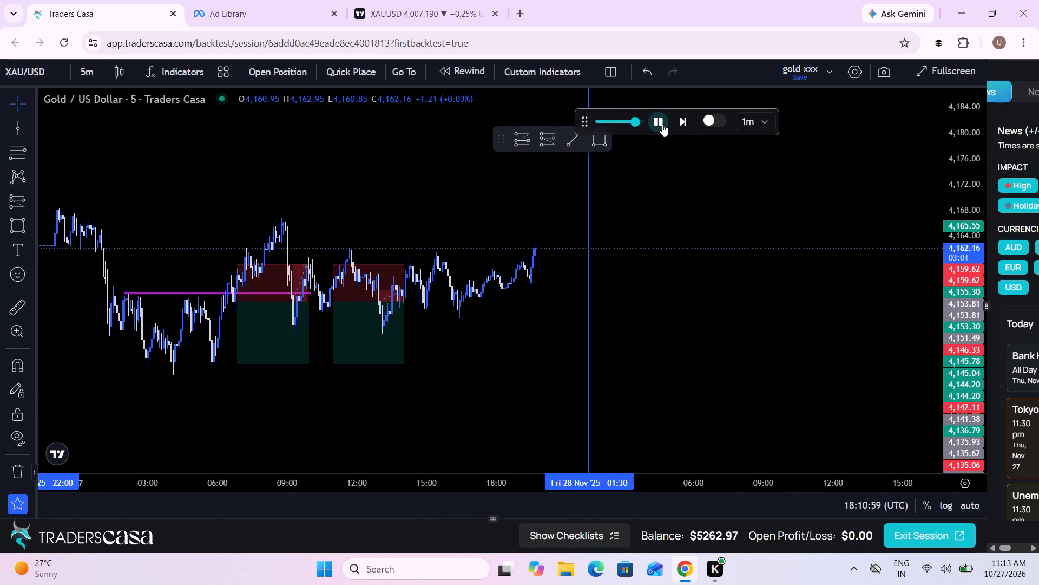
left_click_drag(662, 124, 664, 125)
Continue the replay past midnight to about 01:10 on 28 Nov '25 and pause it.
scroll(689, 238, "down", 3)
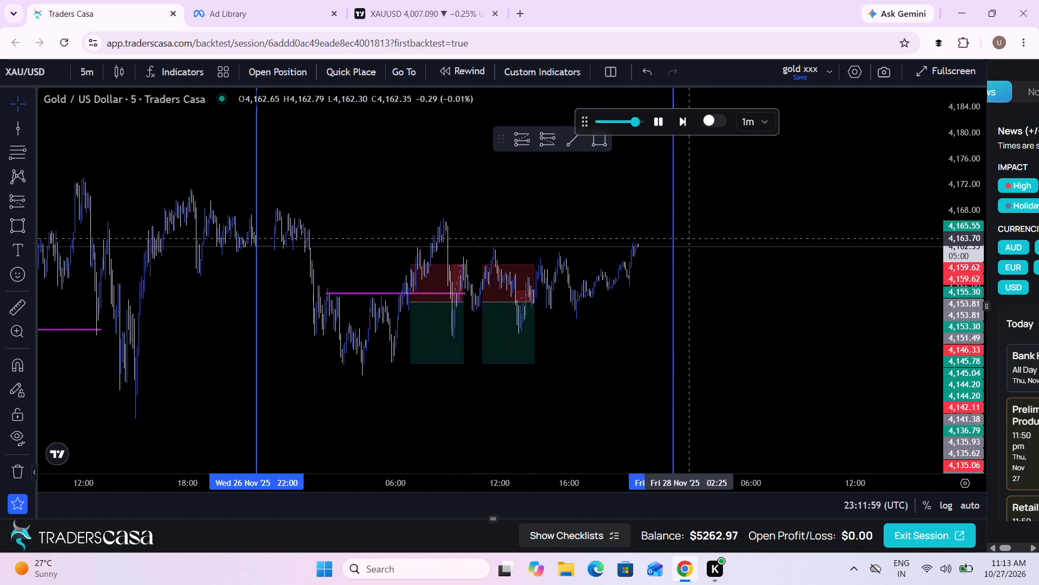
scroll(689, 238, "up", 3)
left_click_drag(689, 238, 716, 250)
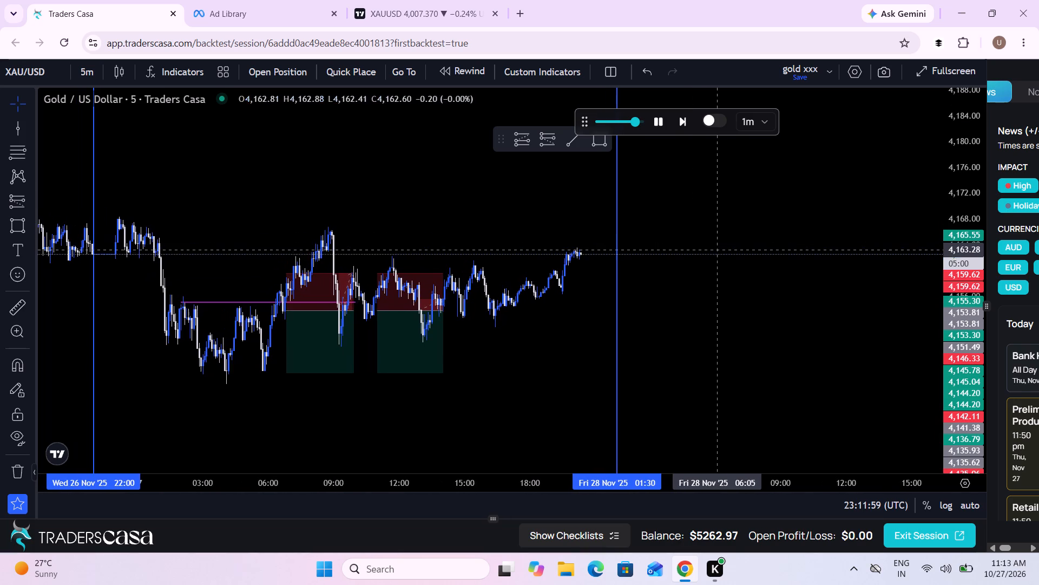
scroll(733, 303, "down", 1)
left_click_drag(733, 303, 744, 348)
scroll(744, 348, "up", 2)
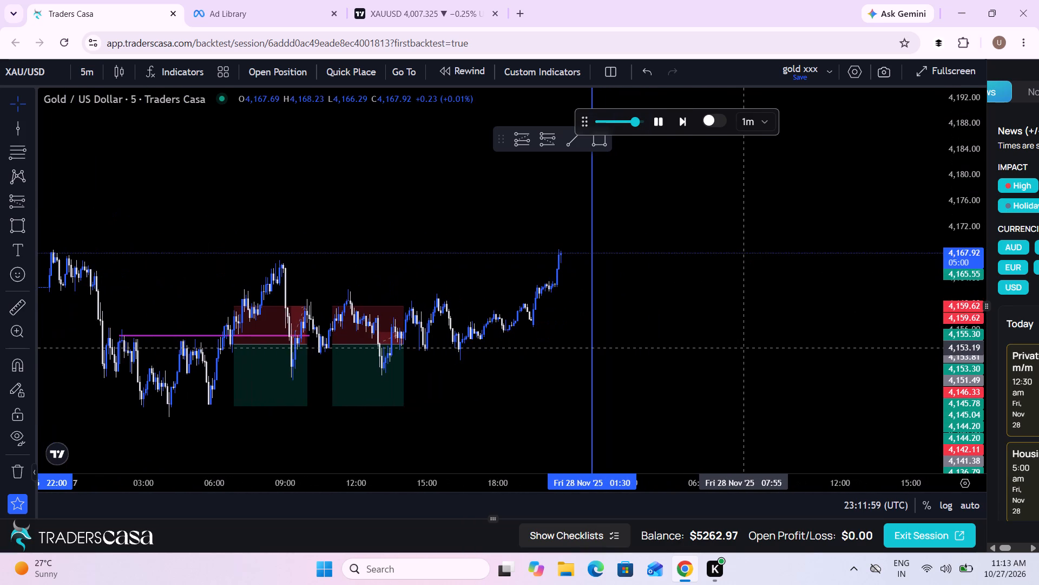
left_click_drag(744, 348, 830, 365)
left_click_drag(722, 336, 732, 329)
scroll(732, 329, "up", 1)
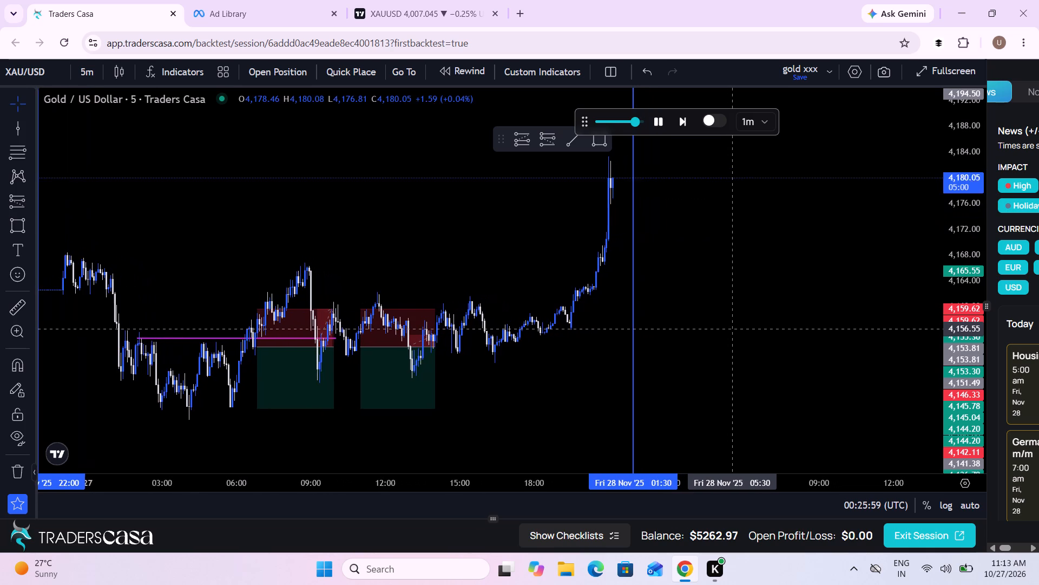
left_click_drag(732, 329, 775, 340)
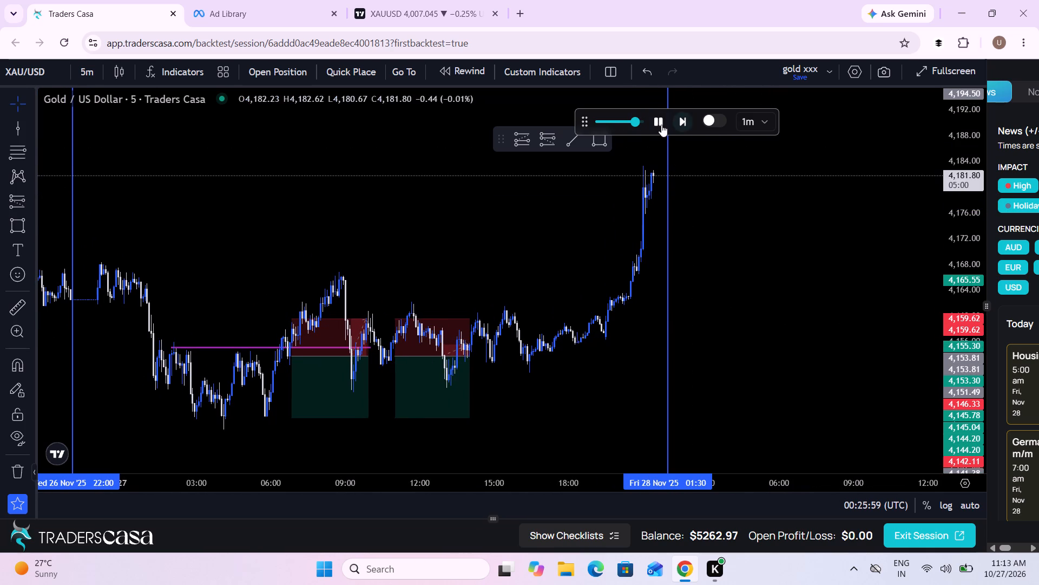
left_click(659, 123)
Advance the replay briefly to about 01:20 on 28 Nov '25 and pause it.
scroll(768, 292, "down", 1)
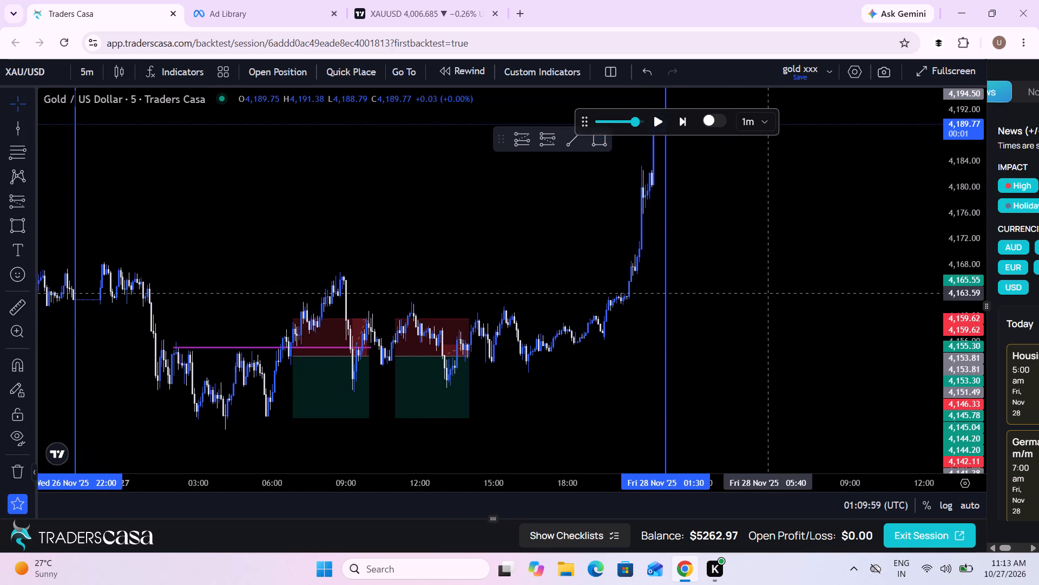
scroll(768, 292, "down", 1)
left_click_drag(768, 292, 736, 356)
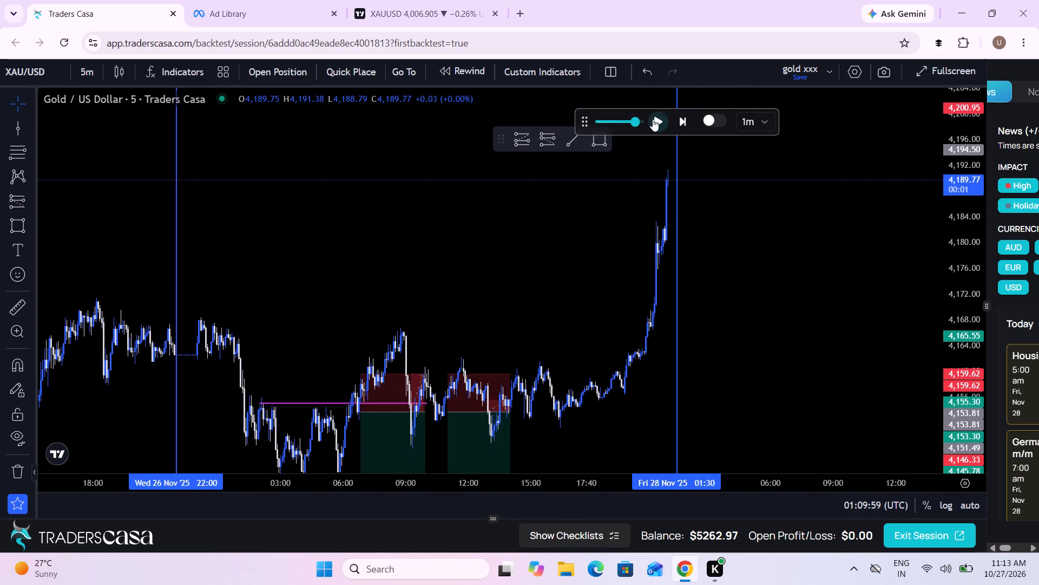
left_click(657, 117)
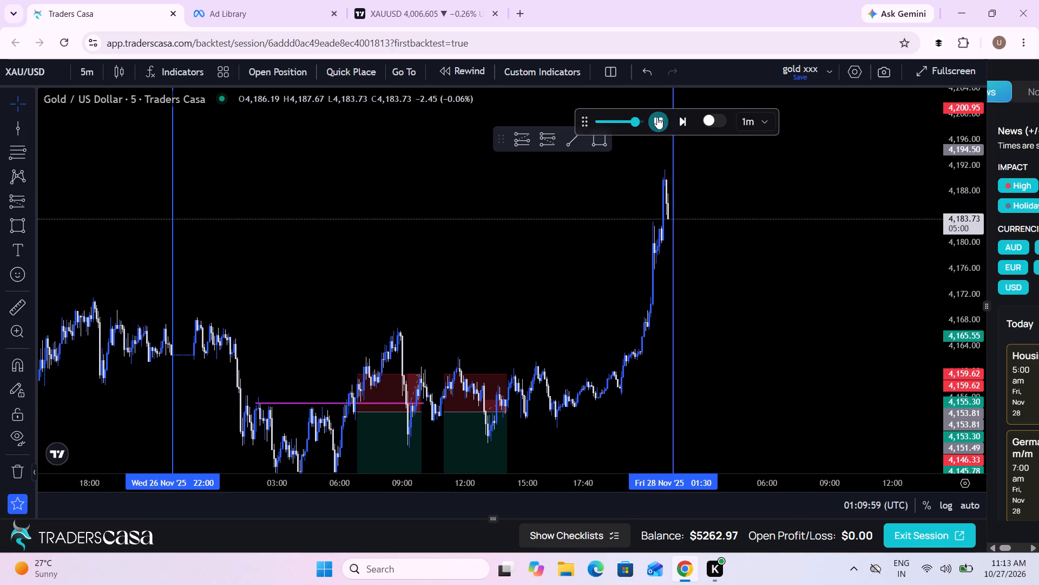
left_click(657, 117)
left_click_drag(752, 350, 736, 281)
scroll(736, 281, "down", 1)
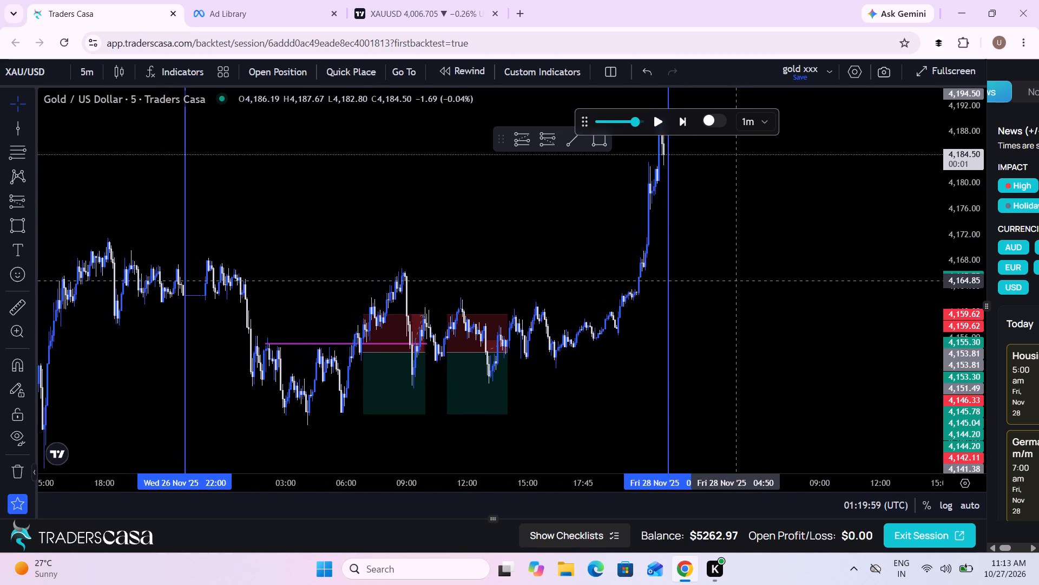
Measure the price range from the 27 November low at about 4,142.57 up to the latest peak at about 4,191.44.
left_click(21, 304)
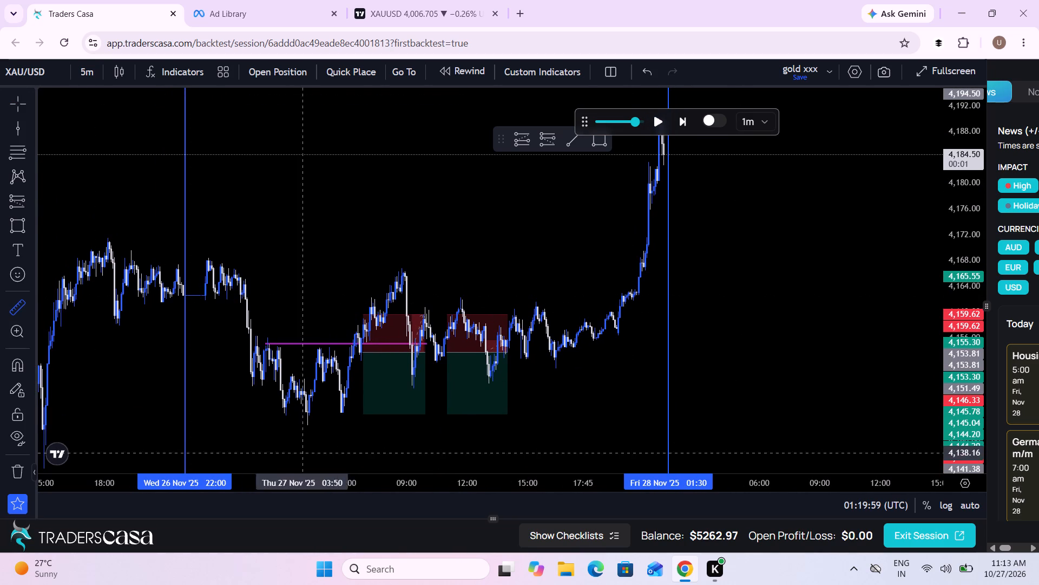
left_click(365, 424)
scroll(761, 222, "left", 4)
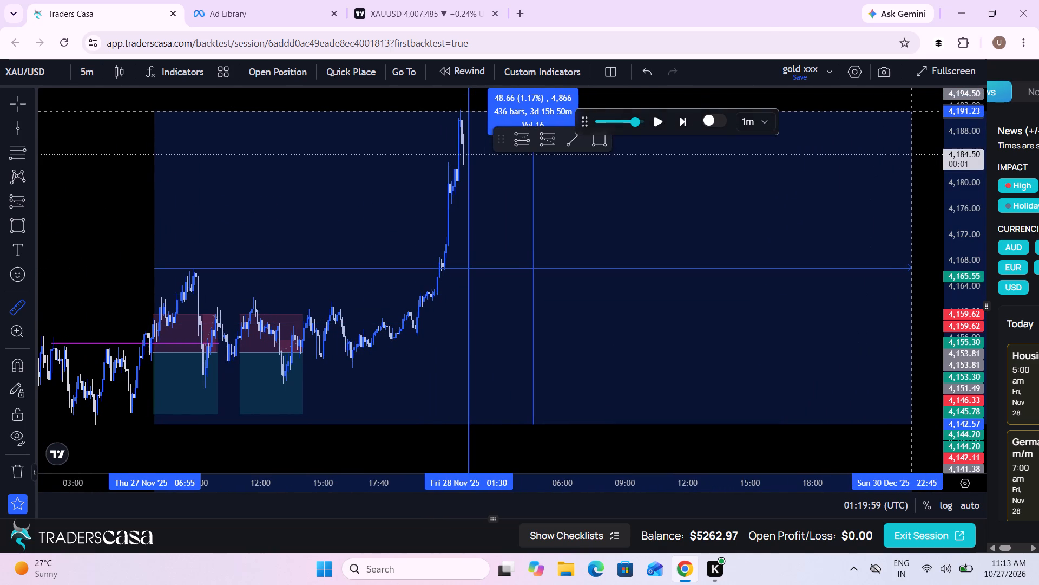
left_click(911, 109)
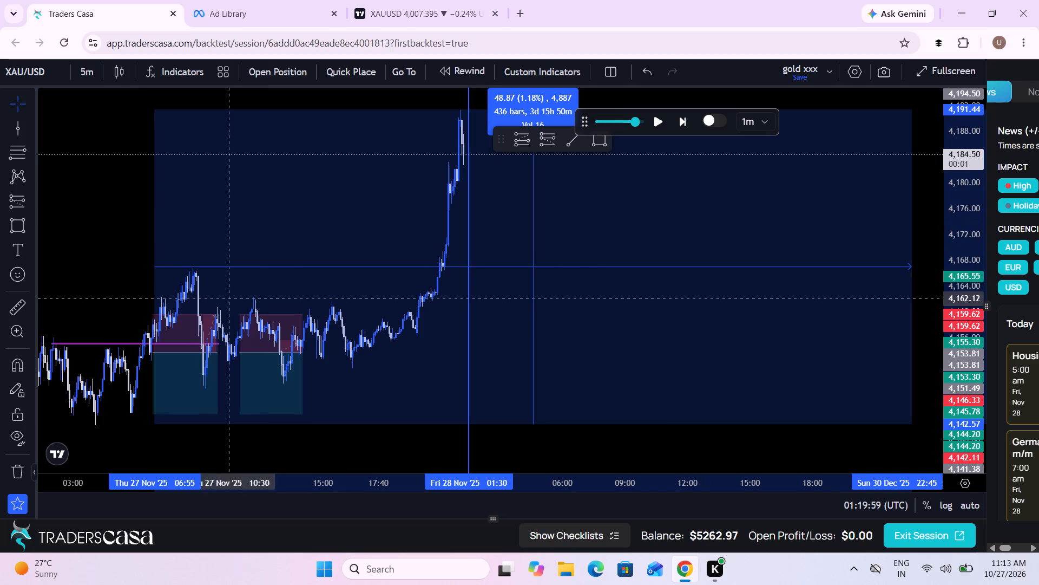
Draw a flat rectangle at the measured range's midpoint, about 4,167.06, from 06:35 on 27 Nov '25 across 28 November.
left_click(14, 227)
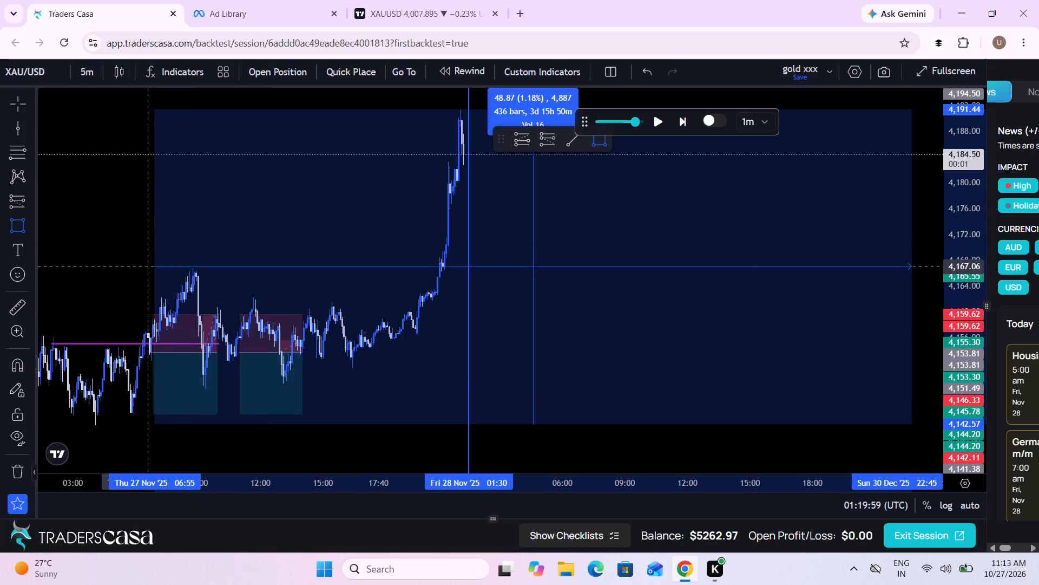
left_click(148, 266)
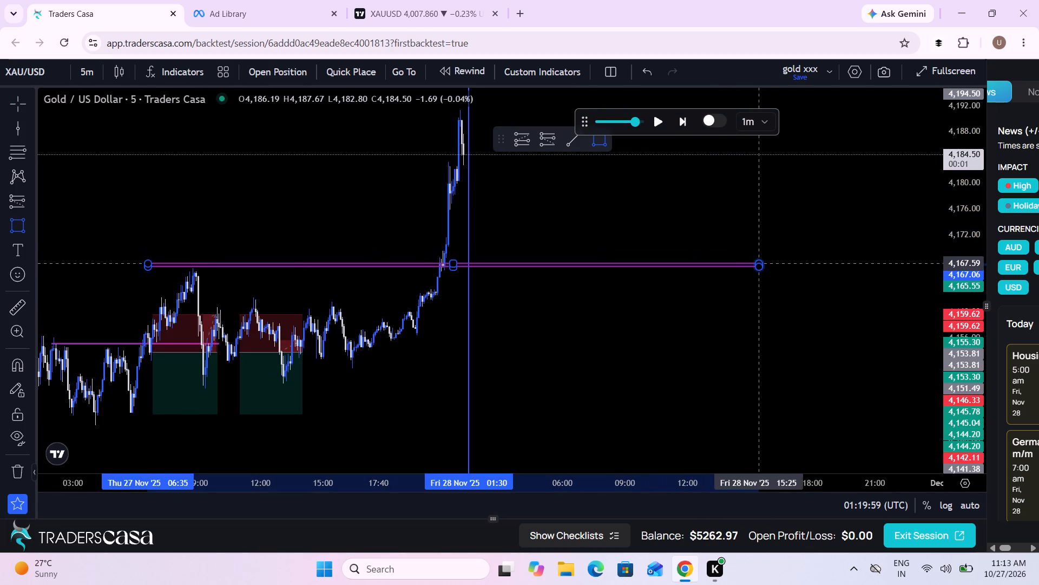
left_click(779, 266)
Play the replay through the morning of 28 Nov '25 and pause it at about 08:11, after price reaches the midpoint level.
left_click_drag(512, 205, 610, 314)
scroll(610, 314, "up", 5)
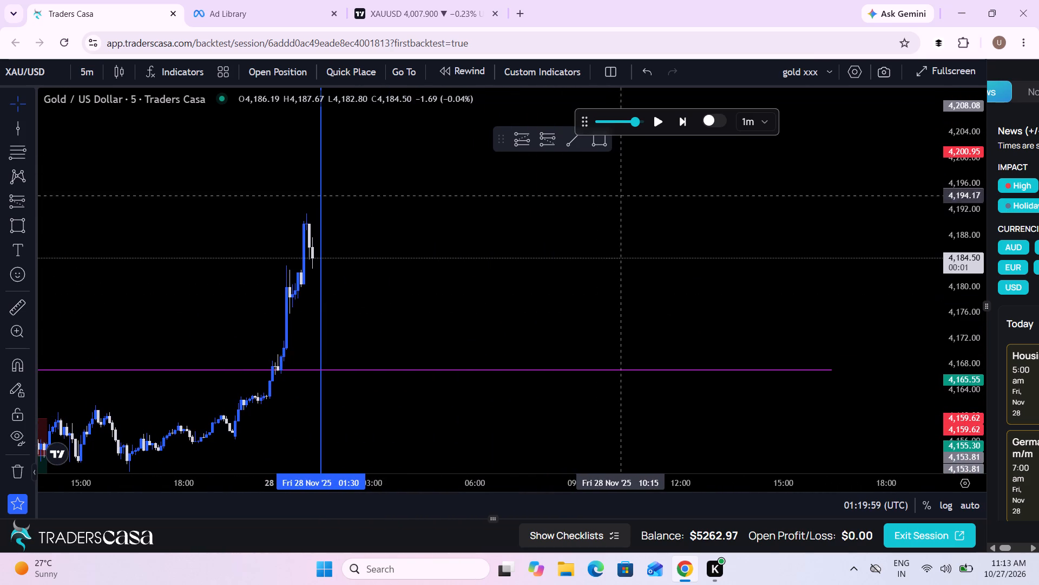
left_click(654, 122)
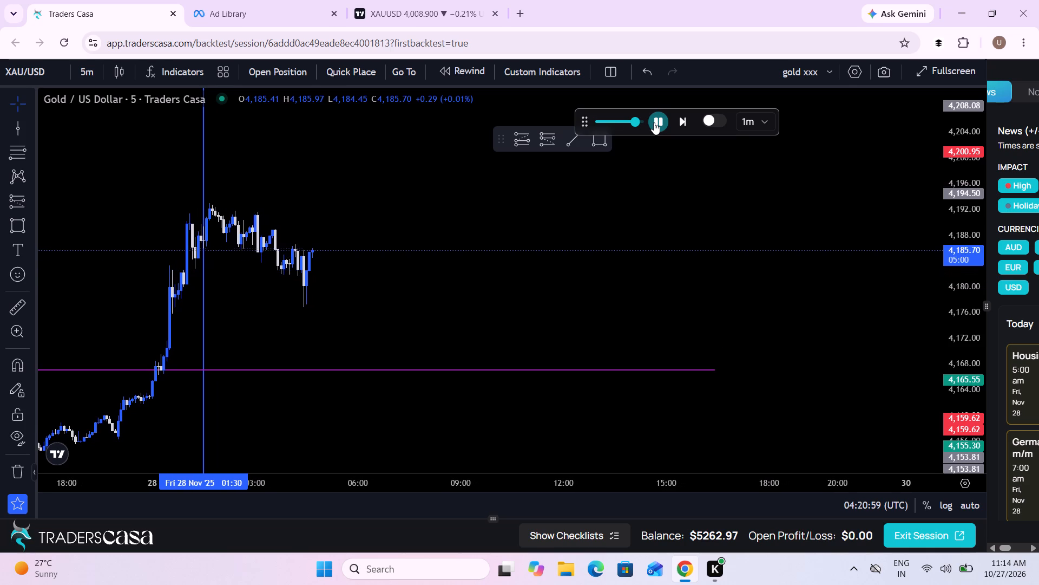
left_click(654, 122)
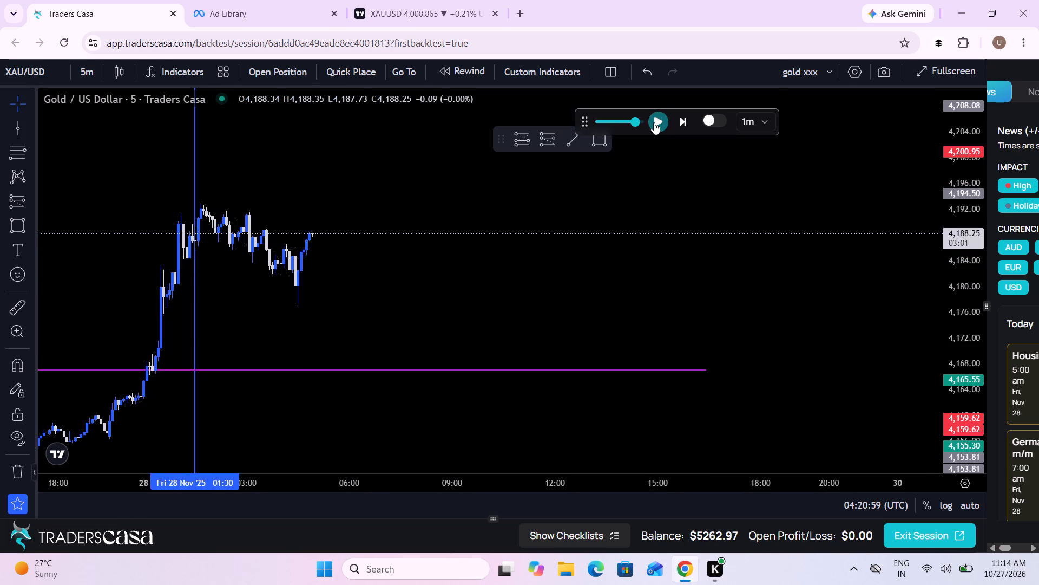
left_click(654, 122)
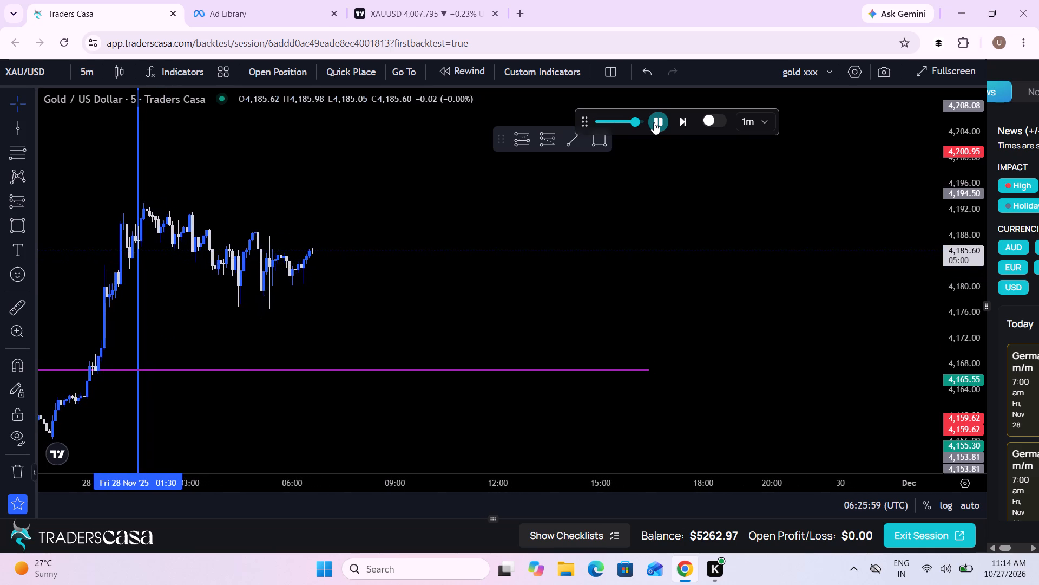
left_click(654, 122)
left_click(654, 122)
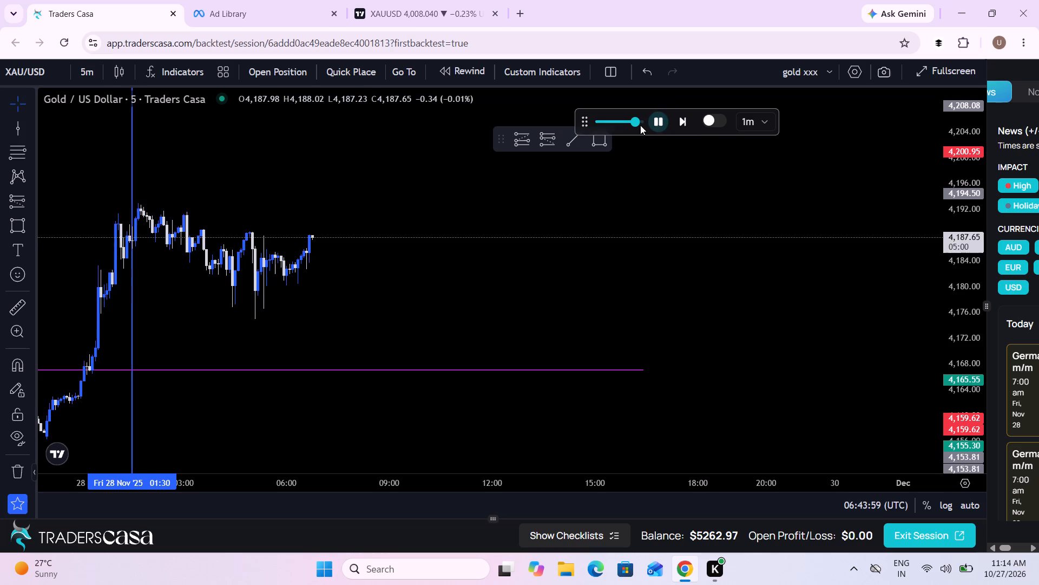
left_click(640, 123)
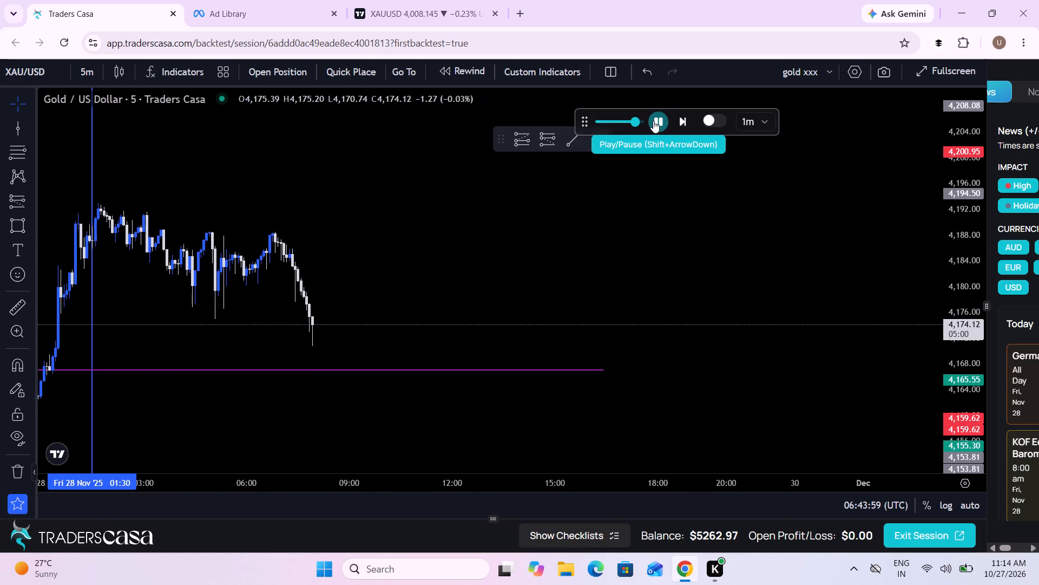
left_click(653, 121)
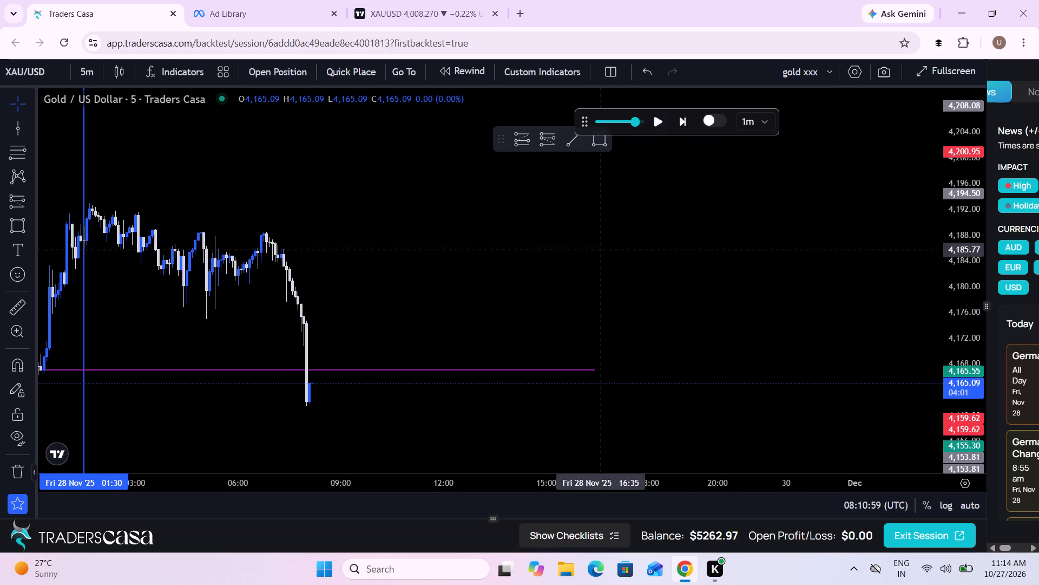
Switch the replay chart to the 1-hour timeframe and examine the 28 November price action around the marked midpoint level.
scroll(481, 326, "down", 4)
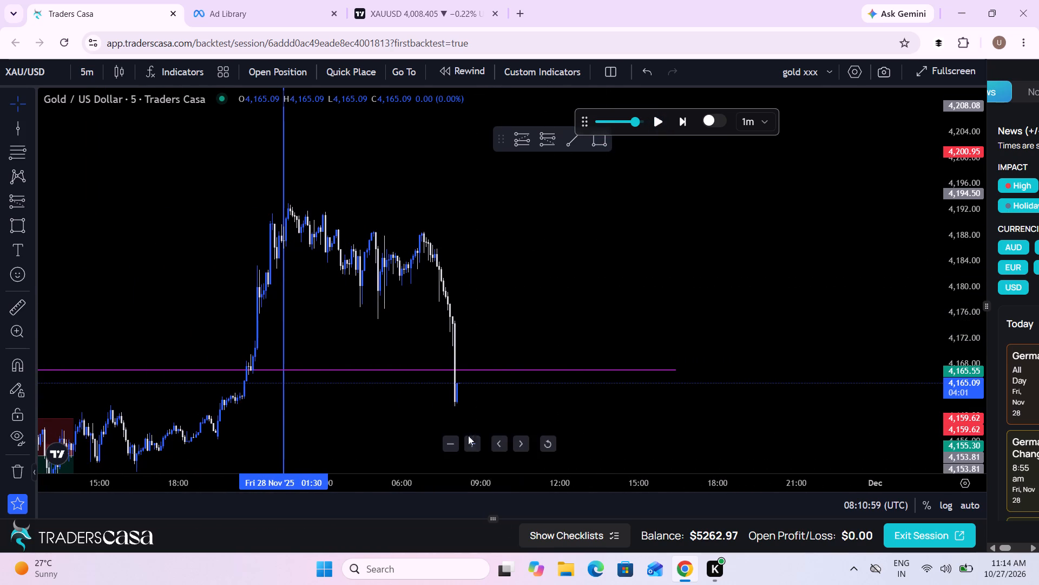
left_click_drag(466, 418, 435, 417)
scroll(435, 417, "down", 3)
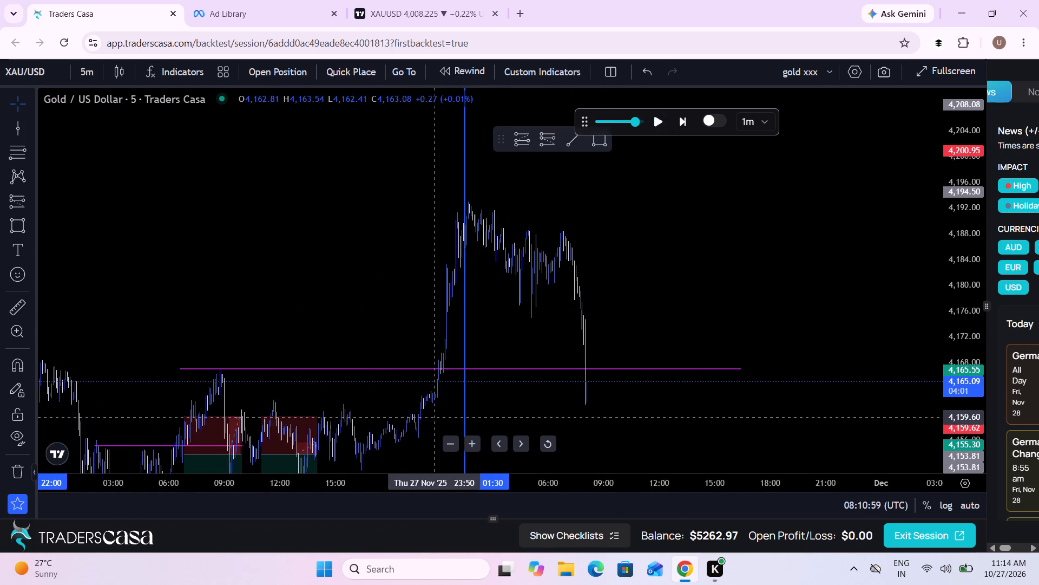
scroll(435, 417, "up", 4)
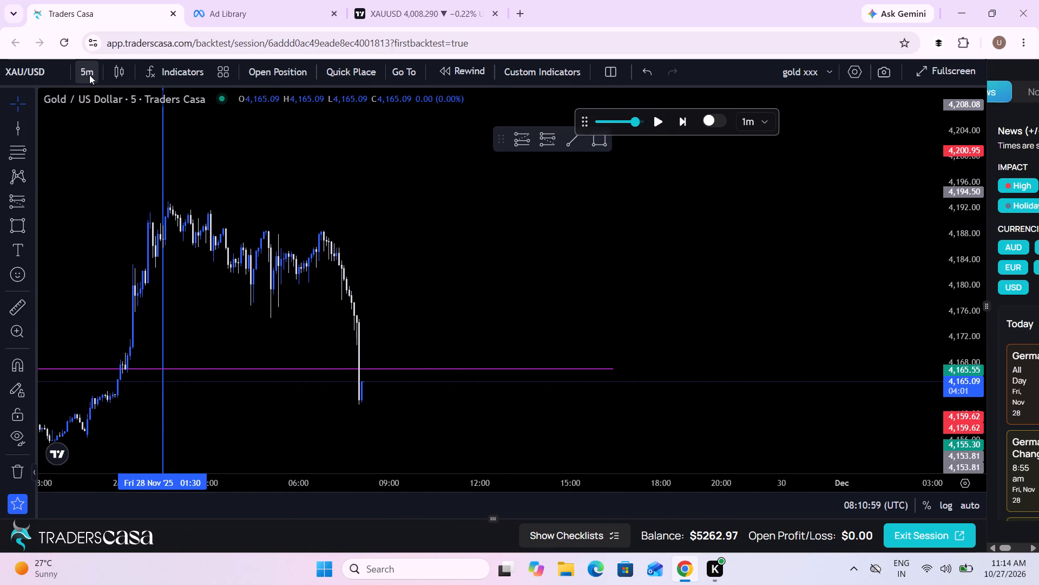
left_click(88, 74)
left_click(120, 332)
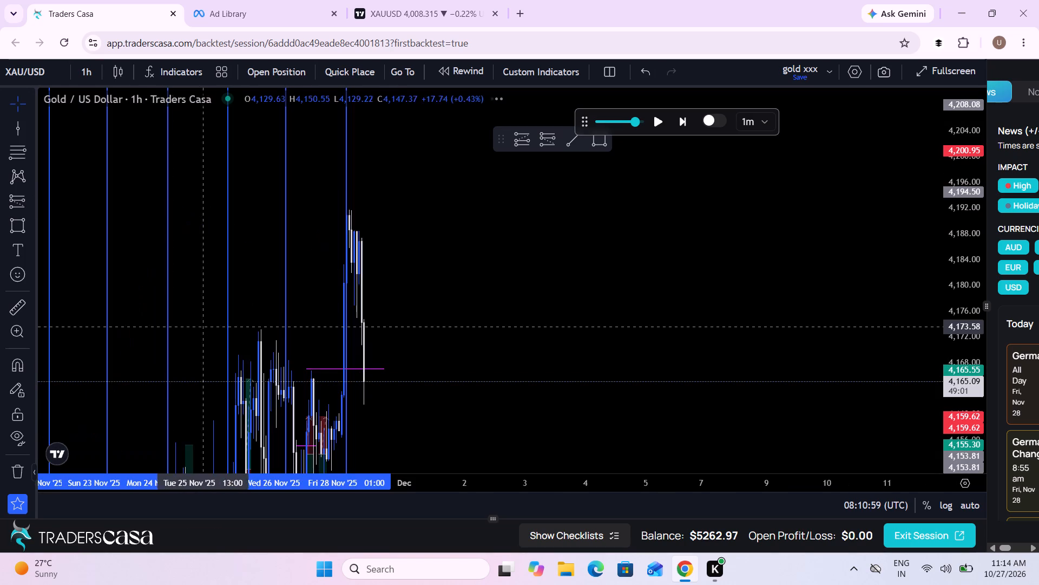
scroll(207, 327, "up", 4)
left_click(307, 319)
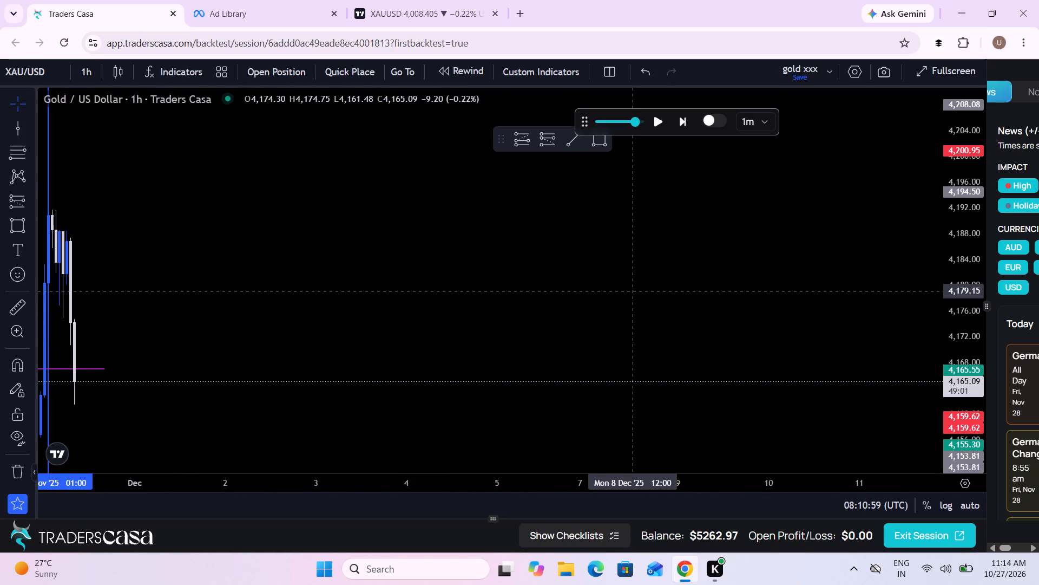
left_click_drag(220, 325, 680, 327)
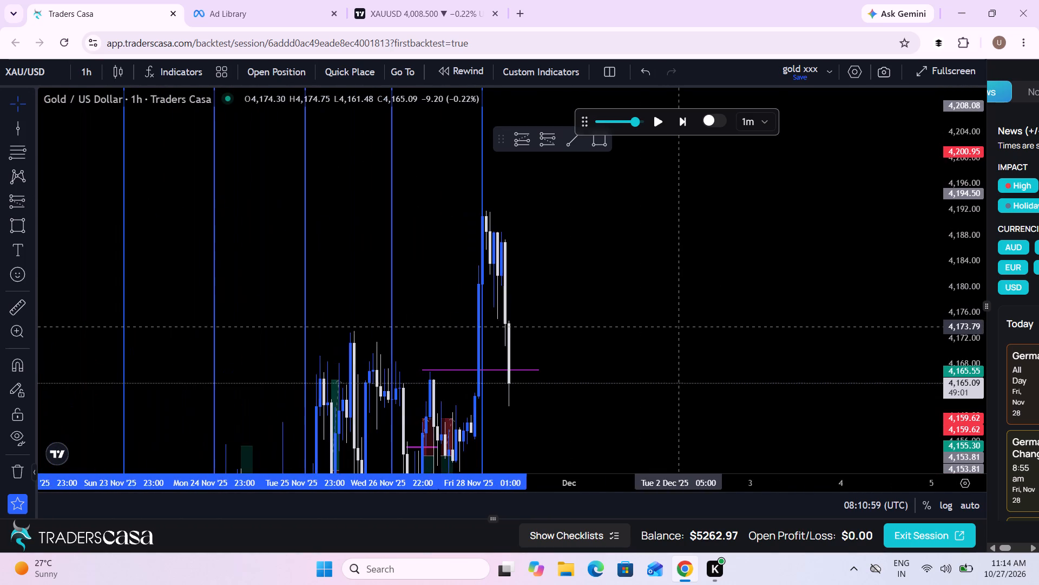
scroll(680, 327, "up", 5)
left_click_drag(345, 341, 749, 328)
scroll(749, 328, "up", 1)
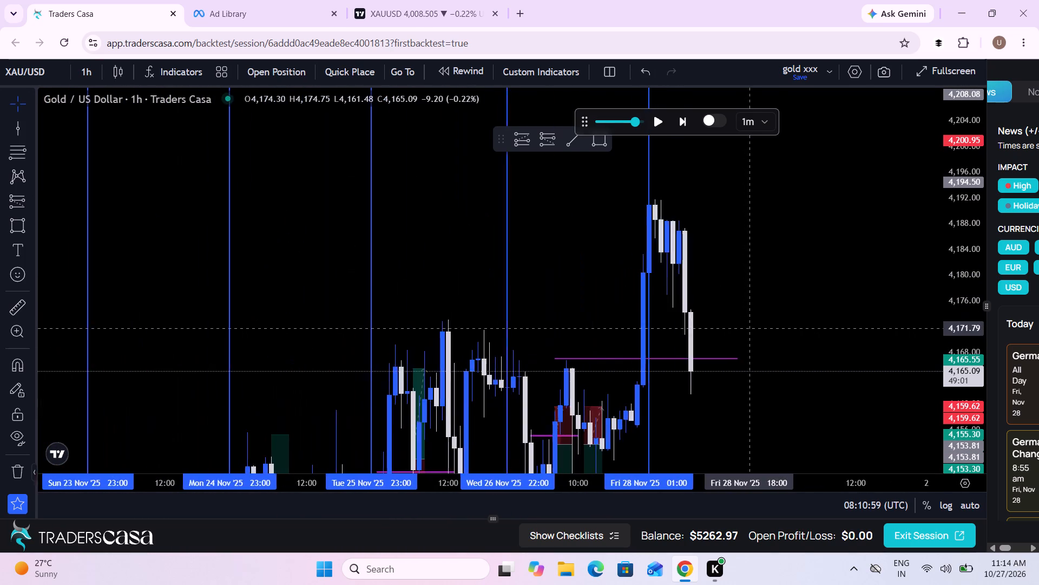
Draw a long position just after the latest candle with entry about 4,168.95, stop about 4,163.17 and target about 4,182.02.
scroll(749, 328, "up", 3)
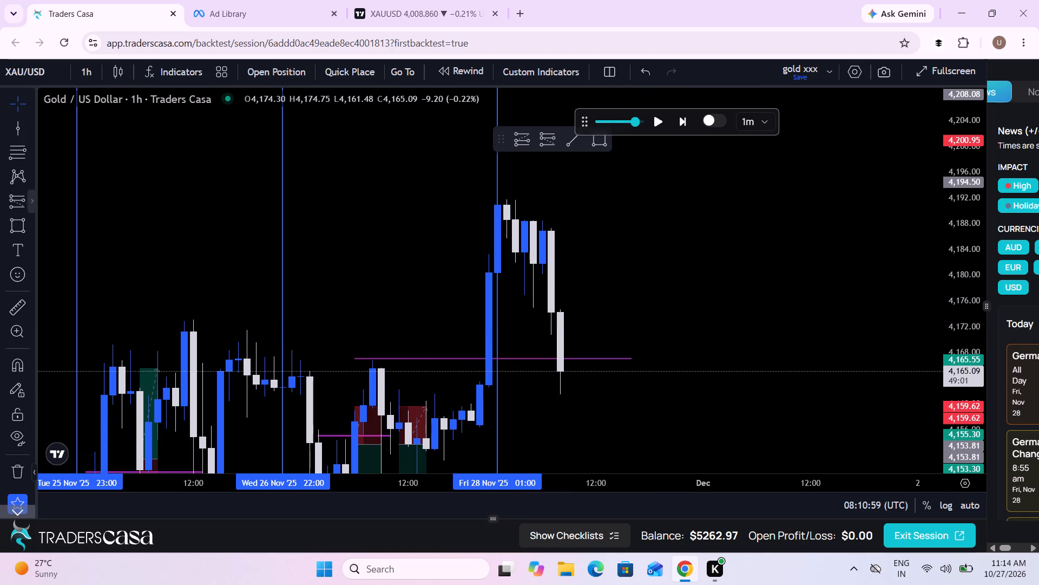
left_click(528, 144)
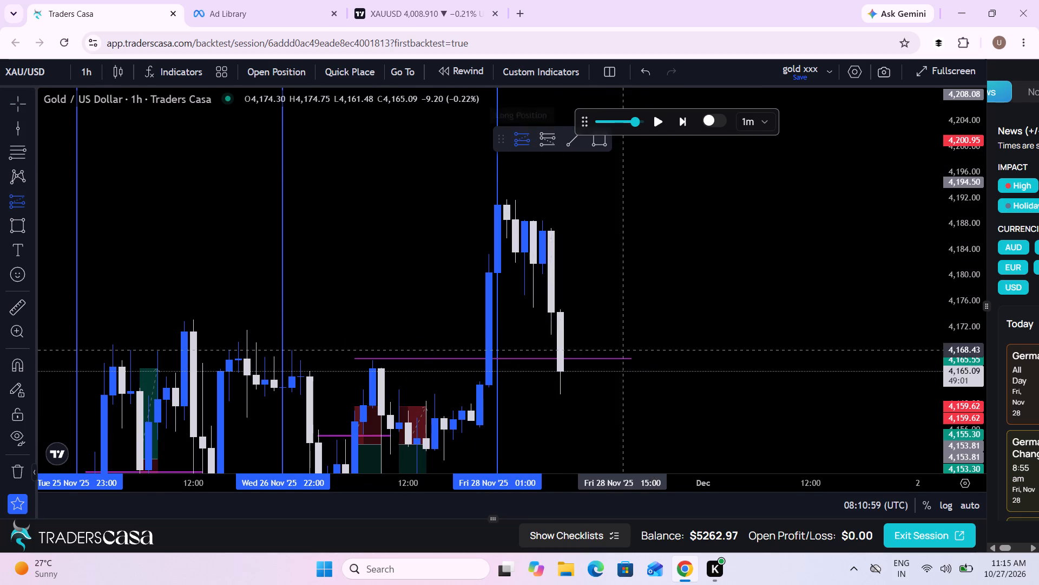
left_click(574, 346)
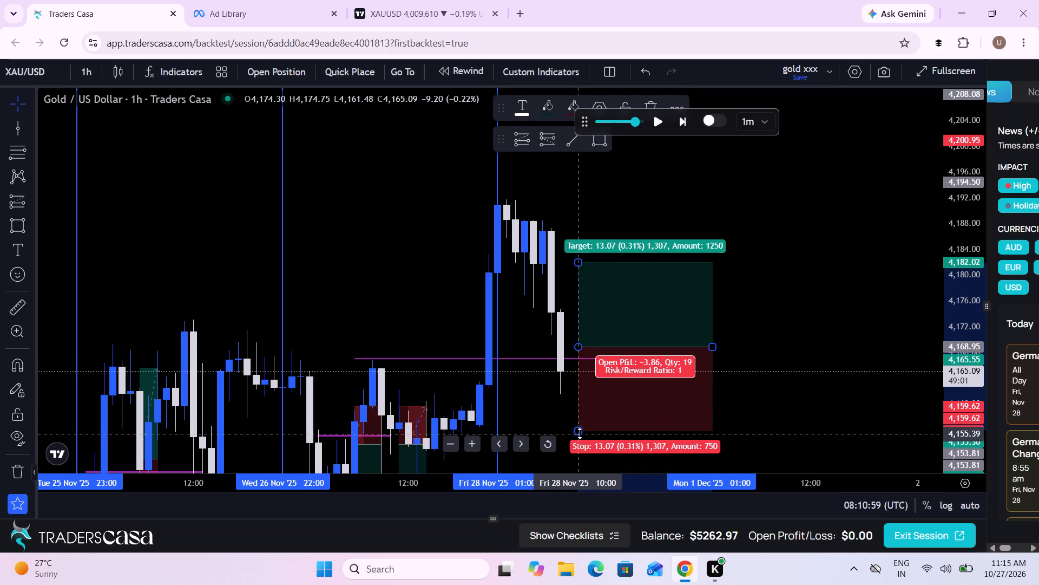
left_click_drag(580, 433, 575, 383)
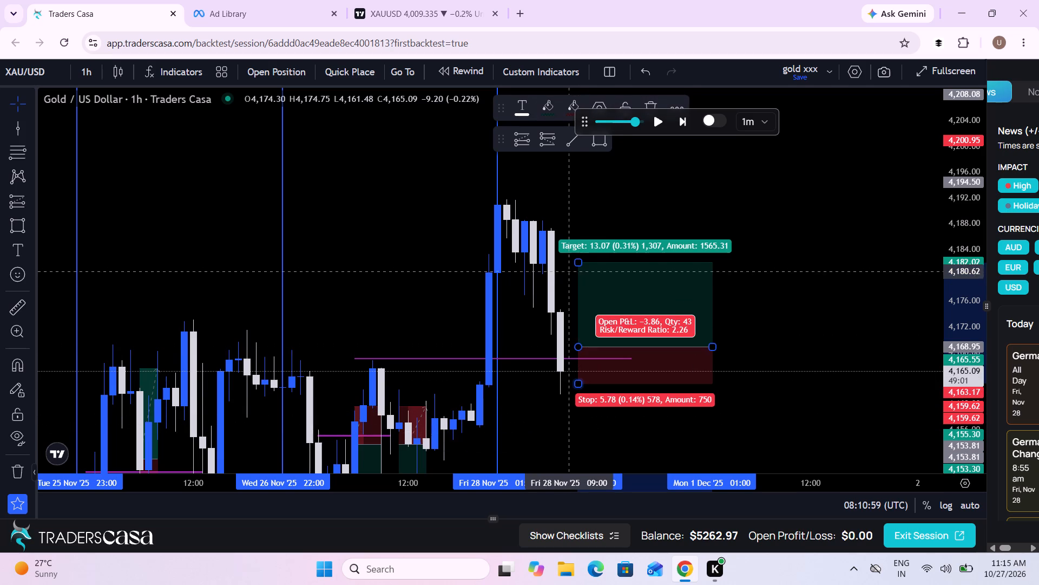
left_click(575, 265)
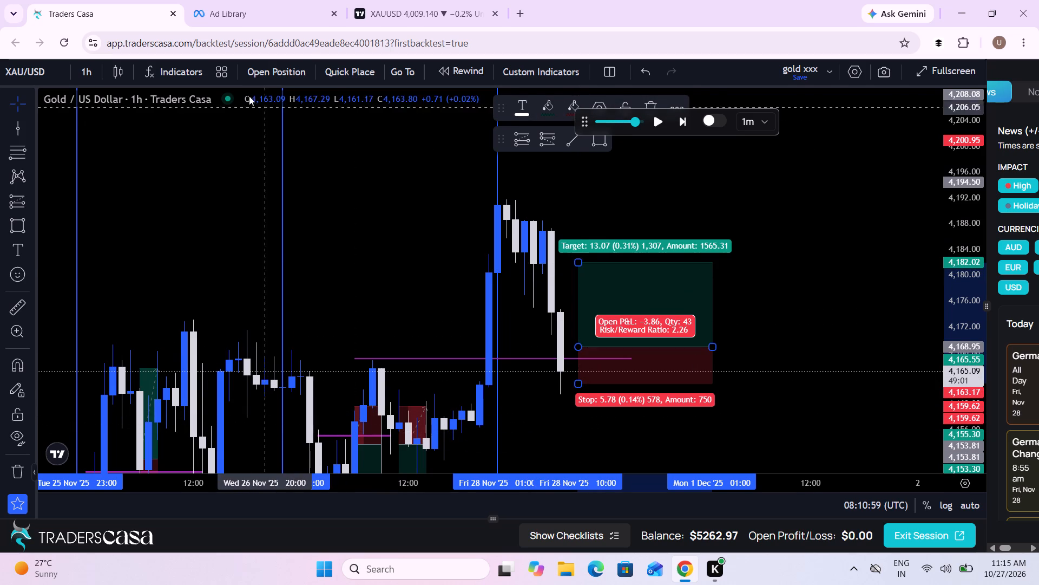
Place a buy stop order at 4168.95 with take profit 4182.02, stop loss 4163.17 and 1% risk of the initial balance.
left_click(265, 66)
left_click(496, 489)
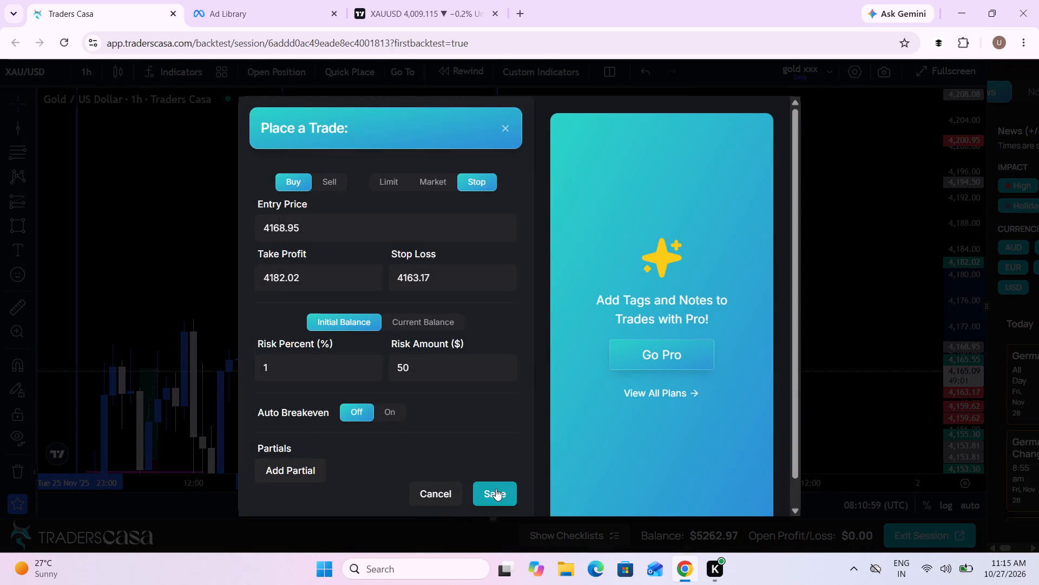
left_click(852, 428)
left_click(852, 428)
scroll(852, 428, "up", 1)
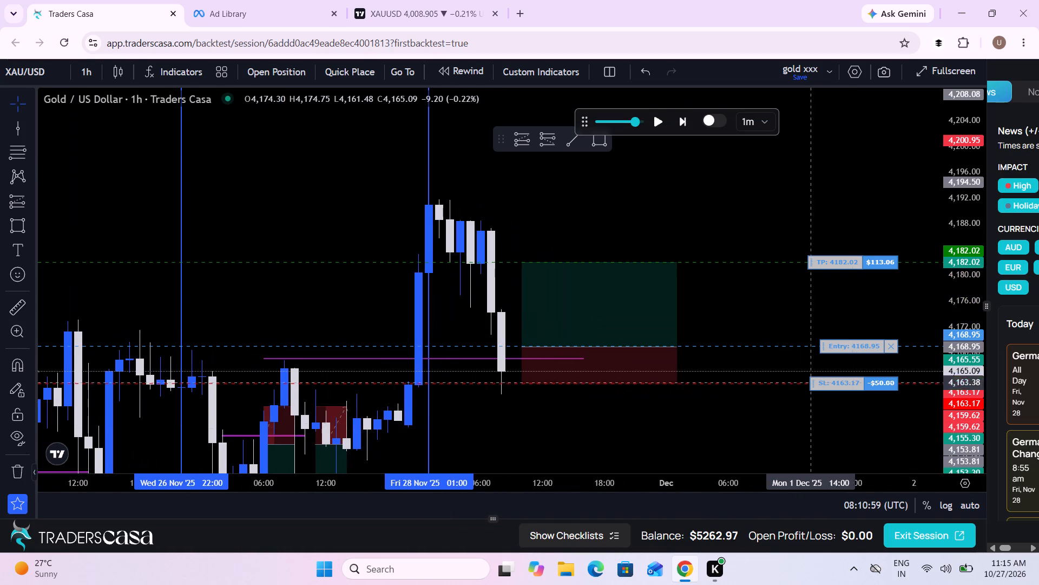
Play the replay with the buy stop order active and pause it at about 08:40 on 28 Nov '25.
left_click(660, 116)
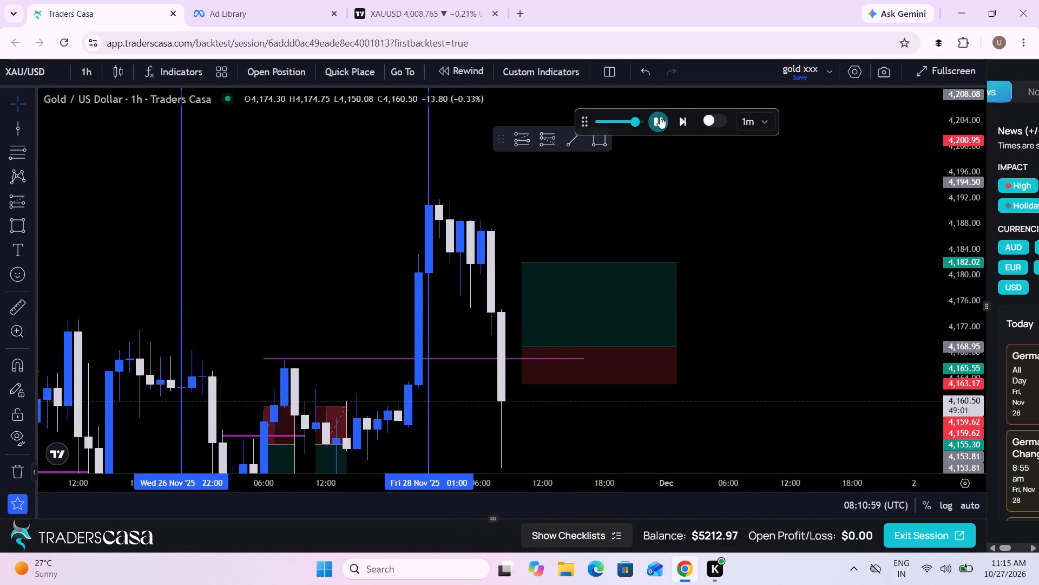
left_click(660, 116)
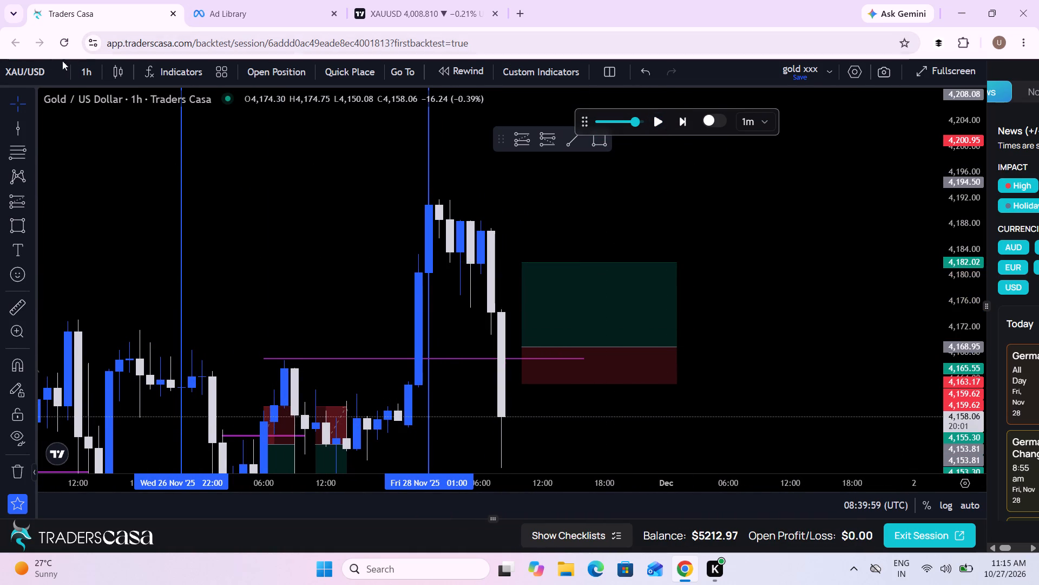
Switch the replay chart to the 5-minute timeframe.
left_click(88, 64)
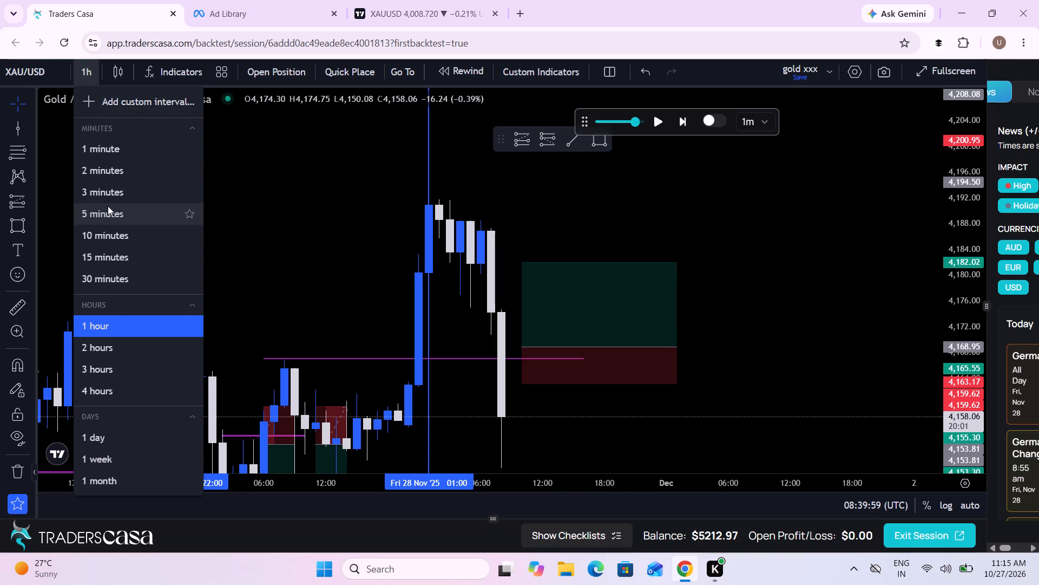
left_click(108, 206)
Measure the price range from the 28 November high at about 4,192.91 down to the latest low at about 4,150.04.
scroll(311, 264, "down", 9)
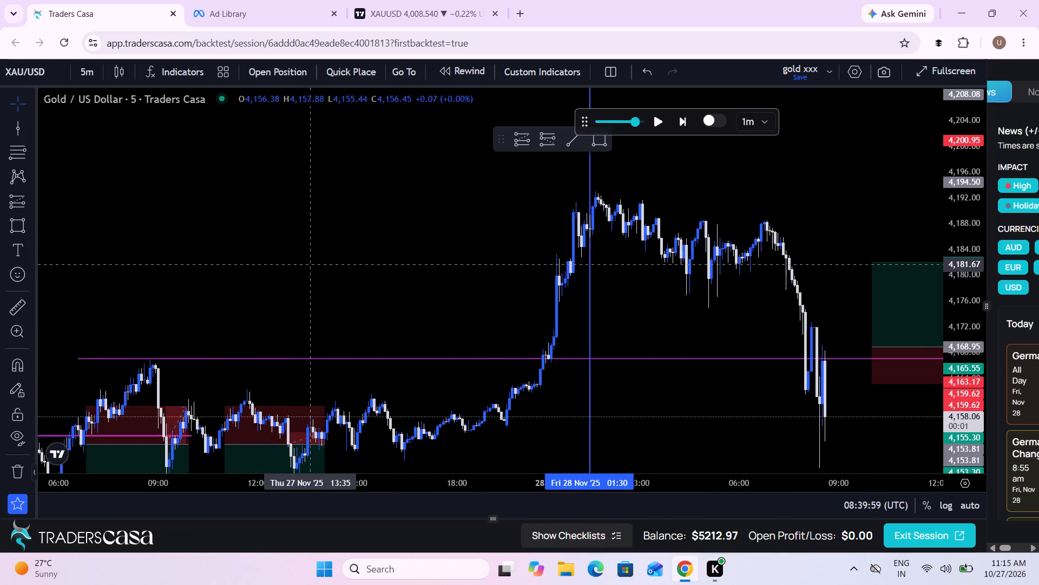
left_click_drag(686, 407, 440, 404)
scroll(440, 404, "up", 1)
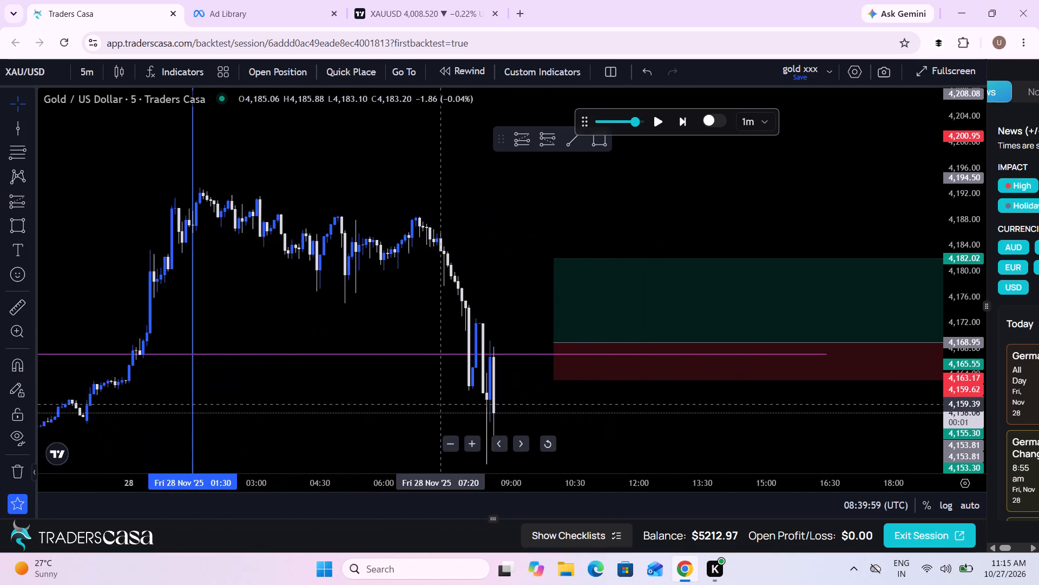
scroll(440, 404, "up", 1)
left_click_drag(440, 404, 188, 365)
scroll(188, 365, "down", 4)
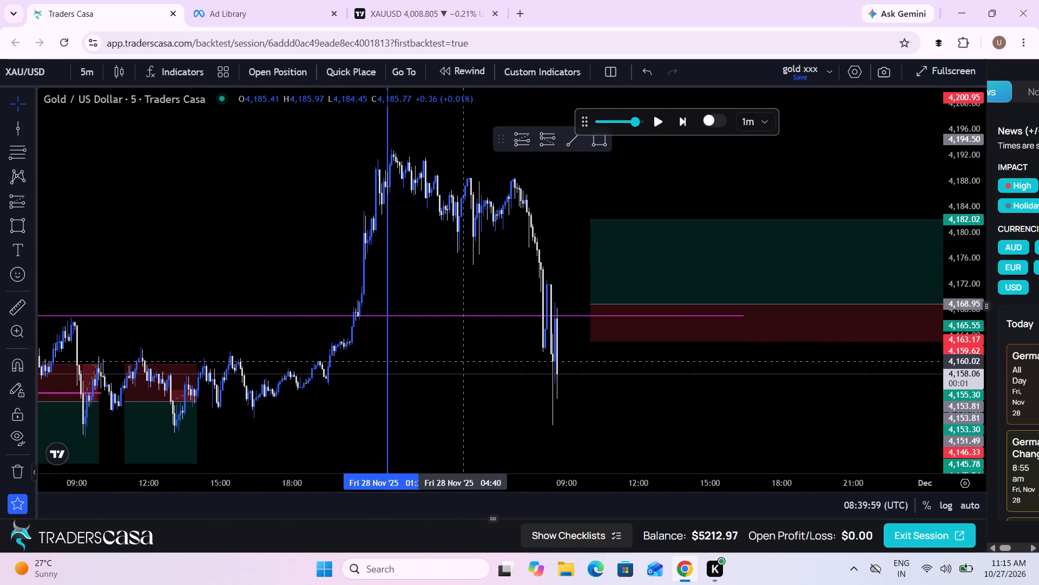
left_click_drag(464, 362, 318, 366)
scroll(318, 366, "up", 1)
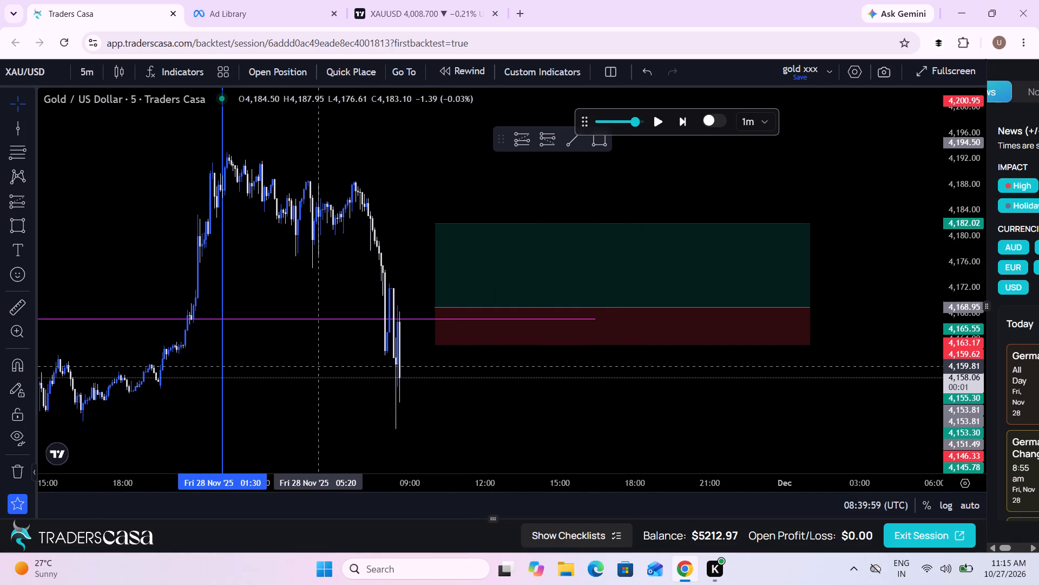
left_click(14, 306)
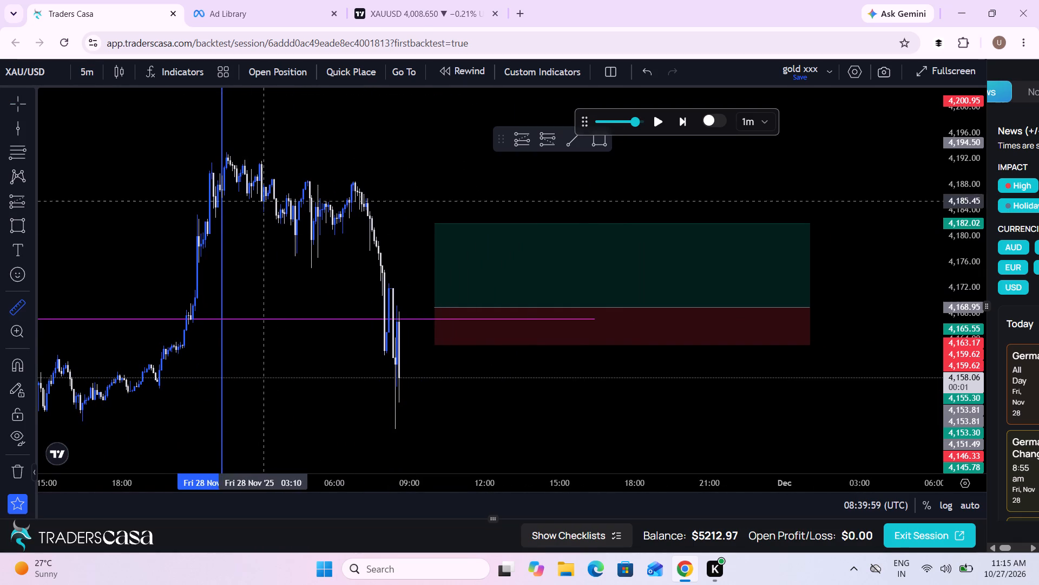
left_click(244, 153)
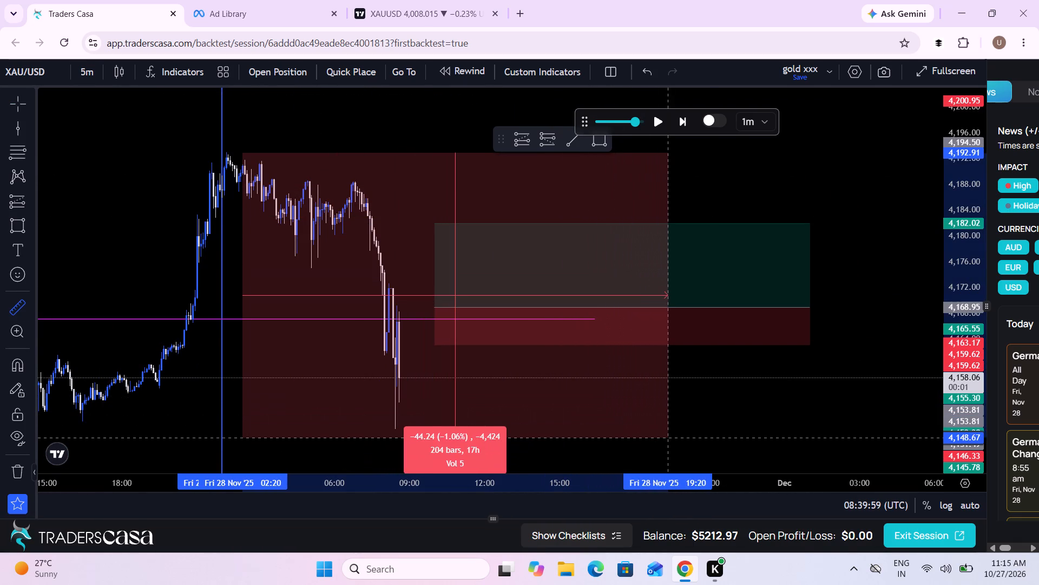
left_click(712, 429)
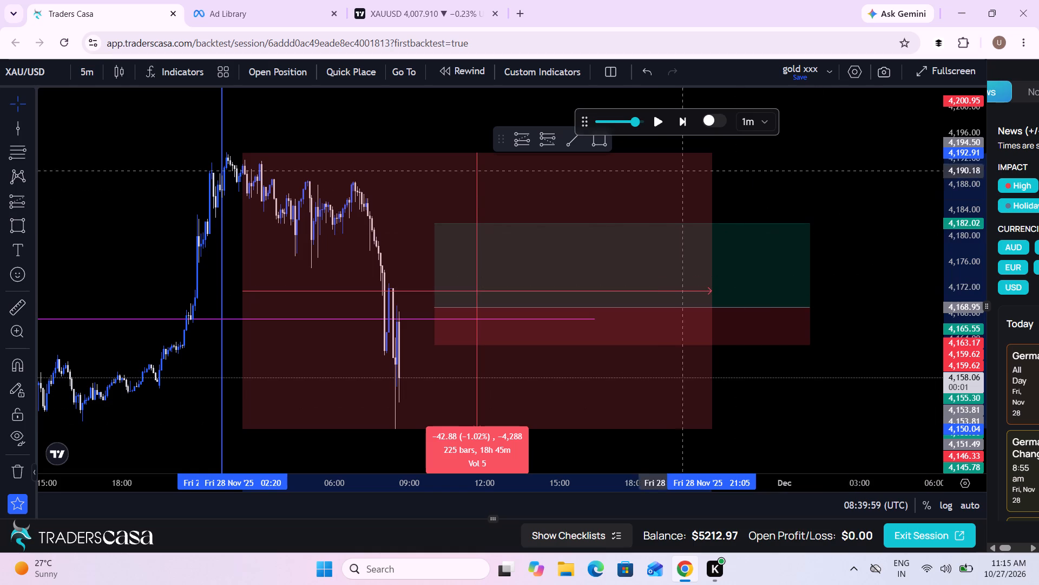
Advance the replay in short runs through the morning of 28 Nov '25 and pause it at about 10:23.
left_click(656, 120)
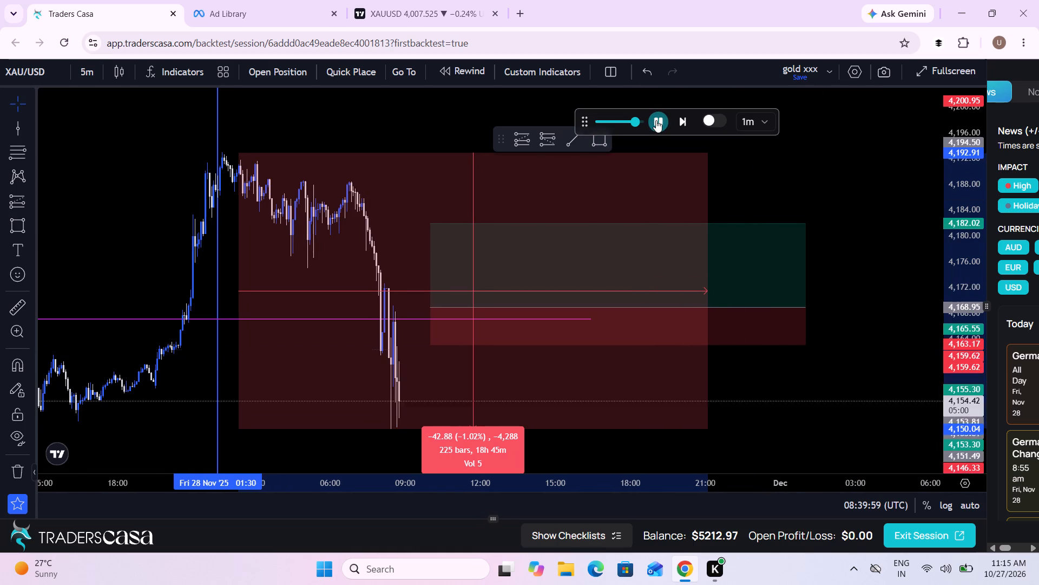
left_click(656, 120)
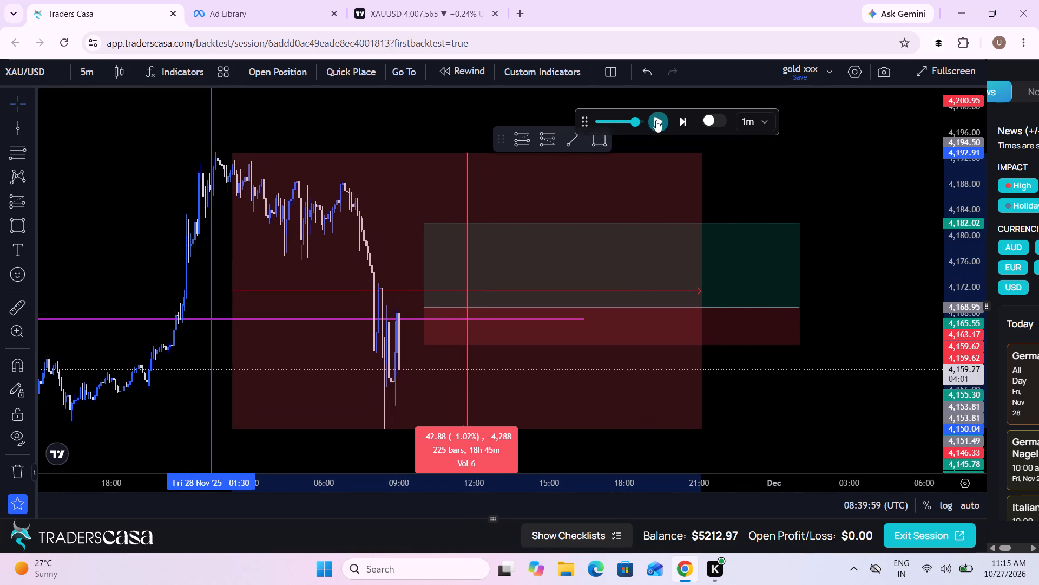
left_click(656, 120)
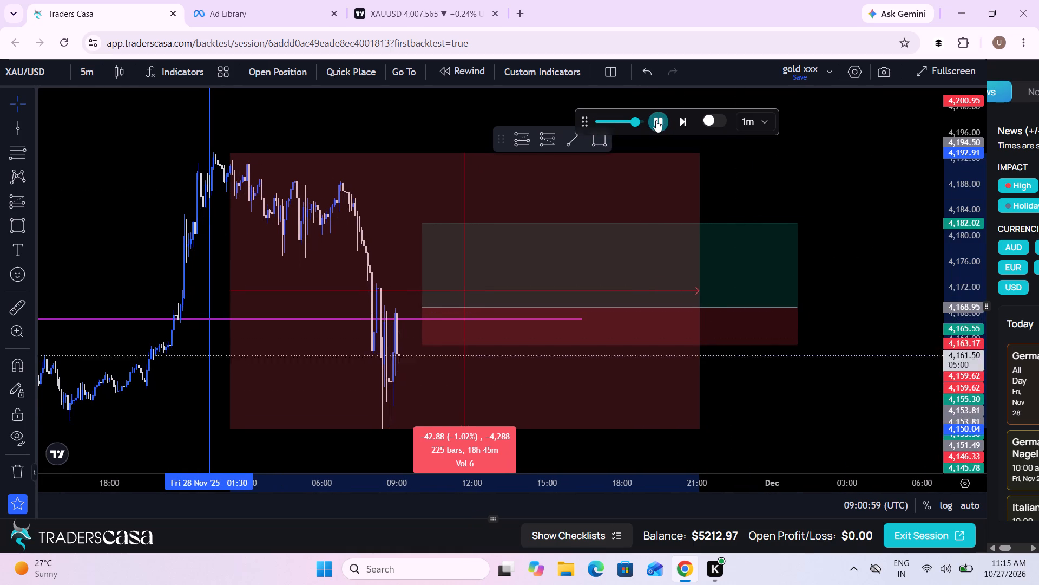
left_click(656, 120)
left_click(656, 120)
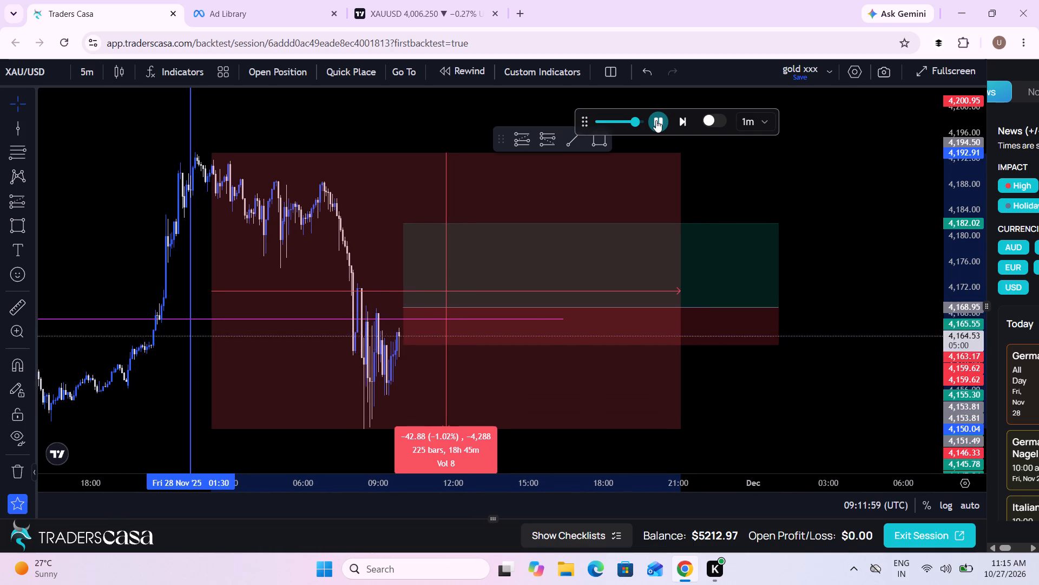
left_click(656, 120)
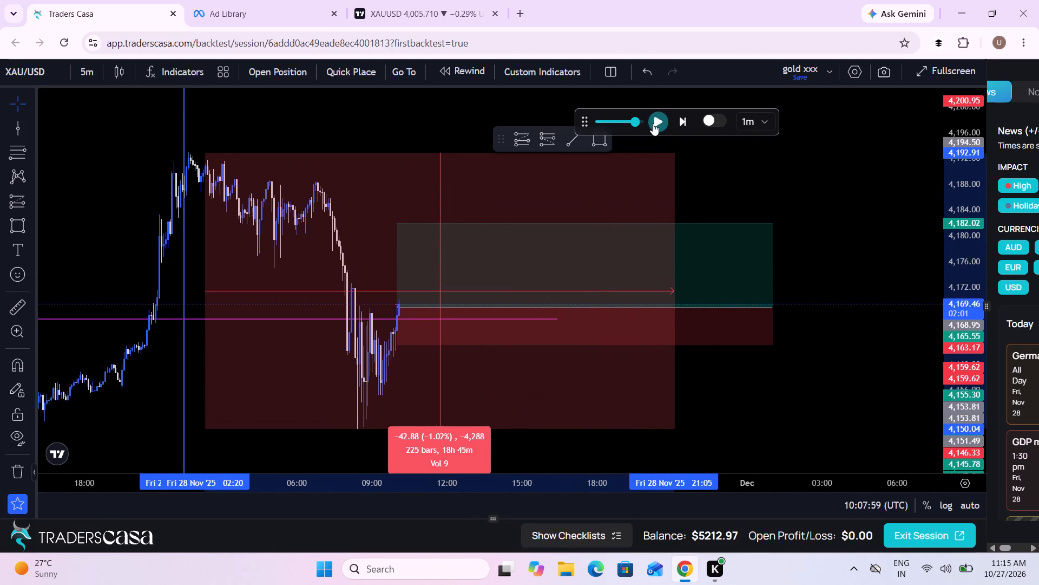
left_click(653, 123)
left_click(653, 123)
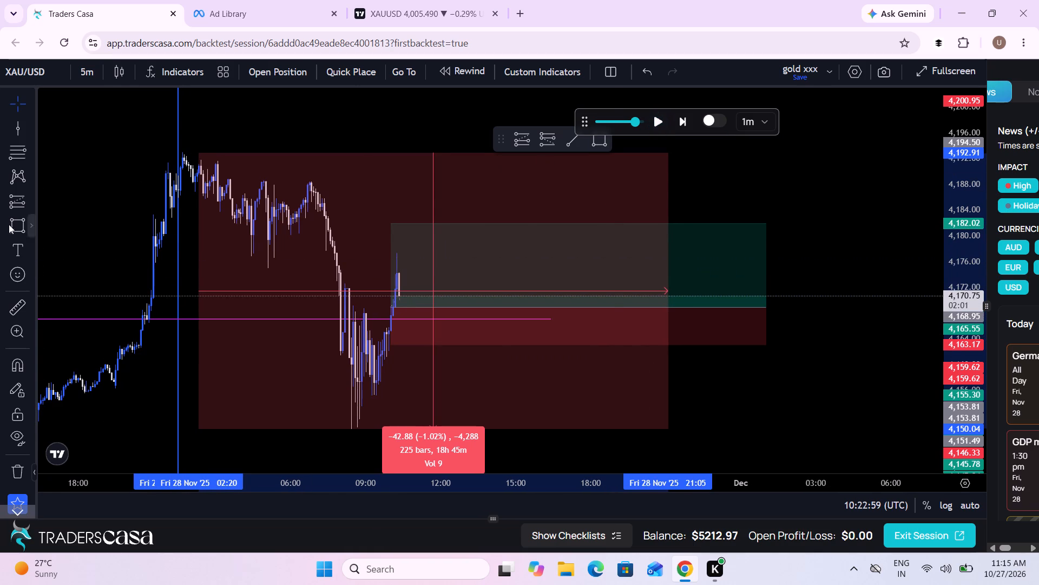
Play the replay on into the afternoon of 28 Nov '25 and pause it at about 14:49.
left_click(30, 199)
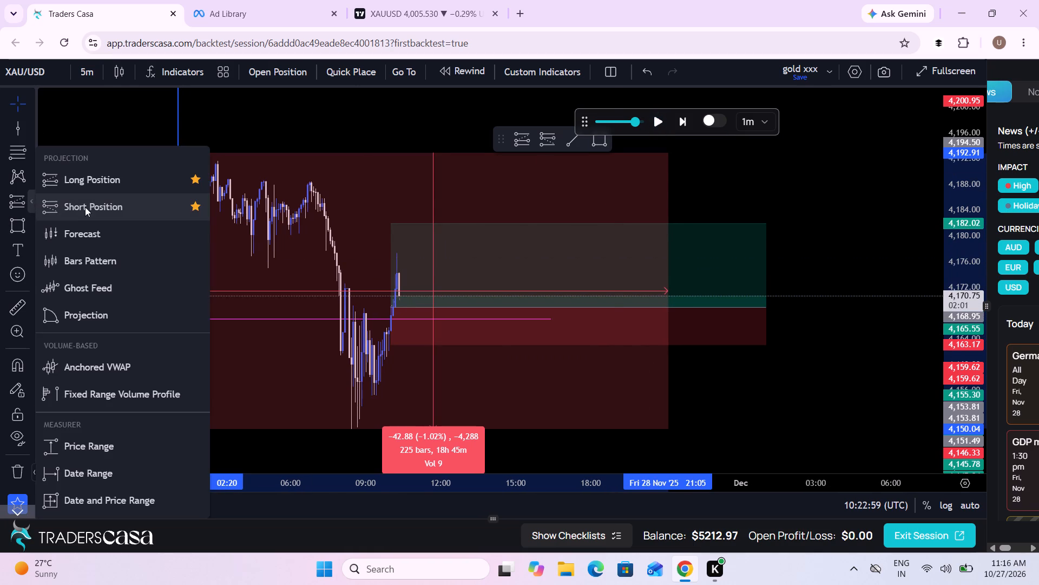
left_click(656, 123)
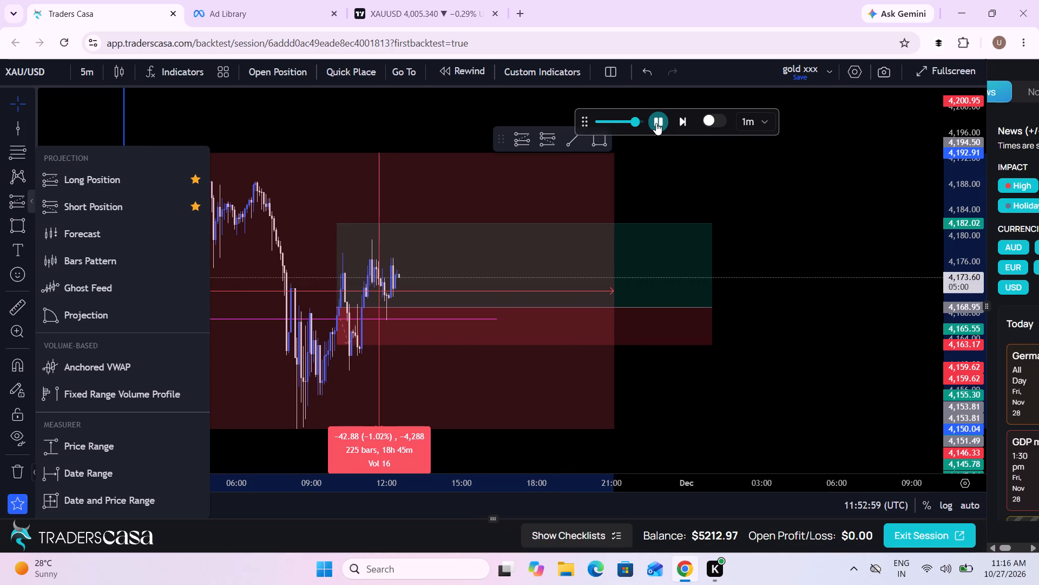
left_click(772, 387)
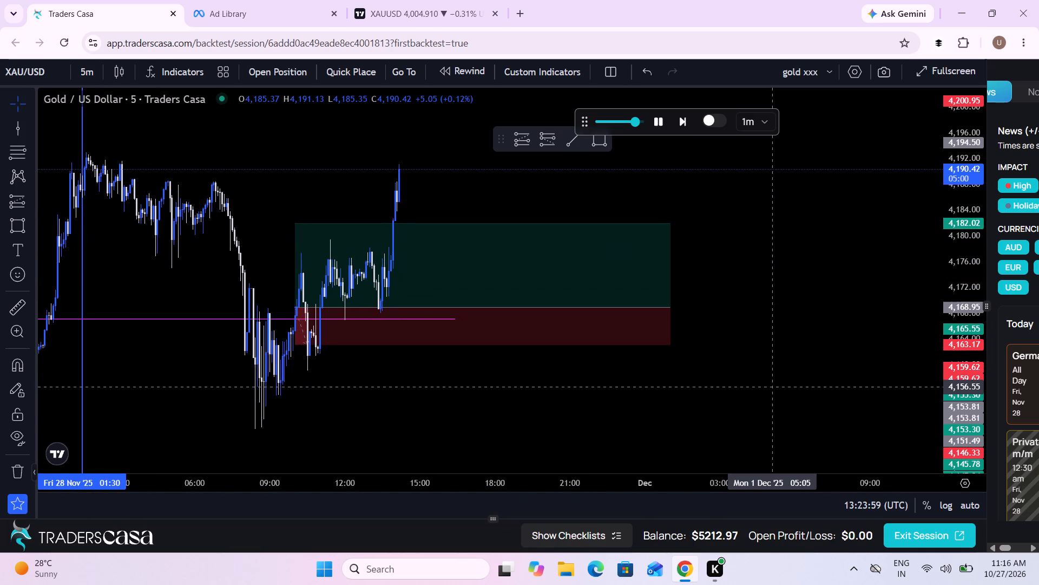
left_click(772, 387)
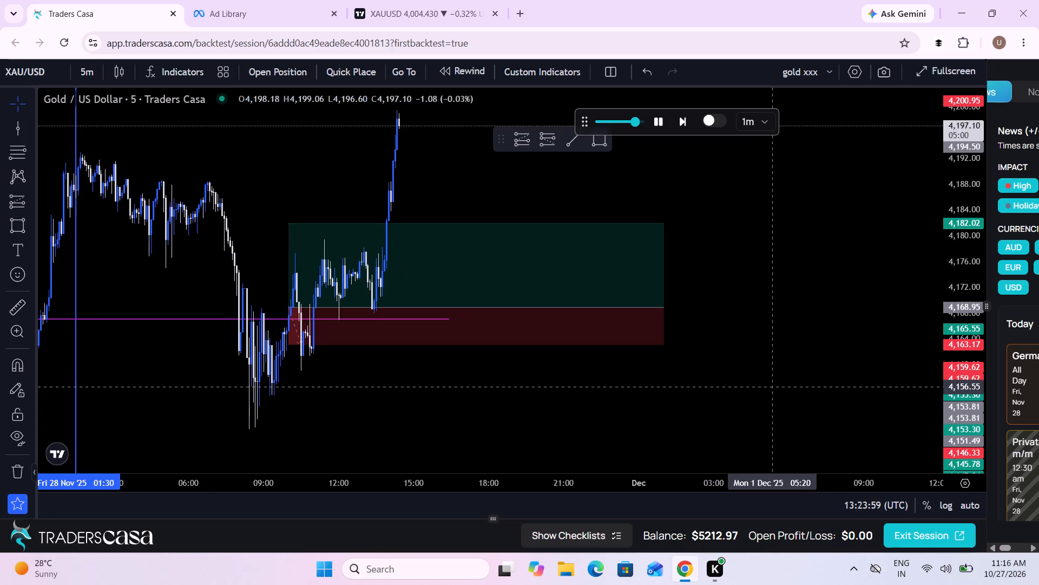
left_click(662, 123)
Measure the price range from the 28 November low at about 4,150.13 up to the latest peak at about 4,208.58.
left_click_drag(793, 231, 733, 283)
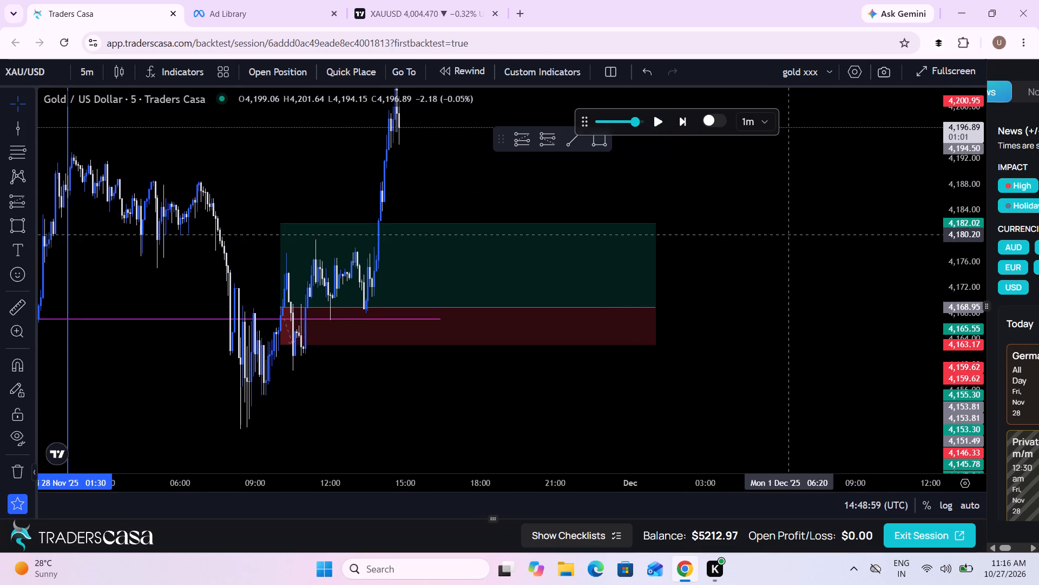
left_click_drag(733, 283, 708, 302)
left_click(708, 302)
left_click_drag(708, 302, 670, 330)
scroll(670, 330, "down", 1)
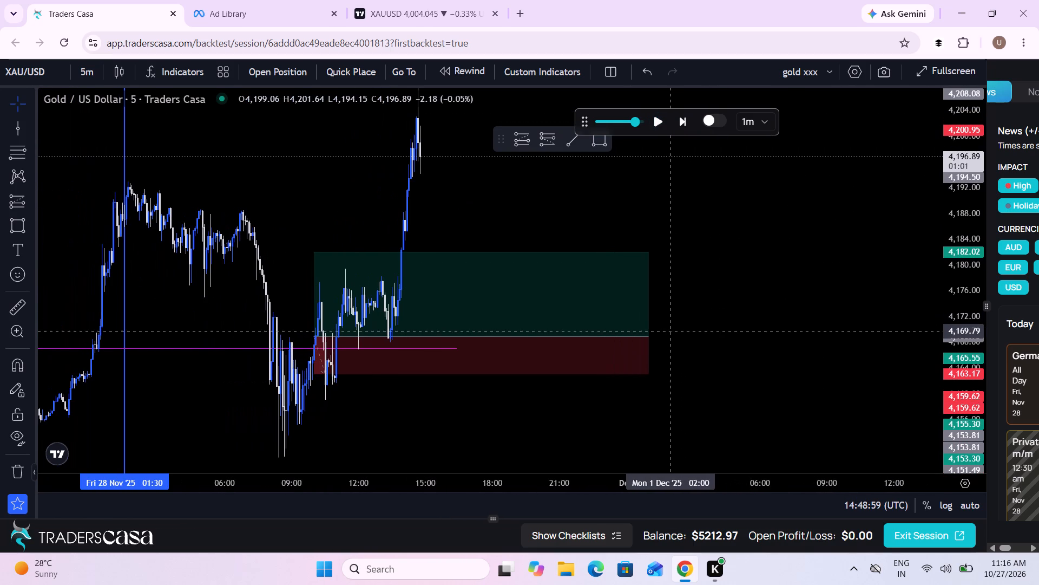
left_click_drag(957, 201, 917, 297)
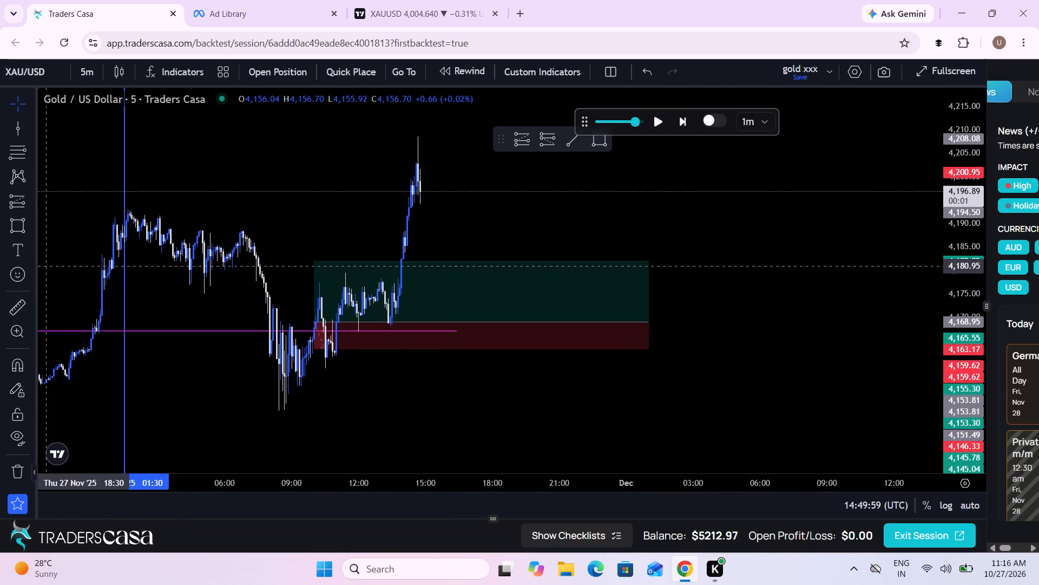
left_click(12, 307)
left_click(337, 410)
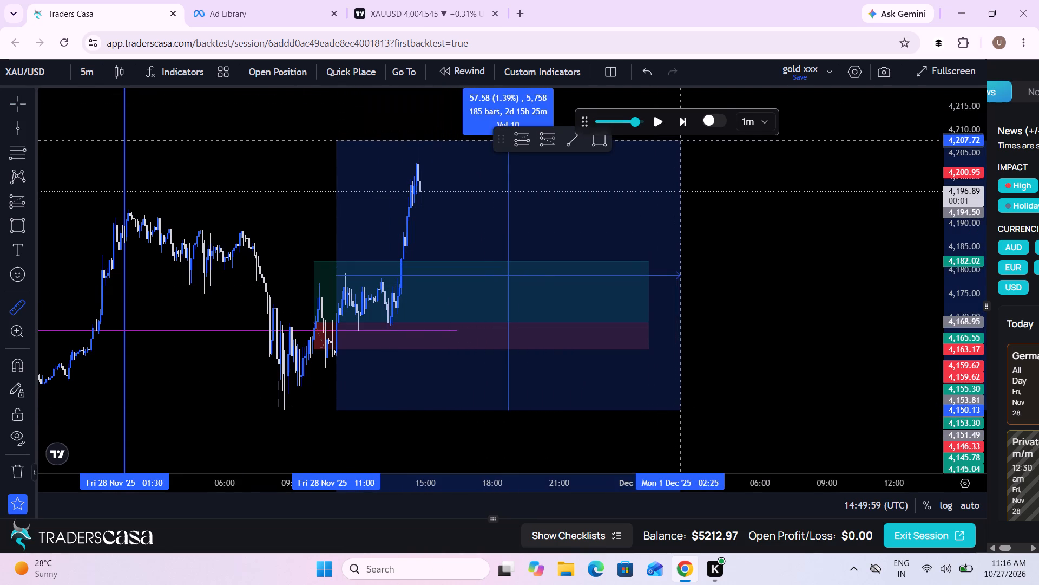
left_click(781, 136)
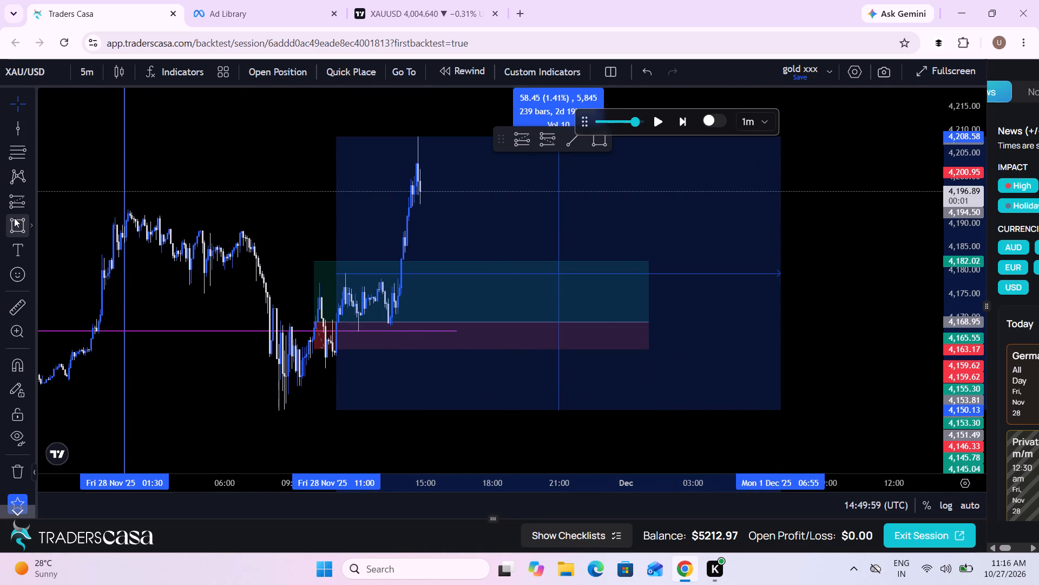
Draw a flat rectangle at the measured range's midpoint, about 4,179.36 to 4,180.08, from 10:20 on 28 Nov '25 to 09:35 on 1 Dec '25.
left_click(14, 218)
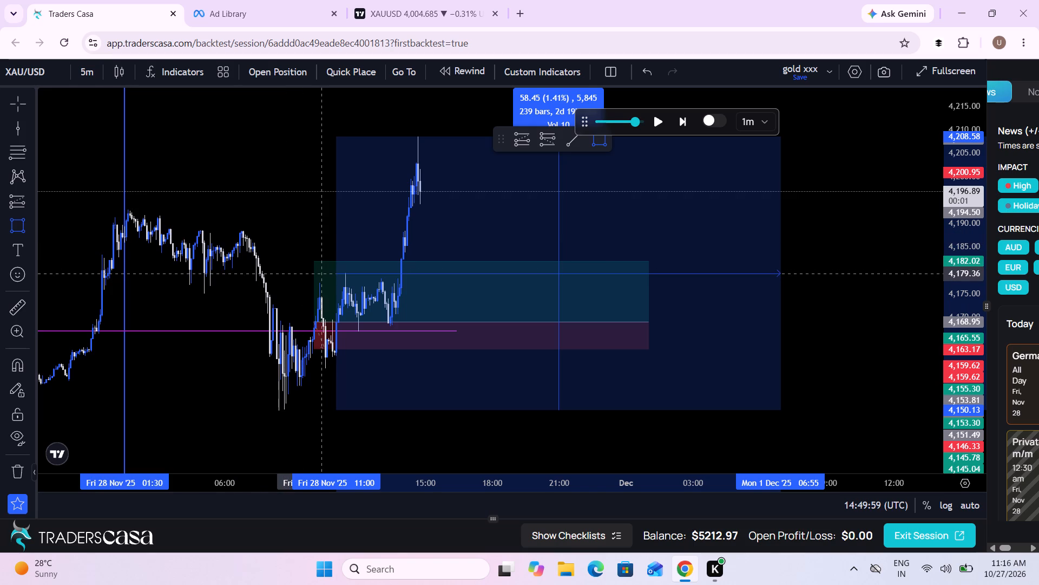
left_click(323, 273)
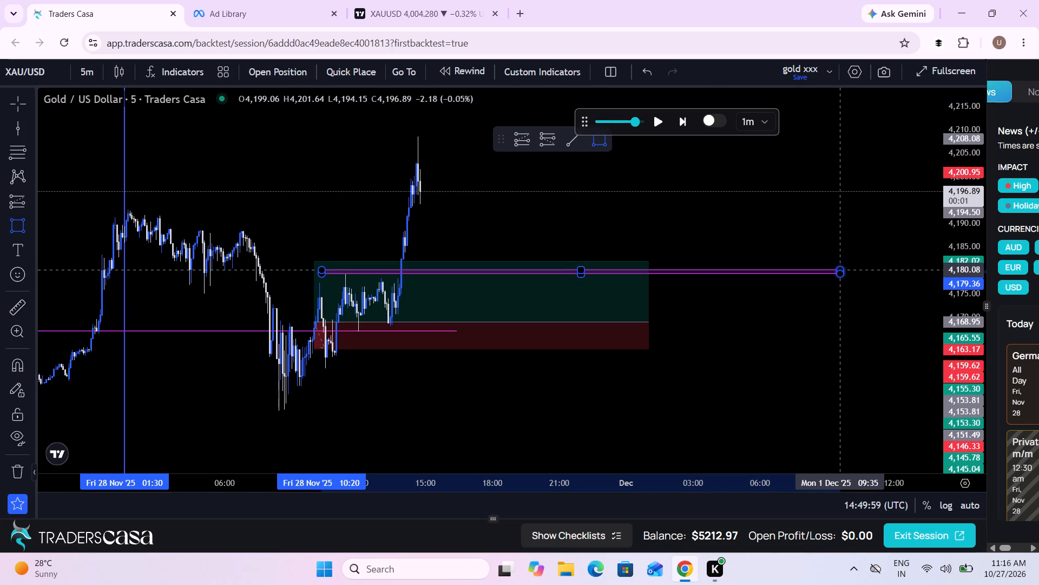
left_click(838, 272)
left_click_drag(553, 236, 722, 258)
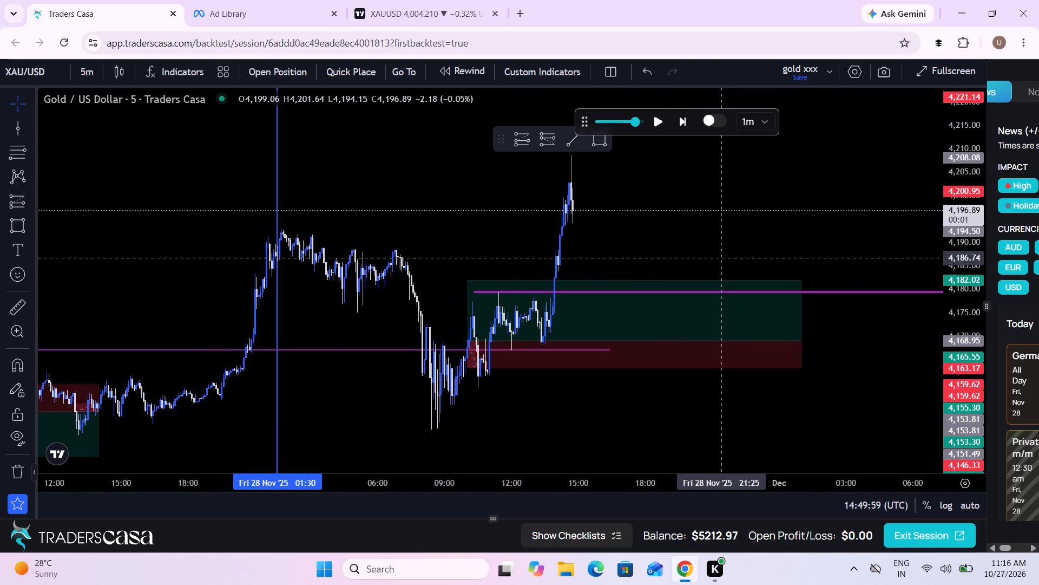
Play the replay on through the afternoon of 28 Nov '25 and pause it at about 16:44.
scroll(722, 258, "up", 4)
left_click(661, 118)
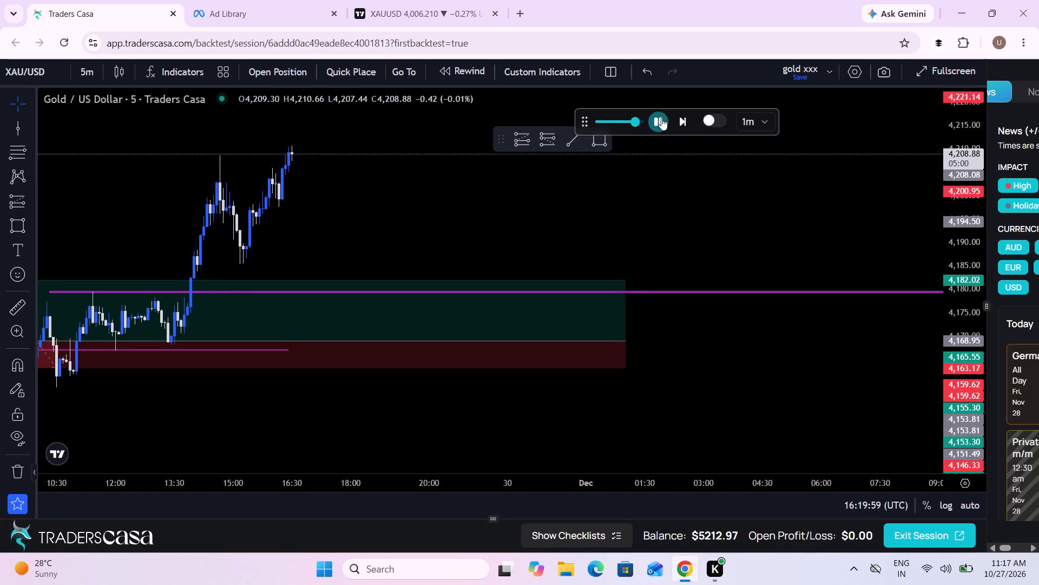
left_click(661, 118)
Measure the price range from the 28 November low at about 4,150.28 up to the latest peak at about 4,210.46.
scroll(526, 231, "down", 1)
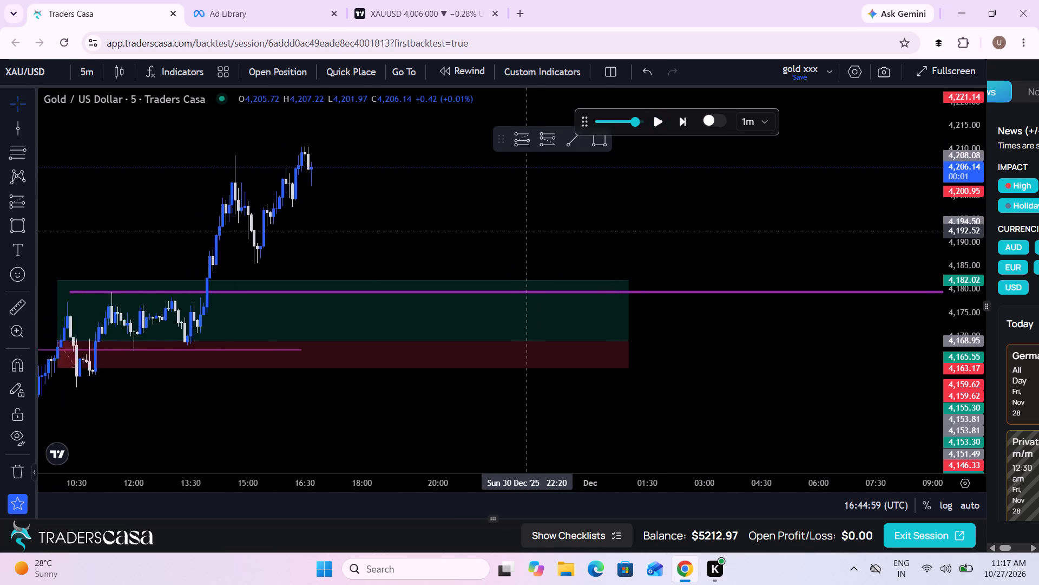
scroll(526, 231, "down", 2)
left_click(5, 310)
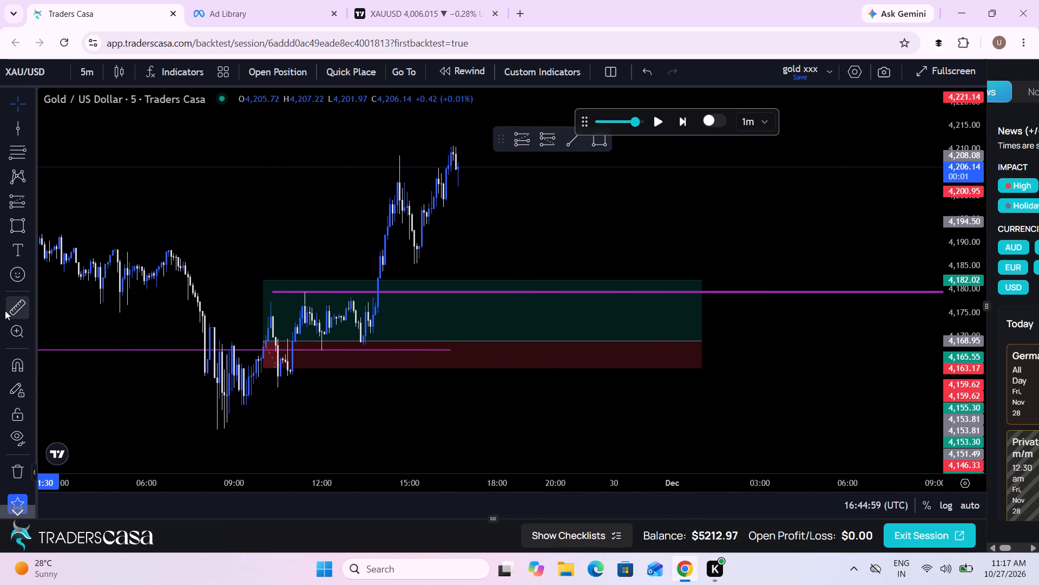
left_click(247, 428)
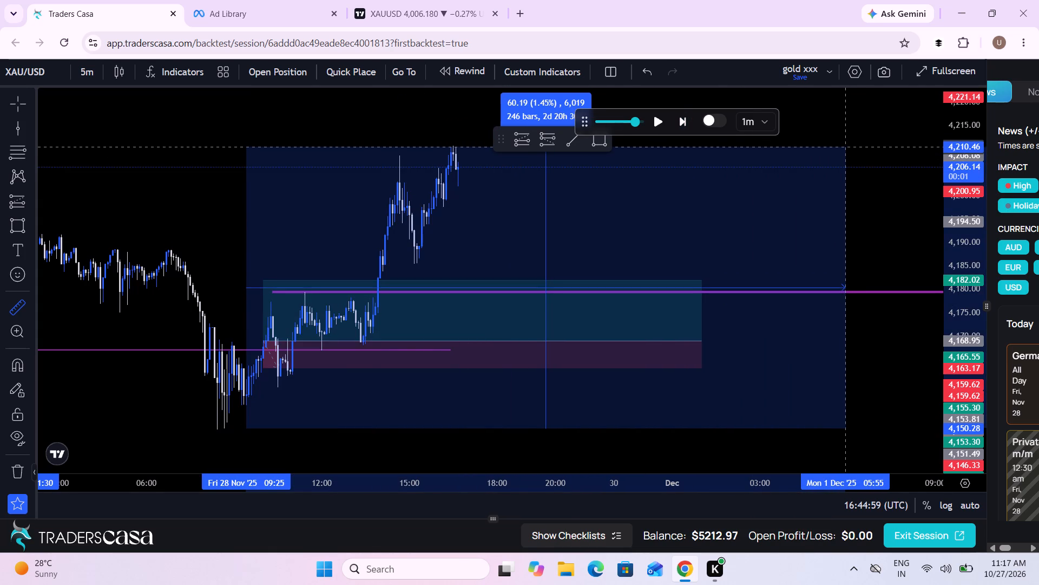
left_click(844, 146)
Play the replay on past the weekend break to 30 Nov '25 and pause it at about 23:13.
left_click(655, 121)
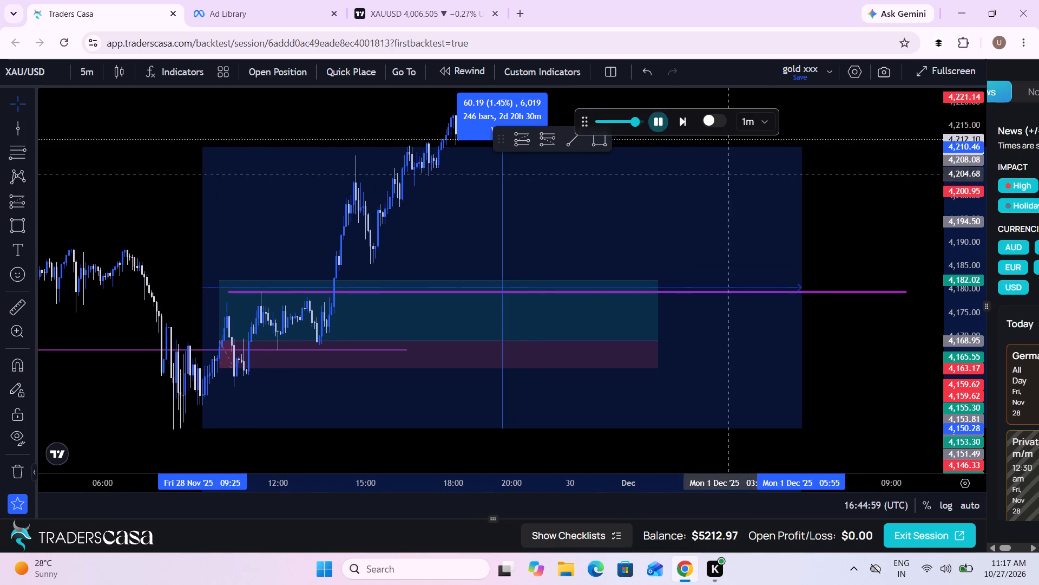
scroll(877, 276, "down", 4)
left_click_drag(971, 240, 930, 343)
left_click_drag(865, 199, 576, 261)
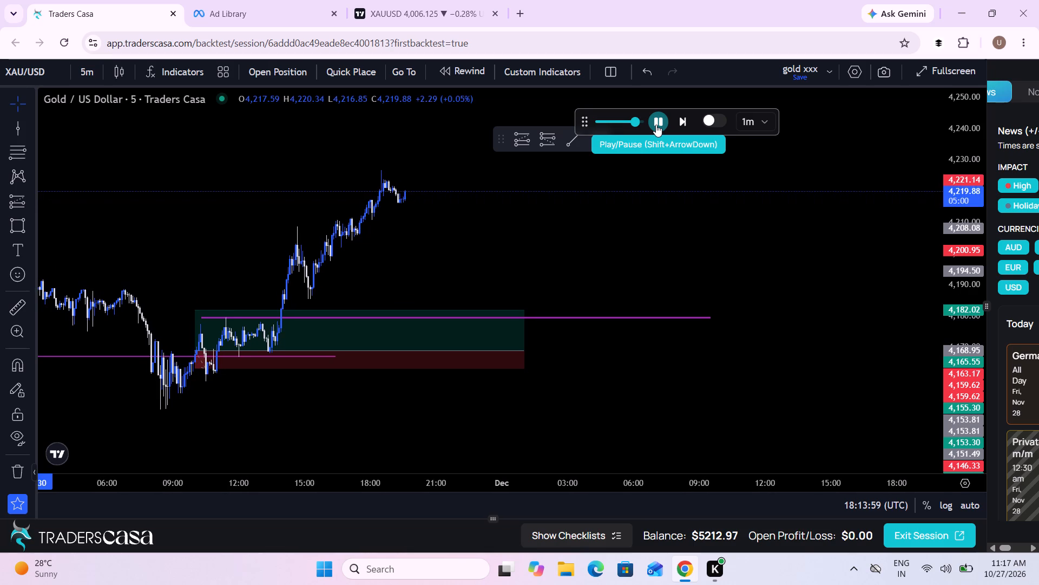
left_click(656, 125)
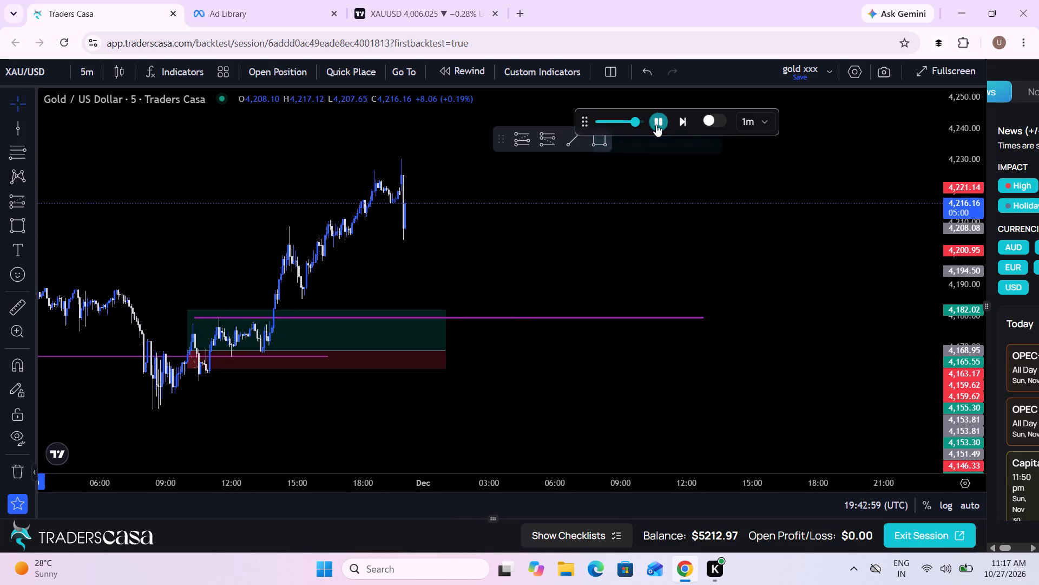
Measure the price range from the 28 November low at about 4,150.11 up to the new peak at about 4,230.07.
left_click(27, 317)
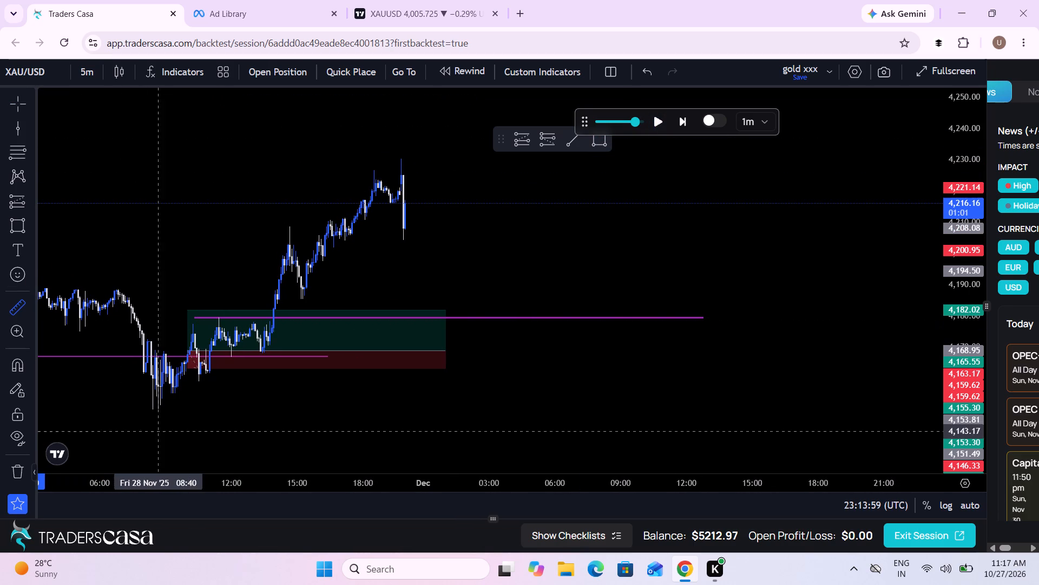
left_click(174, 409)
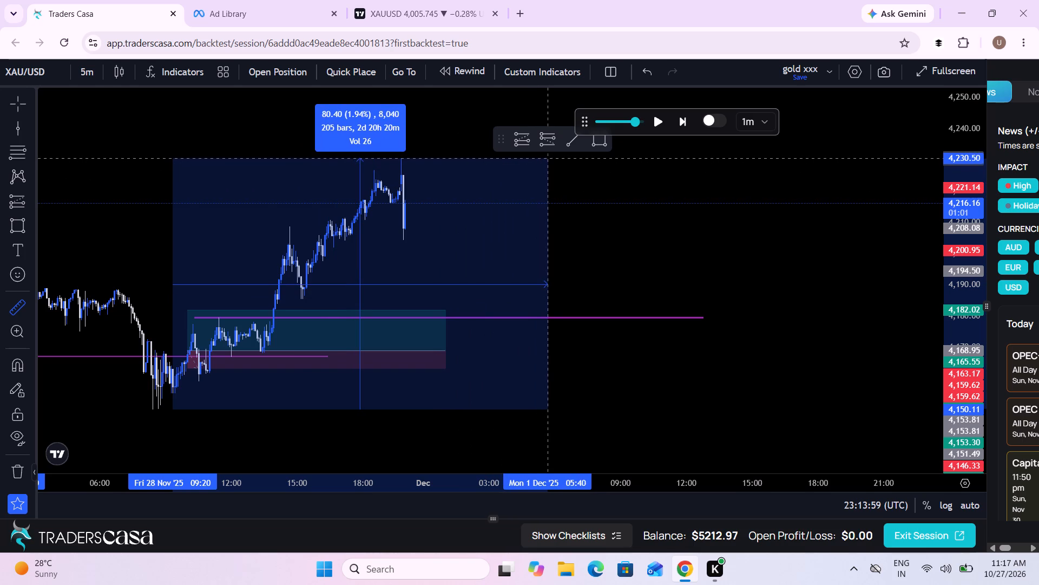
left_click(545, 159)
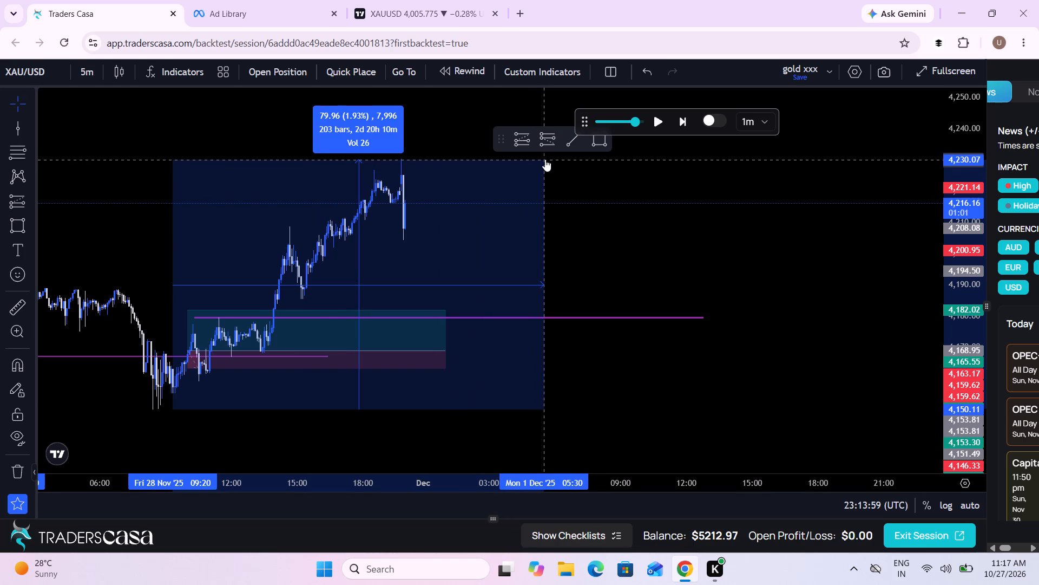
Resume the replay and let it run into the early hours of 1 Dec '25.
scroll(545, 159, "up", 3)
scroll(545, 159, "down", 1)
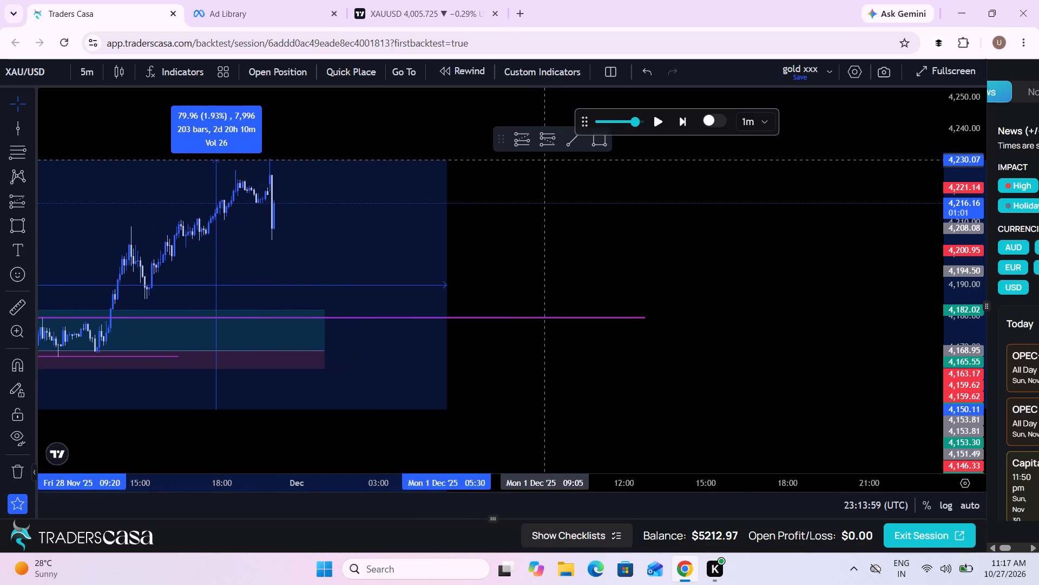
scroll(545, 159, "down", 1)
left_click(658, 118)
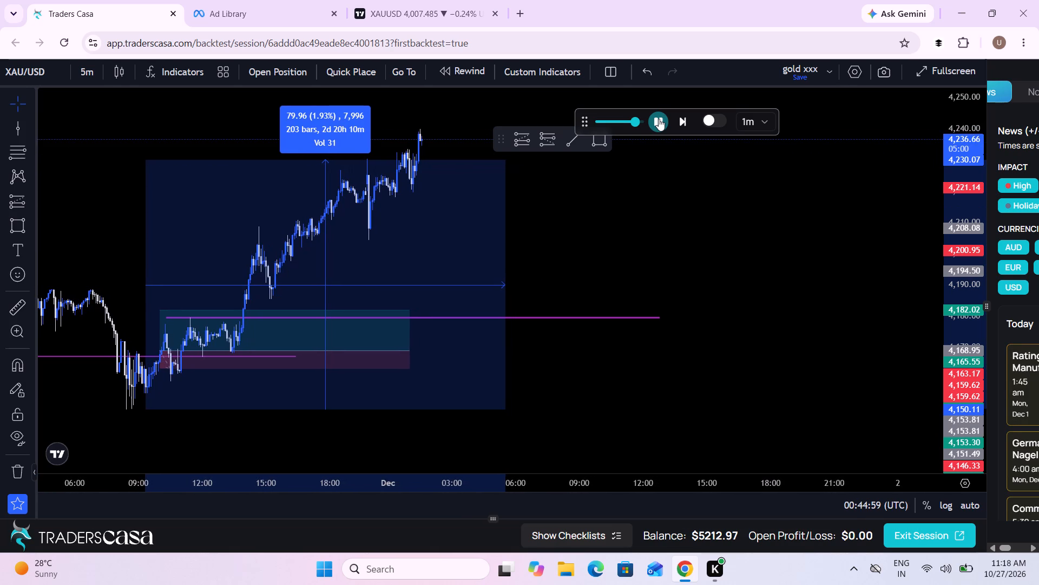
With the replay running, measure the price range from the 28 November low at about 4,150.08 up to the 1 December peak at about 4,256.97.
scroll(701, 242, "down", 1)
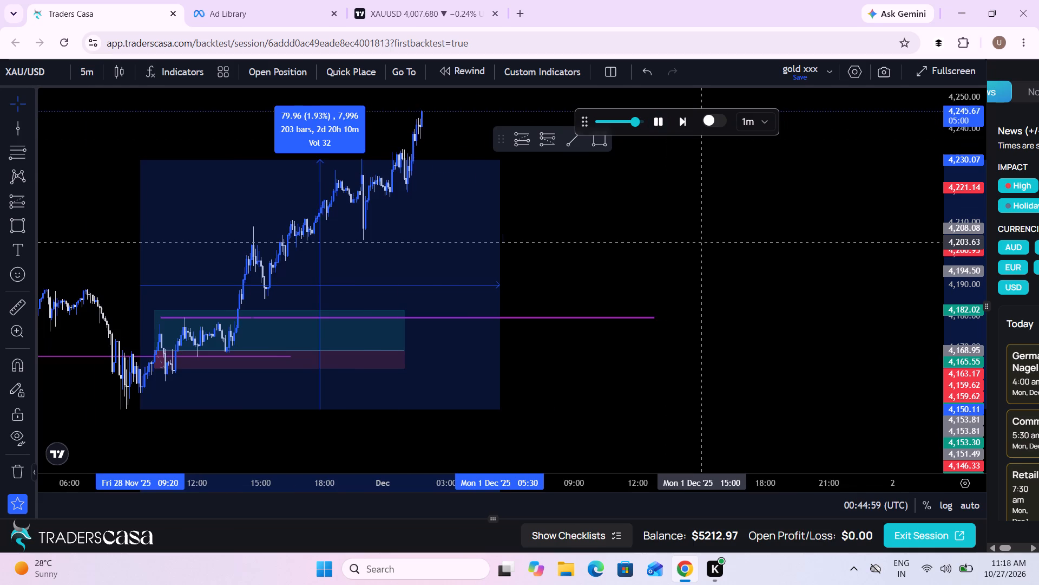
scroll(701, 242, "down", 2)
left_click_drag(958, 212, 923, 328)
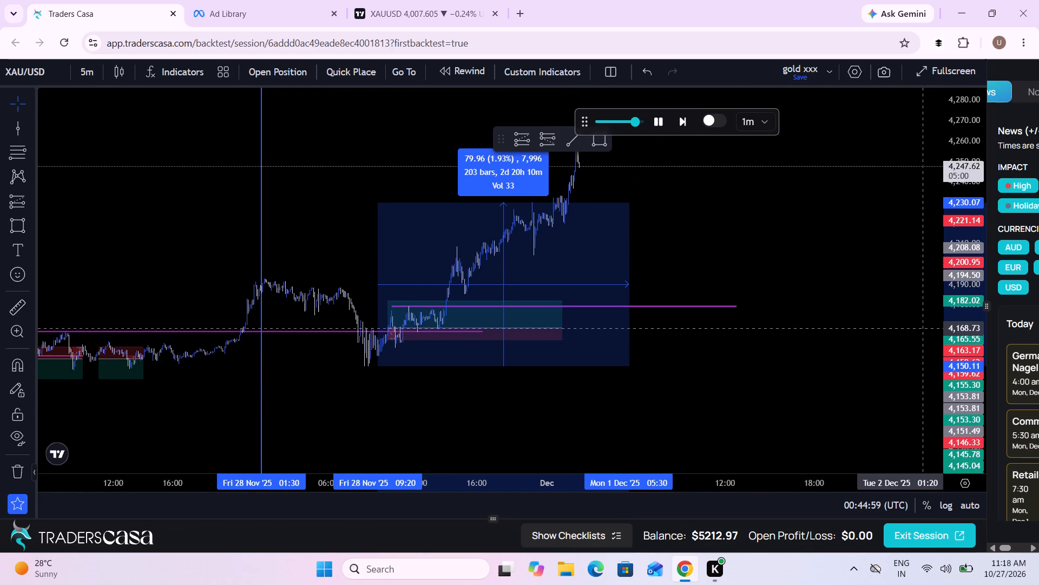
left_click_drag(781, 284, 686, 315)
scroll(686, 315, "up", 3)
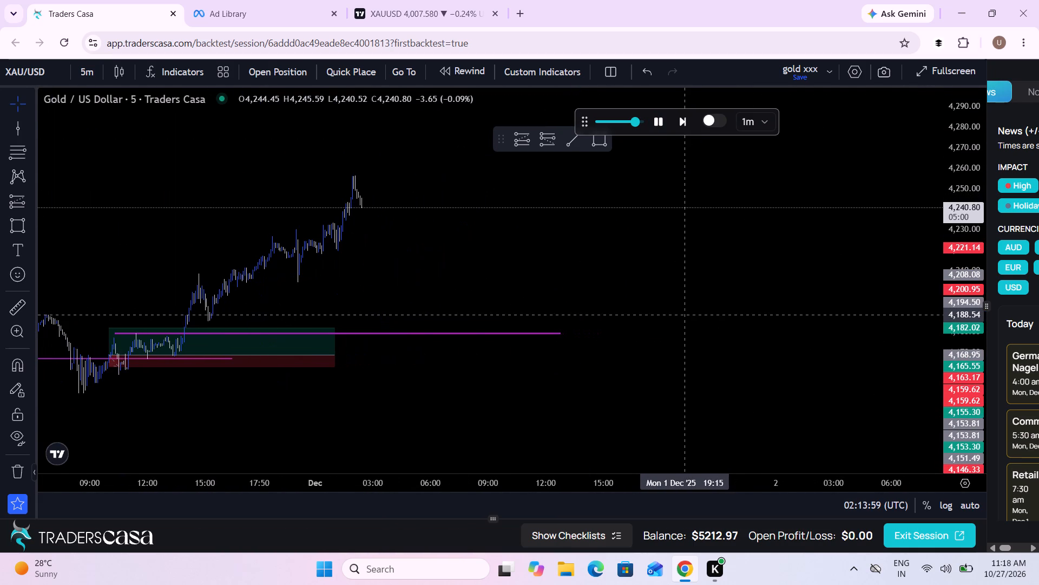
left_click_drag(944, 347, 941, 275)
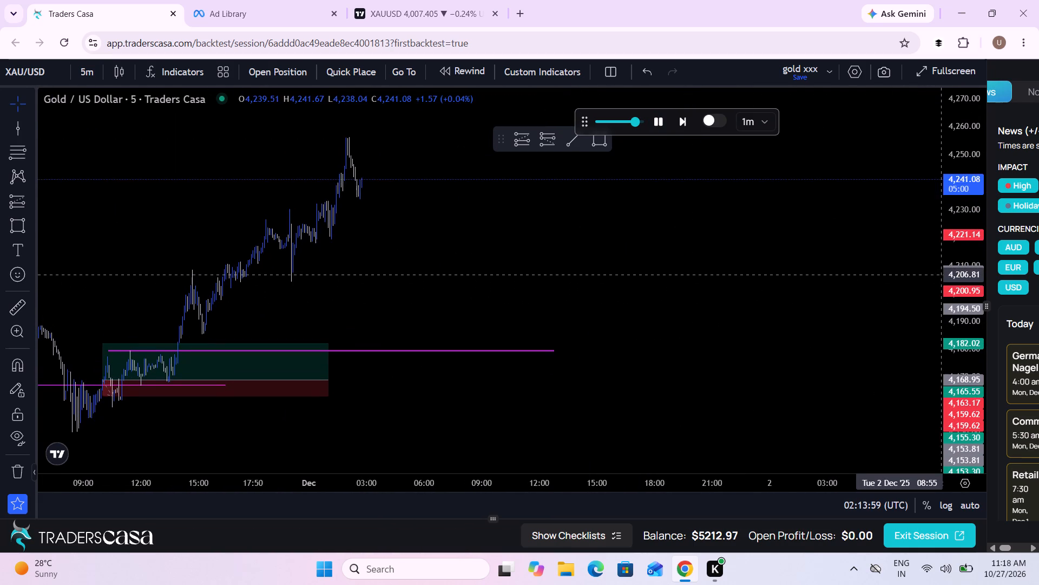
left_click_drag(548, 312, 741, 305)
scroll(741, 305, "up", 2)
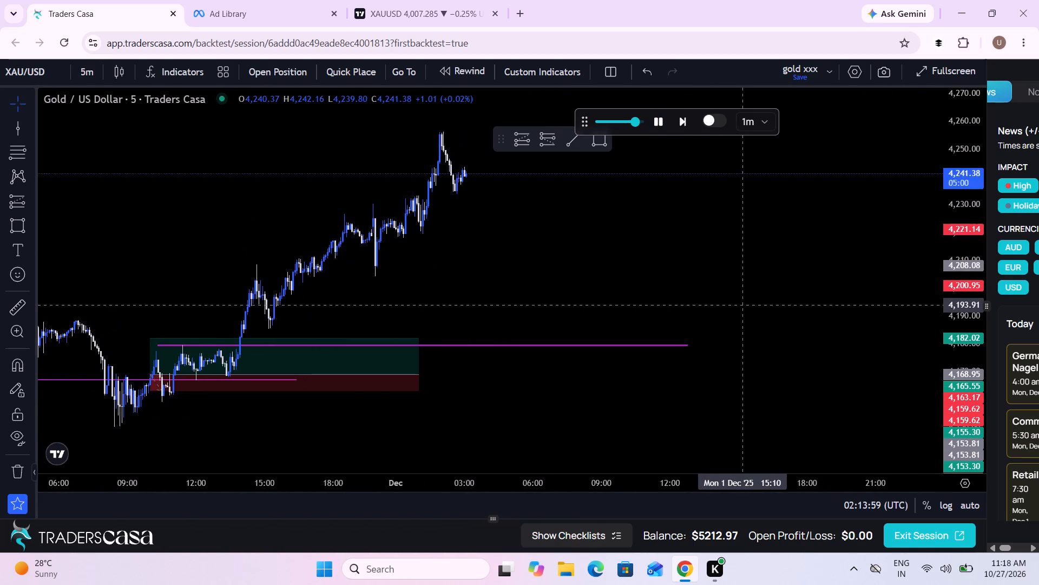
left_click(23, 308)
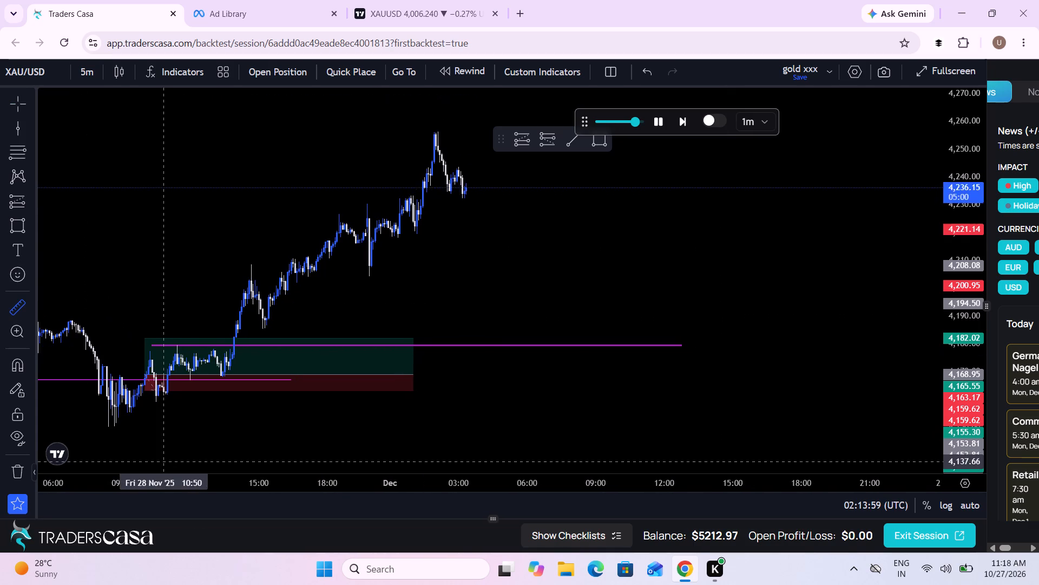
left_click(165, 427)
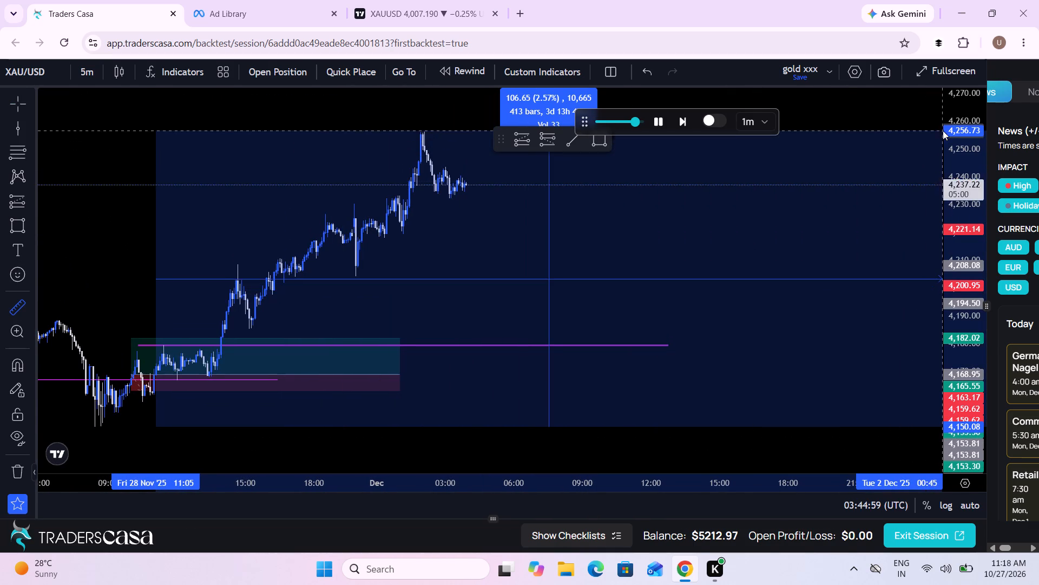
left_click(943, 131)
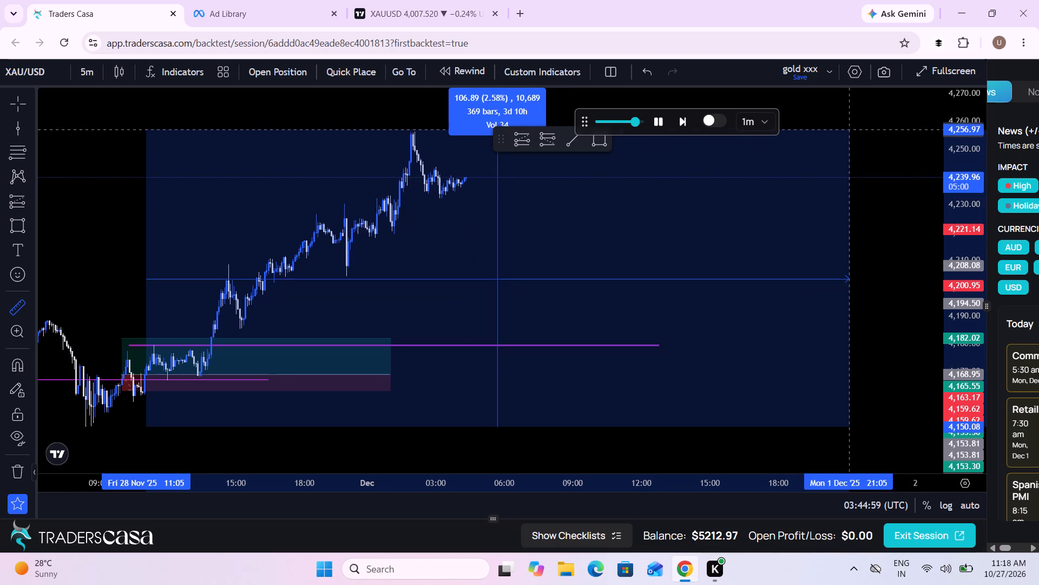
left_click(849, 129)
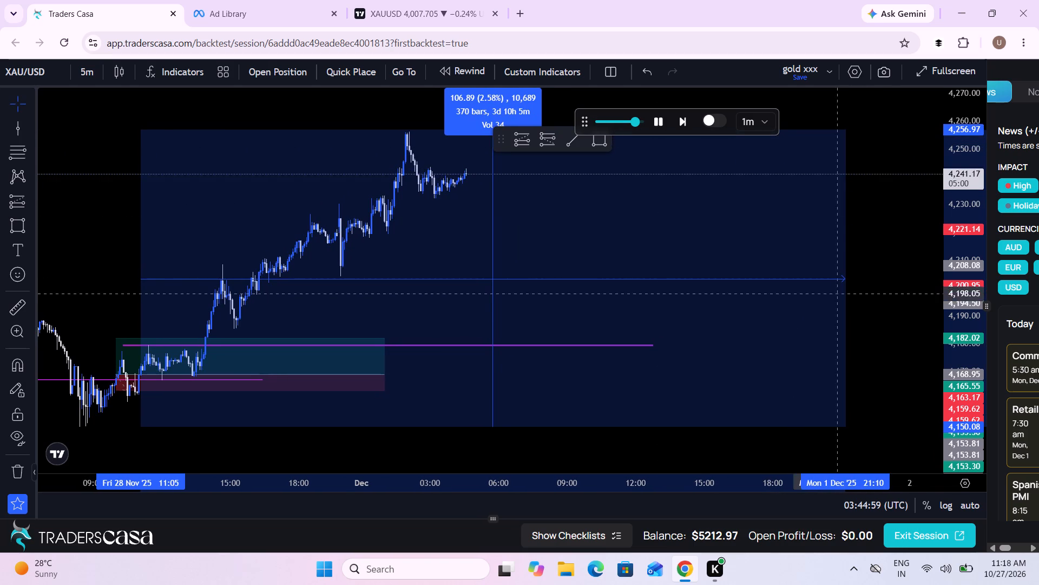
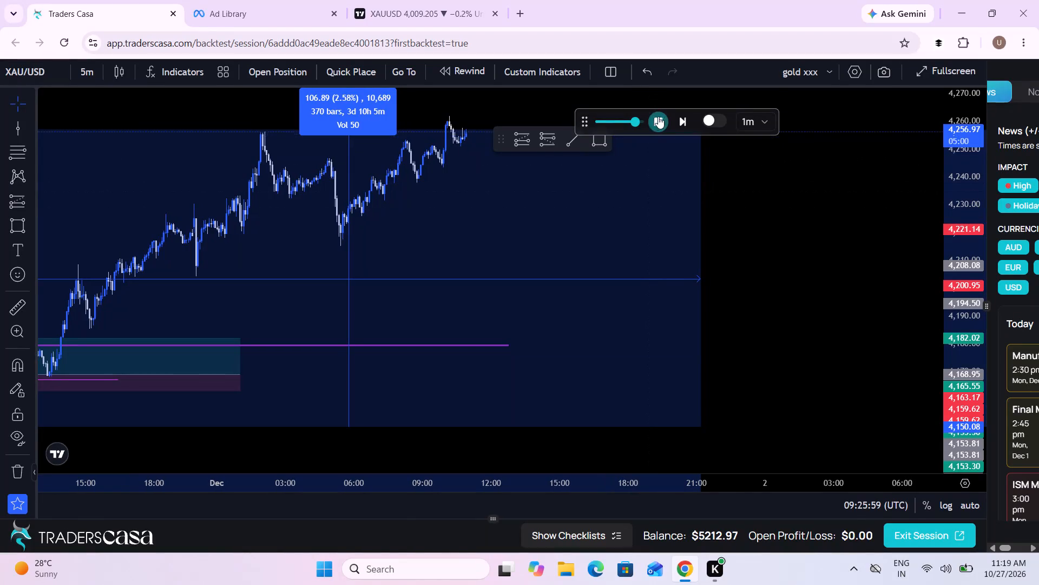
Set the replay speed to its maximum.
left_click_drag(639, 119, 662, 128)
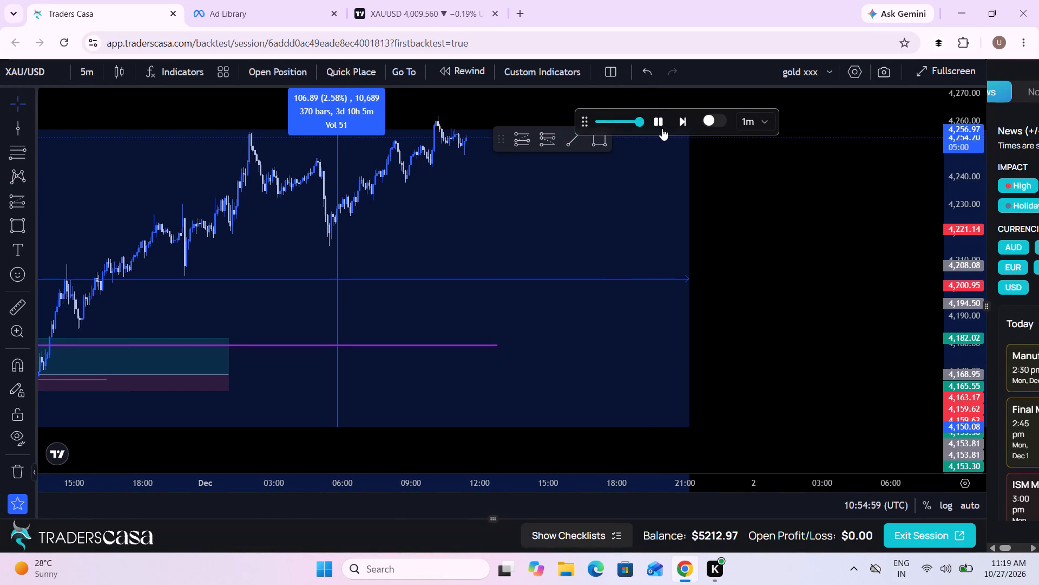
Examine the XAU/USD 5-minute price action around the drawn range and position zones while the replay runs.
scroll(786, 367, "down", 3)
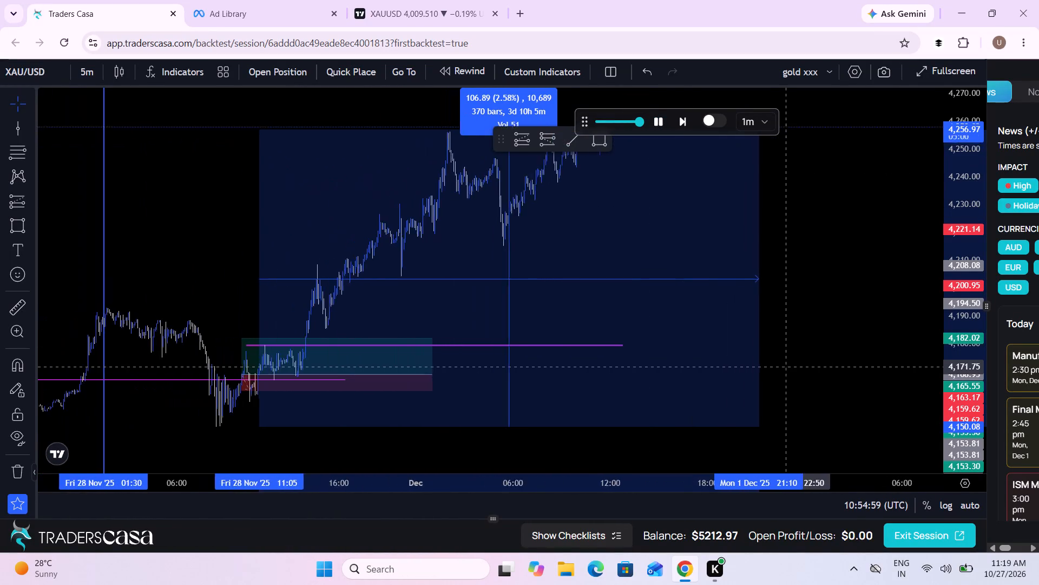
scroll(786, 367, "down", 1)
left_click_drag(966, 254, 963, 263)
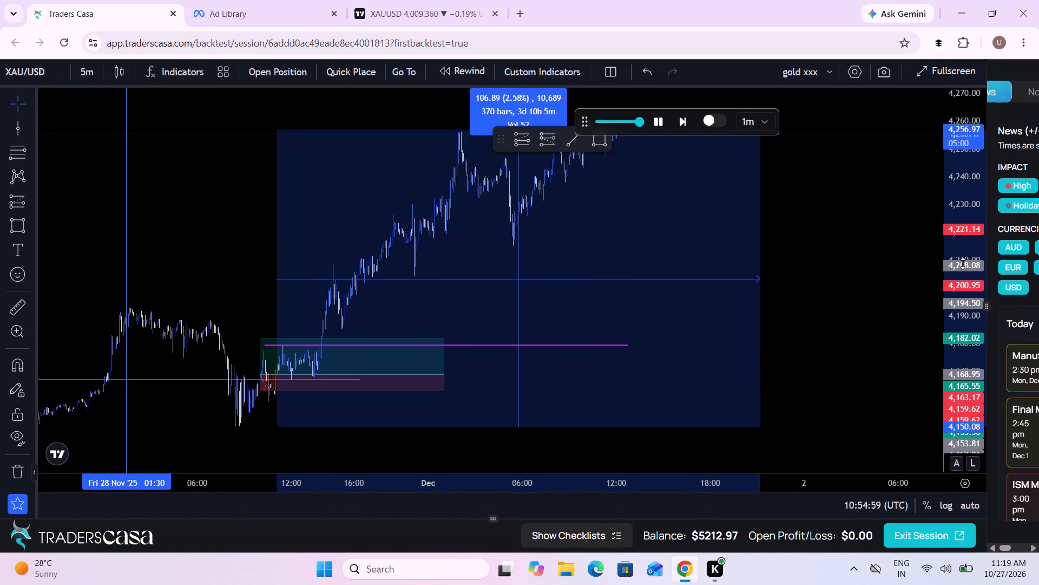
left_click_drag(963, 263, 943, 320)
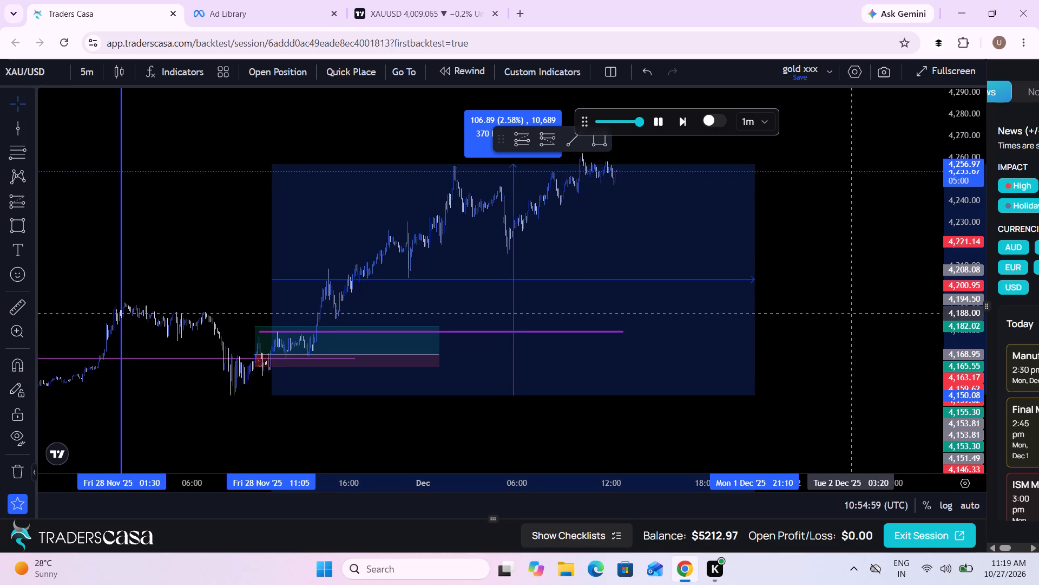
scroll(851, 313, "up", 5)
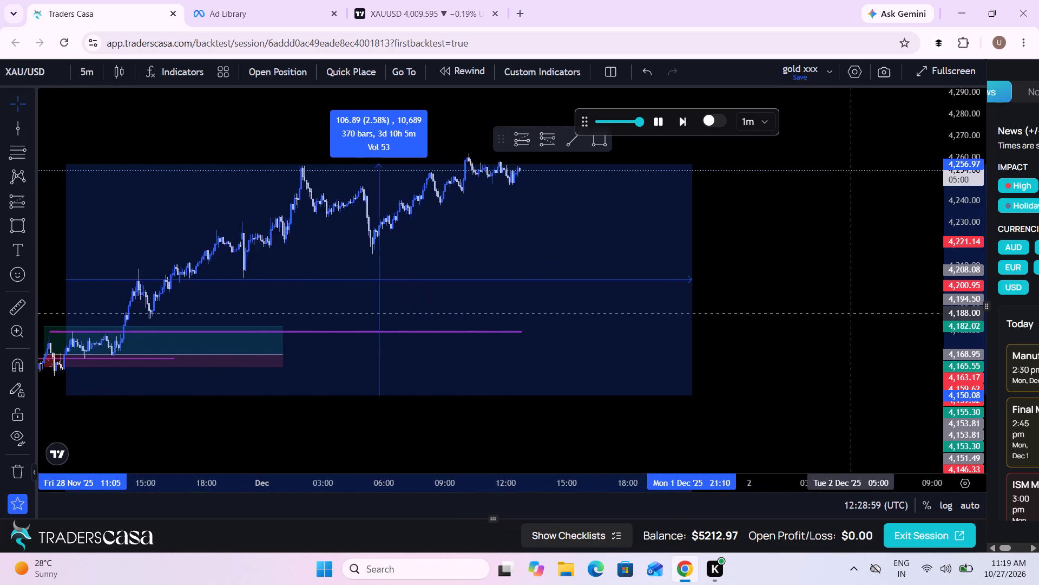
scroll(851, 313, "up", 2)
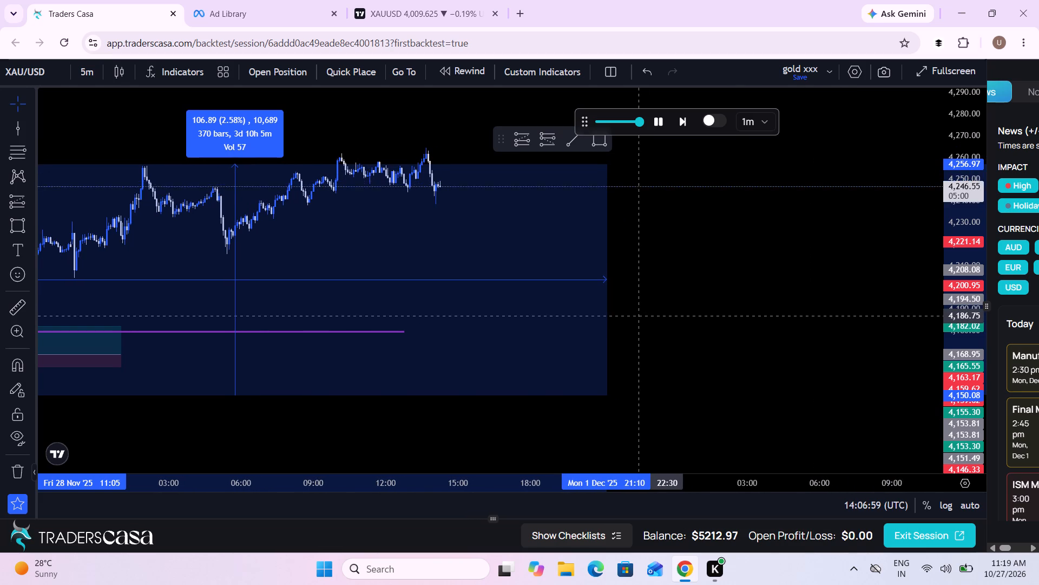
Activate the vertical line drawing tool for the XAU/USD chart.
left_click(14, 134)
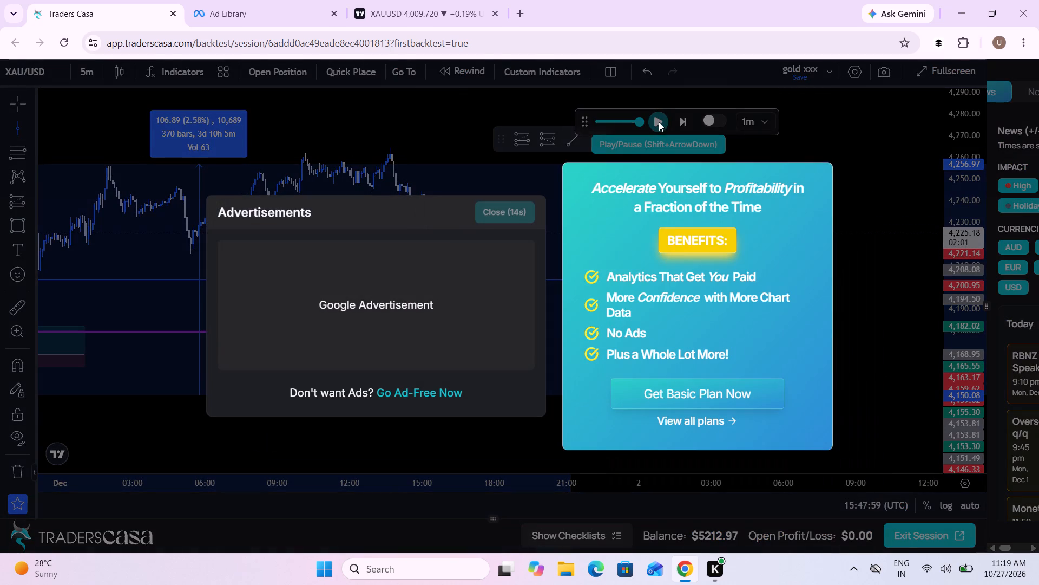
Dismiss the advertisement and resume the replay of the XAU/USD session.
scroll(555, 145, "down", 2)
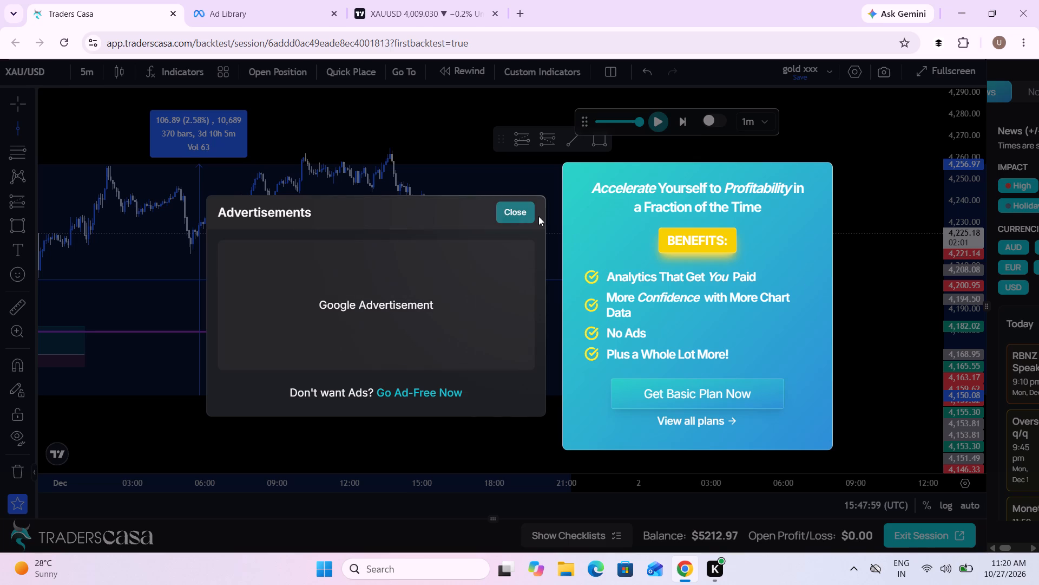
left_click(516, 213)
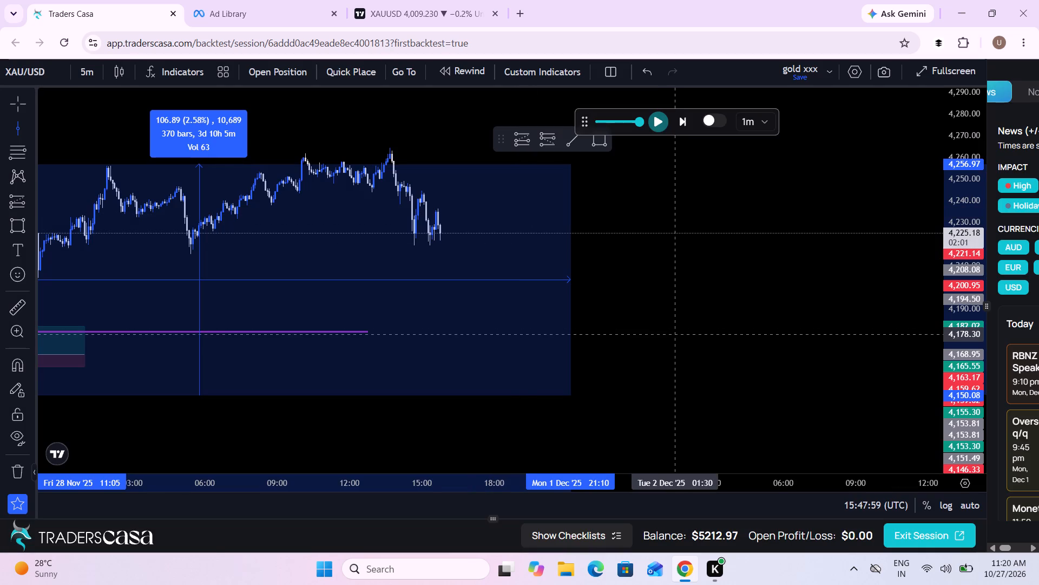
left_click(654, 128)
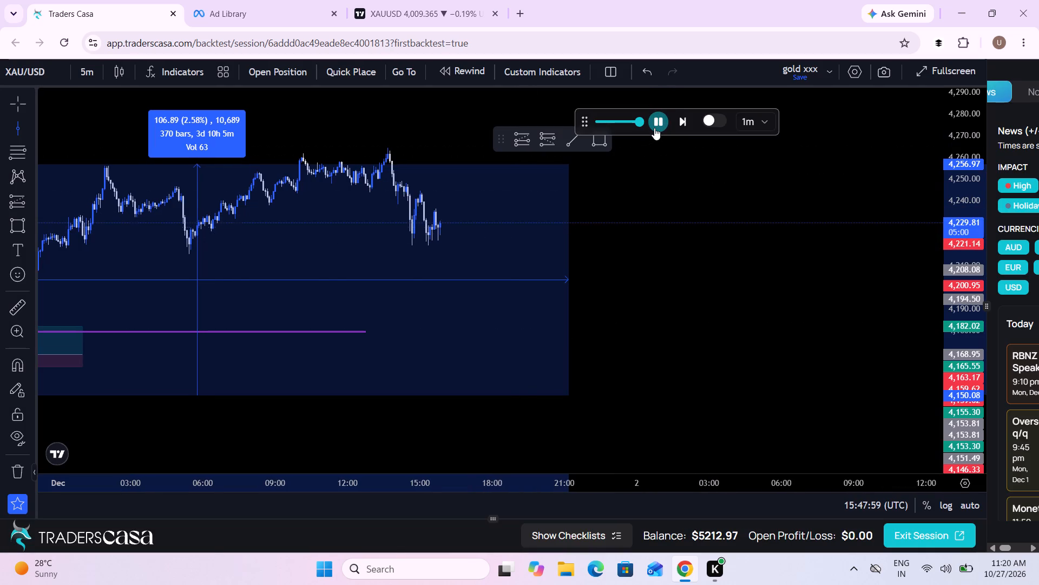
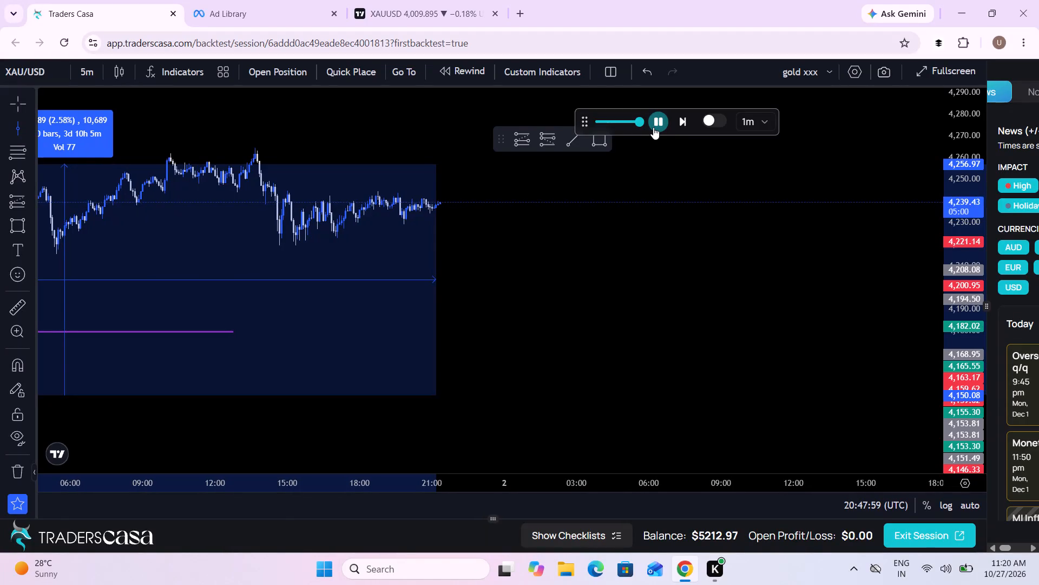
Pause the running XAU/USD replay.
scroll(653, 127, "down", 2)
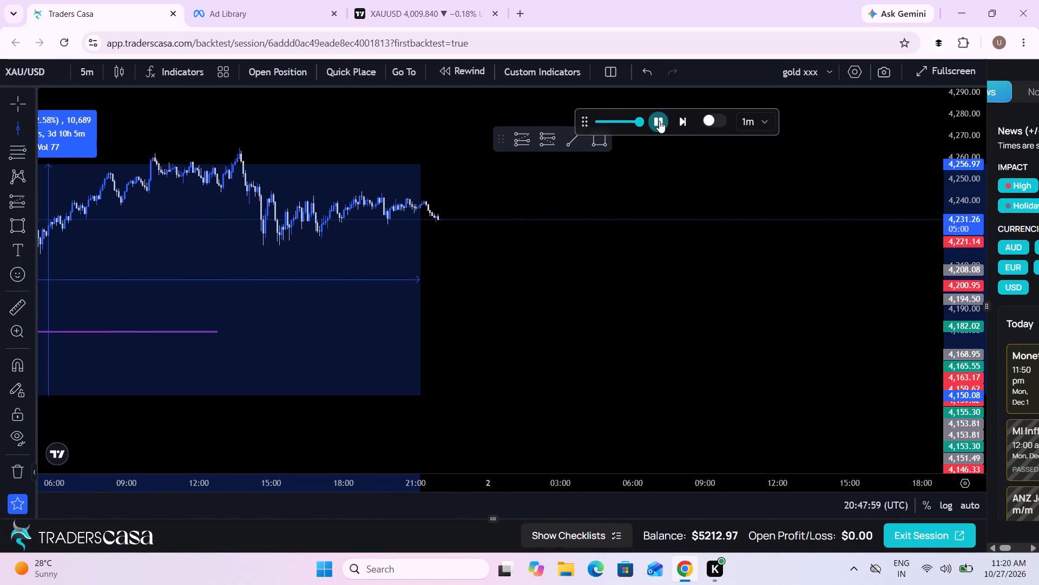
left_click(659, 121)
Place a vertical line at Tue 2 Dec '25 01:55 on the XAU/USD 5-minute chart.
scroll(575, 332, "down", 3)
left_click_drag(661, 331, 584, 337)
scroll(584, 337, "down", 3)
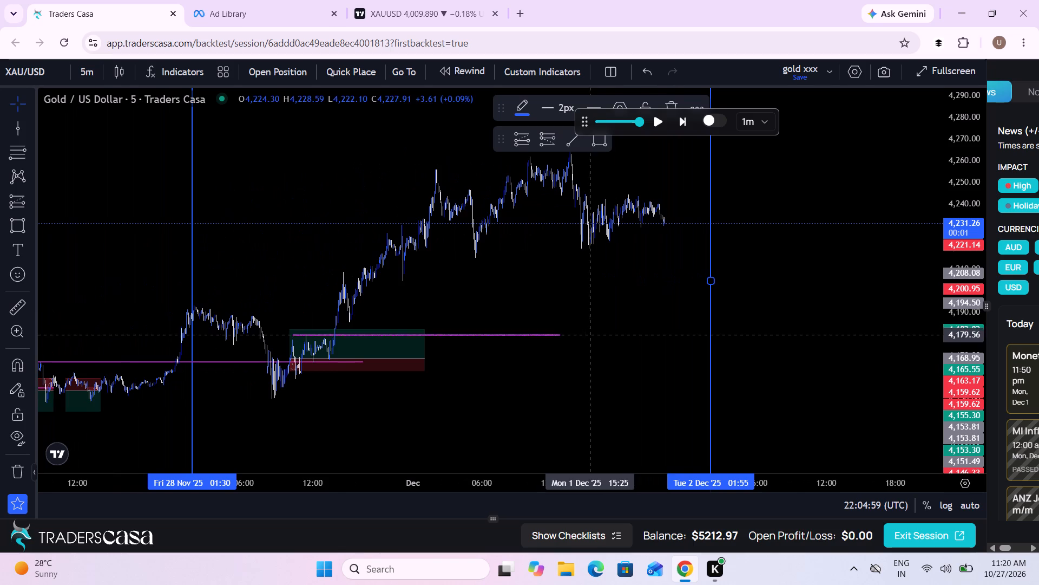
left_click_drag(659, 316, 569, 330)
Measure the price range from the 28 November low near 4,150 to the 1 December high near 4,264.
left_click(0, 308)
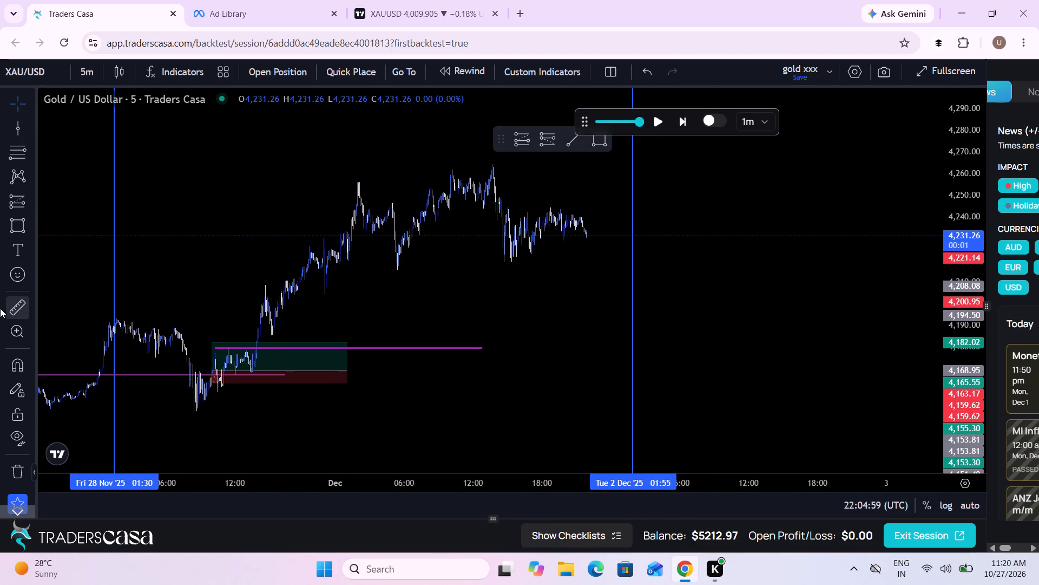
left_click(230, 411)
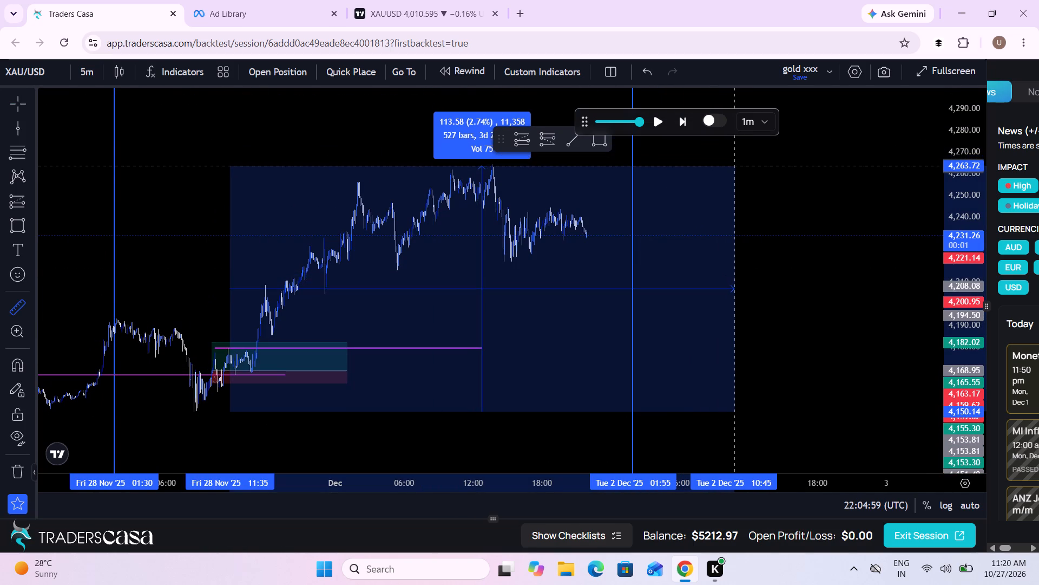
left_click(734, 165)
Draw a thin rectangle zone at the measured range's midpoint near 4,206, running from 28 November into 3 December.
left_click(22, 223)
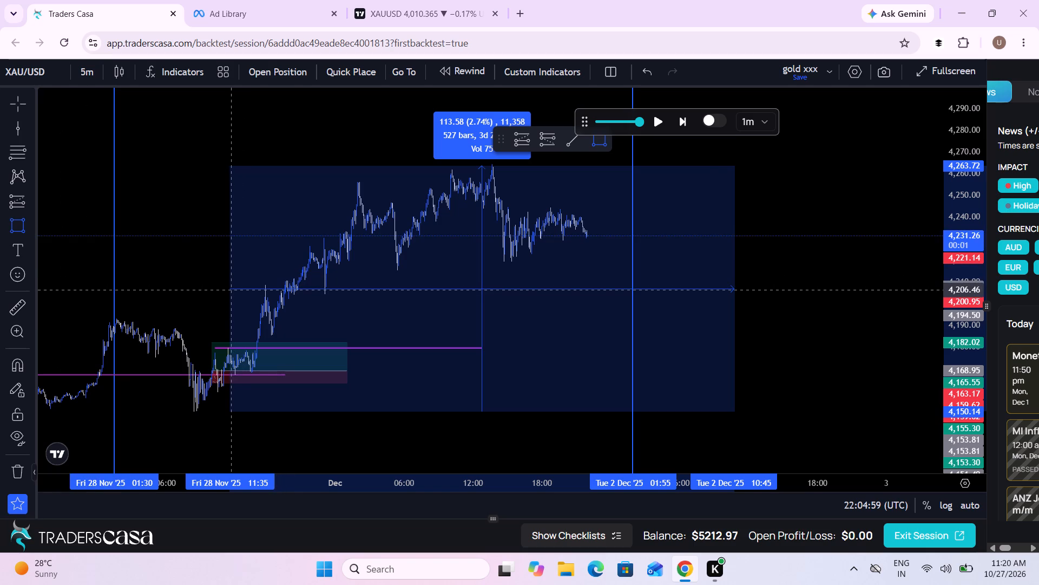
left_click_drag(231, 289, 911, 295)
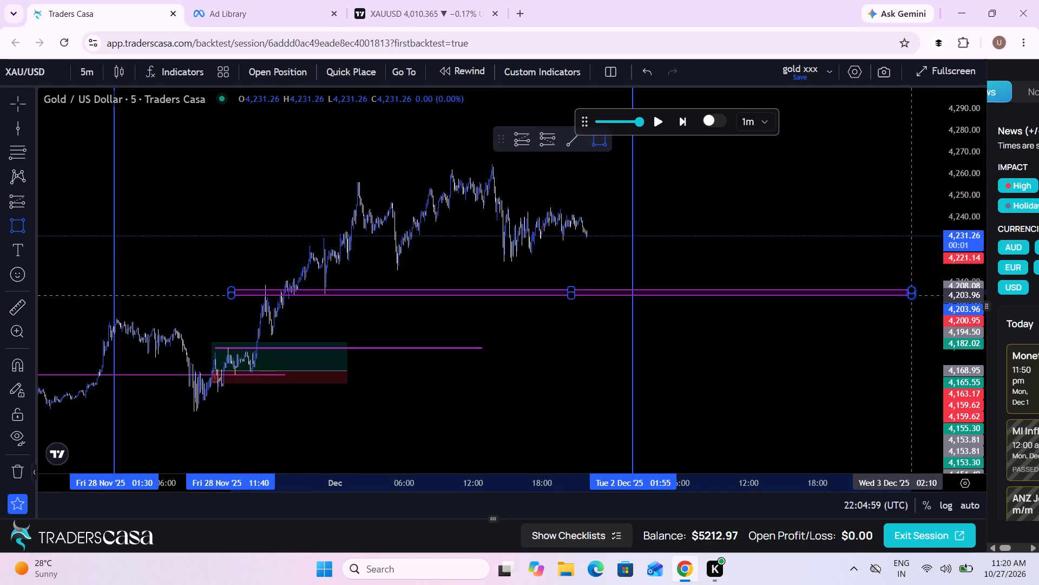
left_click_drag(911, 295, 918, 288)
left_click(918, 288)
Switch the XAU/USD chart to the 1-hour timeframe.
left_click_drag(759, 244, 801, 288)
scroll(801, 288, "up", 4)
left_click_drag(970, 386, 946, 231)
scroll(752, 261, "up", 3)
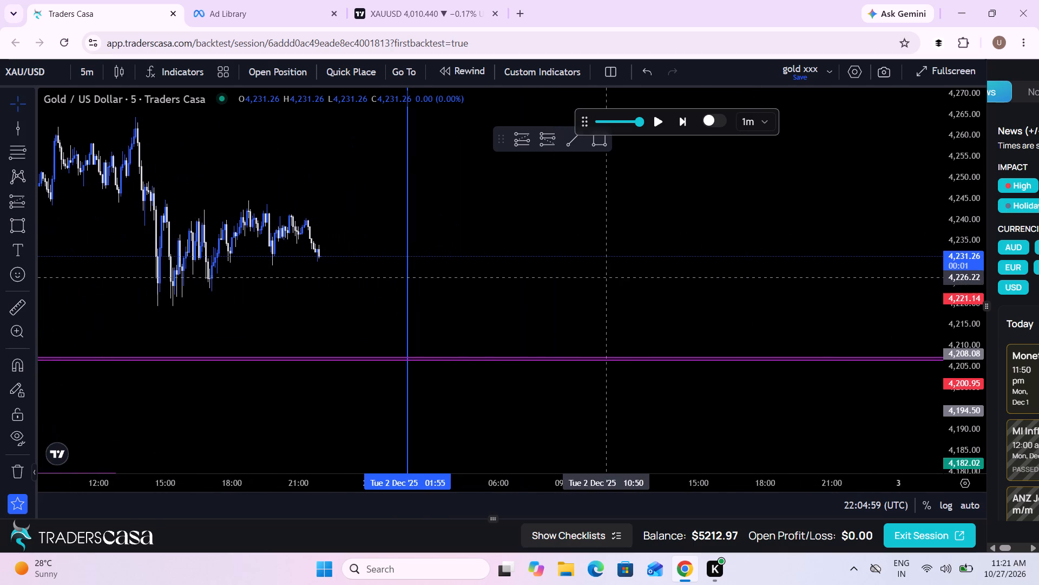
left_click_drag(607, 277, 872, 297)
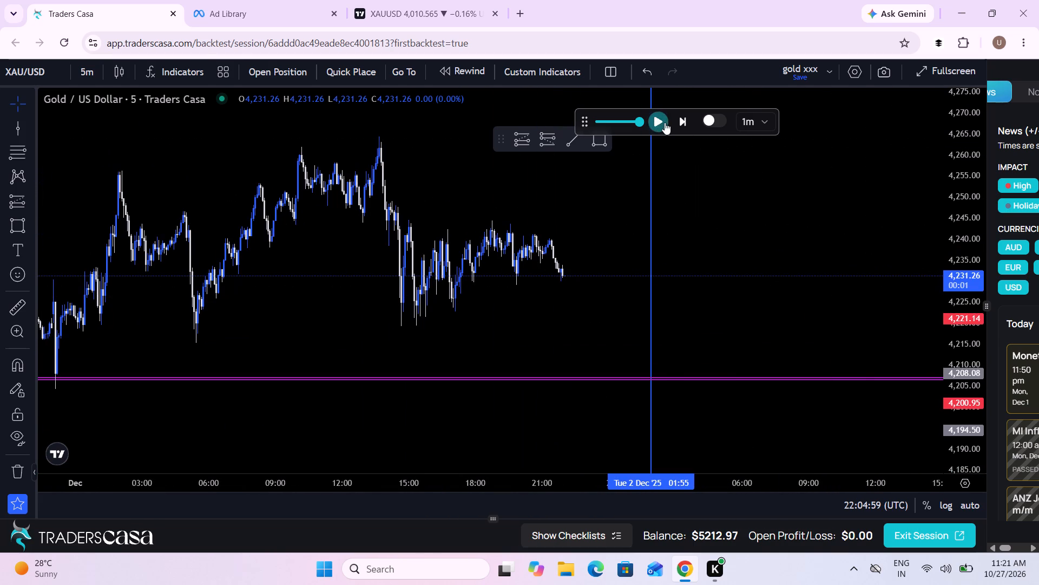
left_click(102, 68)
left_click(94, 68)
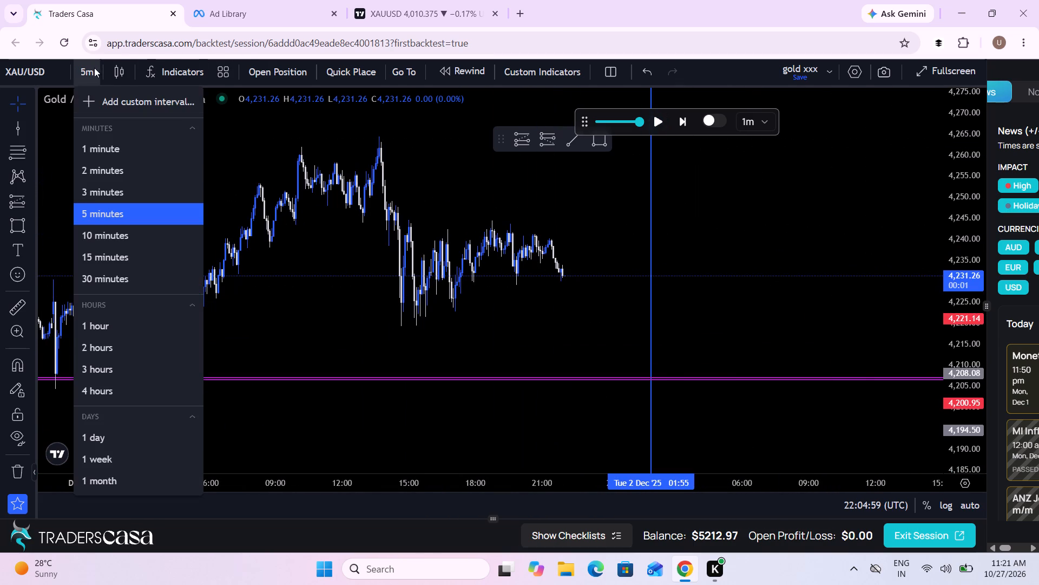
left_click(119, 324)
Examine the 1-hour price action around the new midpoint zone and the earlier day lines and position boxes.
scroll(497, 274, "up", 3)
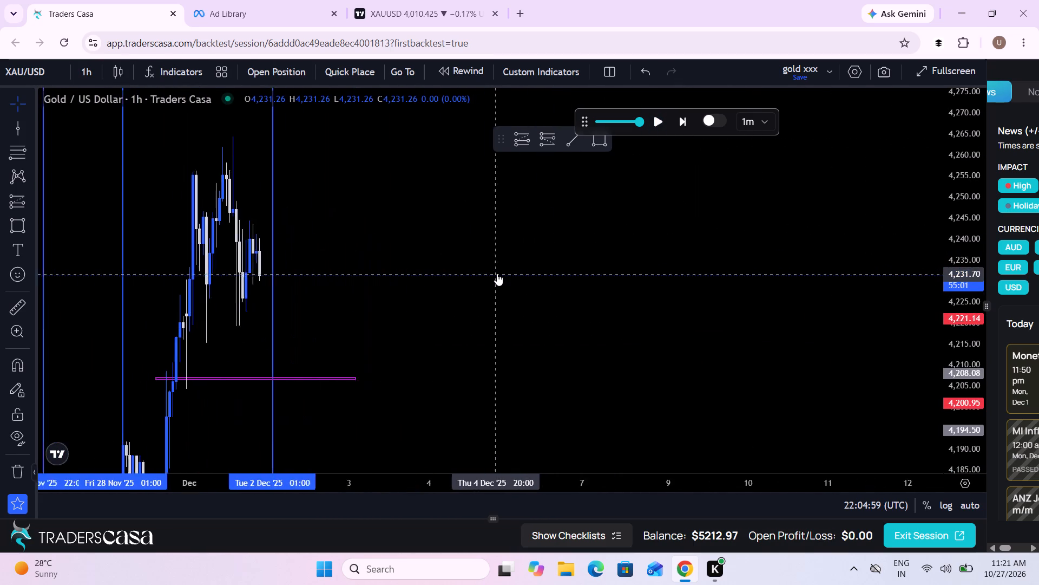
left_click_drag(341, 270, 801, 300)
scroll(801, 300, "up", 4)
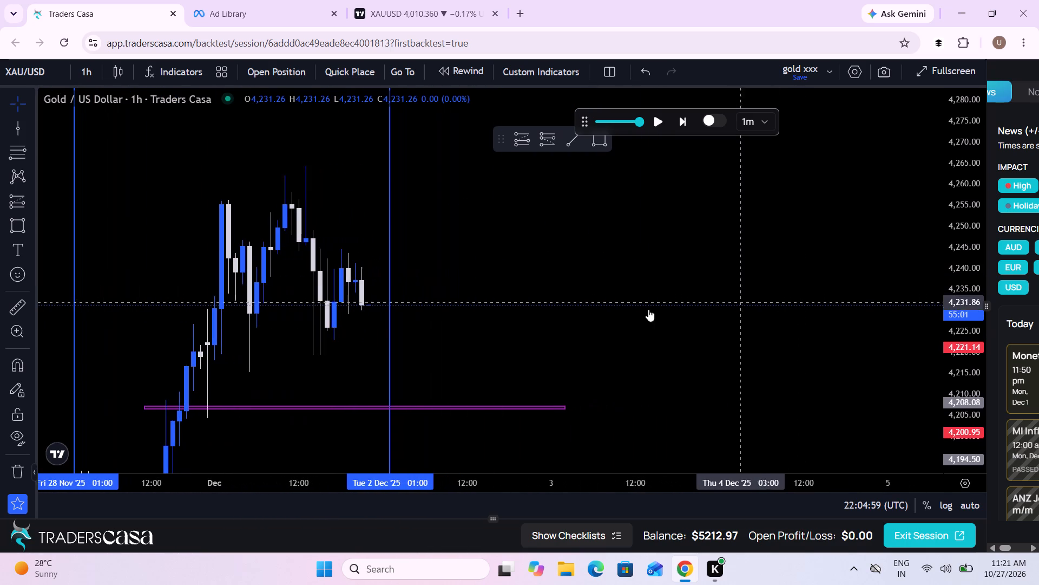
left_click_drag(592, 315, 709, 302)
scroll(709, 302, "up", 1)
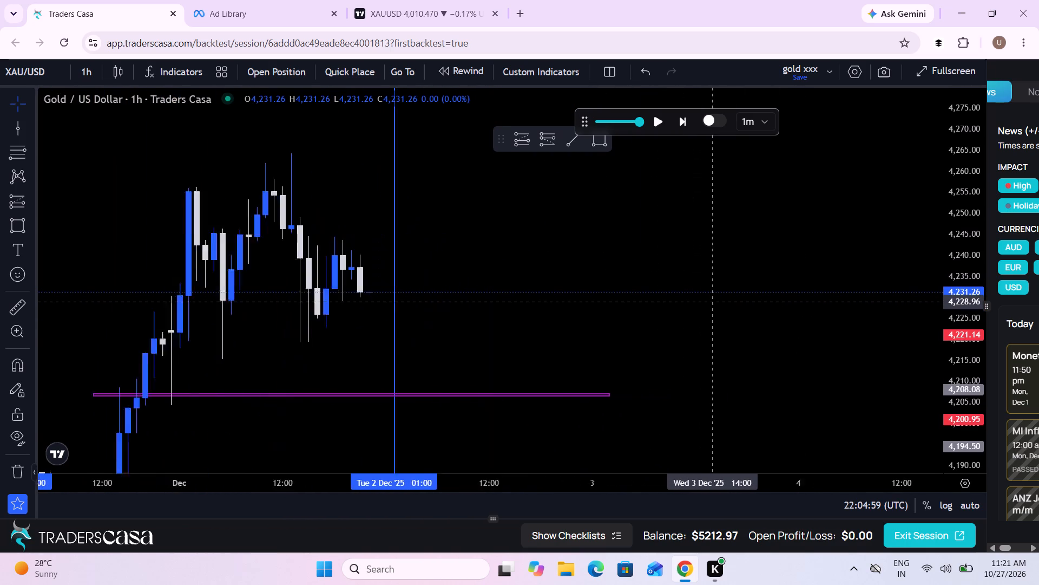
scroll(709, 302, "up", 2)
left_click_drag(587, 303, 818, 283)
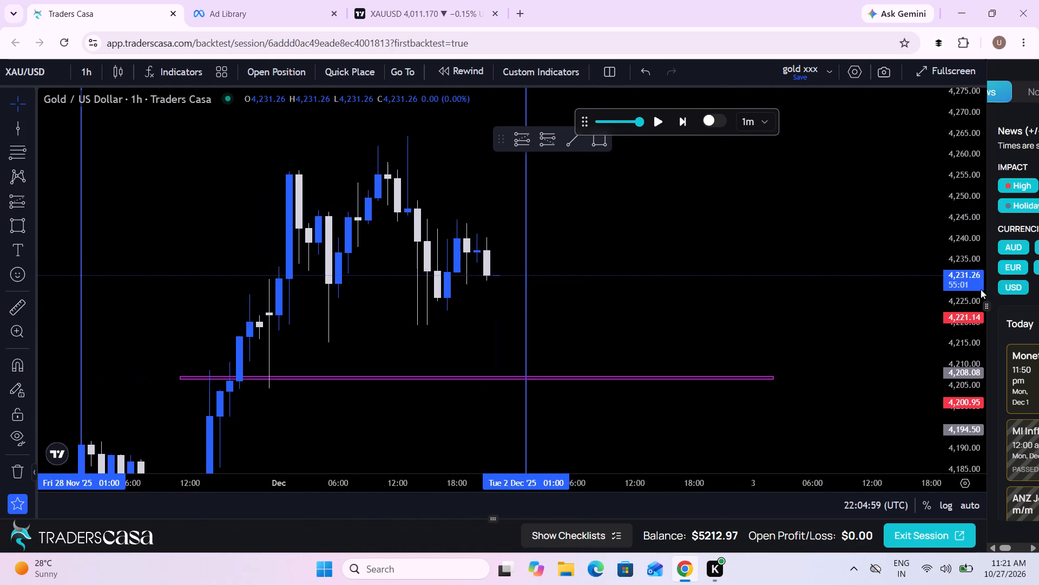
left_click_drag(977, 289, 938, 425)
scroll(739, 400, "down", 6)
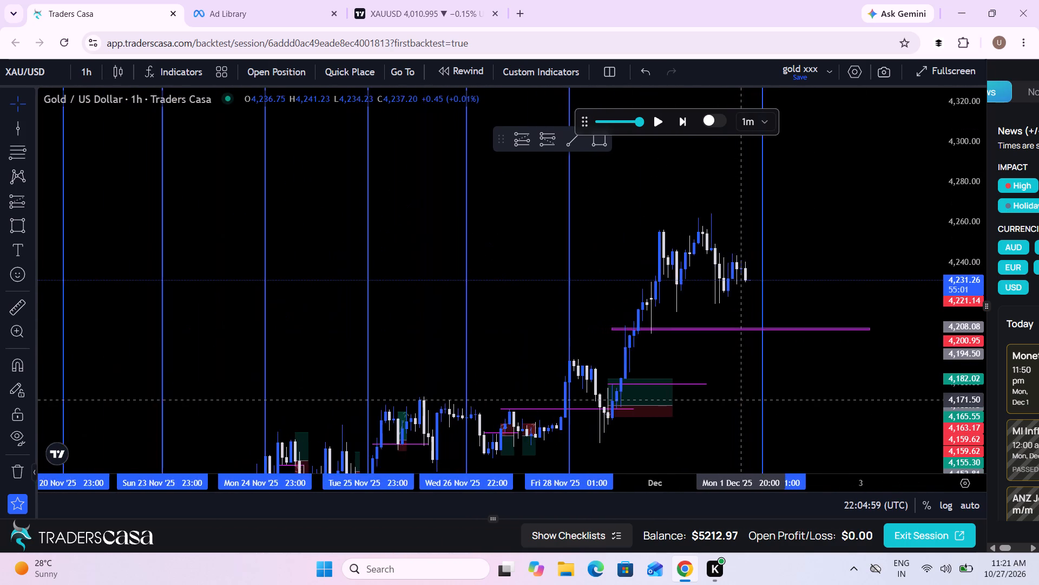
scroll(739, 400, "down", 5)
scroll(739, 400, "up", 3)
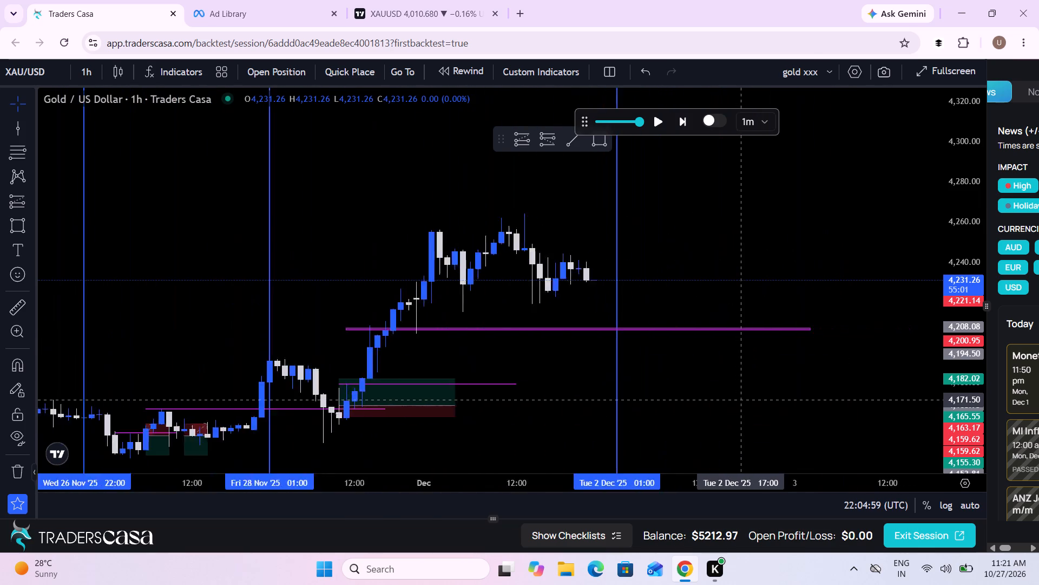
left_click_drag(656, 387, 880, 387)
scroll(880, 387, "down", 4)
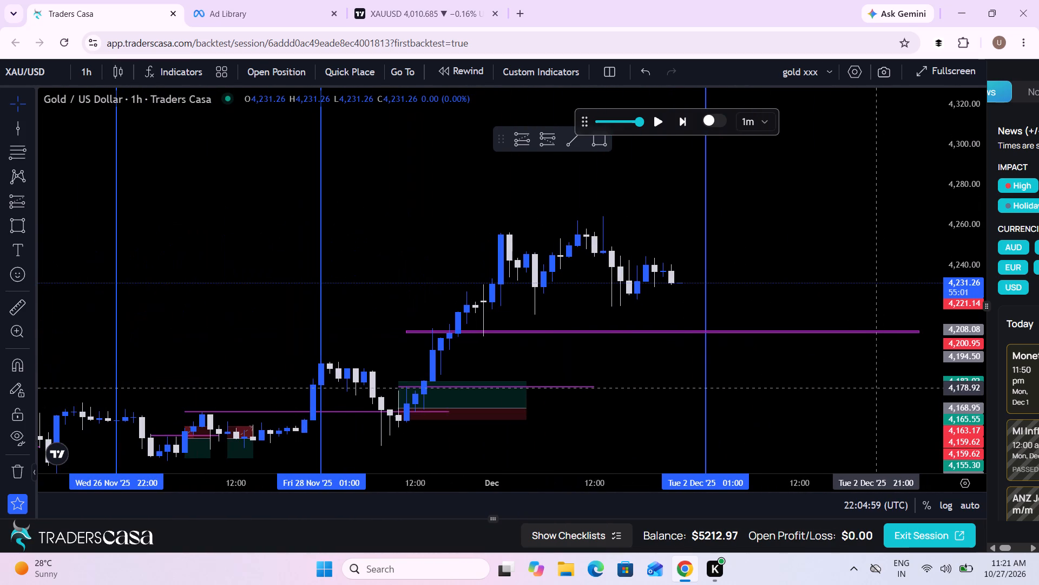
left_click_drag(971, 381, 956, 280)
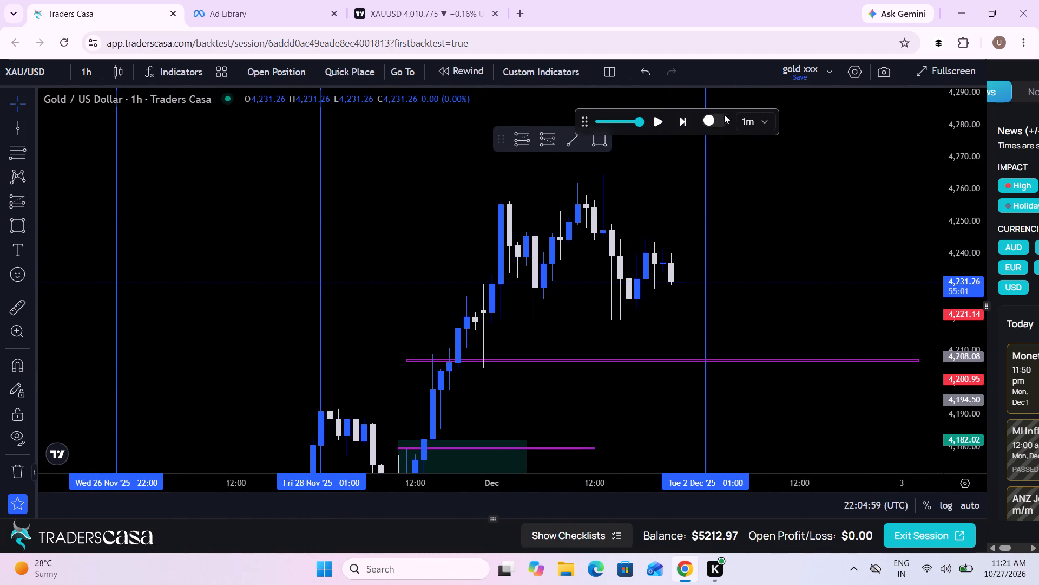
Run the replay on the 1-hour chart with a 2m time step and pause it at 01:25 UTC on 2 December.
left_click(658, 117)
left_click_drag(847, 272, 782, 266)
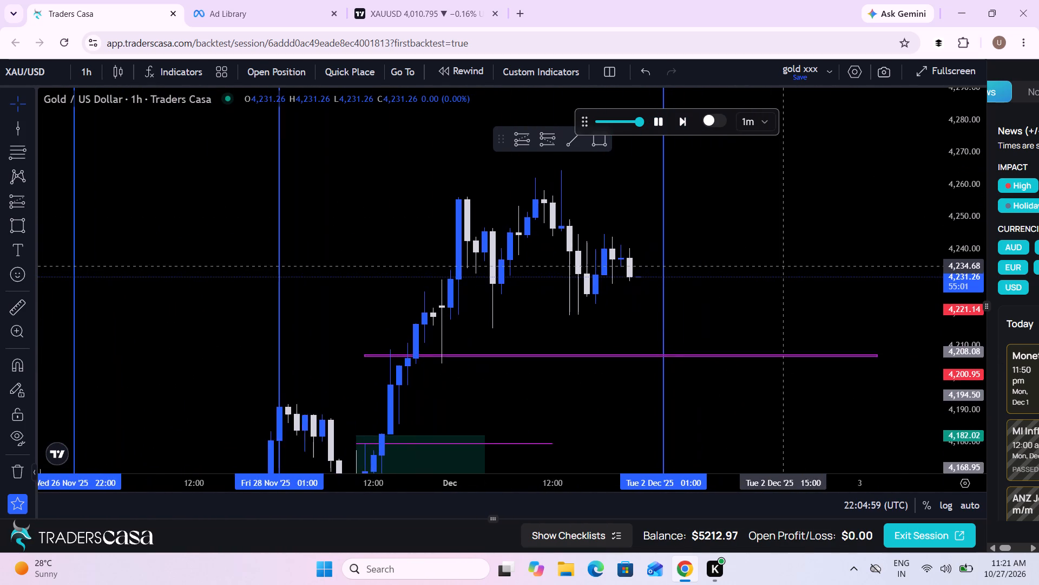
scroll(782, 266, "up", 2)
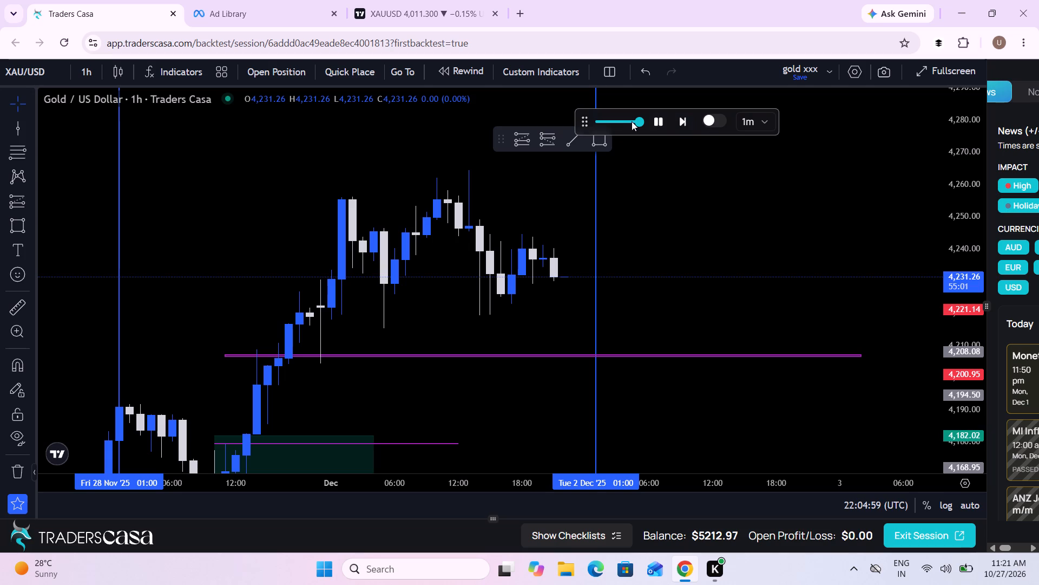
left_click(759, 124)
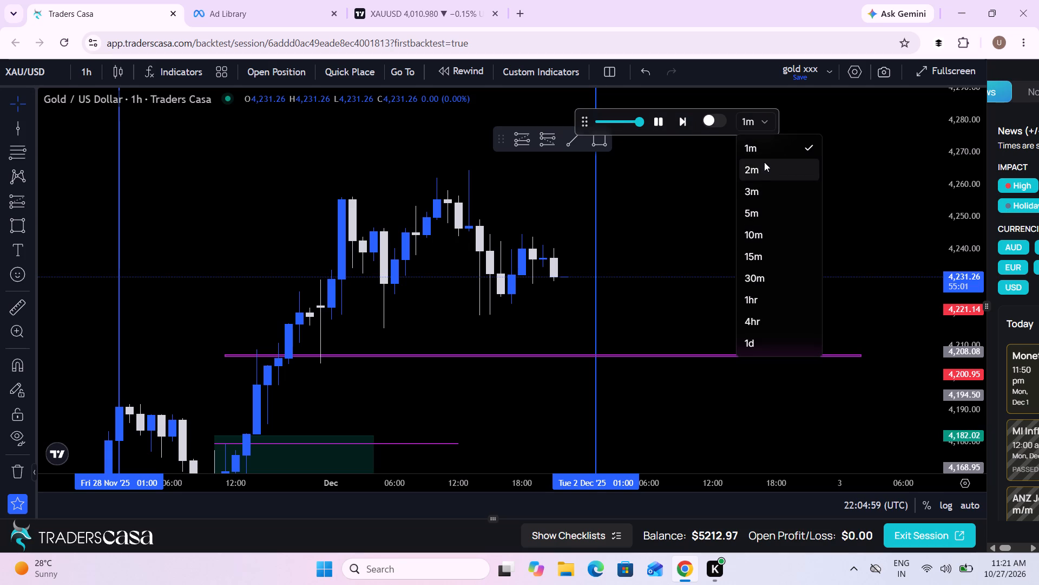
left_click(764, 162)
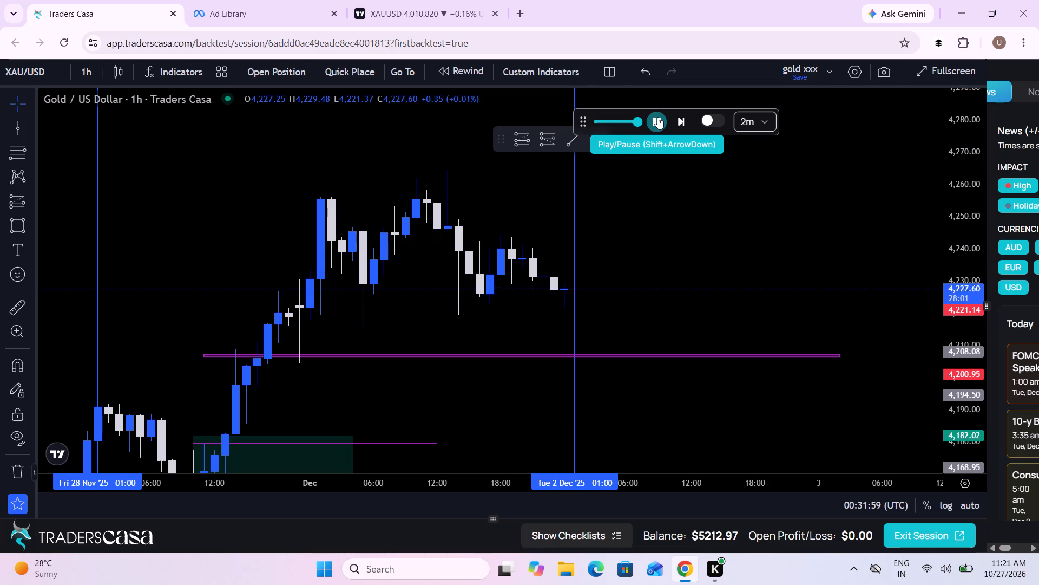
left_click(657, 117)
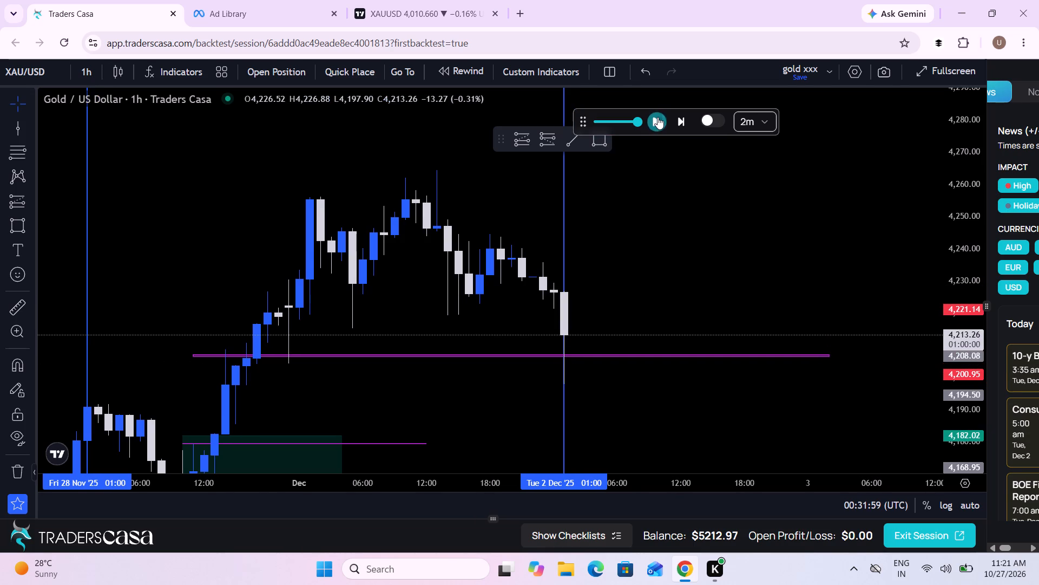
Switch the chart back to the 5-minute timeframe, framing the latest candles at the midpoint zone.
left_click(86, 75)
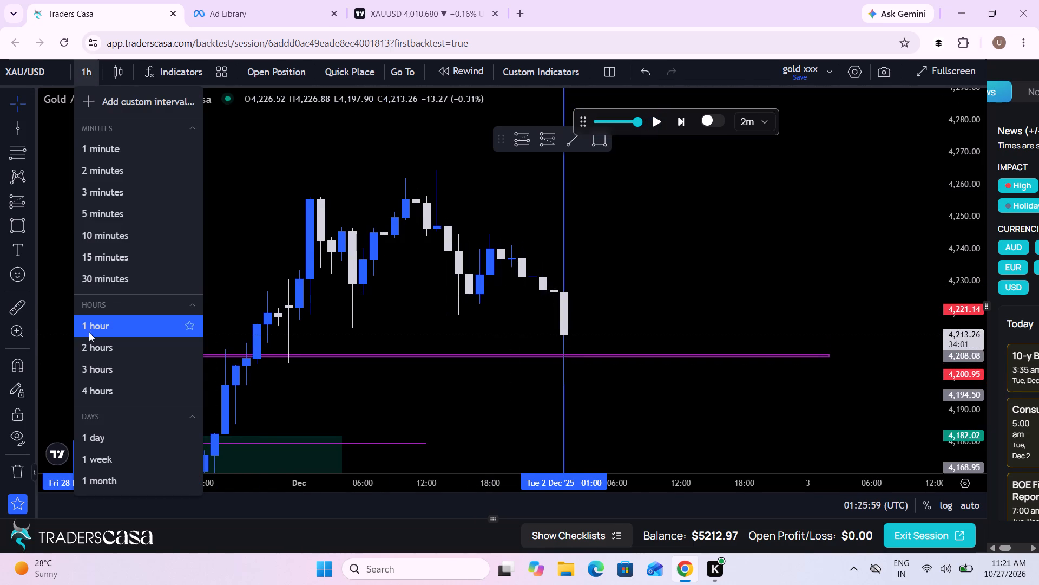
left_click(96, 211)
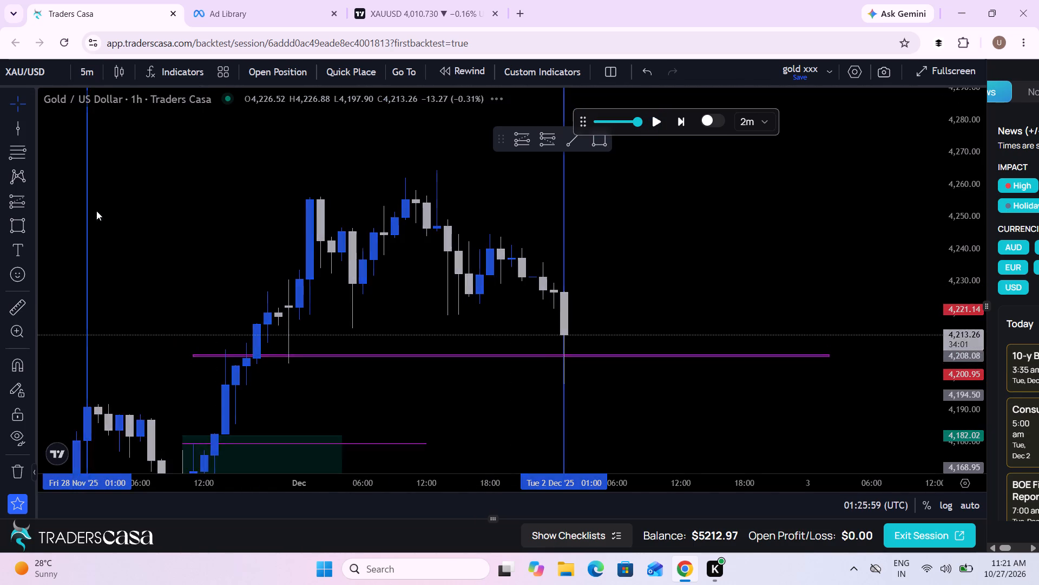
scroll(483, 445, "down", 6)
left_click_drag(767, 442, 524, 412)
scroll(524, 412, "up", 3)
left_click_drag(953, 432, 915, 239)
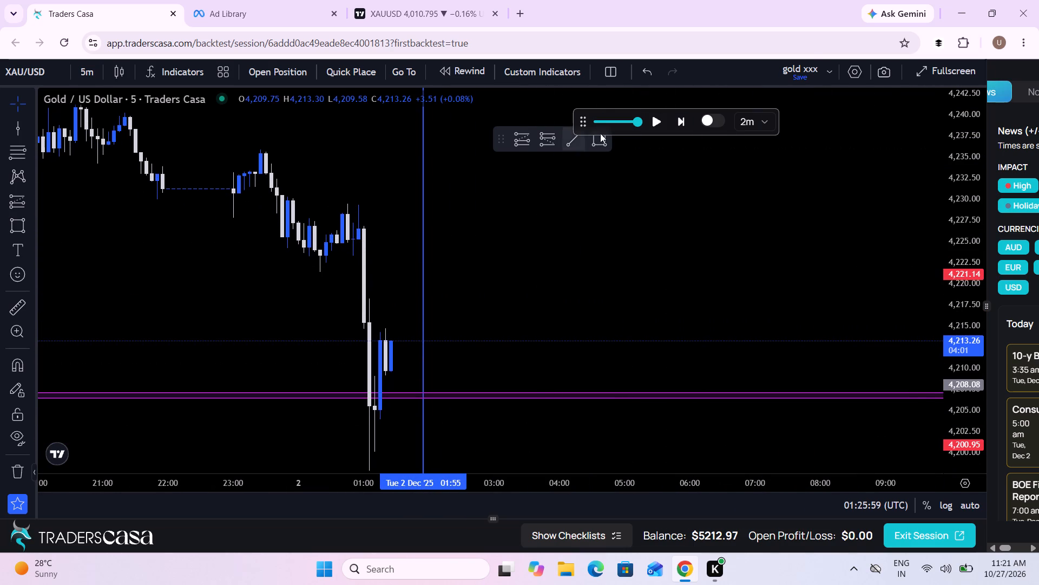
Set the replay's time advanced per step to 1m.
left_click(747, 126)
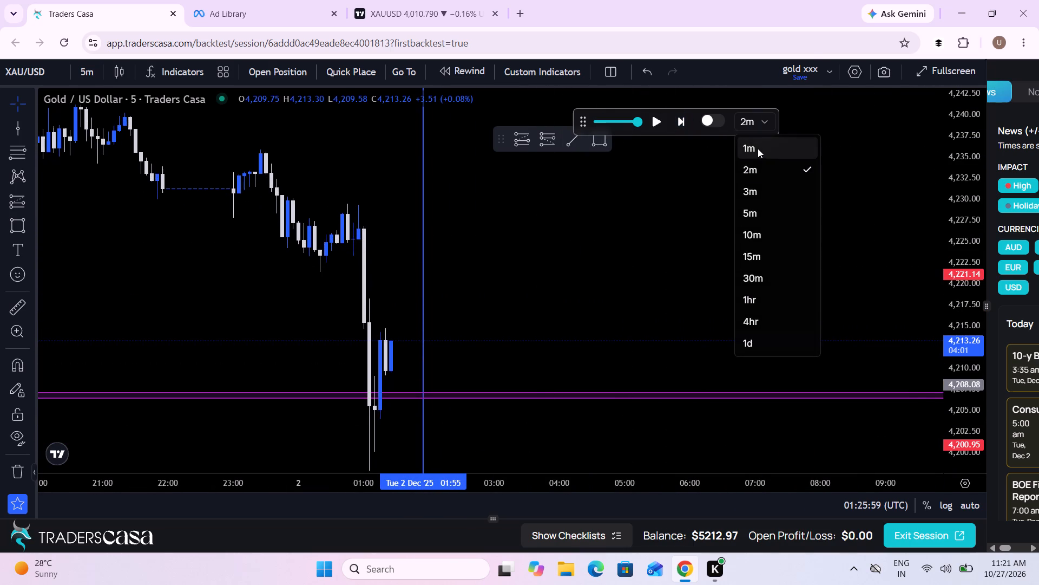
left_click_drag(759, 151, 595, 196)
left_click(595, 196)
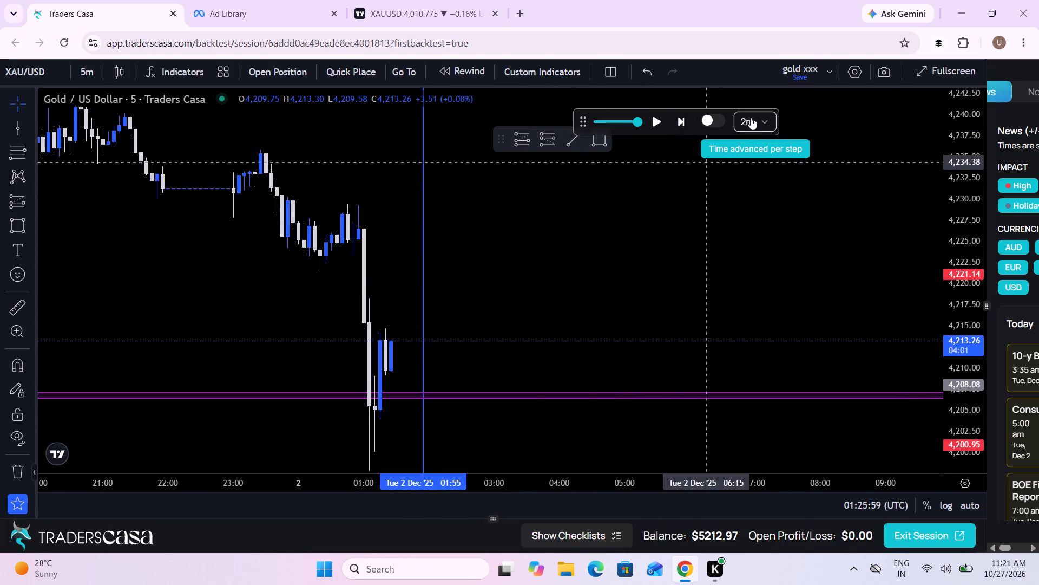
left_click(753, 115)
left_click(757, 155)
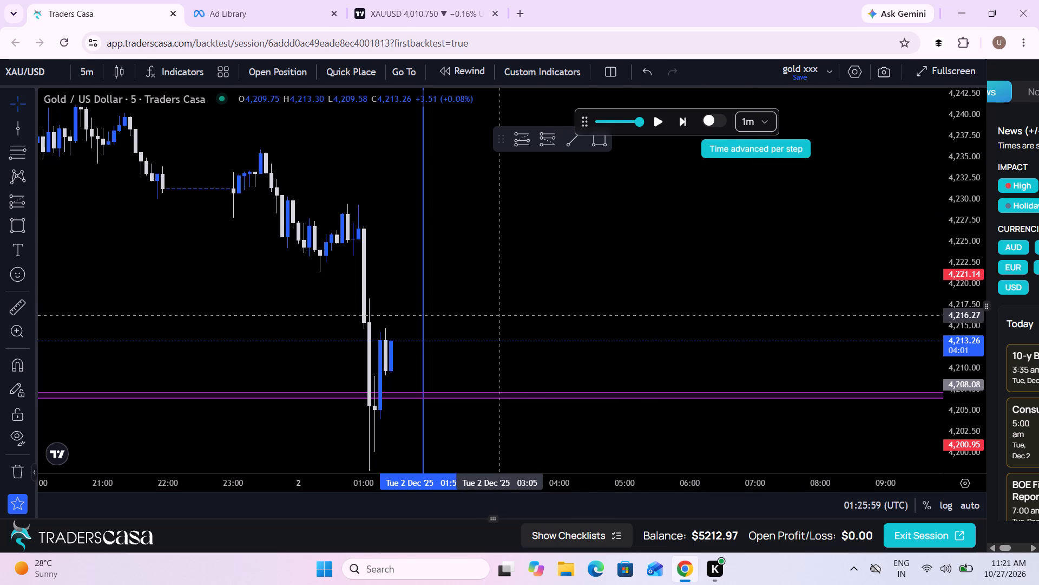
Draw a long position at the midpoint zone with entry 4,208.41, stop 4,202.89 and target 4,229.89.
left_click_drag(493, 316, 502, 202)
scroll(502, 202, "down", 1)
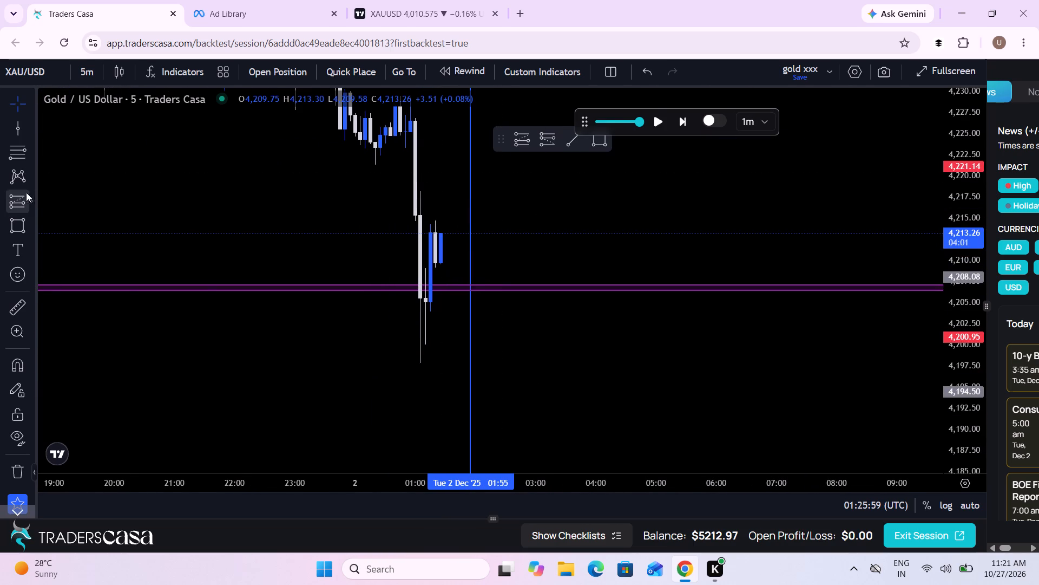
left_click(34, 193)
left_click(104, 189)
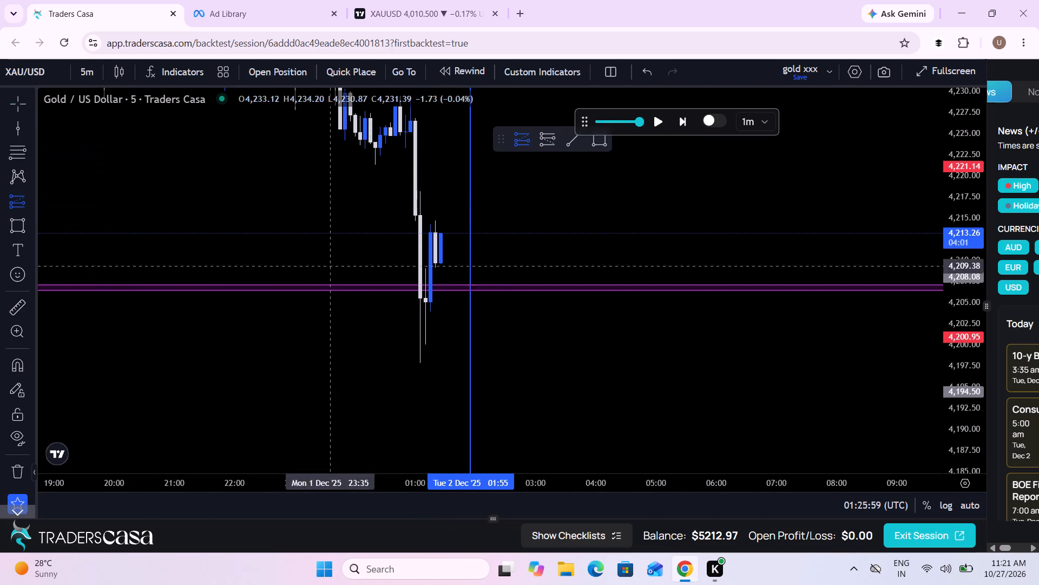
left_click(435, 274)
left_click_drag(436, 354, 436, 353)
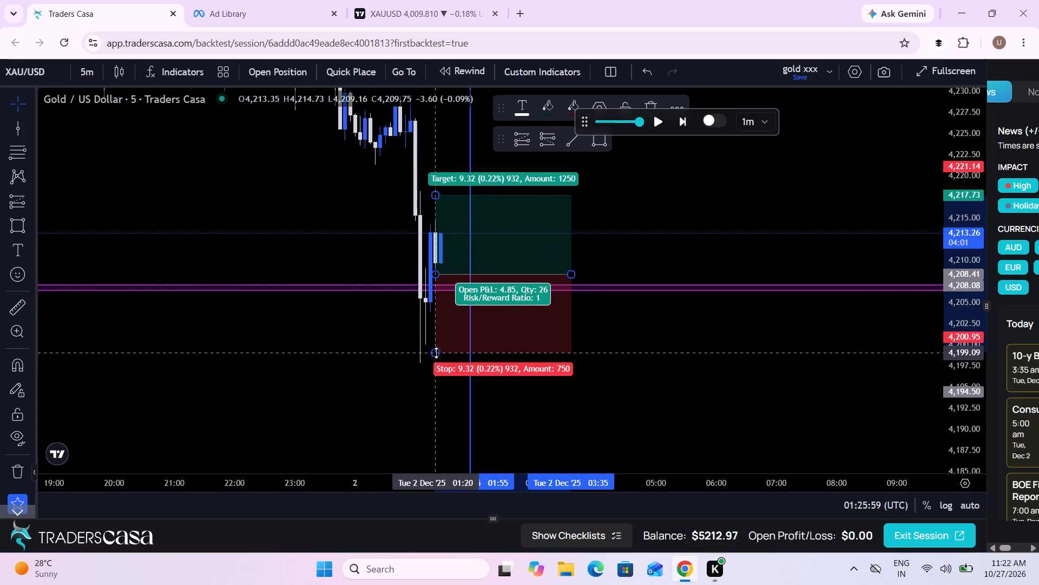
left_click_drag(436, 353, 442, 321)
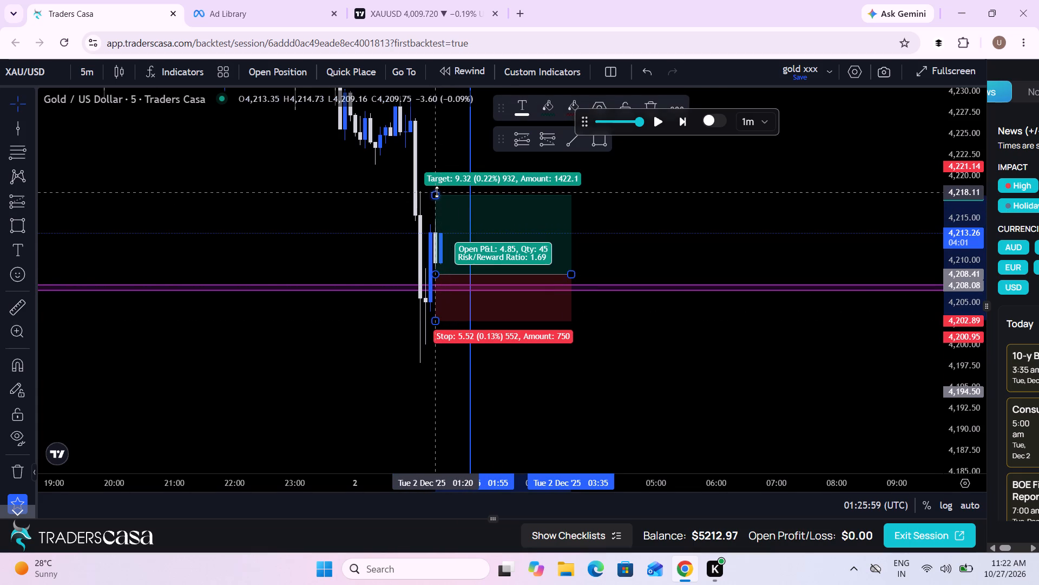
left_click_drag(437, 192, 435, 93)
left_click_drag(594, 189, 561, 330)
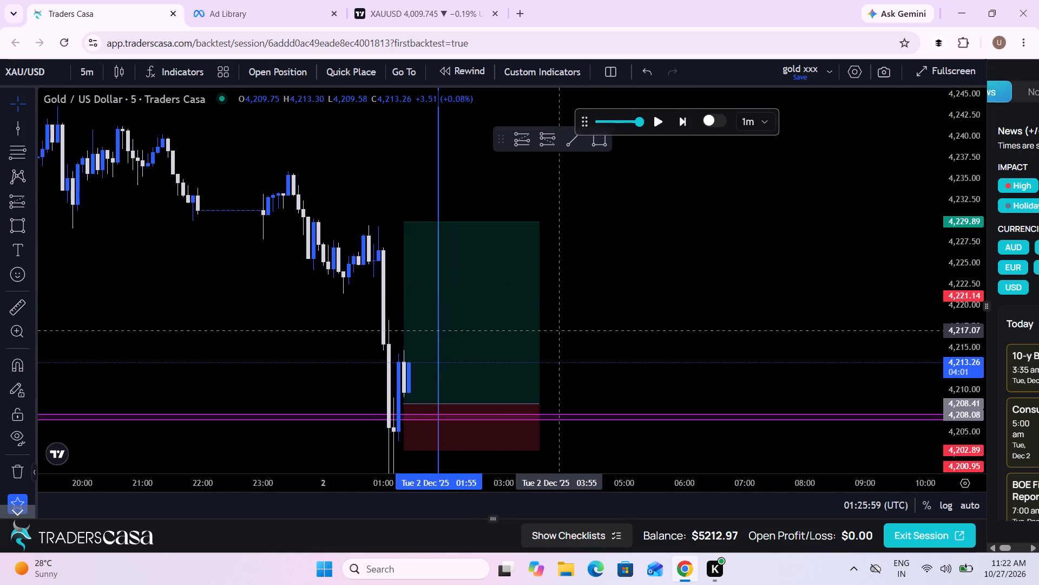
left_click(518, 252)
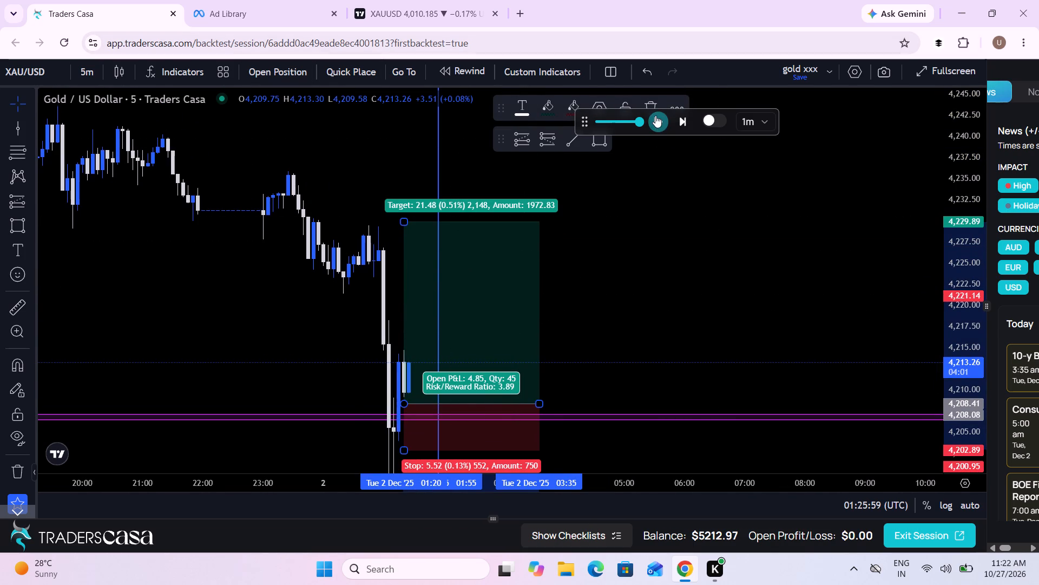
Lower the replay speed to a little under half of its range.
left_click(611, 121)
Run the replay forward to 01:46 on 2 December and pause it.
left_click(662, 121)
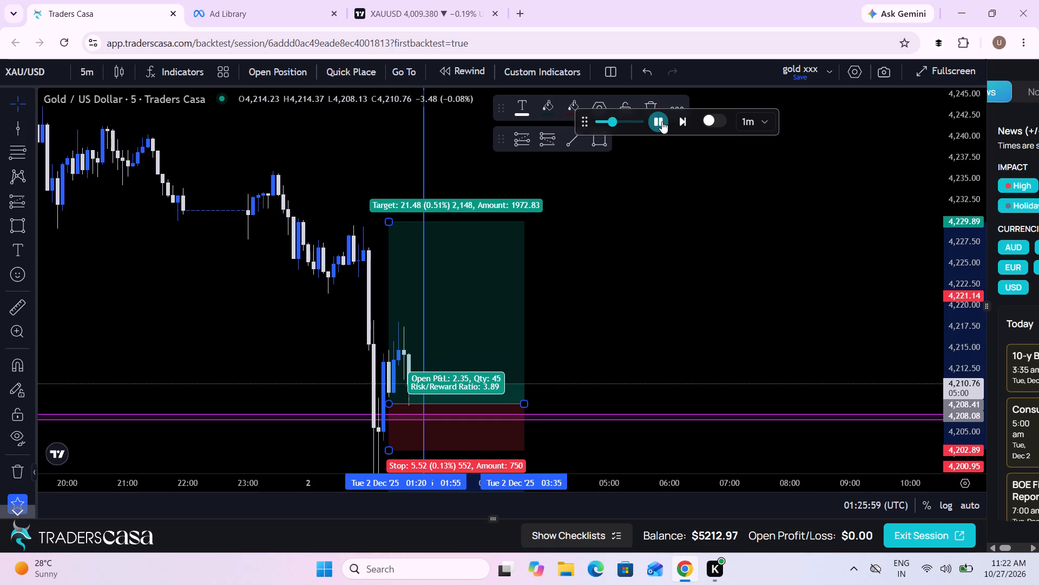
left_click(662, 121)
Place a buy limit order from the drawn long position with entry 4208.41, take profit 4229.89, stop loss 4202.89 and 1% risk ($50).
left_click(480, 353)
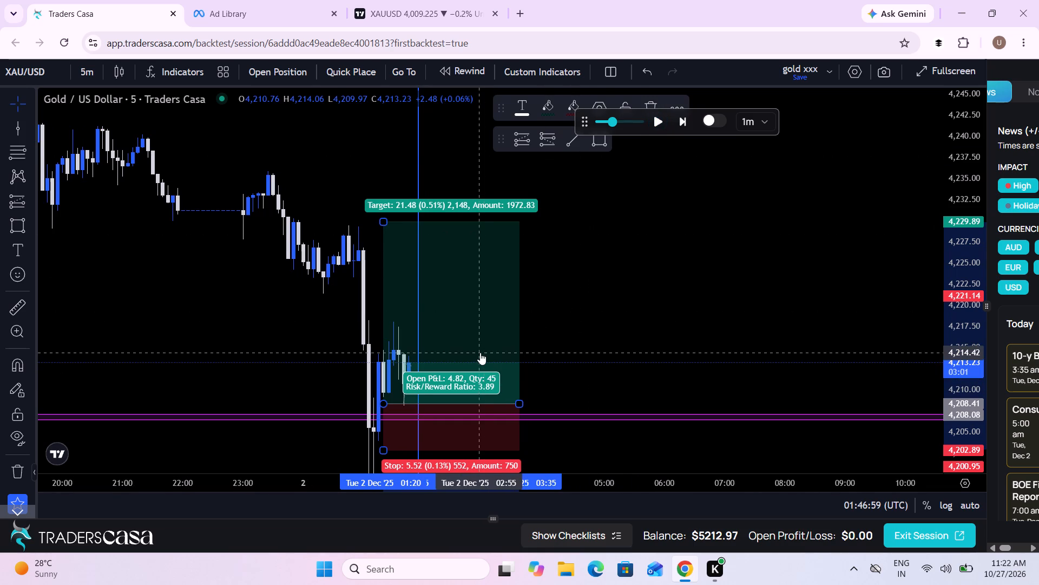
left_click(285, 83)
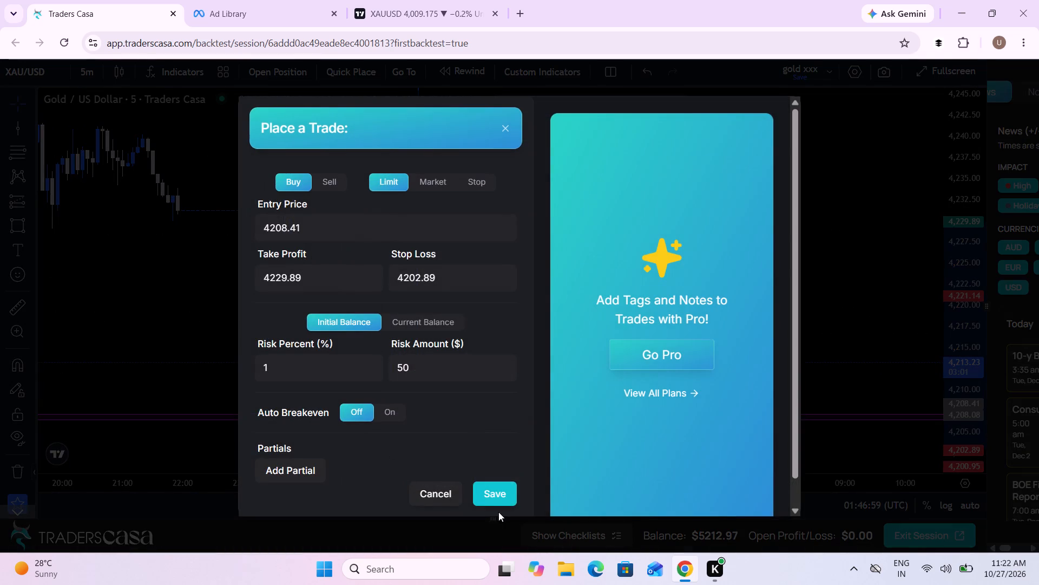
left_click(507, 500)
Run the replay onward past 04:00 on 2 December, following price against the order's entry, target and stop levels.
left_click(890, 353)
left_click_drag(890, 353, 898, 290)
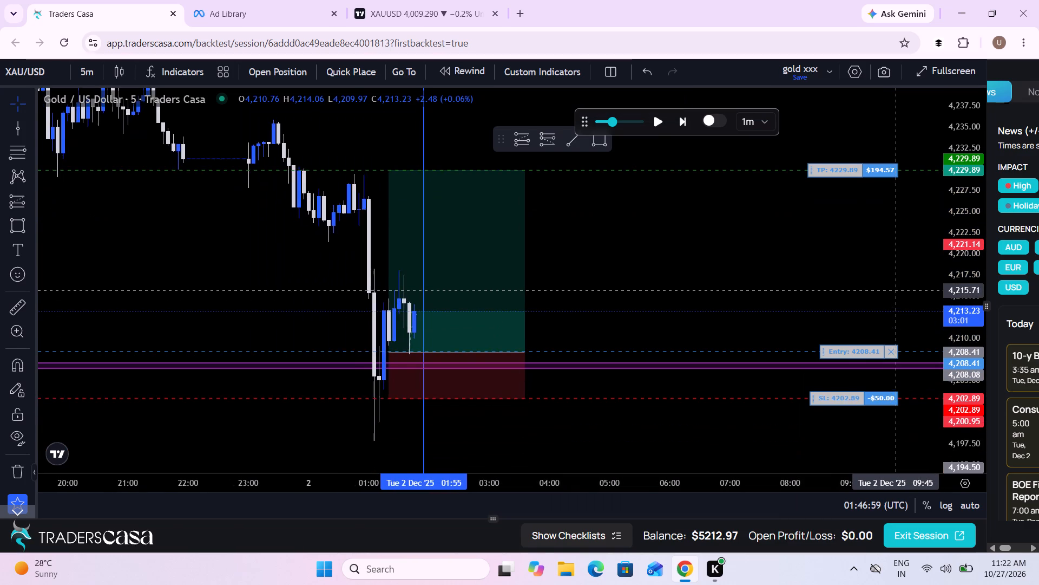
scroll(898, 290, "up", 4)
left_click(660, 122)
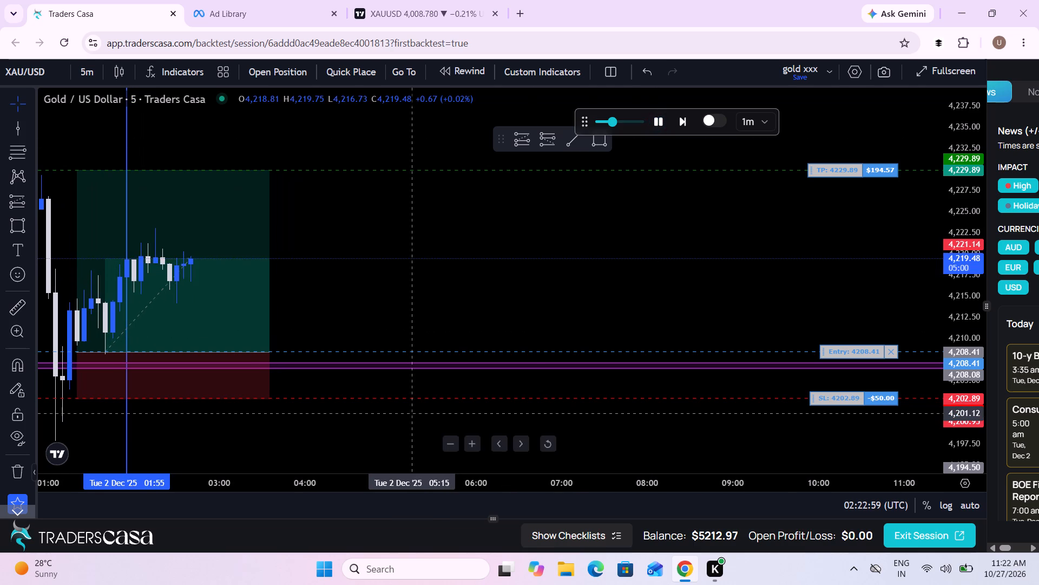
scroll(412, 413, "down", 5)
left_click_drag(389, 252, 258, 322)
scroll(258, 322, "down", 4)
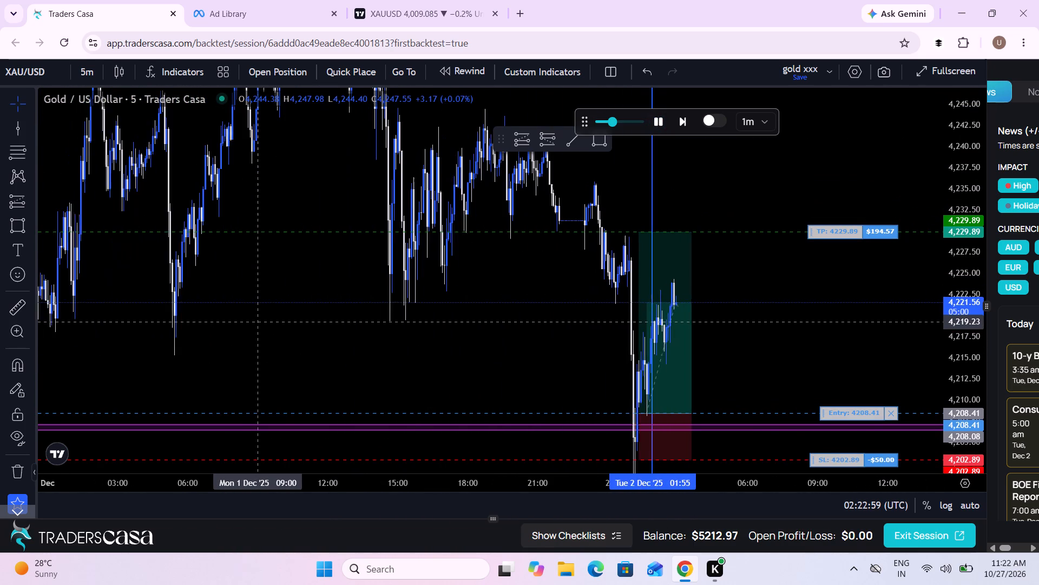
scroll(258, 322, "down", 2)
scroll(258, 322, "up", 1)
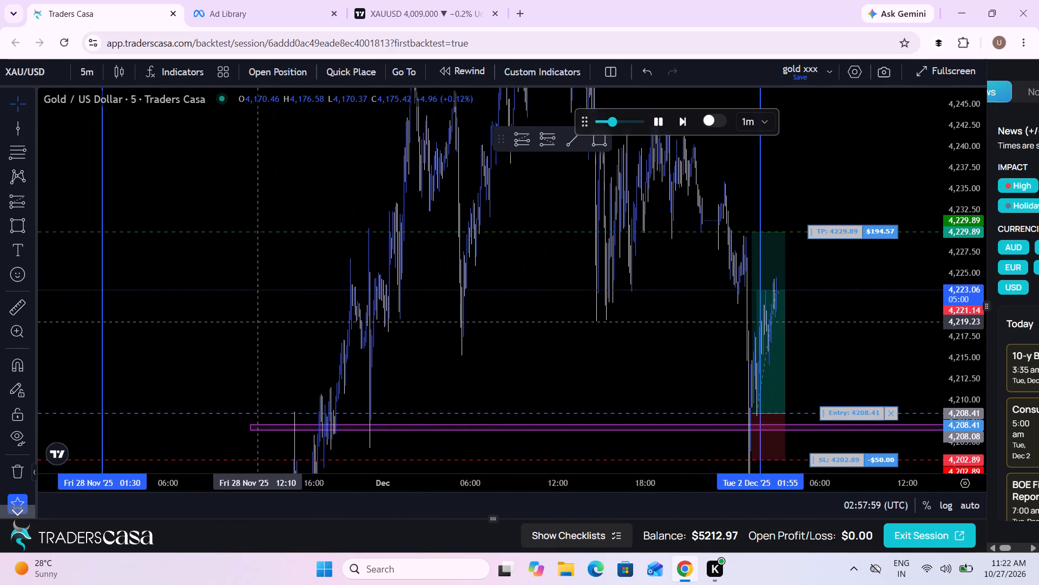
scroll(258, 322, "up", 1)
left_click_drag(361, 371, 317, 305)
scroll(317, 305, "up", 7)
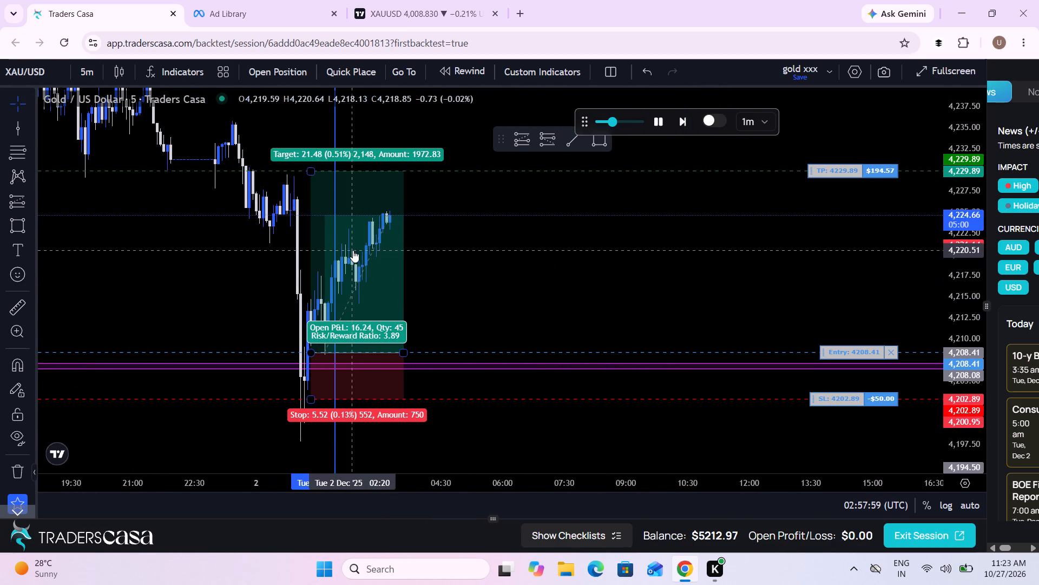
left_click_drag(474, 257, 576, 269)
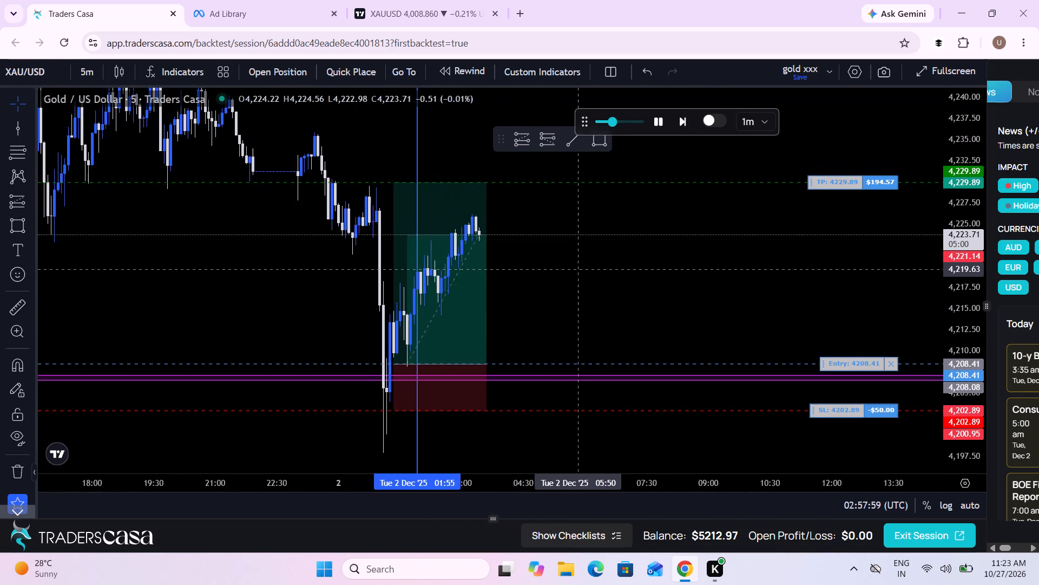
scroll(576, 269, "up", 2)
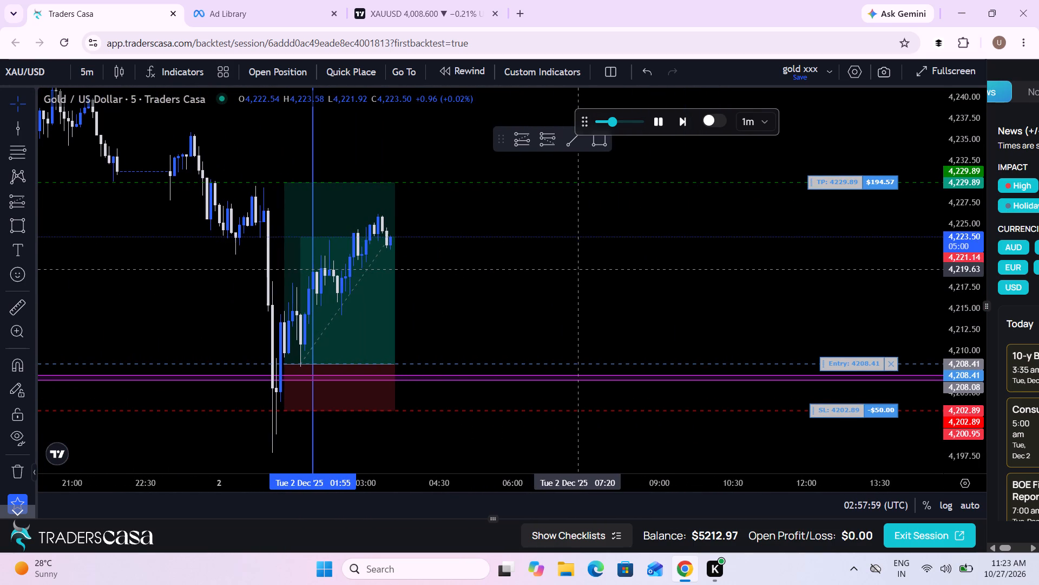
left_click_drag(576, 269, 696, 309)
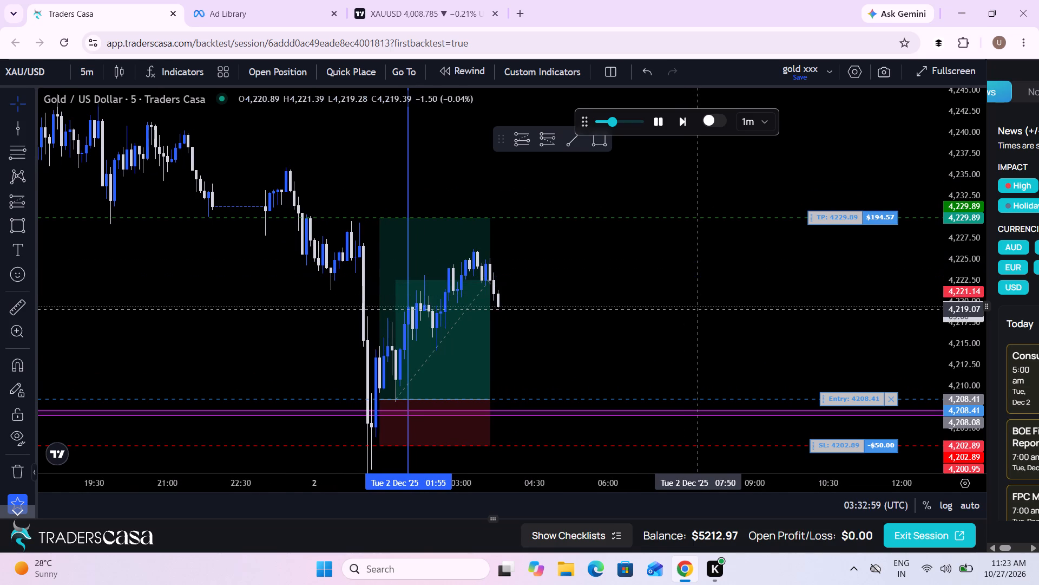
left_click_drag(615, 365, 522, 328)
scroll(522, 328, "down", 3)
left_click_drag(577, 318, 541, 317)
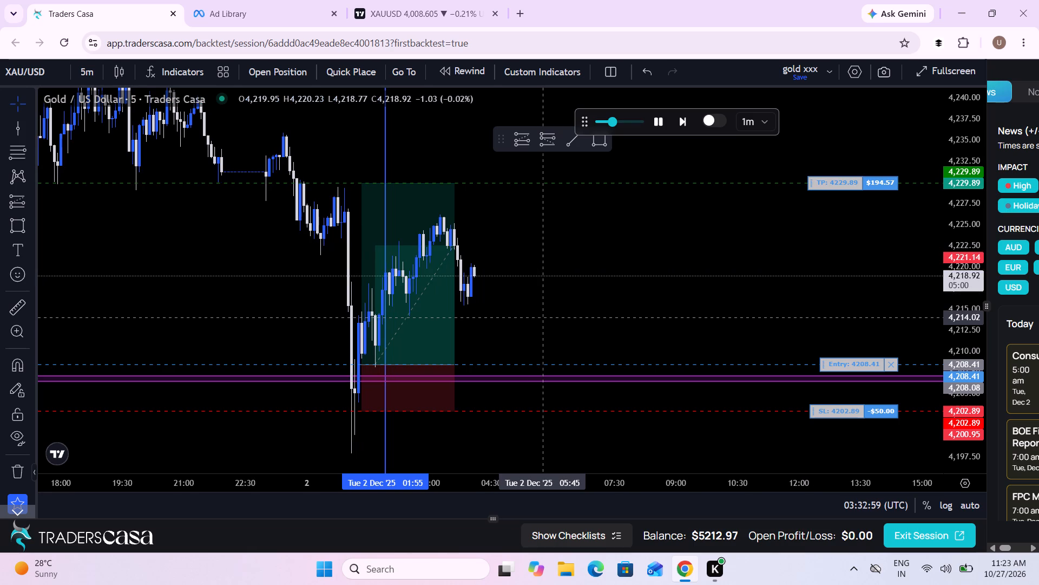
left_click_drag(541, 317, 517, 314)
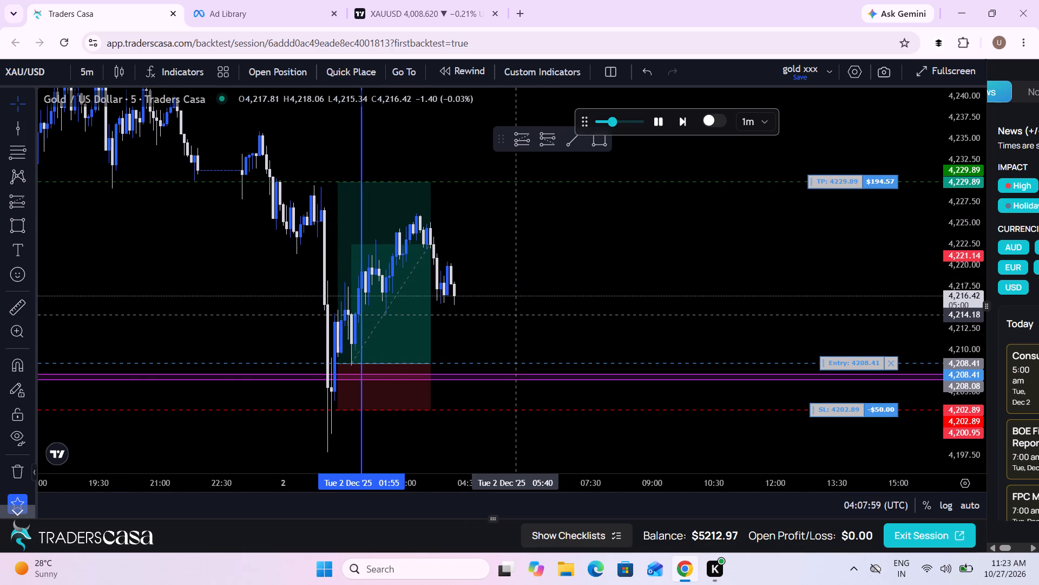
Delete the vertical line at 01:55 on 2 December.
left_click(359, 152)
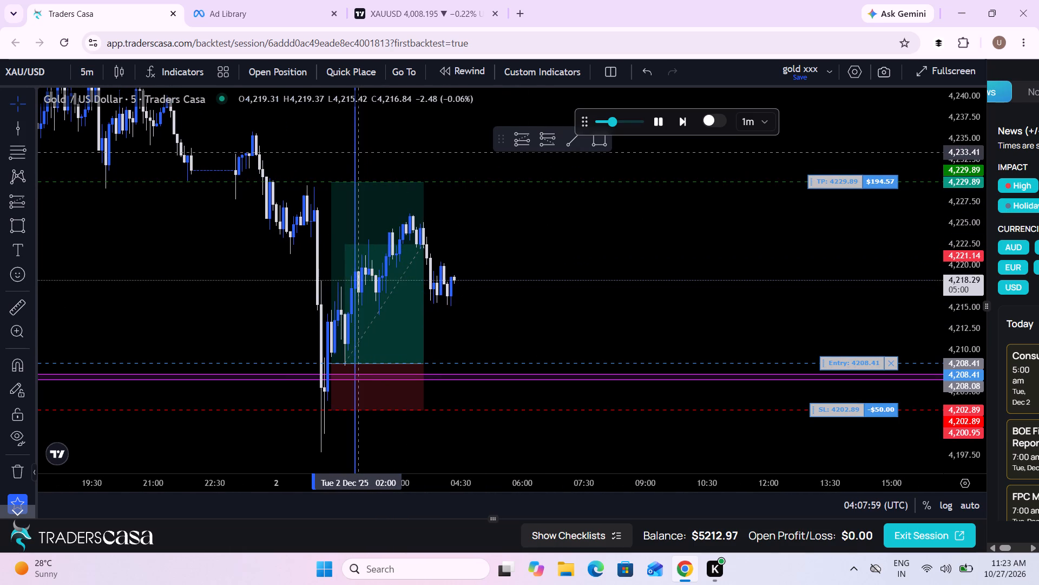
left_click(354, 153)
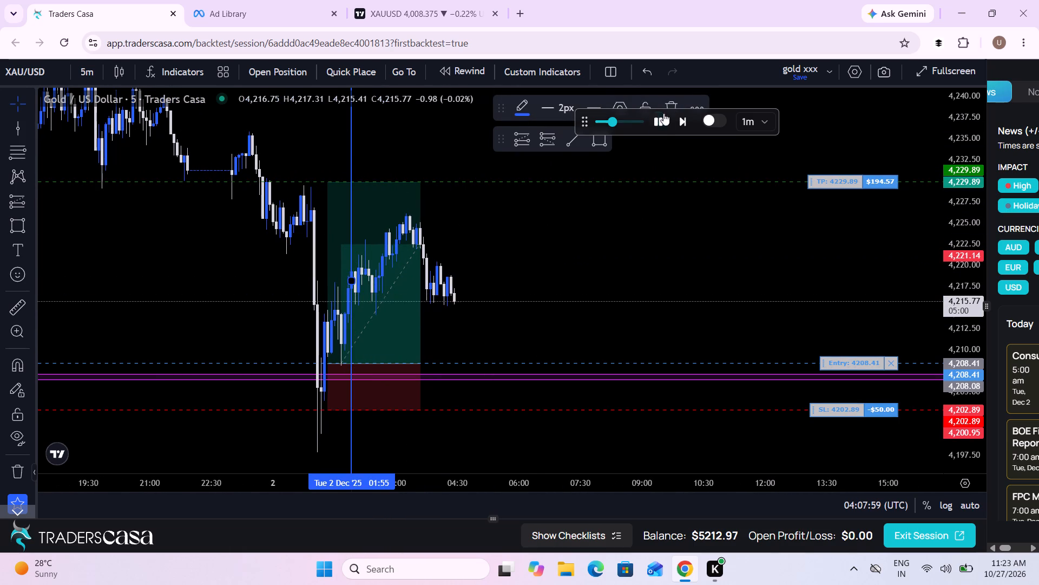
left_click(669, 106)
Pause the replay at 04:41 on 2 December.
scroll(646, 237, "down", 3)
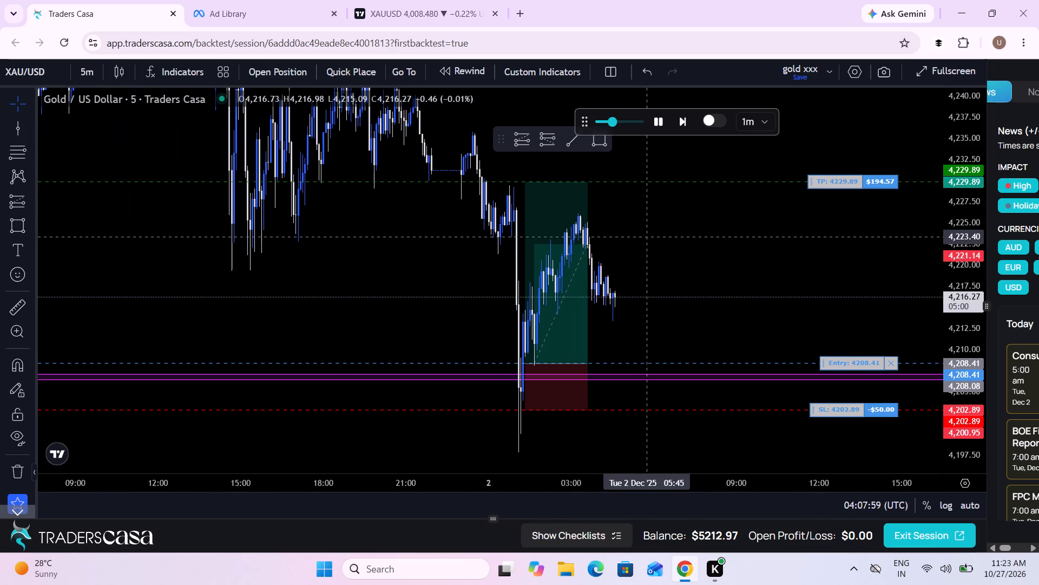
left_click(660, 114)
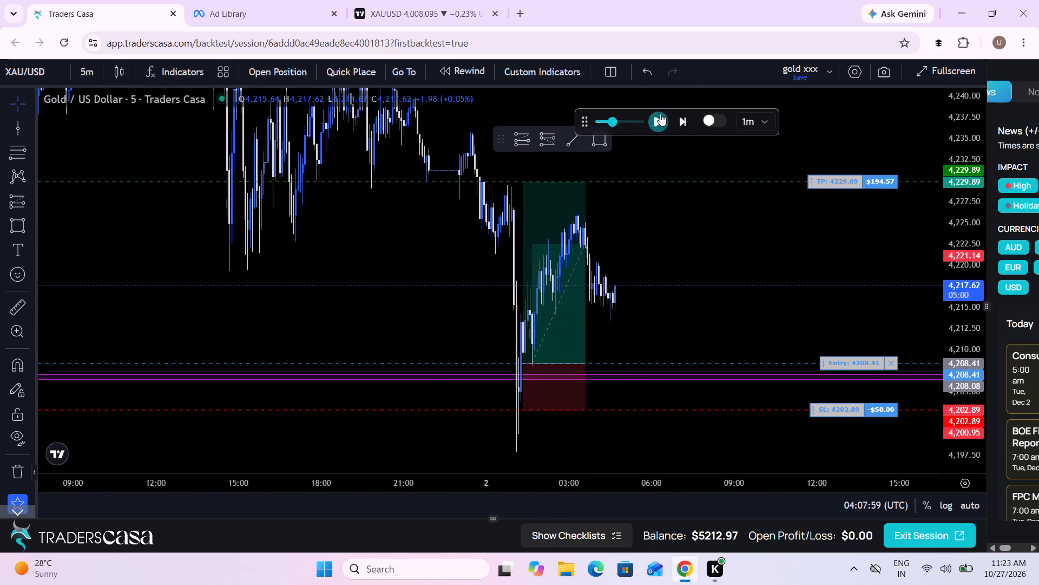
Draw a vertical line at 23:00 on 1 December, where trading resumes after the session gap.
left_click(17, 129)
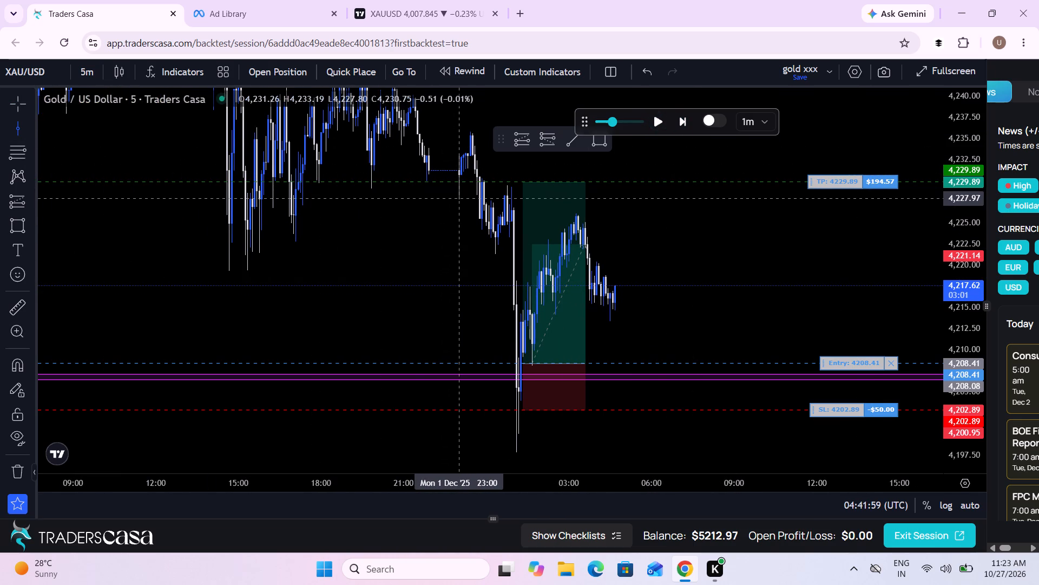
left_click(458, 198)
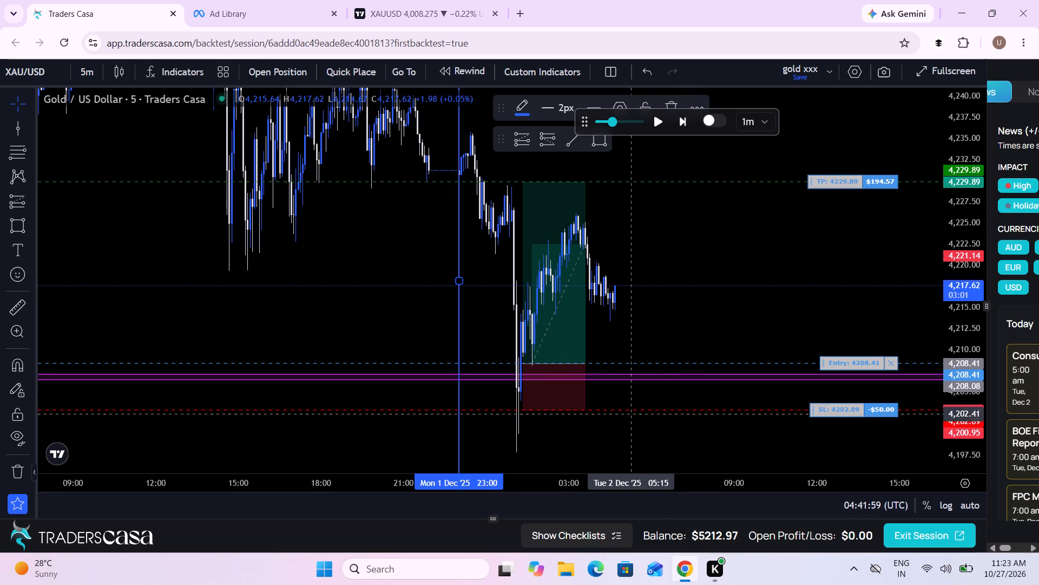
Measure the price range from the high near 4,235.90 after the vertical line down to the low near 4,197.84.
scroll(623, 418, "up", 1)
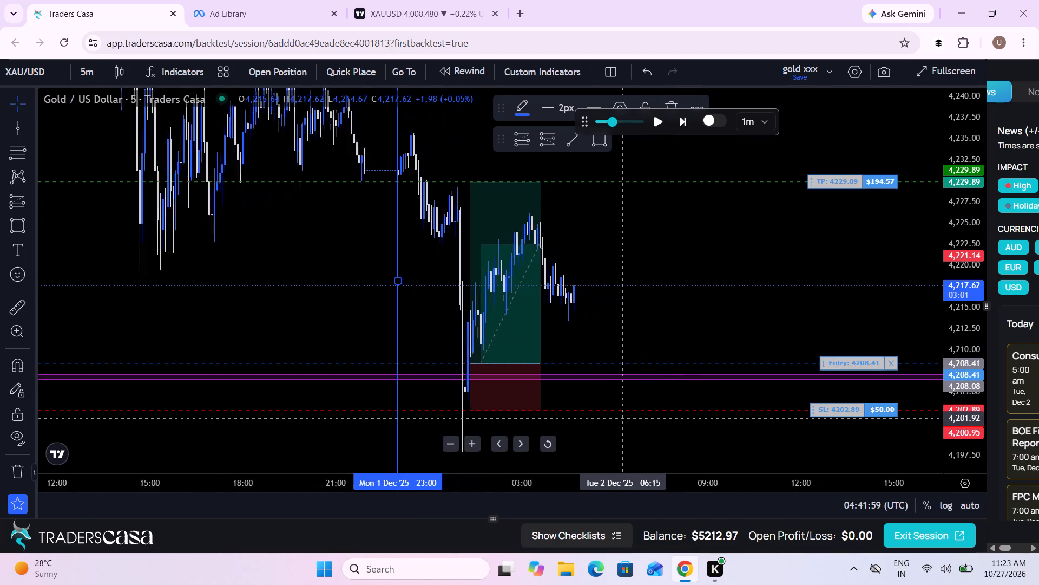
scroll(623, 418, "up", 2)
left_click_drag(164, 261, 163, 249)
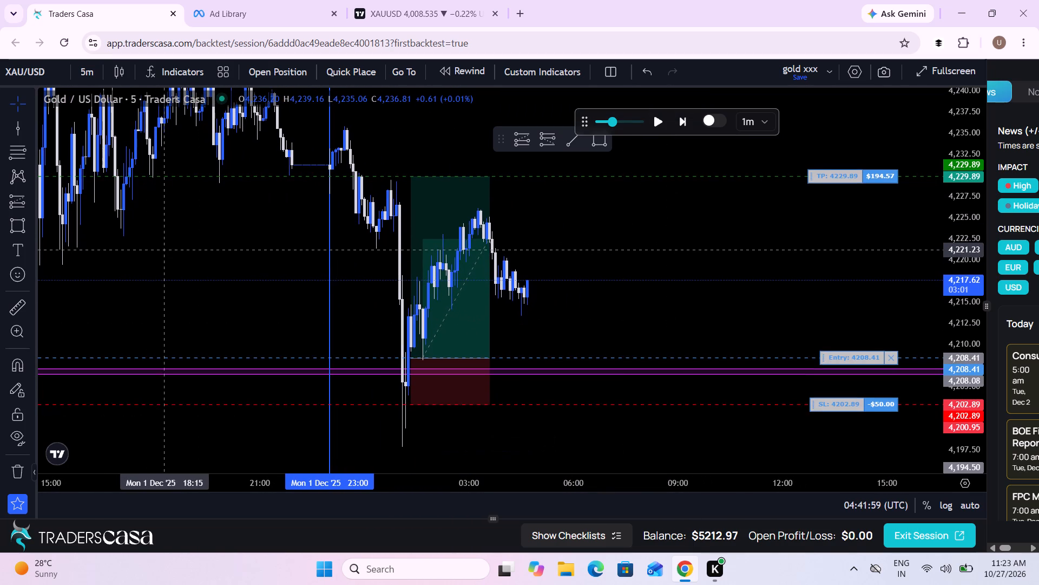
left_click_drag(163, 249, 163, 246)
left_click(14, 305)
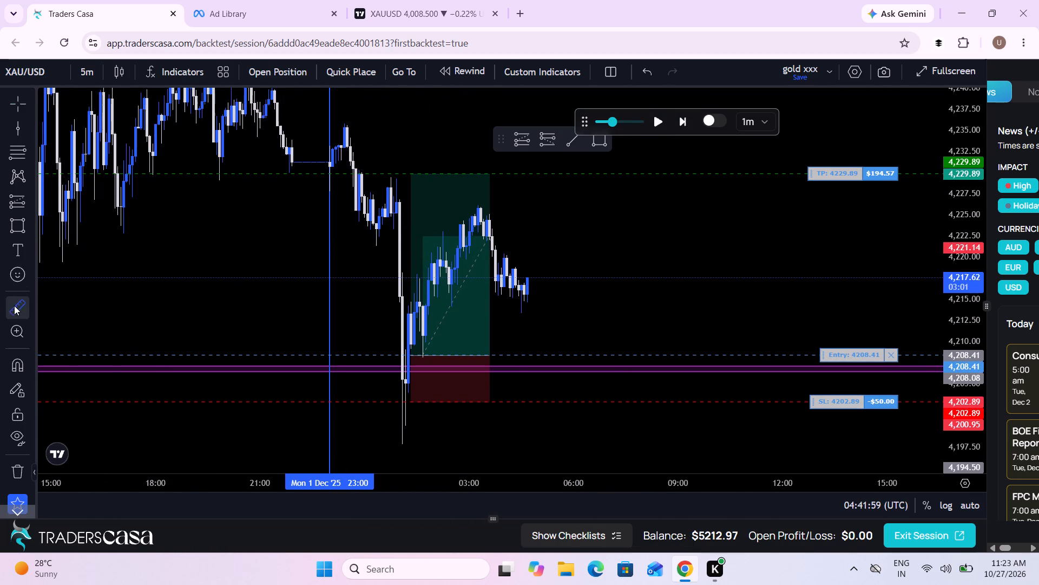
left_click(372, 123)
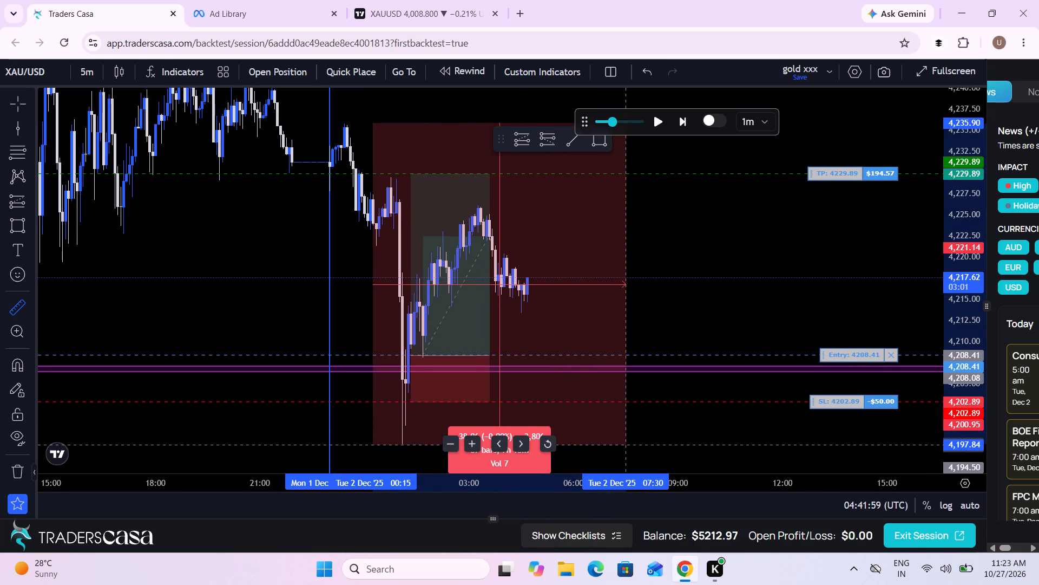
left_click(626, 445)
Advance the replay to 04:45 on 2 December and pause it.
scroll(648, 336, "up", 1)
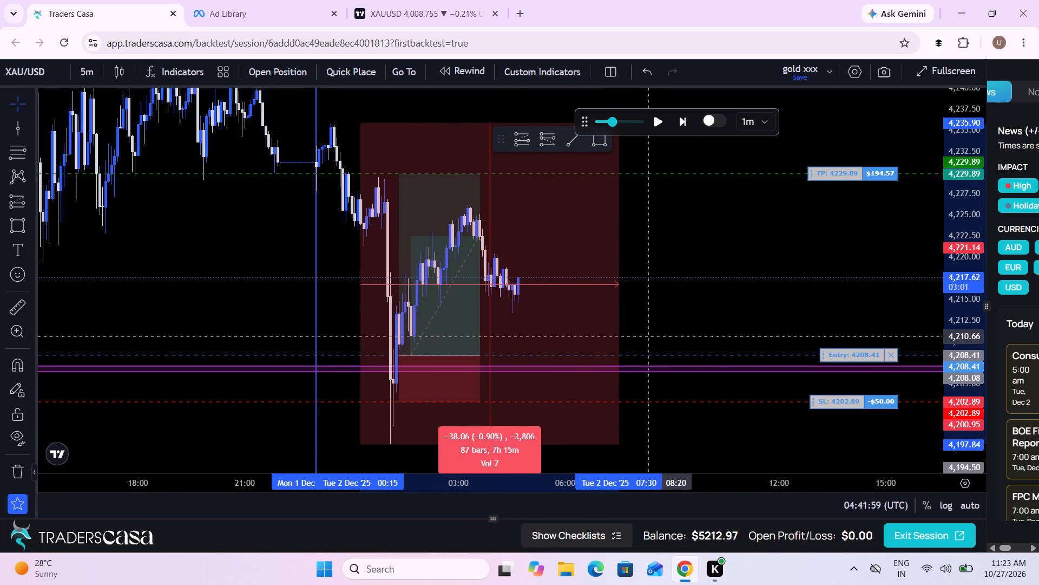
scroll(648, 336, "up", 2)
left_click(658, 114)
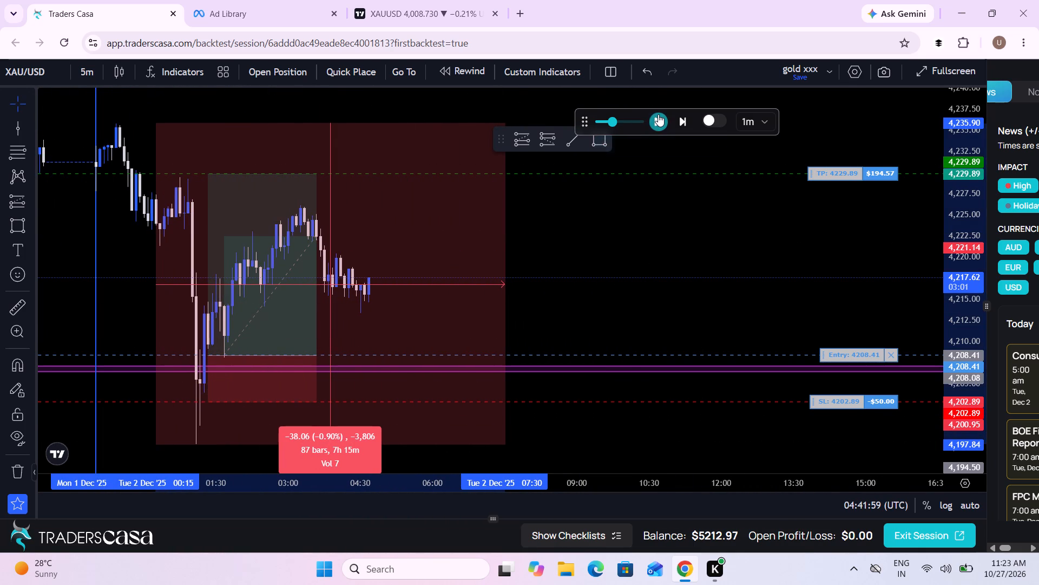
left_click(658, 114)
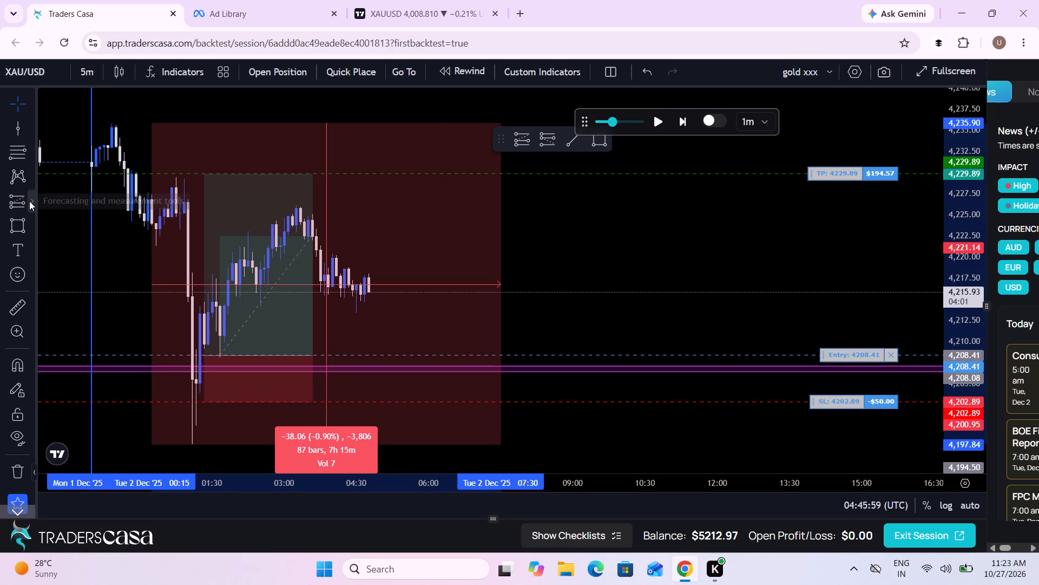
Switch the chart to the 1-hour timeframe and examine the candles around the midpoint zone and the order levels.
scroll(55, 289, "down", 1)
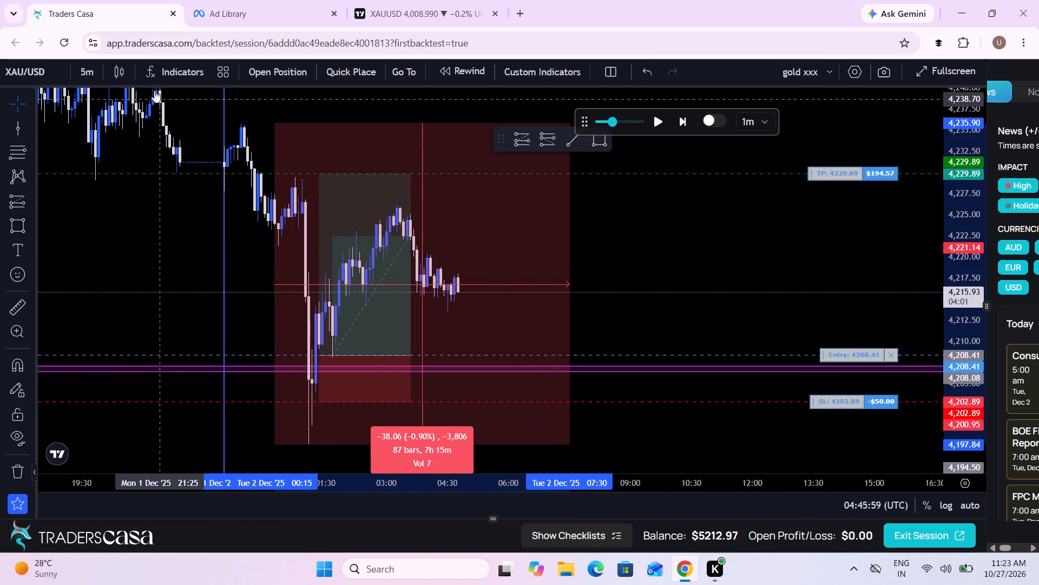
left_click(91, 65)
left_click(116, 316)
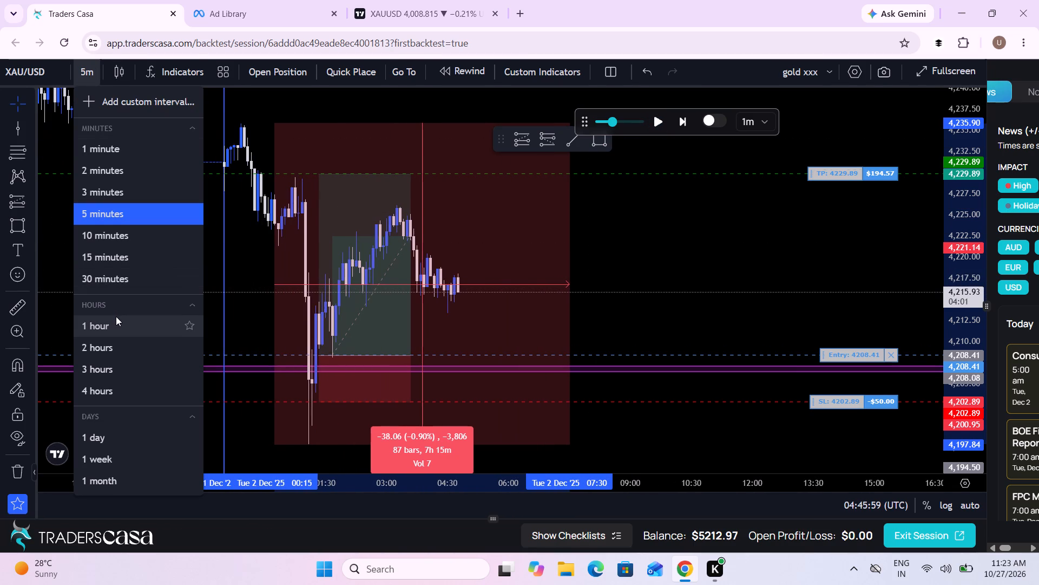
scroll(182, 305, "up", 3)
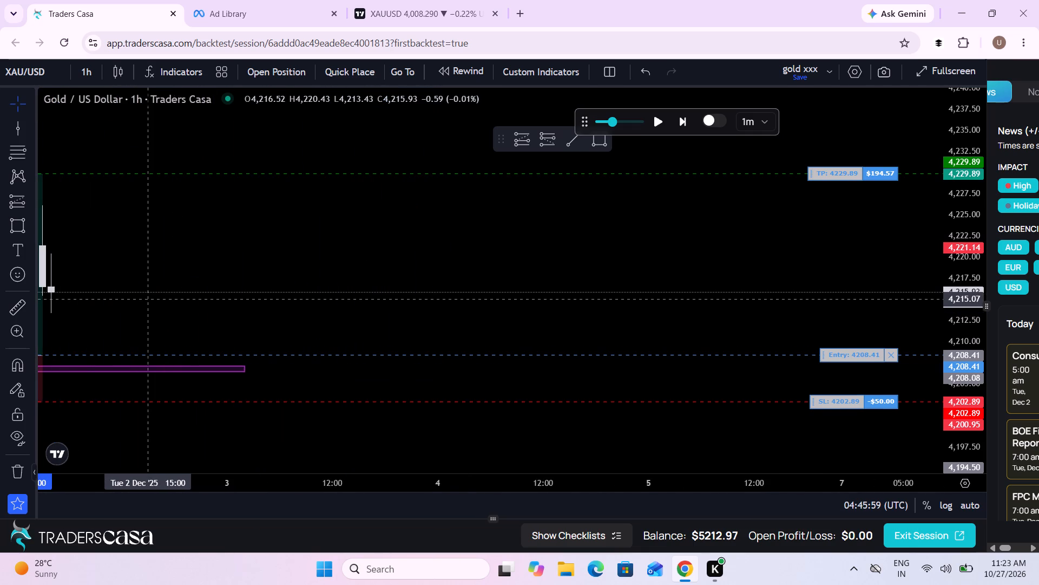
left_click_drag(147, 299, 607, 305)
left_click_drag(966, 252, 948, 424)
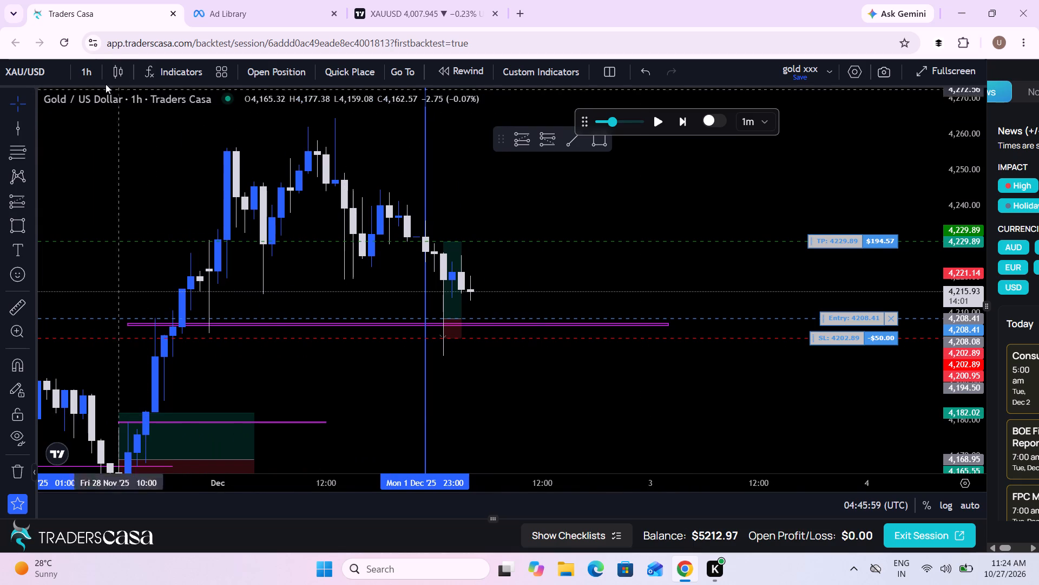
Switch the chart back to the 5-minute timeframe, framing the latest candles with the order's target and stop levels.
left_click(92, 71)
left_click(104, 206)
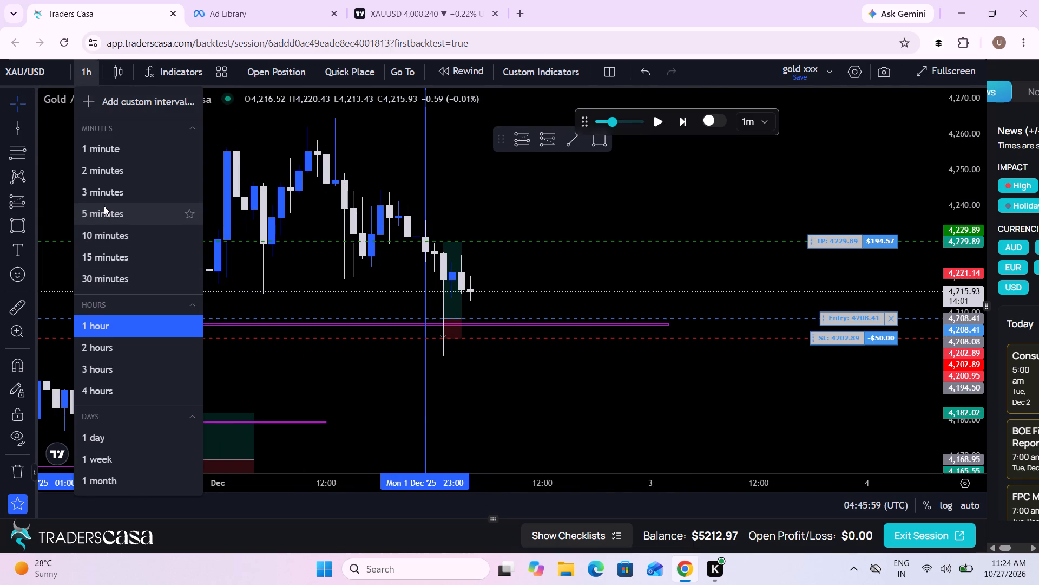
scroll(493, 327, "down", 5)
left_click_drag(711, 380, 541, 377)
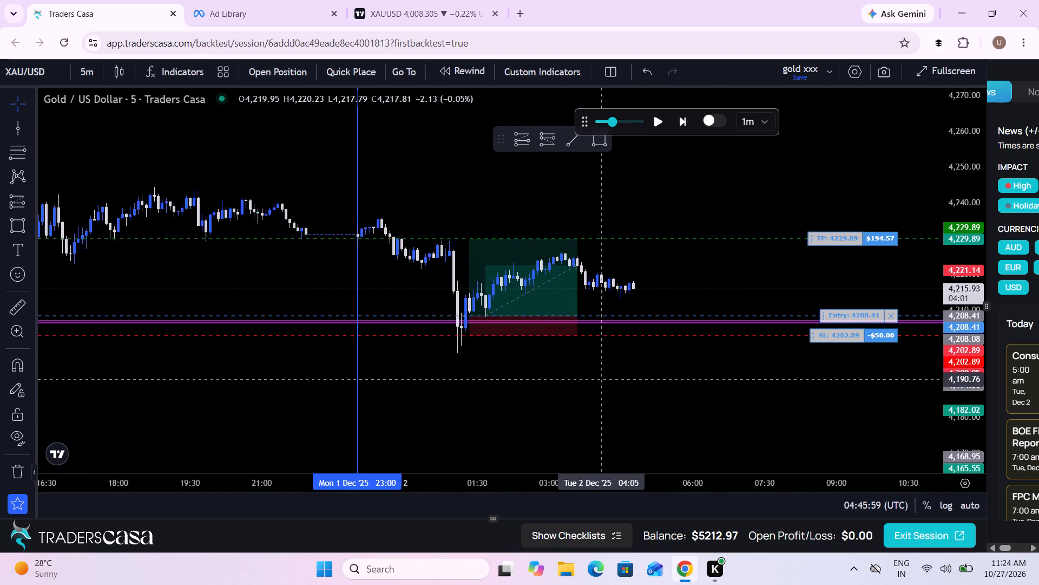
left_click_drag(541, 377, 503, 378)
scroll(503, 378, "up", 1)
left_click_drag(957, 395, 918, 122)
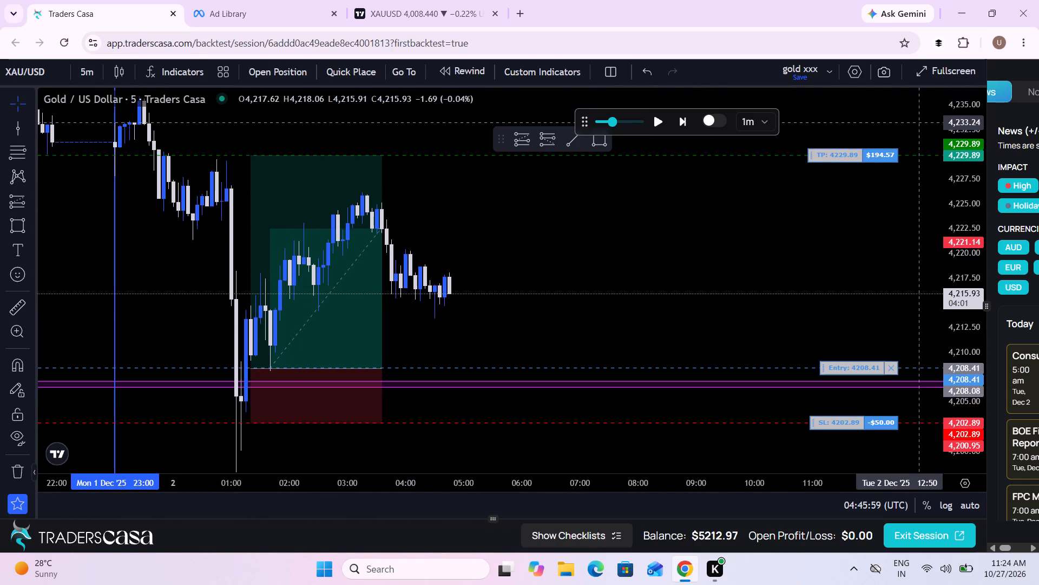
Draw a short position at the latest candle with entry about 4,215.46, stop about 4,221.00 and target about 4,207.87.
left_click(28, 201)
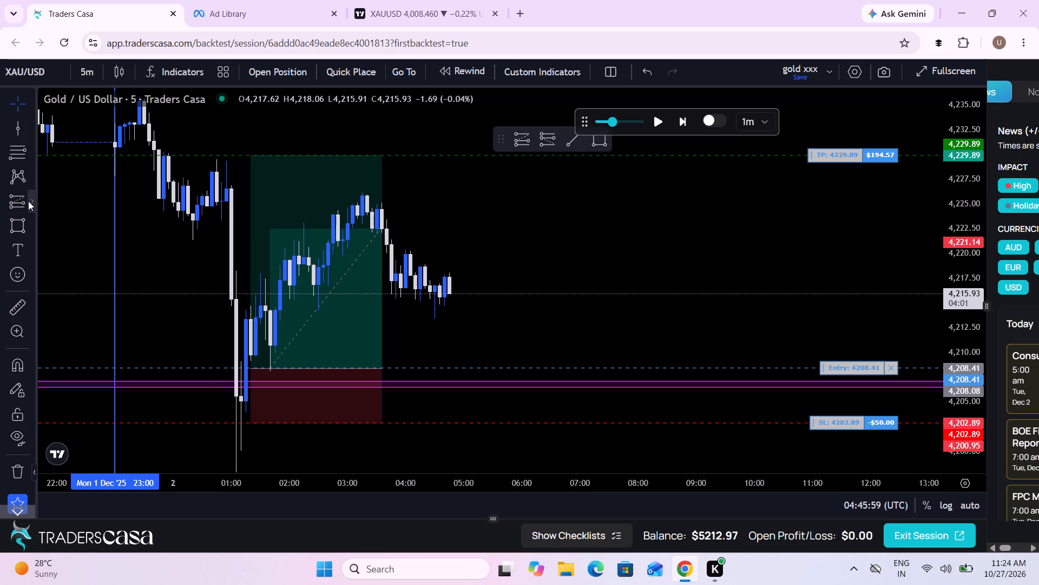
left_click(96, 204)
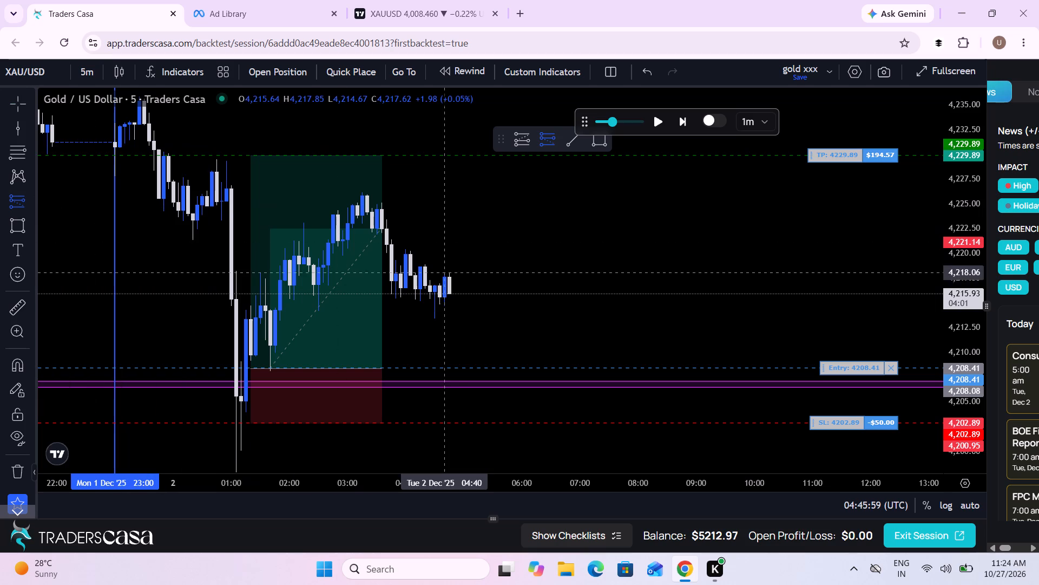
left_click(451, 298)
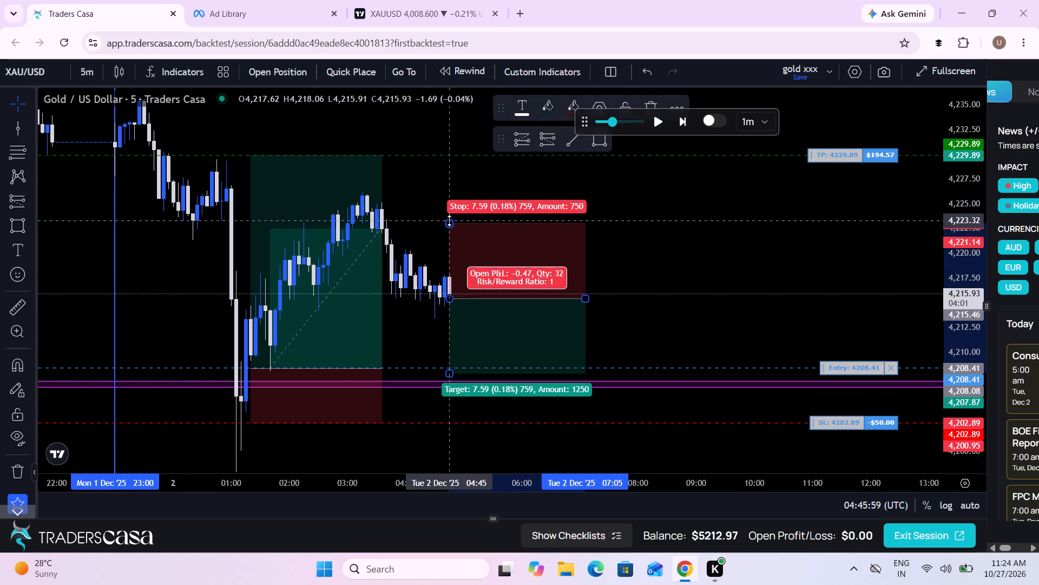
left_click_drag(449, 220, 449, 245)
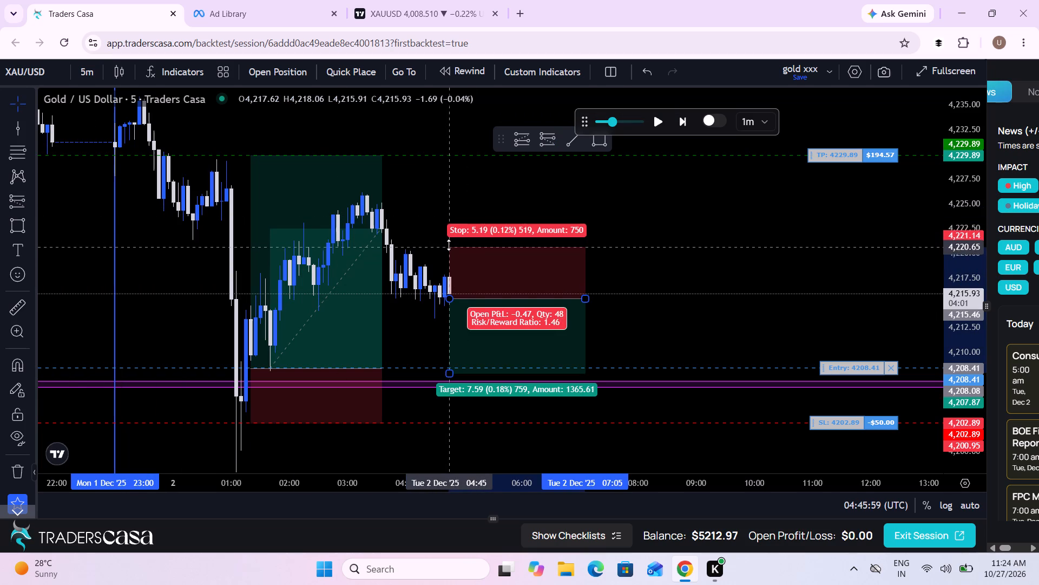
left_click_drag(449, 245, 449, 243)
Advance the replay to 06:29 on 2 December and pause it.
left_click_drag(450, 434, 361, 408)
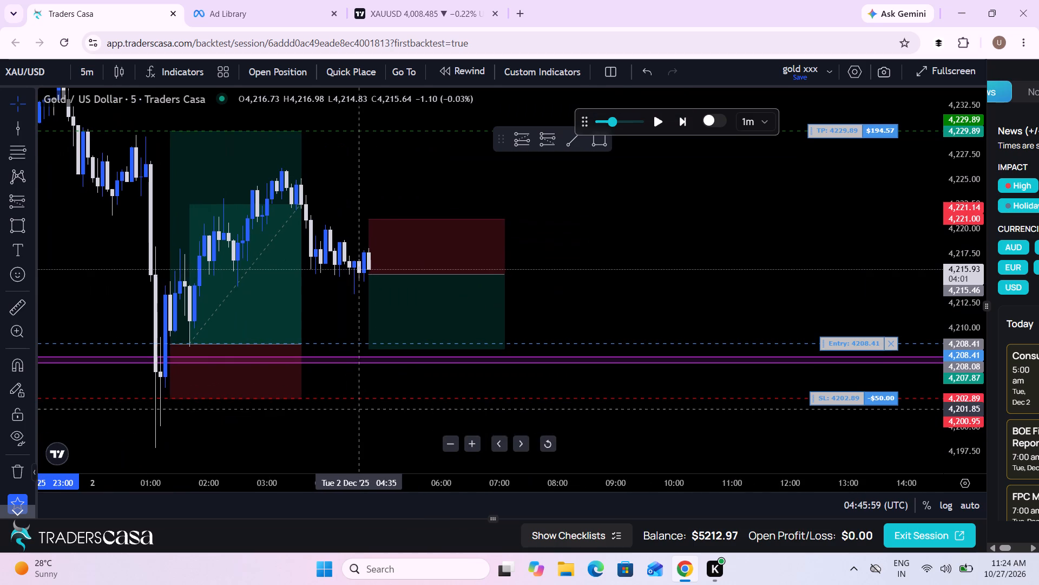
scroll(361, 408, "down", 4)
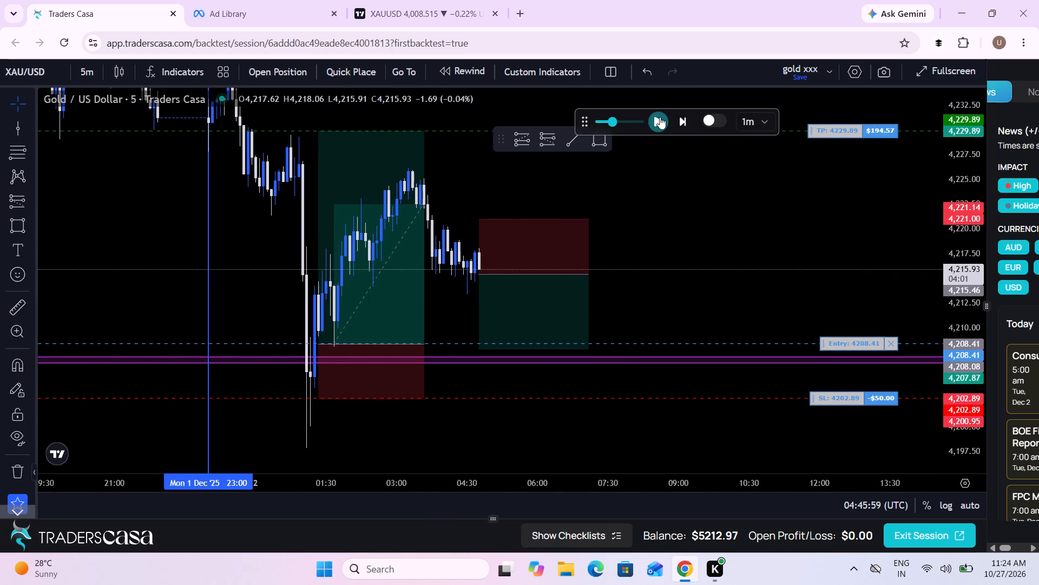
left_click(660, 117)
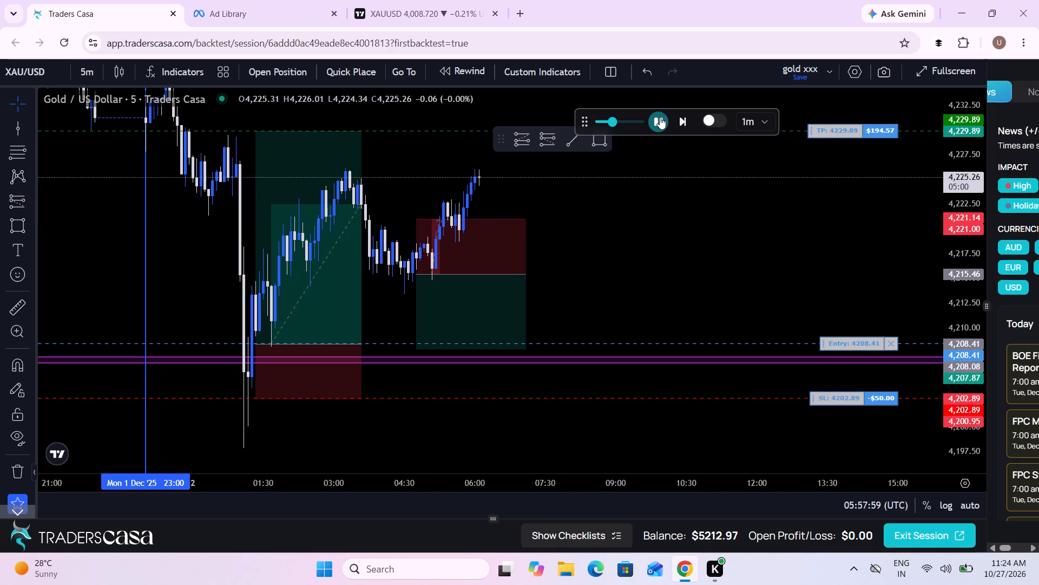
scroll(642, 278, "down", 4)
left_click_drag(974, 231, 956, 281)
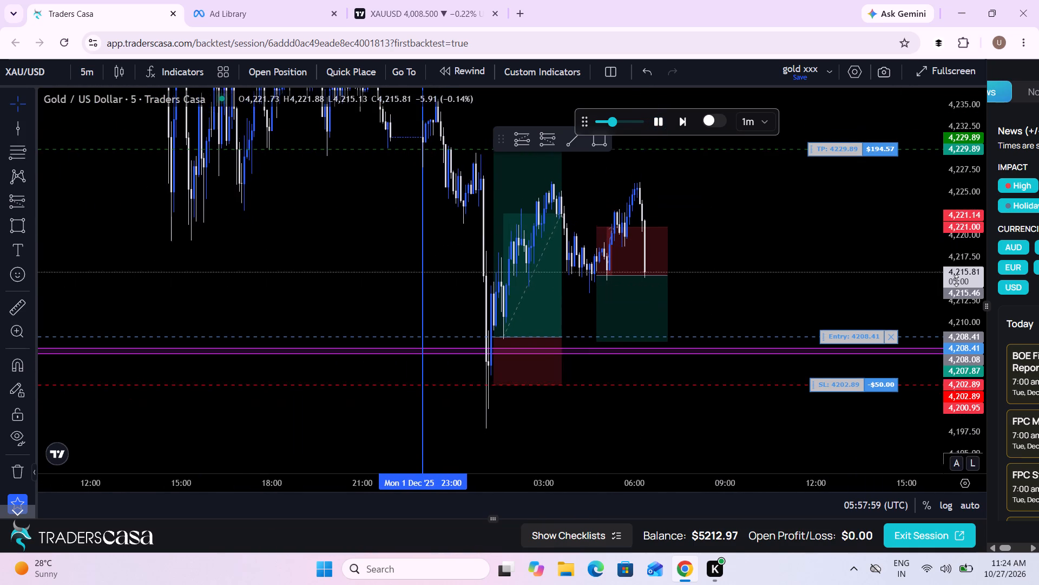
left_click_drag(956, 281, 952, 339)
left_click(659, 120)
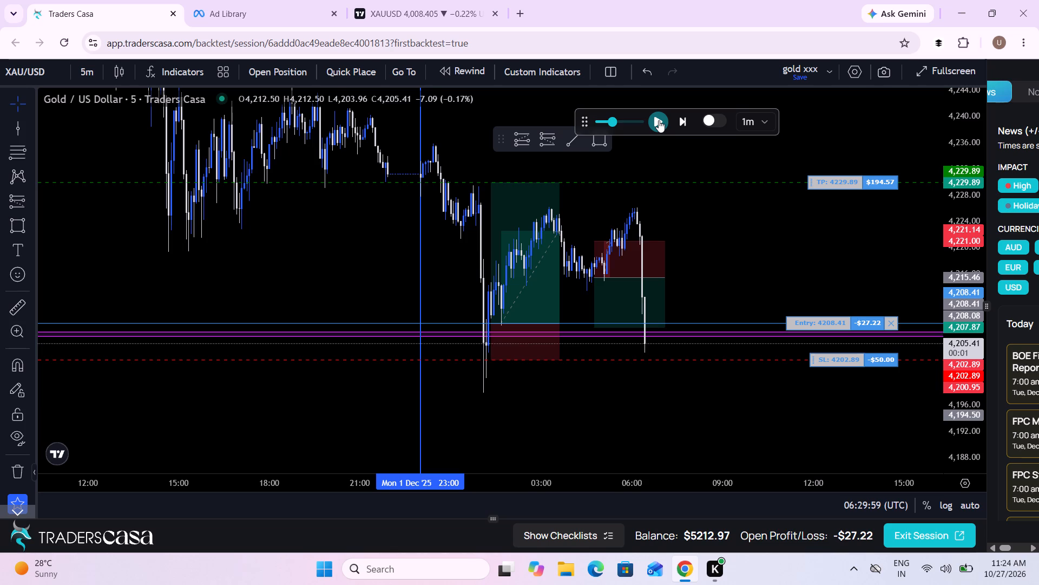
Resume the replay from 06:29 on 2 December.
left_click(659, 120)
left_click(659, 120)
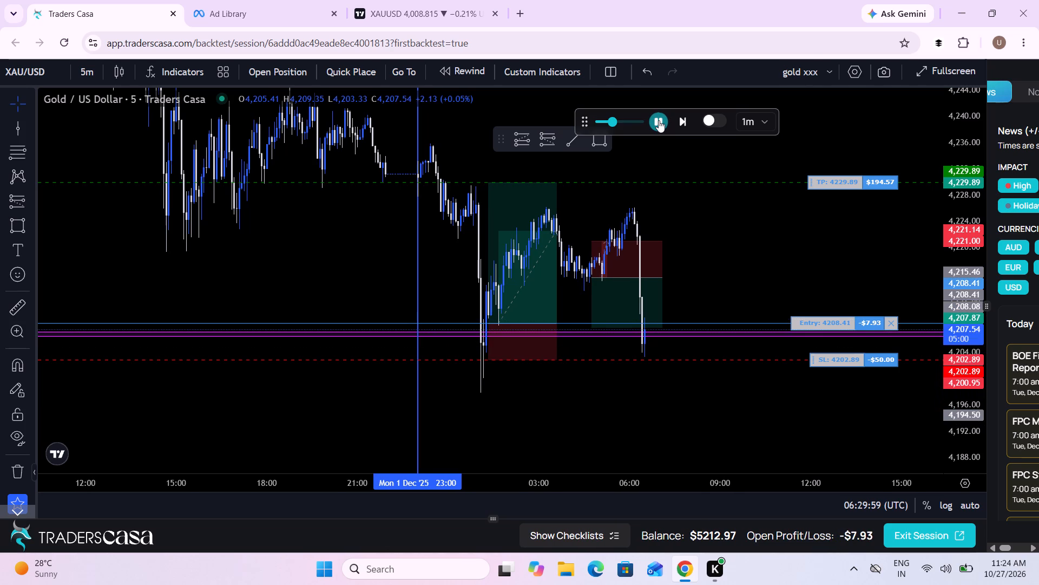
left_click(659, 120)
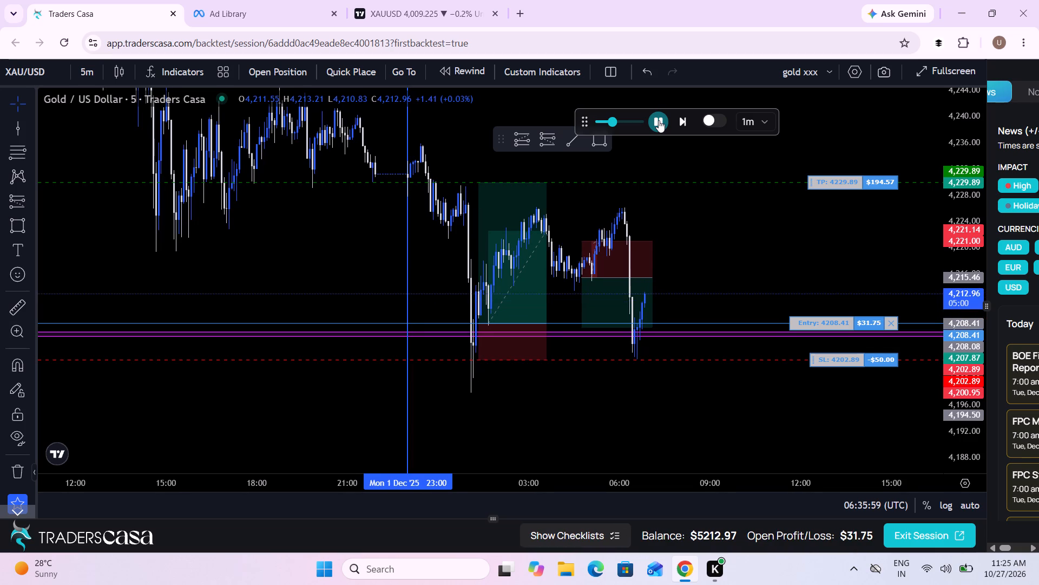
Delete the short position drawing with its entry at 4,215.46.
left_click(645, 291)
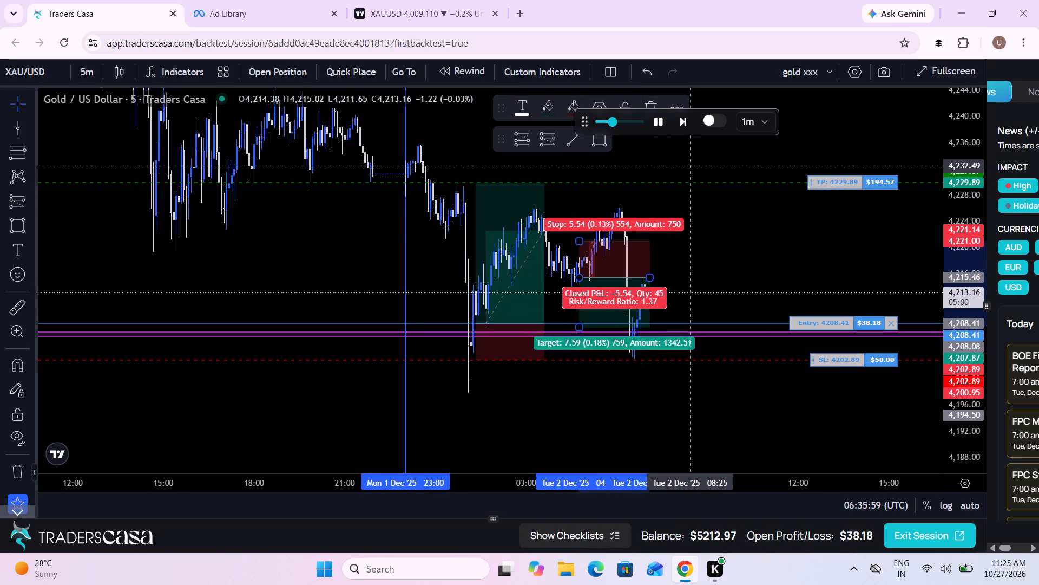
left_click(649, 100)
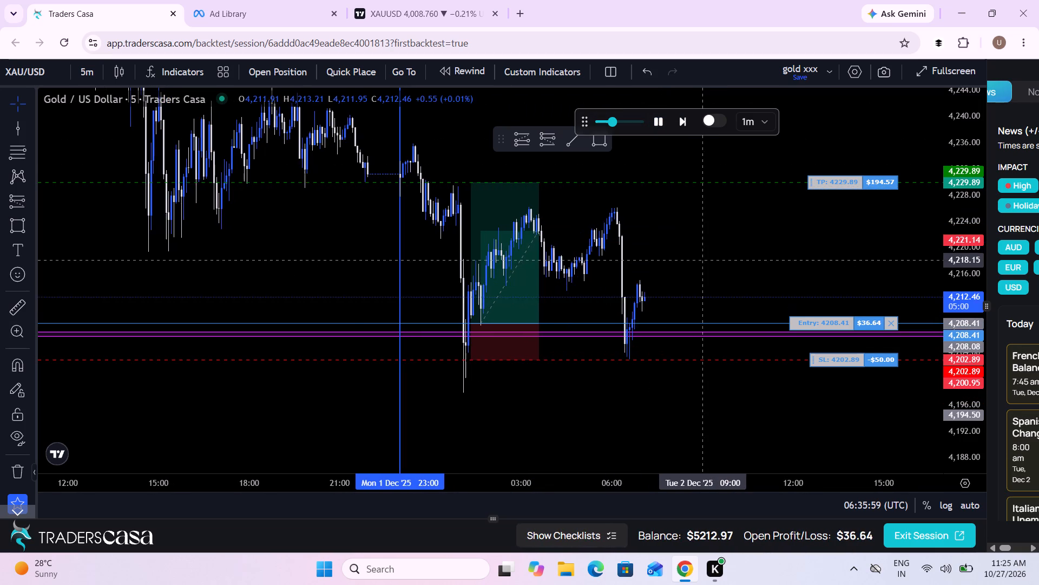
Raise the open buy position's stop loss to about 4,207.21, just below its entry level.
scroll(702, 259, "up", 4)
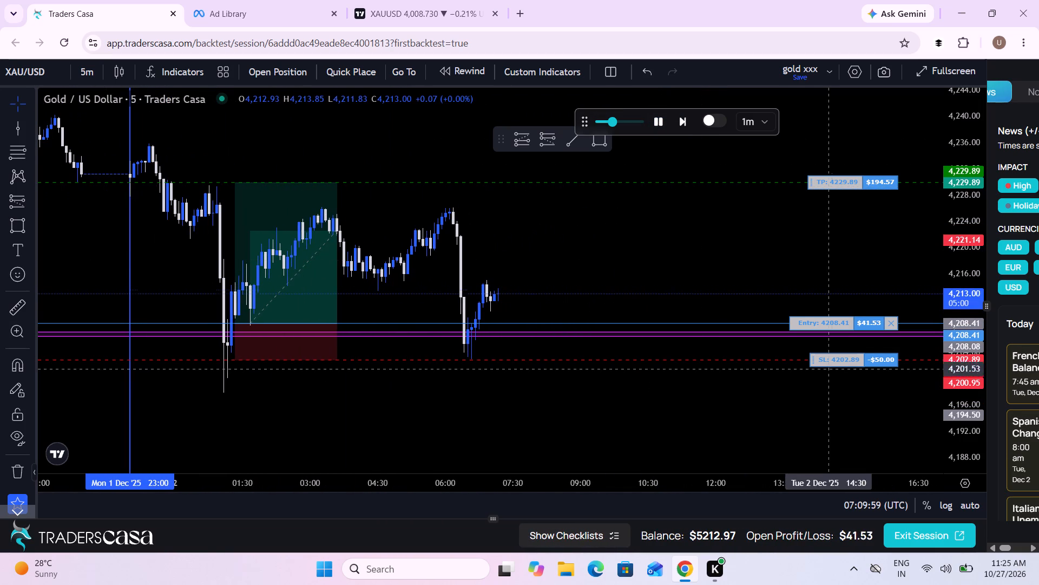
left_click_drag(833, 364, 821, 332)
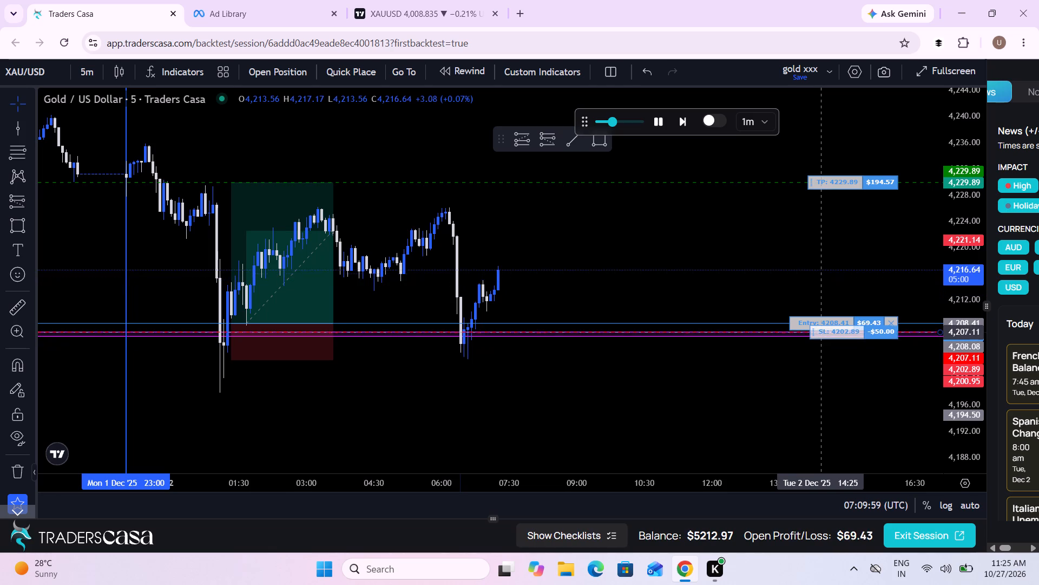
left_click_drag(821, 332, 821, 331)
Tighten the open buy position's stop loss further, to about 4,207.93, while the replay runs.
left_click_drag(711, 289, 679, 308)
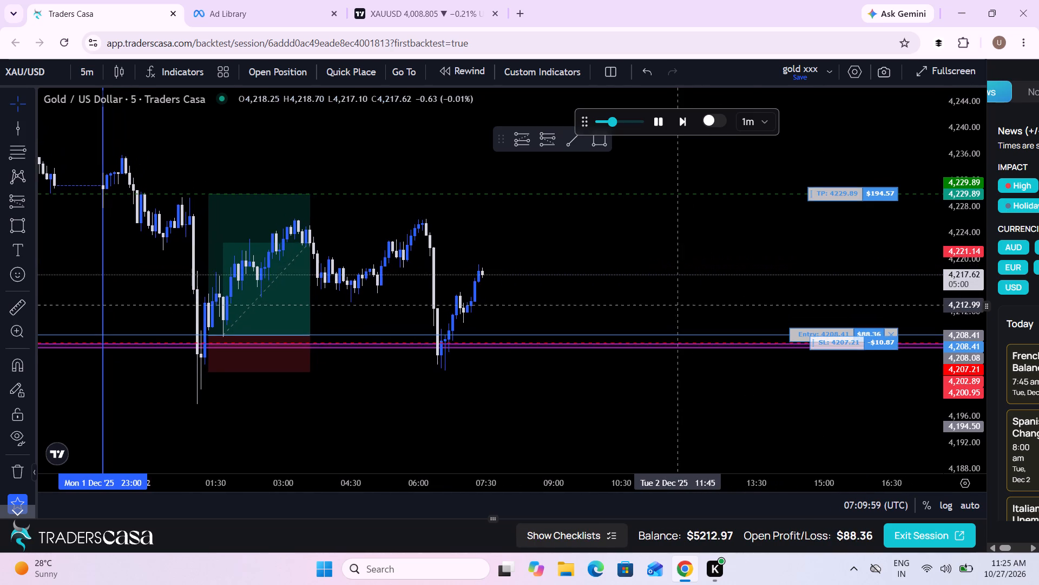
left_click_drag(679, 308, 675, 313)
scroll(675, 313, "down", 3)
left_click_drag(660, 294, 639, 287)
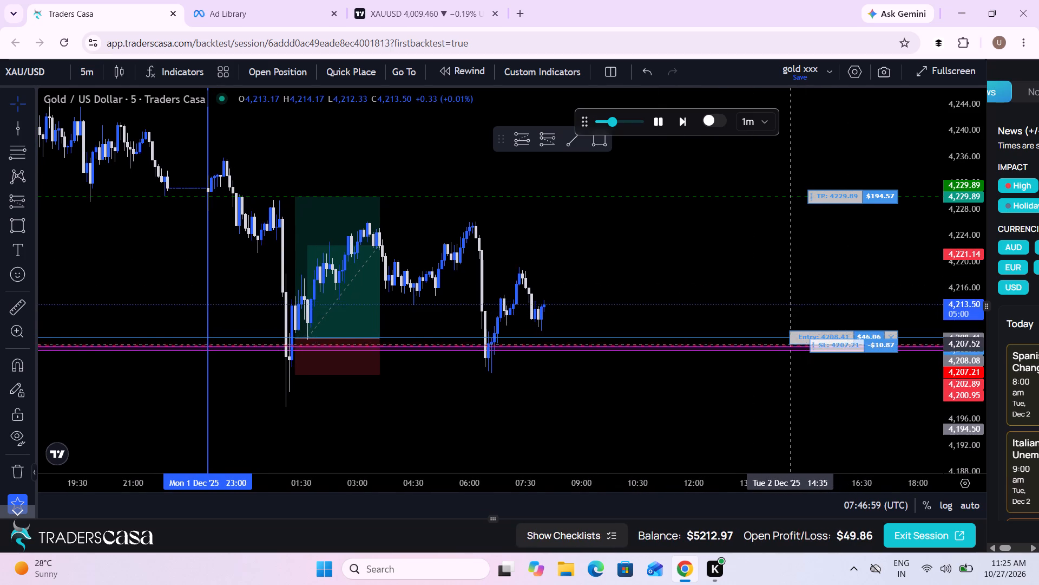
left_click_drag(830, 344, 831, 339)
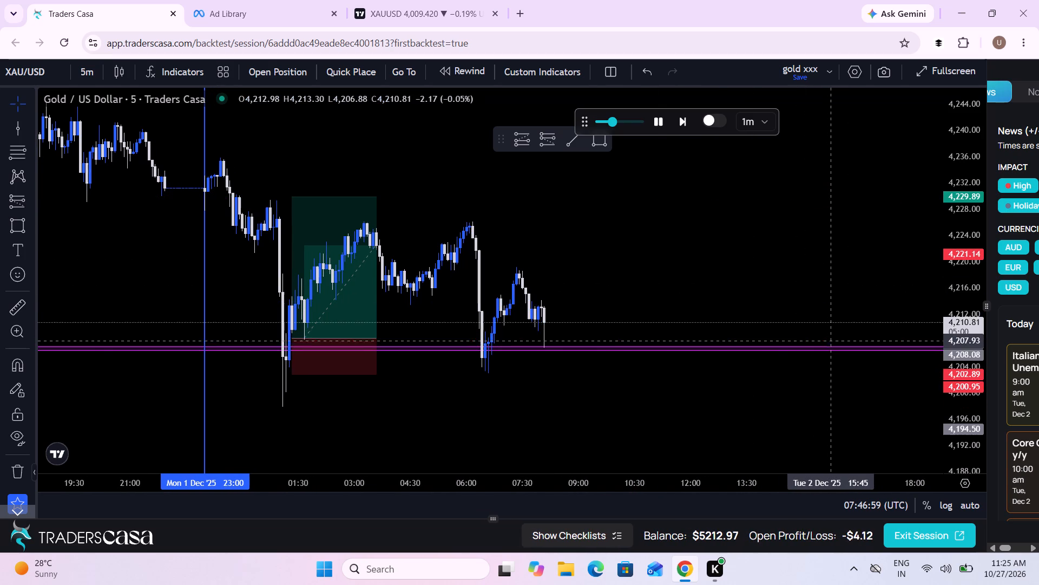
left_click_drag(831, 339, 831, 339)
Increase the playback speed of the running replay.
left_click_drag(698, 296, 635, 311)
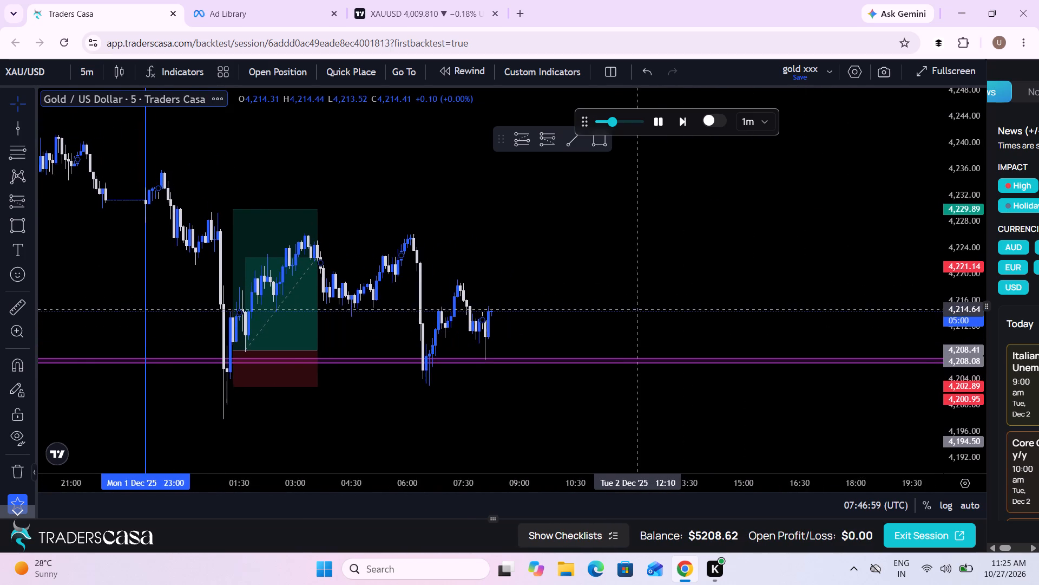
left_click_drag(635, 311, 631, 314)
scroll(631, 314, "down", 1)
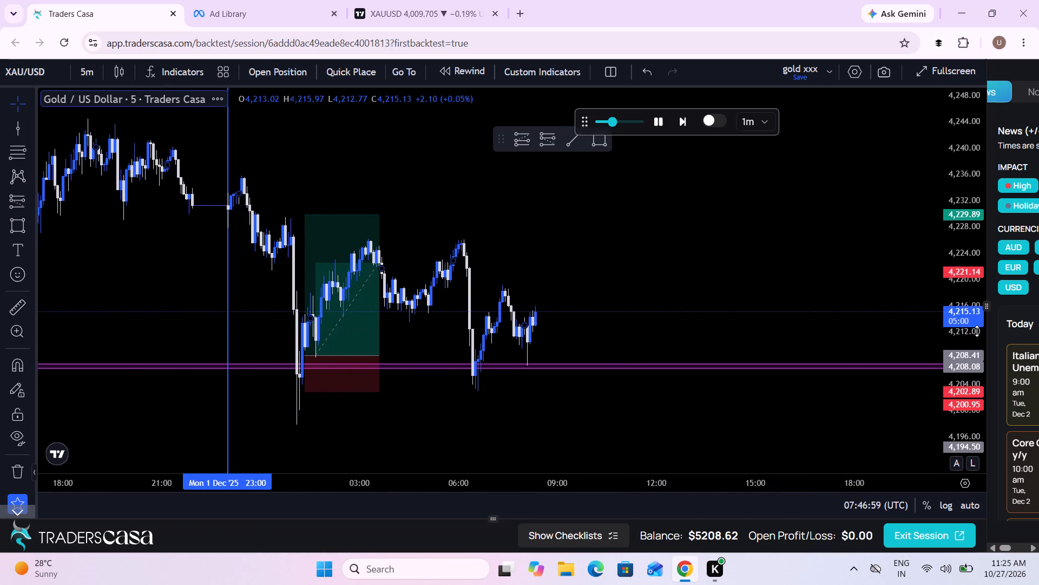
left_click_drag(977, 331, 969, 373)
left_click_drag(663, 308, 661, 308)
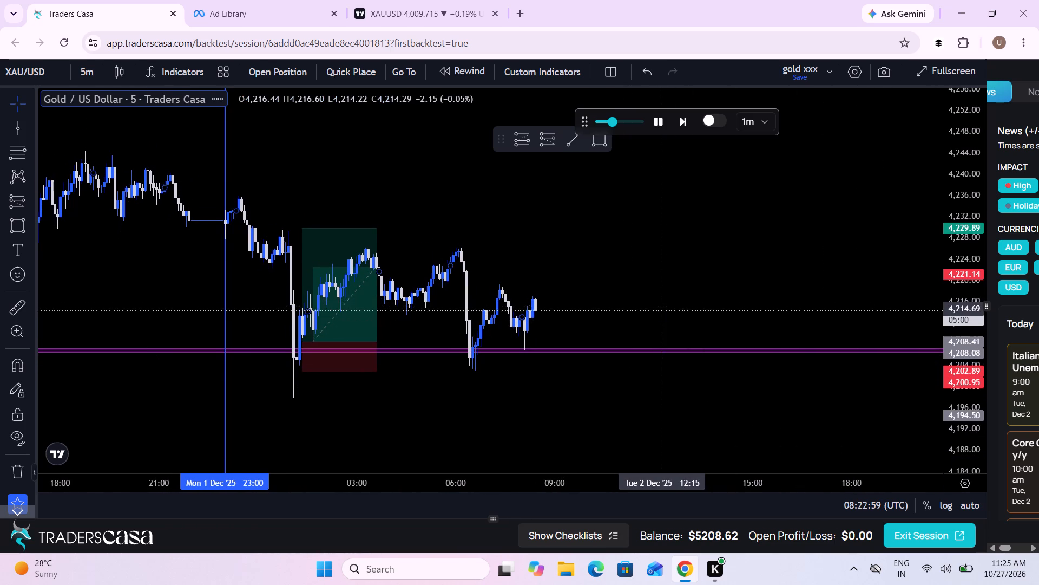
left_click_drag(661, 308, 589, 300)
scroll(589, 300, "down", 1)
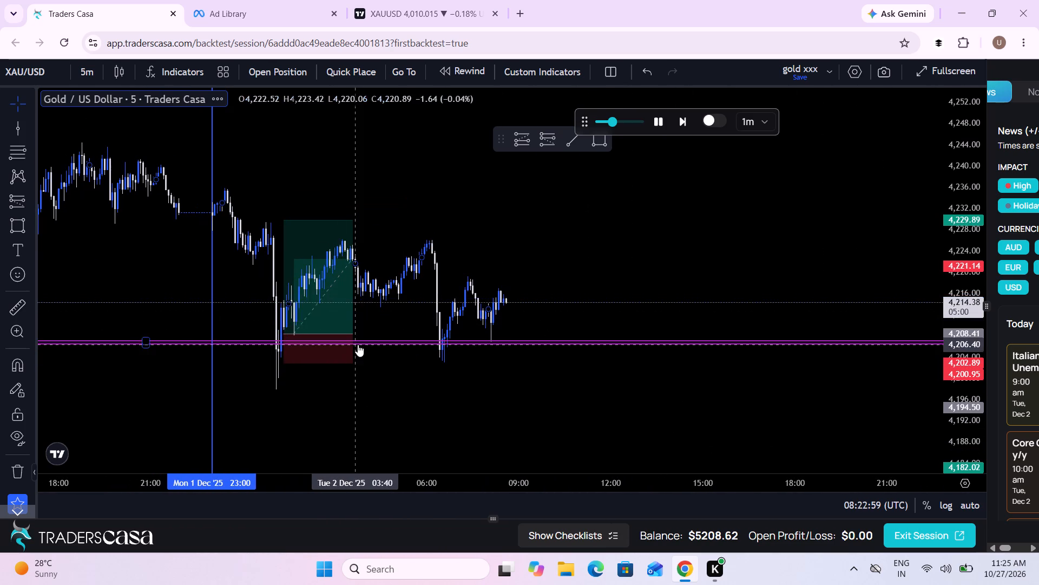
left_click(632, 119)
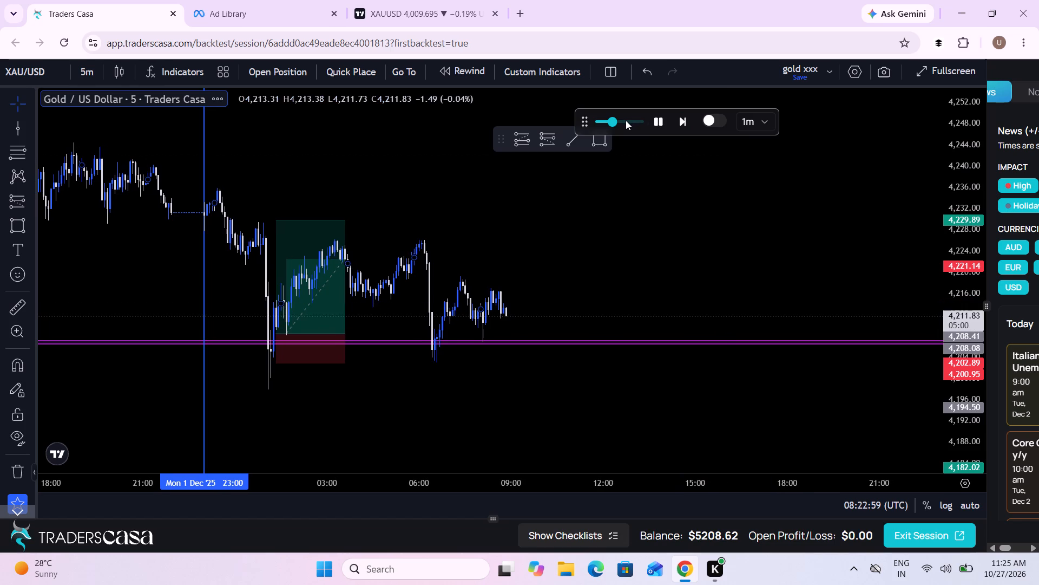
left_click(626, 120)
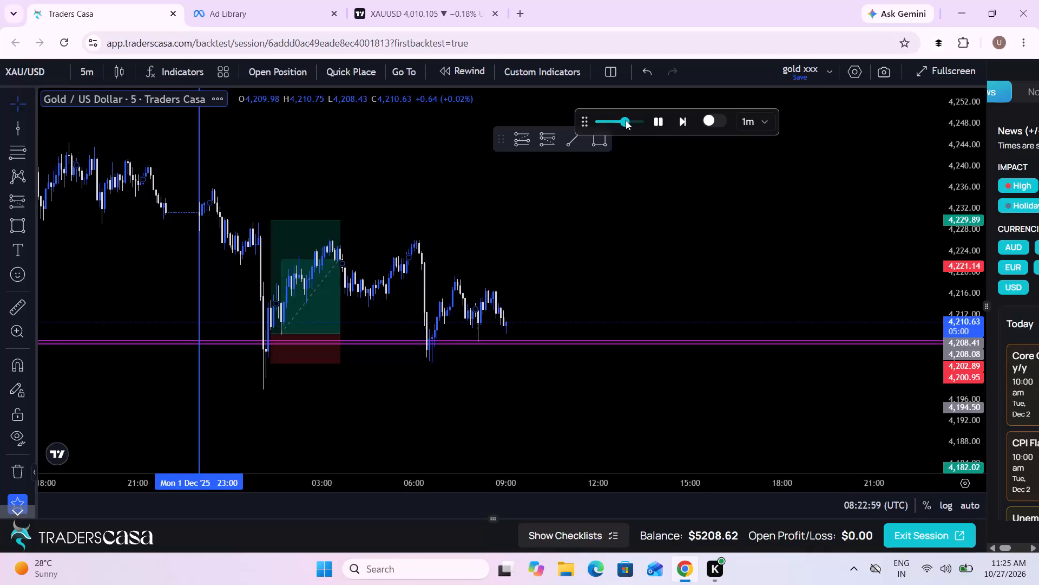
left_click(626, 120)
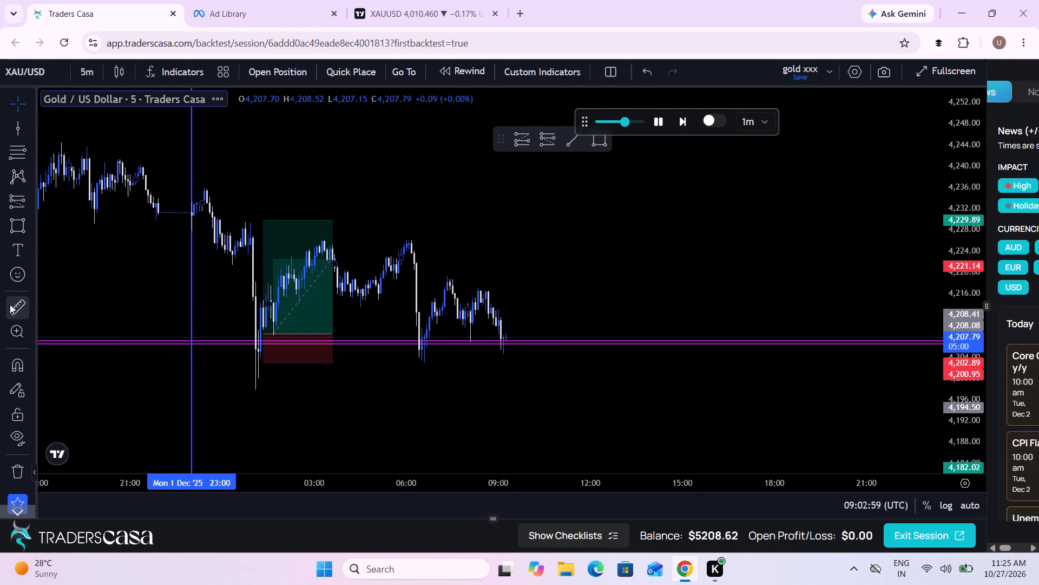
Pause the replay at 09:26 on 2 December and measure the price drop starting from about 4,235.87.
left_click(10, 304)
left_click(657, 120)
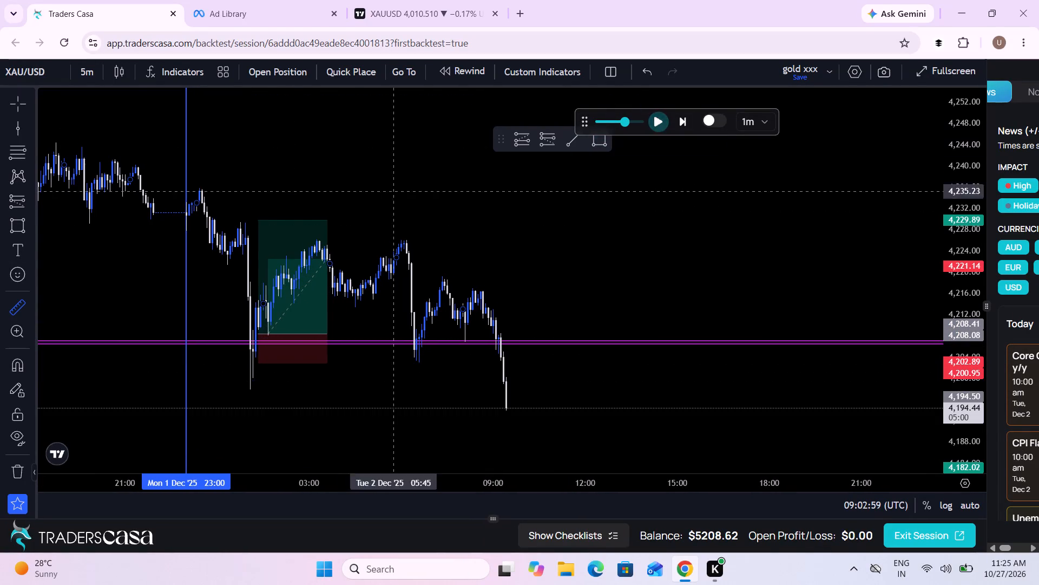
left_click(226, 188)
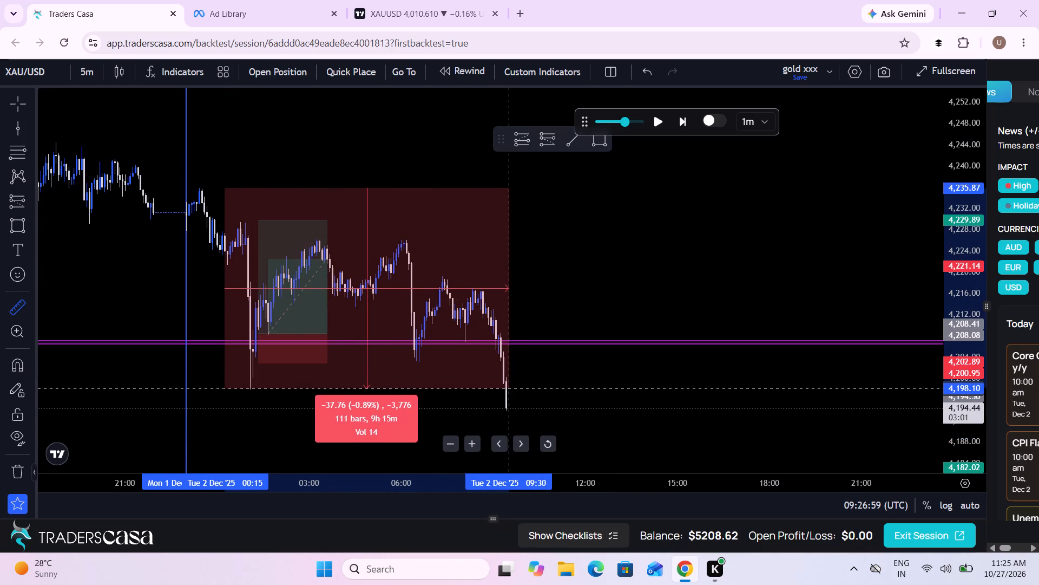
scroll(508, 388, "up", 3)
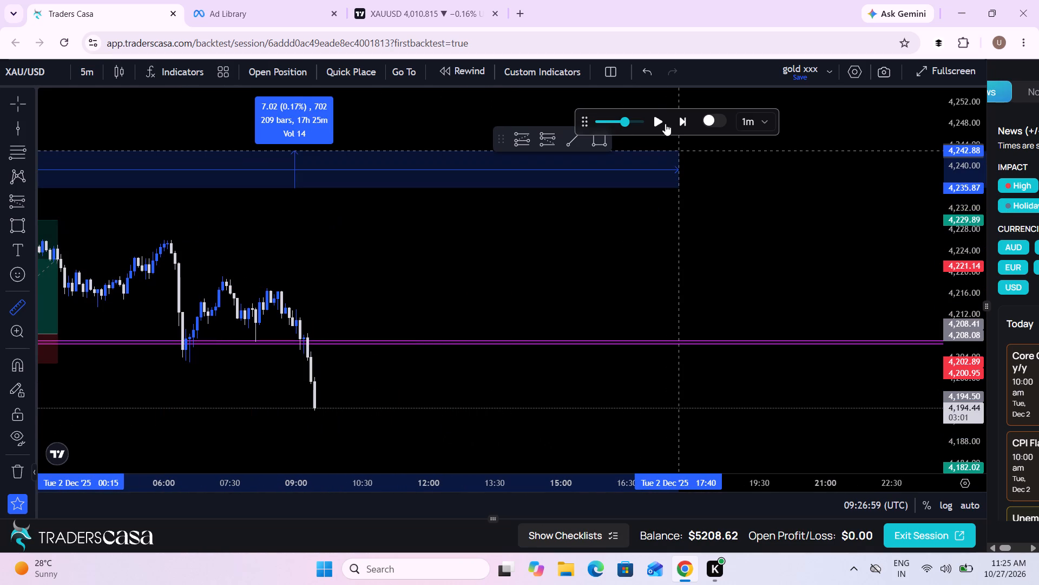
Close the measurement and advance the replay to 10:29 on 2 December, pausing it there.
left_click(657, 122)
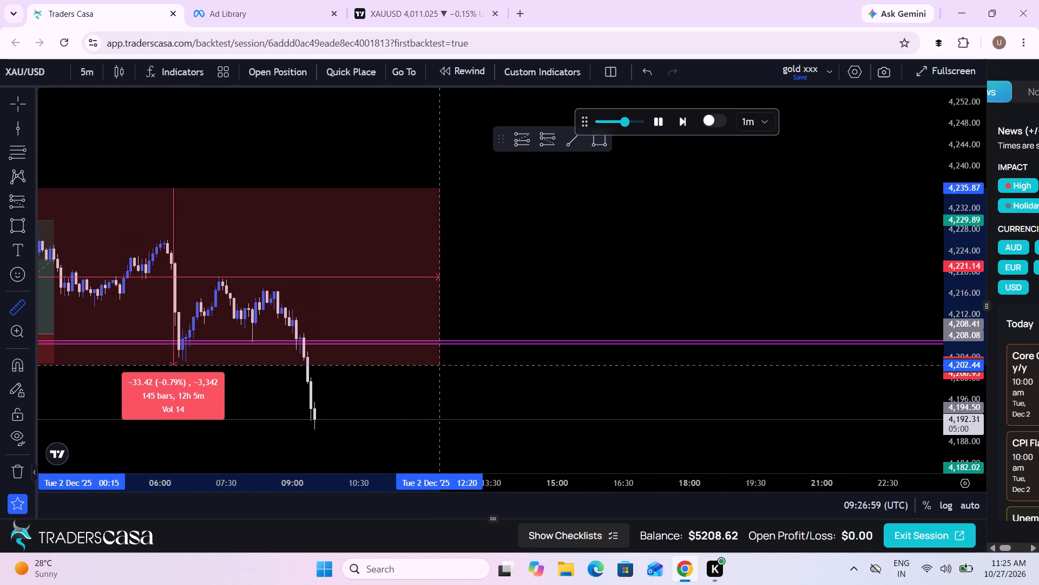
left_click(440, 365)
scroll(557, 412, "down", 3)
left_click(557, 412)
left_click_drag(557, 412, 557, 398)
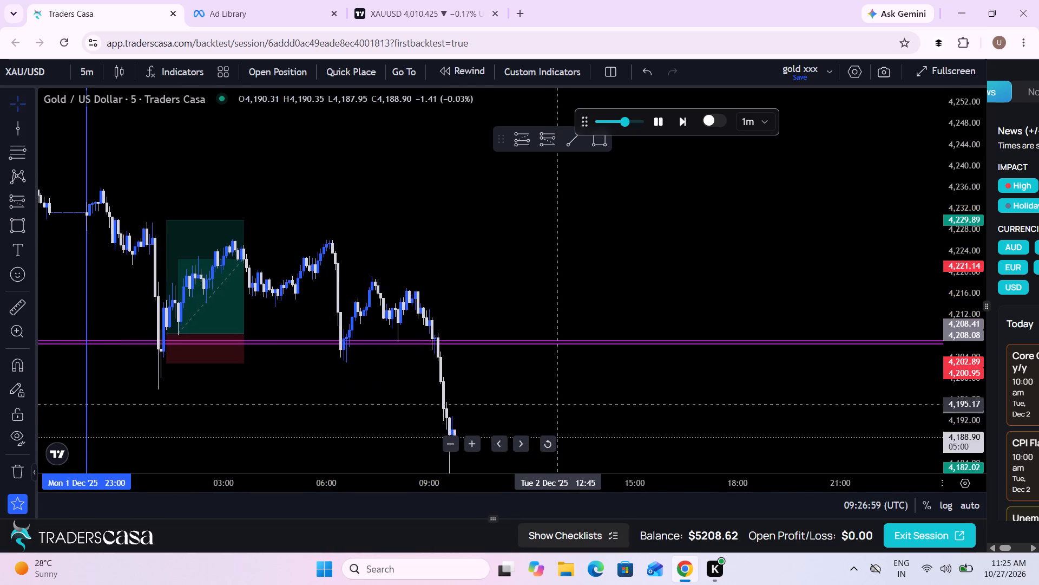
left_click_drag(557, 398, 557, 346)
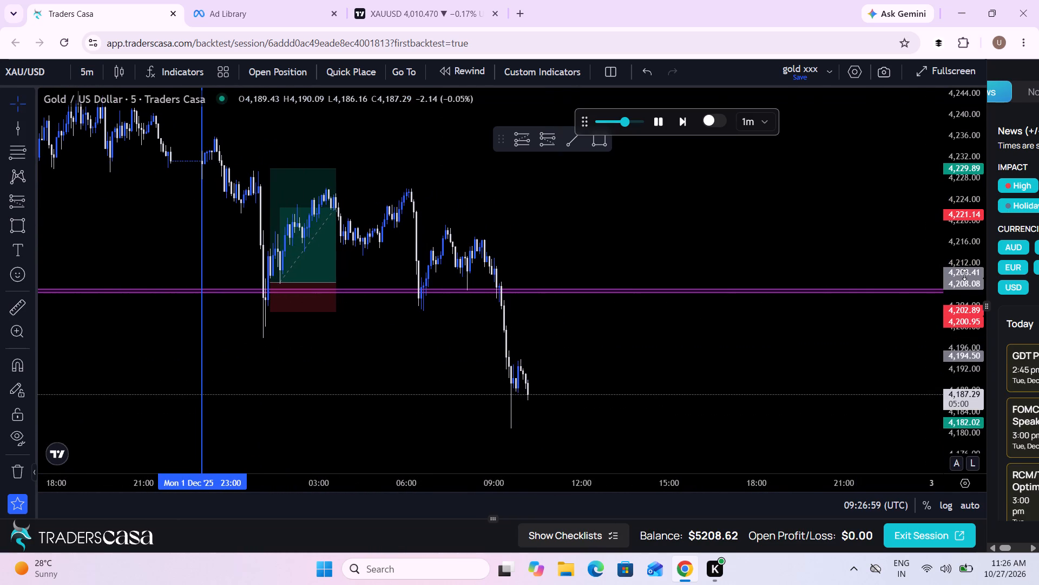
left_click_drag(964, 275, 950, 347)
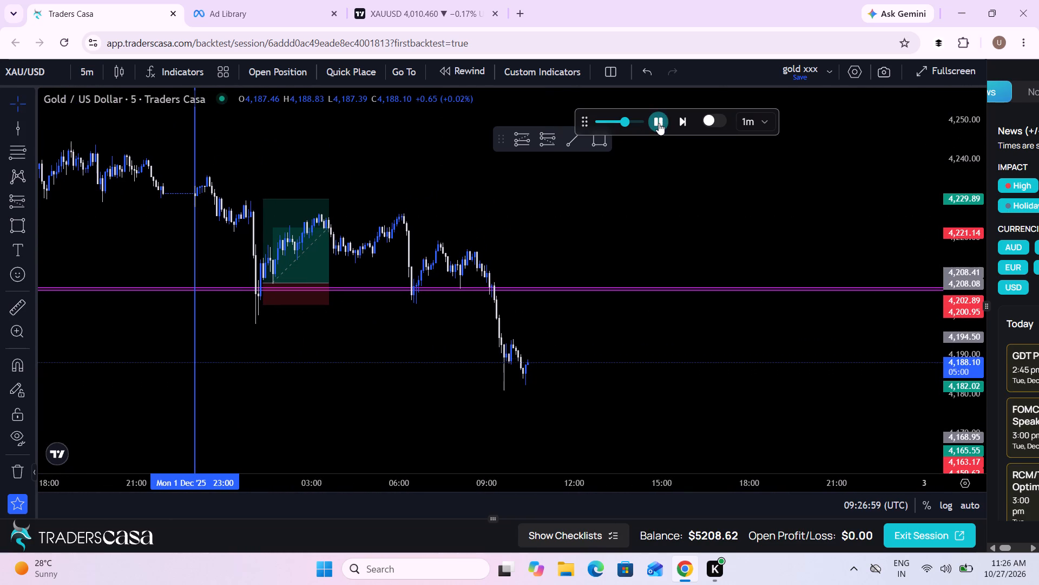
left_click(659, 123)
Measure the price range from about 4,236.08 down to the day's low near 4,180.89.
left_click(5, 298)
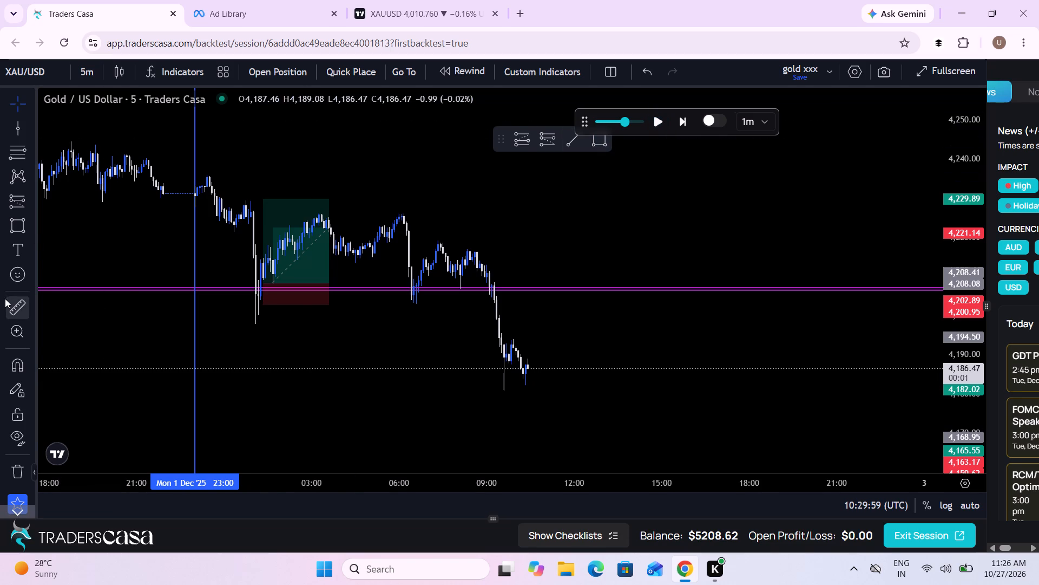
left_click(235, 174)
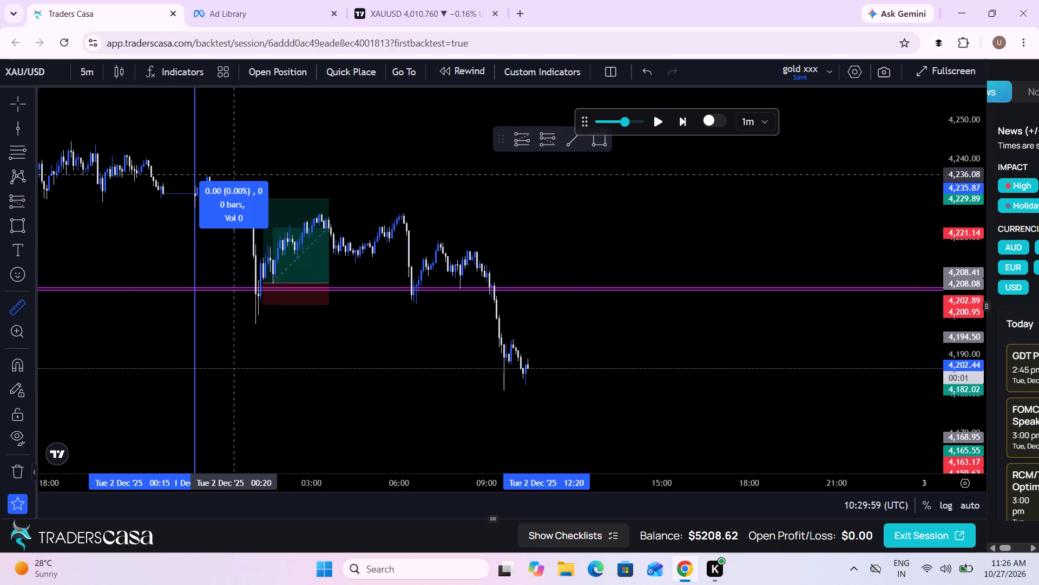
left_click(683, 391)
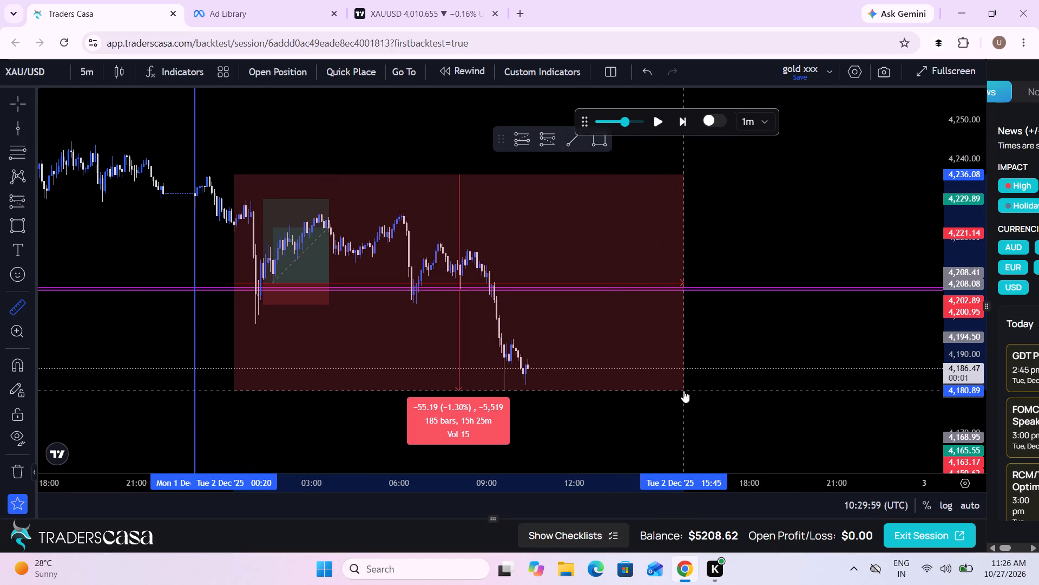
Advance the replay to 10:57 on 2 December and pause it there.
left_click(661, 122)
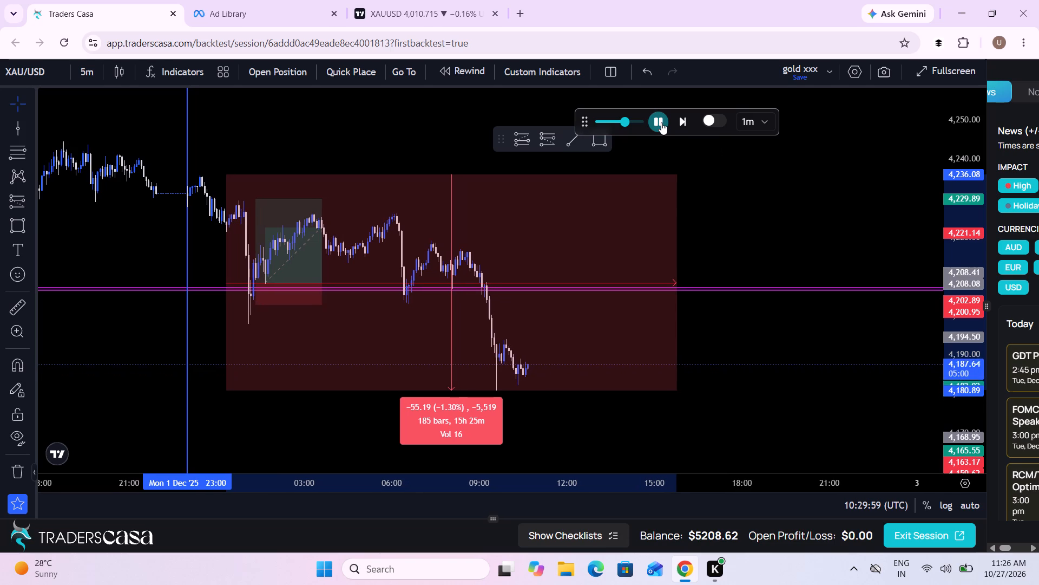
left_click(661, 122)
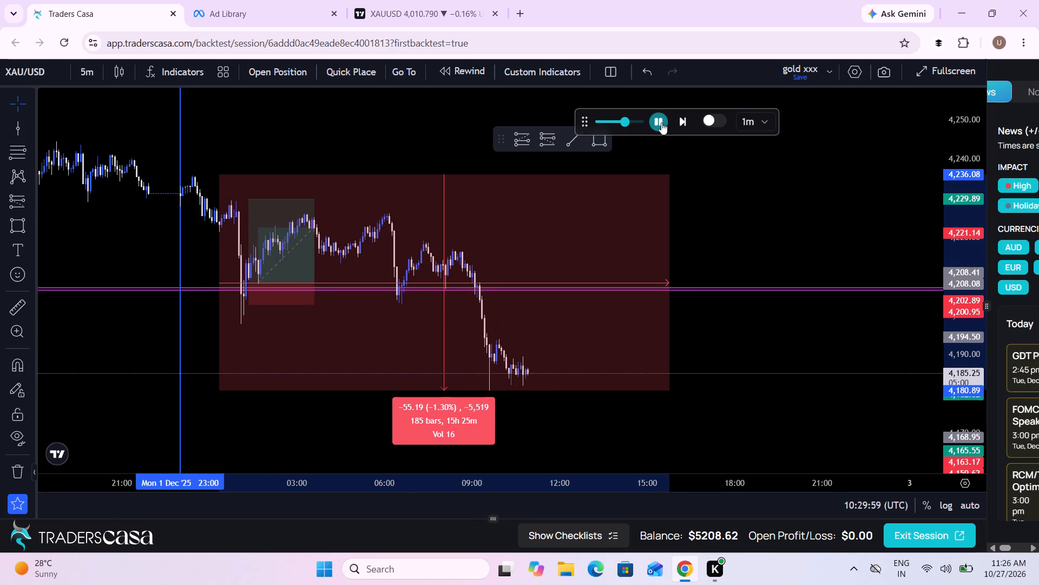
Switch to the live TradingView XAUUSD chart and delete the thin orange rectangle near 4,017.9.
left_click(458, 0)
left_click_drag(650, 321, 744, 353)
scroll(744, 353, "down", 4)
left_click_drag(744, 353, 696, 272)
scroll(696, 272, "up", 3)
left_click_drag(635, 255, 655, 390)
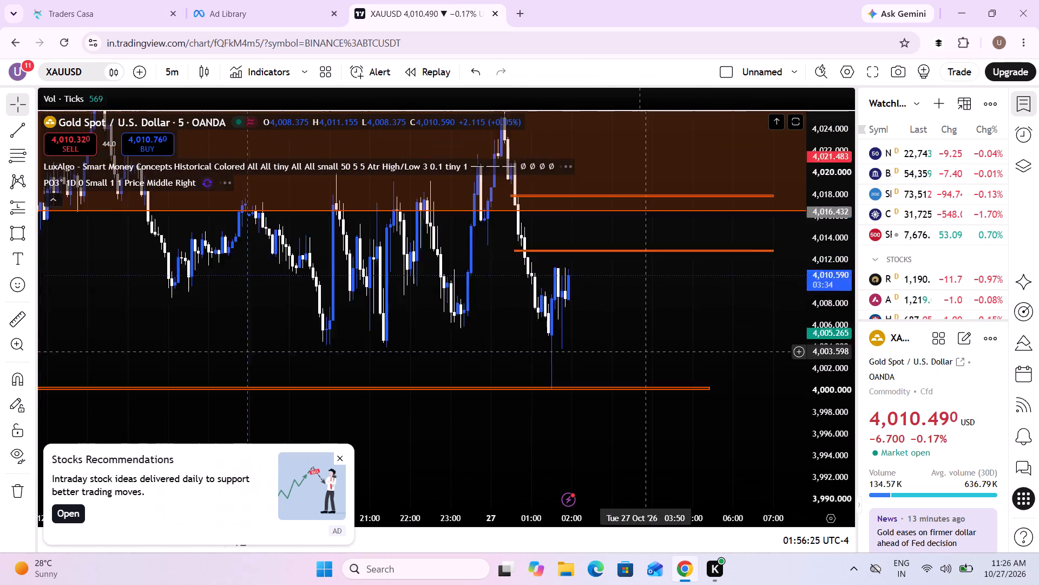
left_click_drag(655, 390, 675, 400)
scroll(675, 400, "up", 4)
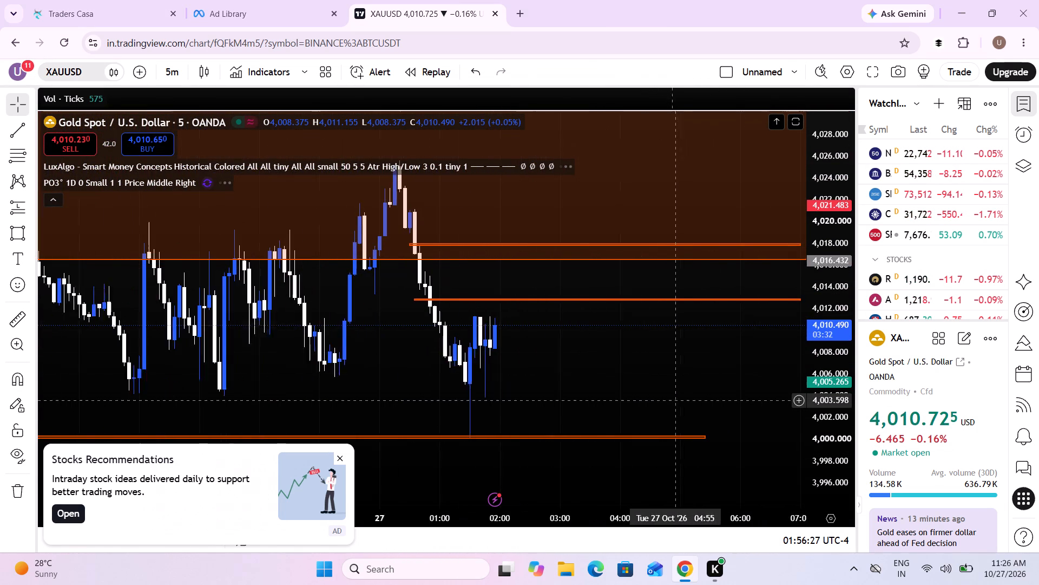
scroll(675, 400, "up", 1)
left_click_drag(578, 396, 660, 415)
scroll(660, 415, "up", 2)
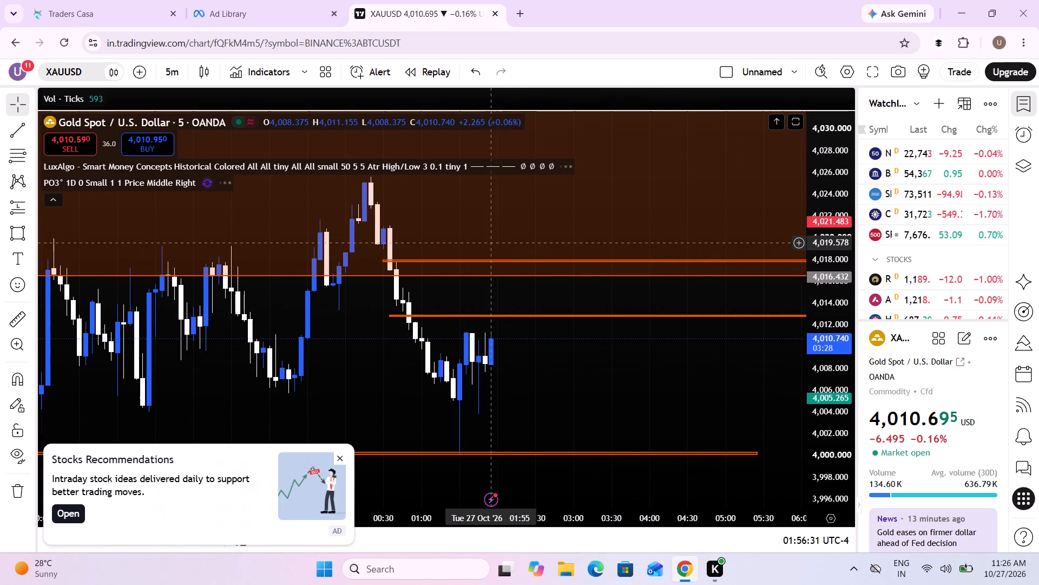
left_click(499, 262)
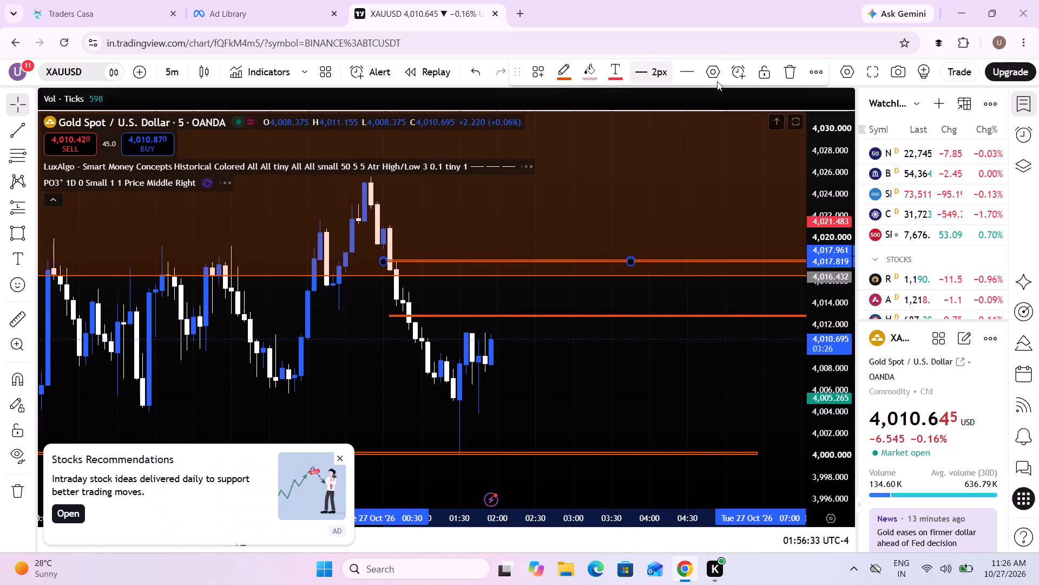
left_click(794, 73)
Change the live XAUUSD chart's timeframe to 1 hour.
scroll(703, 376, "down", 3)
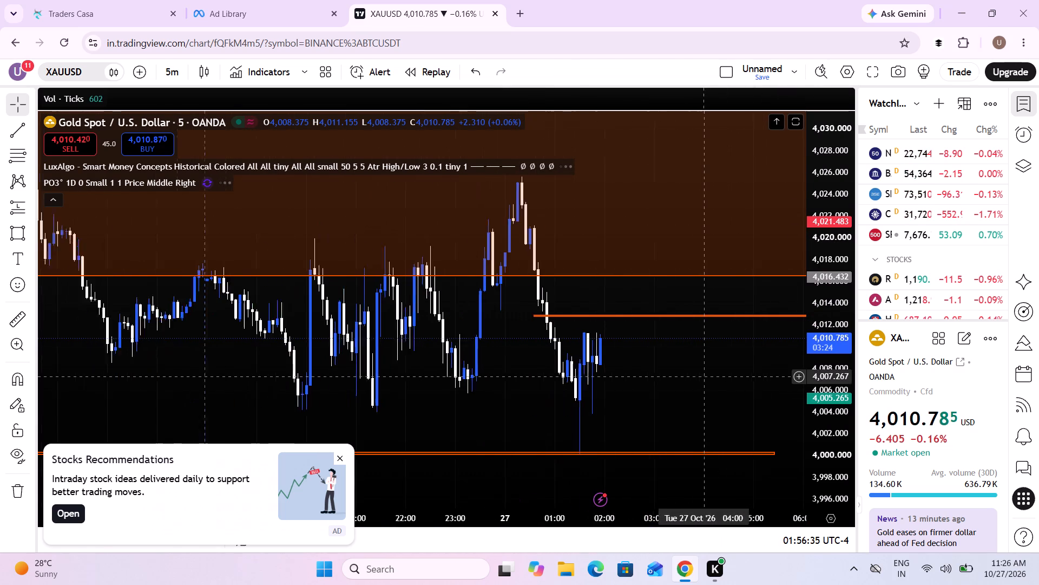
scroll(703, 376, "down", 3)
left_click_drag(703, 376, 616, 380)
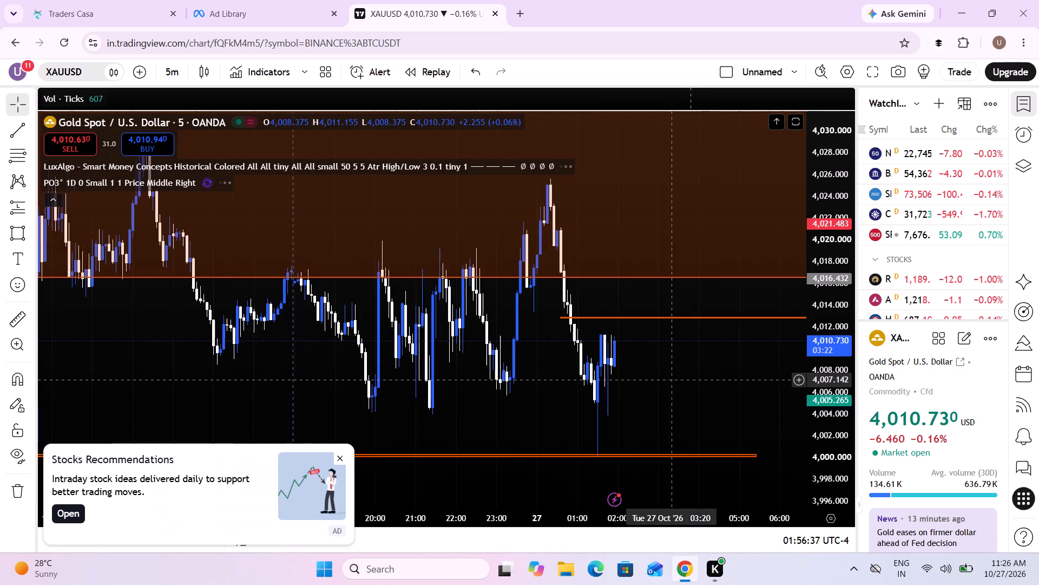
left_click_drag(616, 380, 614, 380)
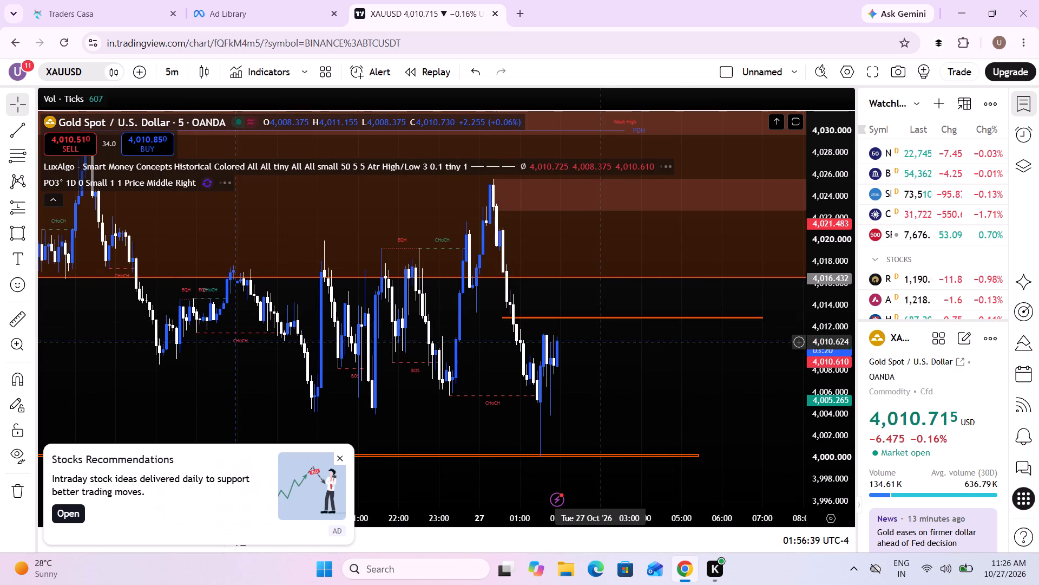
left_click_drag(603, 363, 583, 361)
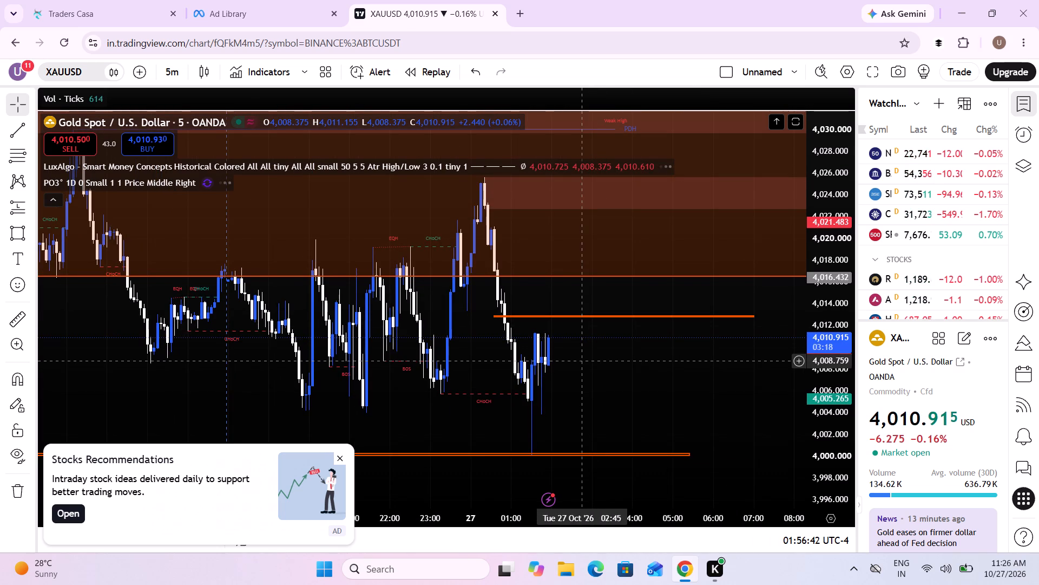
scroll(583, 361, "up", 2)
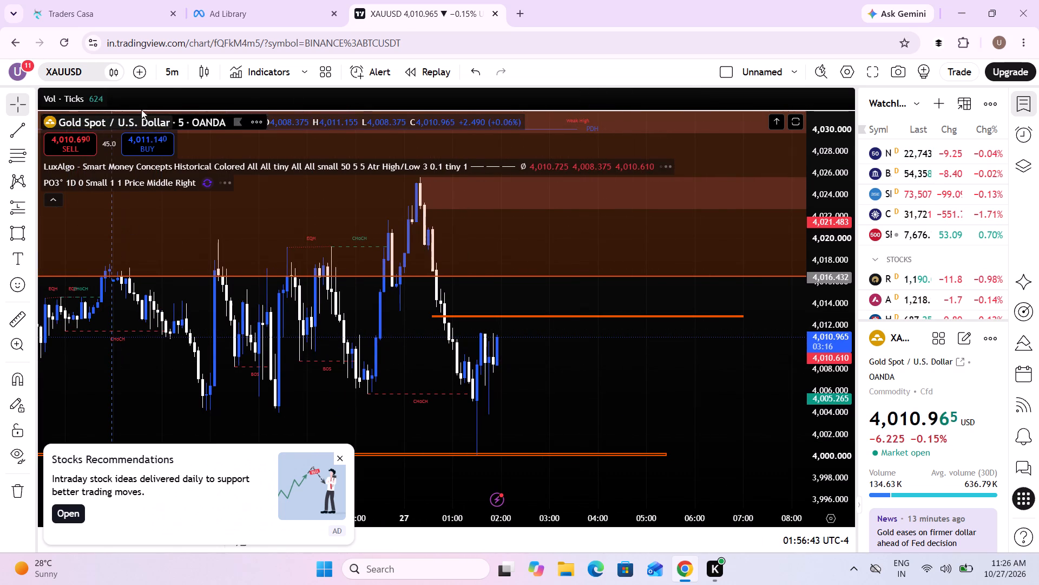
left_click(169, 83)
scroll(218, 407, "down", 1)
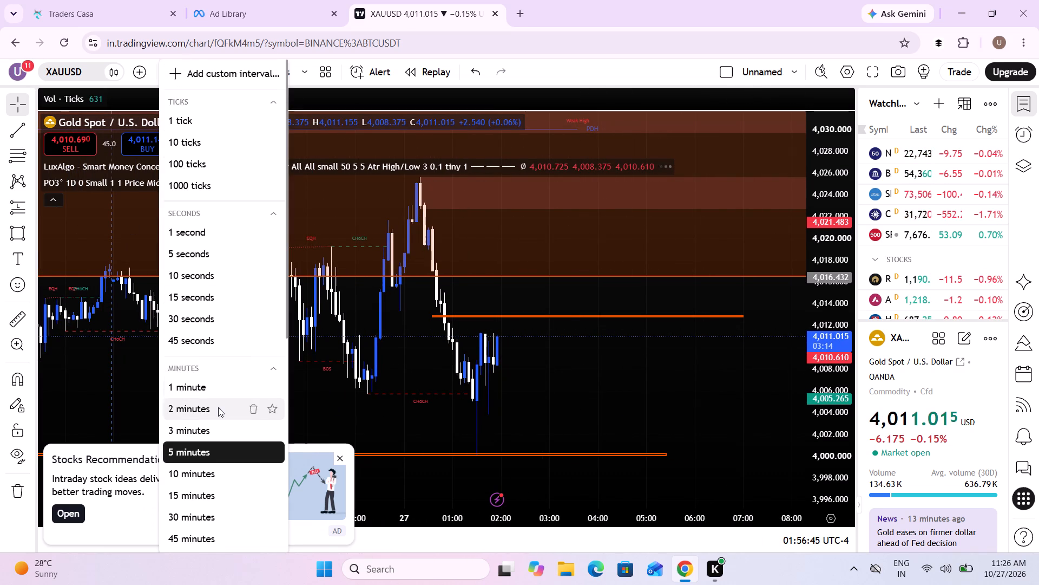
scroll(218, 407, "down", 1)
left_click(211, 461)
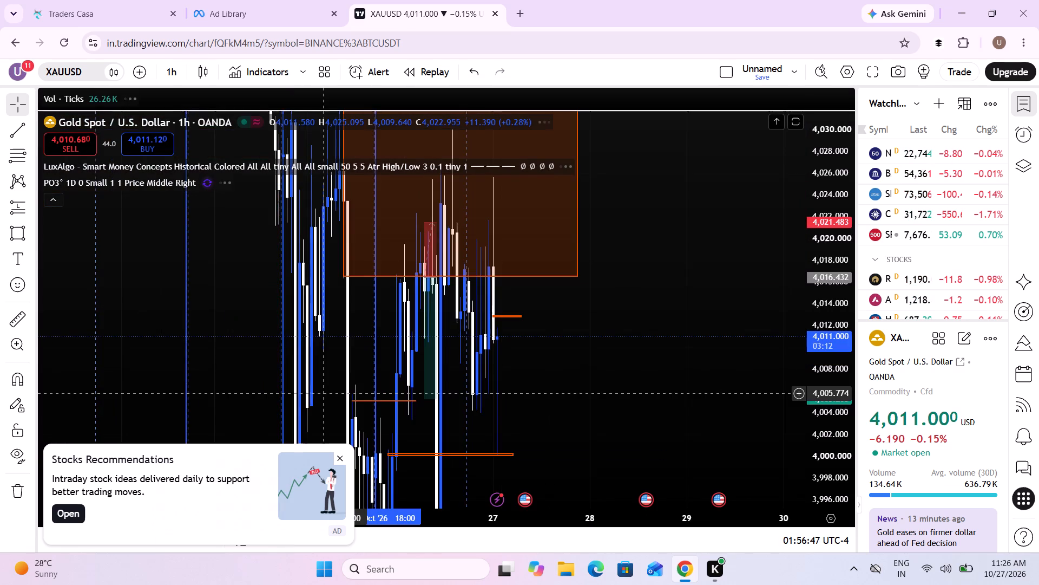
Examine the hourly XAUUSD candles of 26–27 October around the marked zones near 4,000 and 4,016.
scroll(325, 393, "up", 5)
left_click_drag(389, 373, 683, 345)
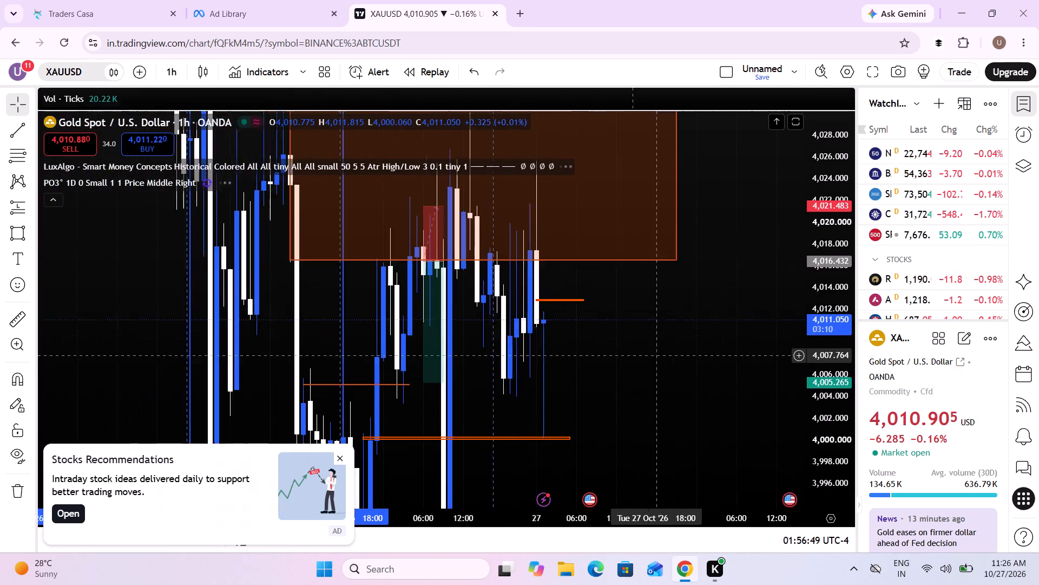
left_click_drag(683, 345, 690, 343)
scroll(690, 343, "up", 7)
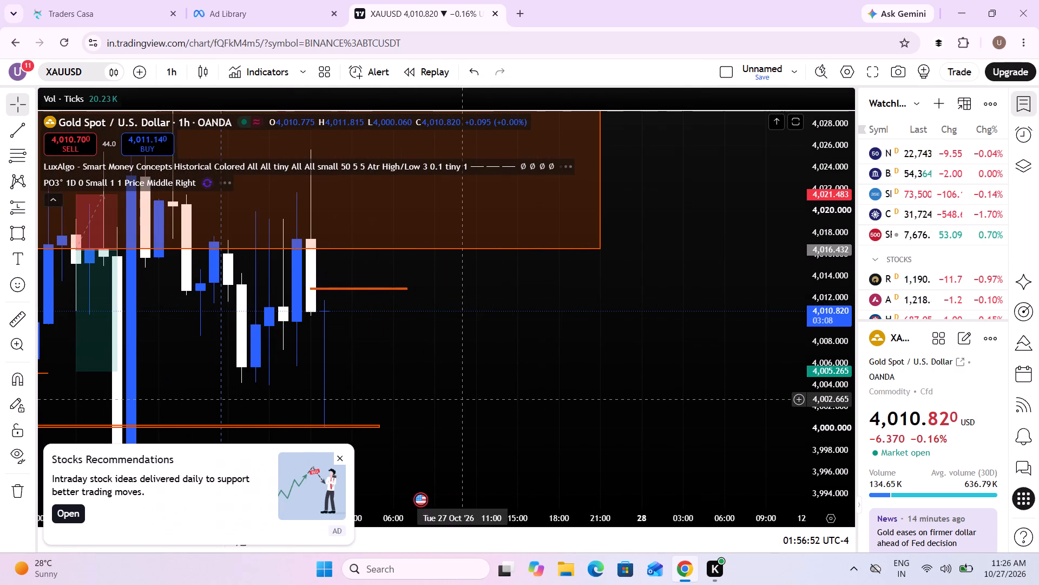
left_click_drag(464, 399, 741, 422)
scroll(741, 422, "up", 3)
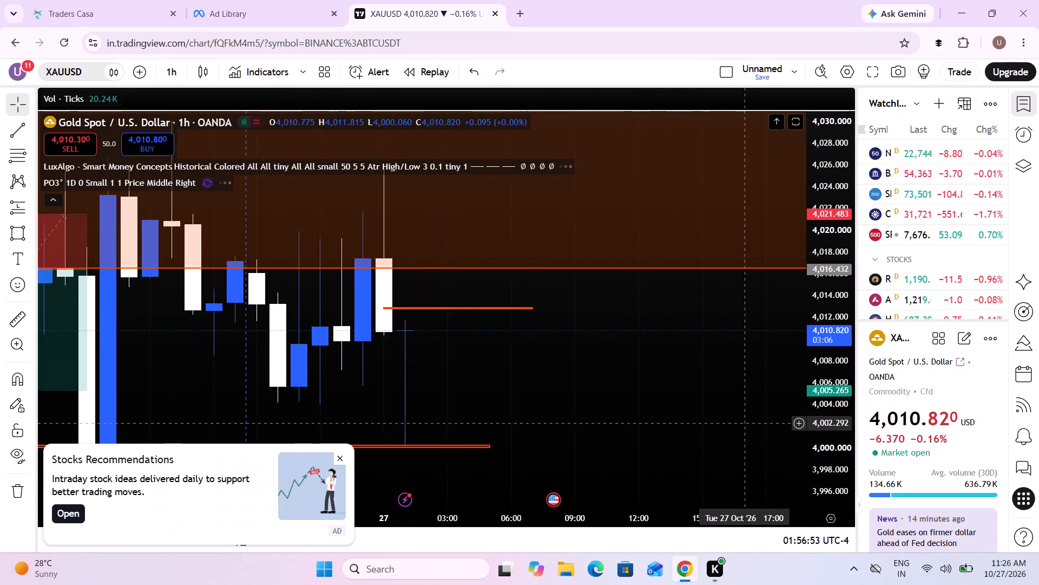
scroll(604, 381, "down", 5)
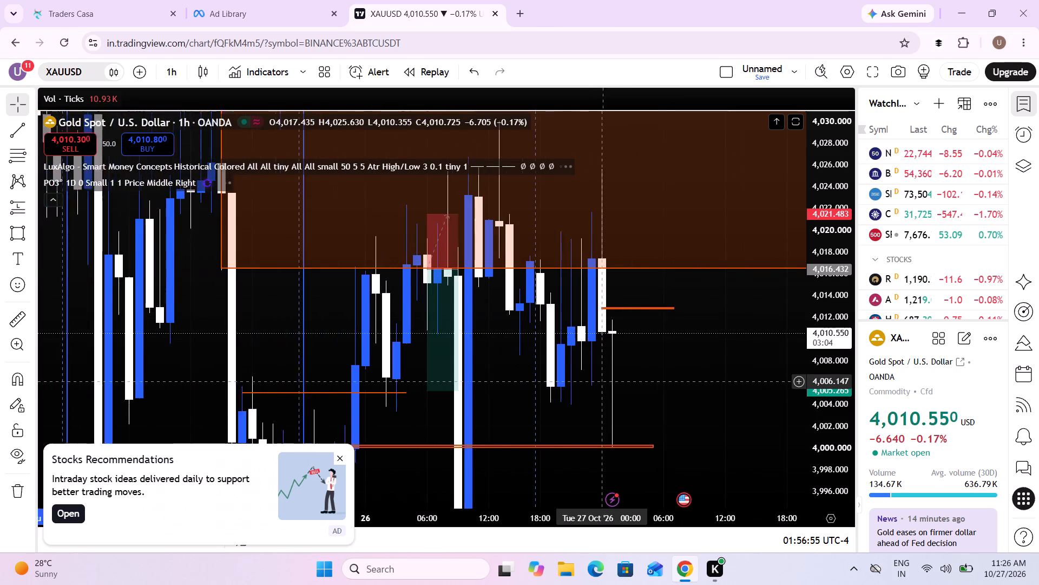
scroll(604, 381, "down", 1)
left_click_drag(604, 381, 560, 309)
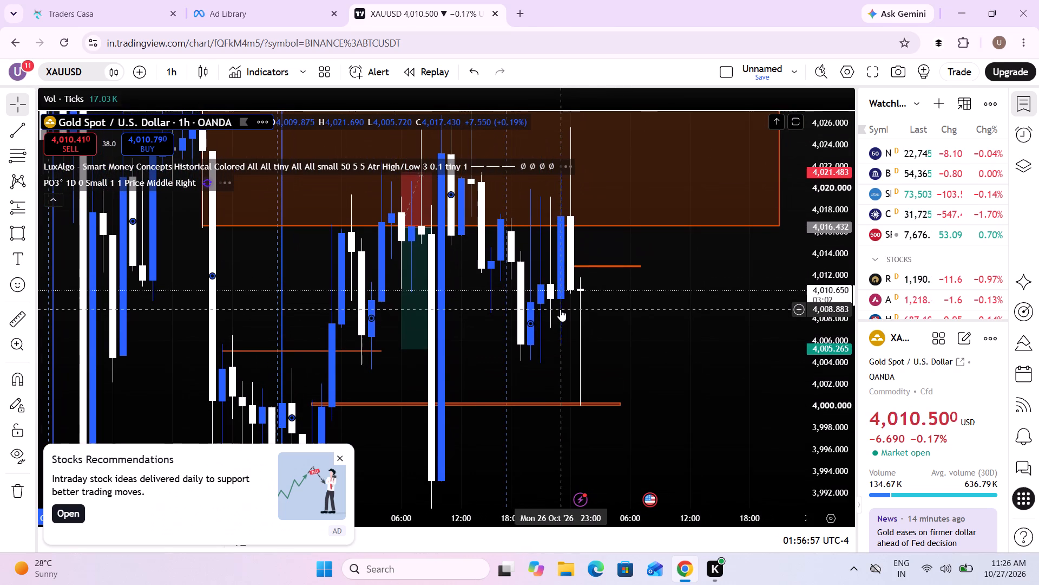
left_click_drag(560, 309, 556, 318)
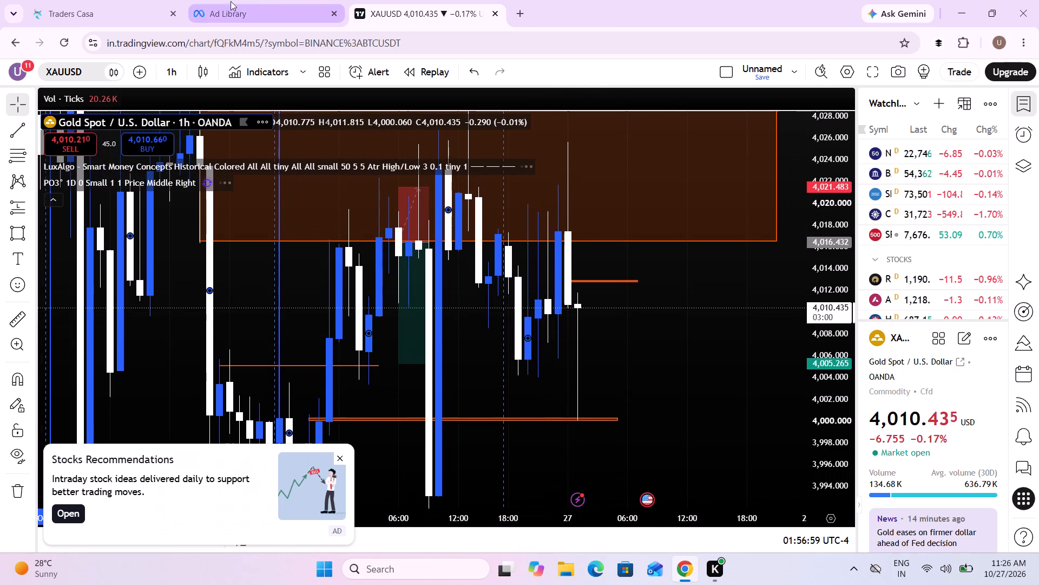
Return to the Traders Casa backtest and clear the price range measurement from the chart.
left_click(129, 15)
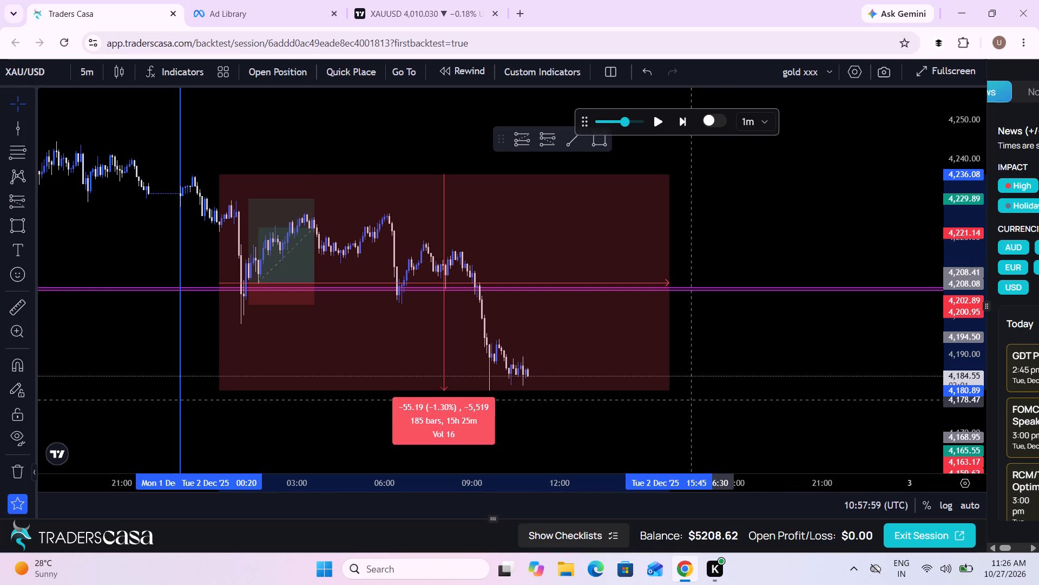
scroll(692, 400, "down", 4)
scroll(395, 402, "down", 2)
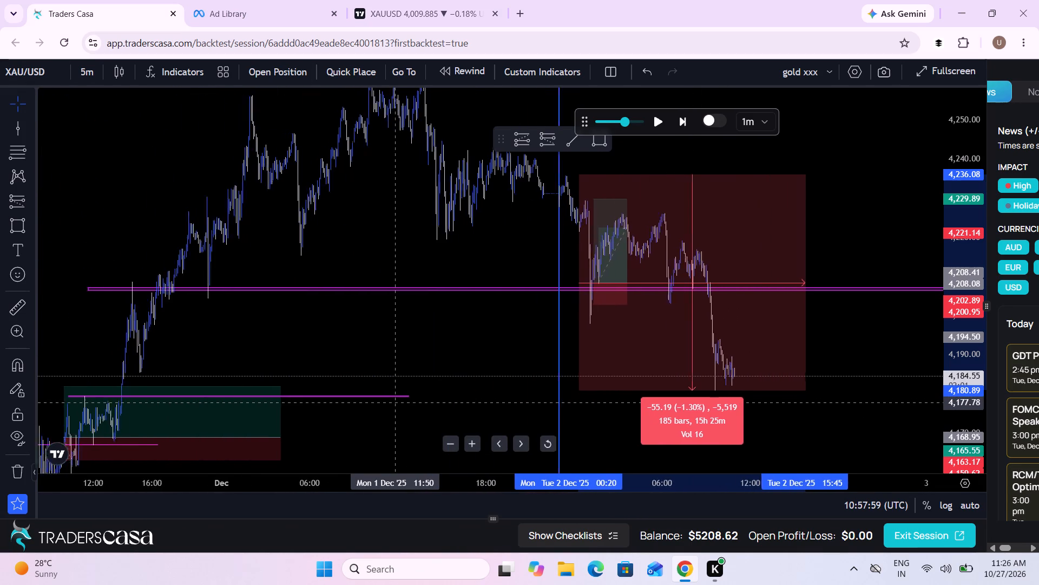
scroll(395, 402, "down", 2)
scroll(395, 402, "up", 4)
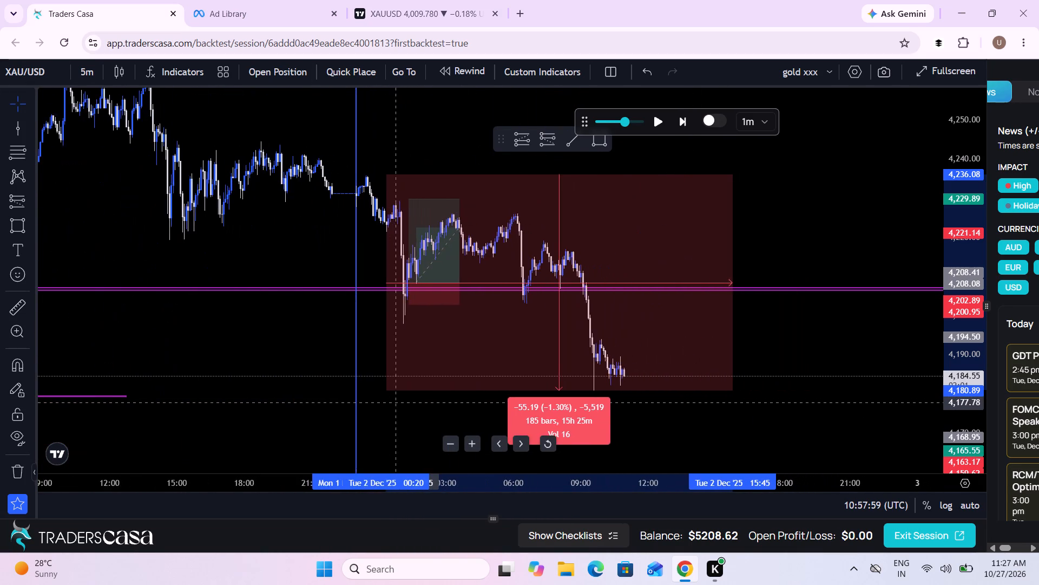
scroll(395, 402, "up", 5)
left_click(565, 430)
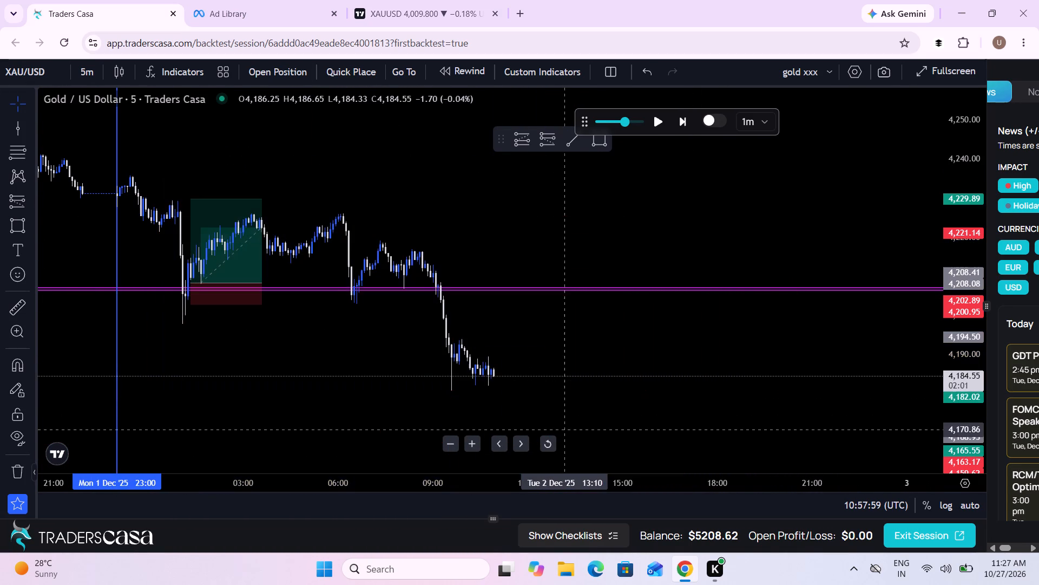
Mark the end of the trading day with a vertical line at 23:00 on 2 December.
left_click_drag(565, 430, 597, 346)
scroll(597, 346, "up", 1)
left_click_drag(955, 350, 951, 339)
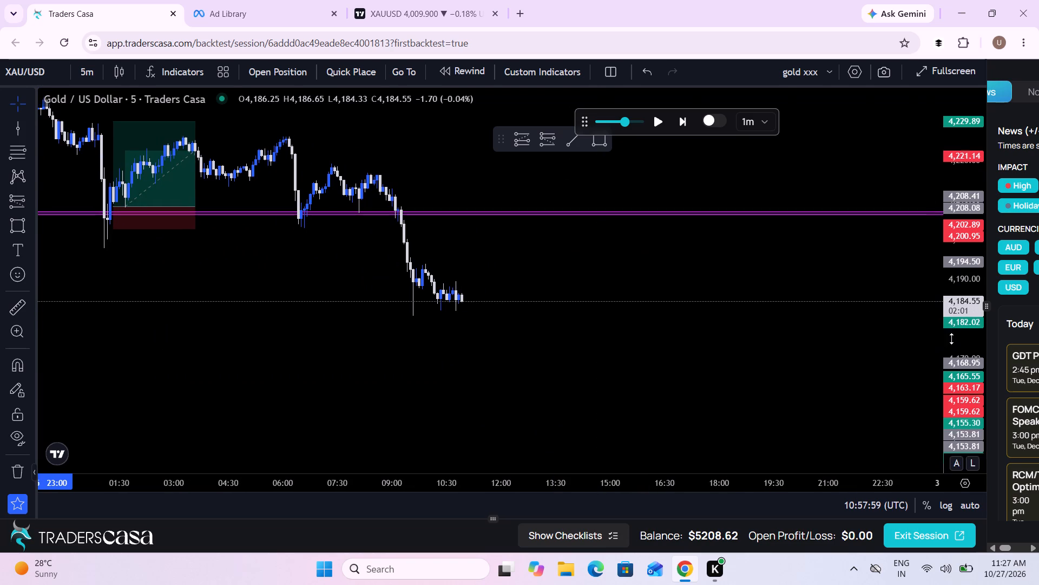
left_click_drag(951, 339, 939, 278)
left_click_drag(726, 331, 701, 415)
scroll(701, 415, "down", 4)
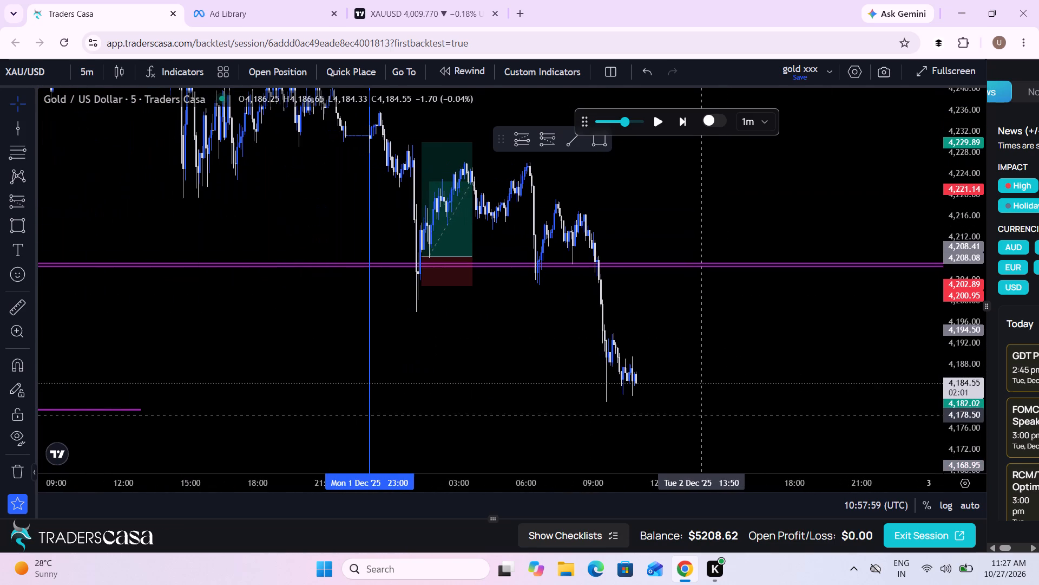
left_click(18, 125)
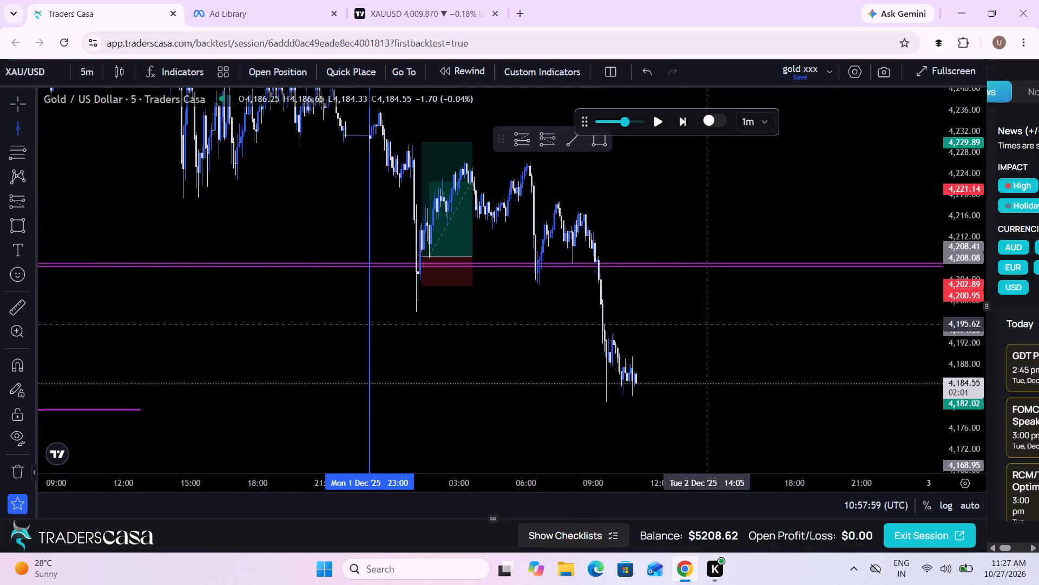
left_click(906, 361)
Advance the replay in short bursts to 11:31 on 2 December and pause it there.
left_click_drag(800, 355, 708, 360)
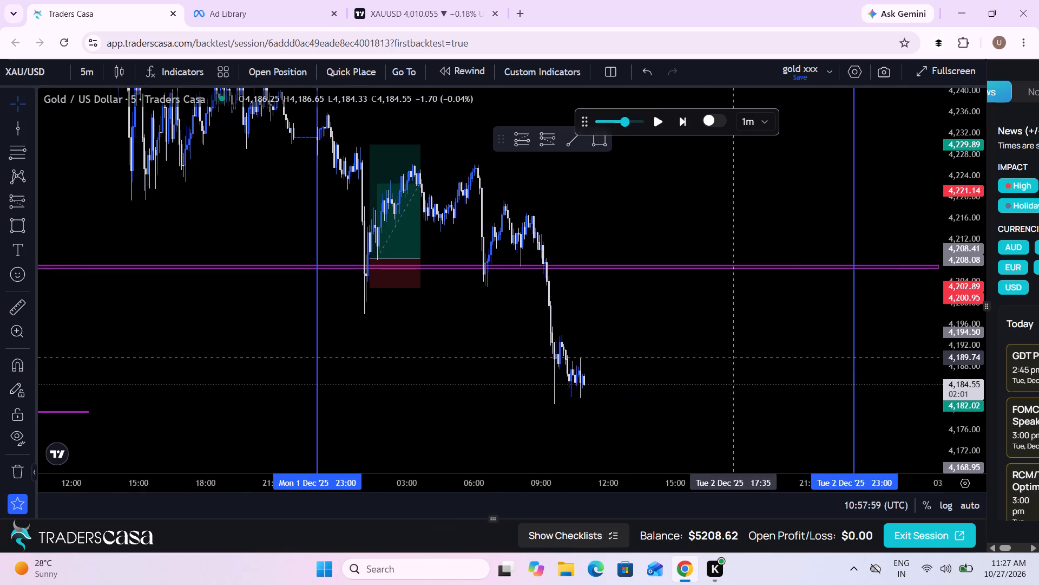
left_click_drag(708, 360, 656, 371)
left_click(656, 129)
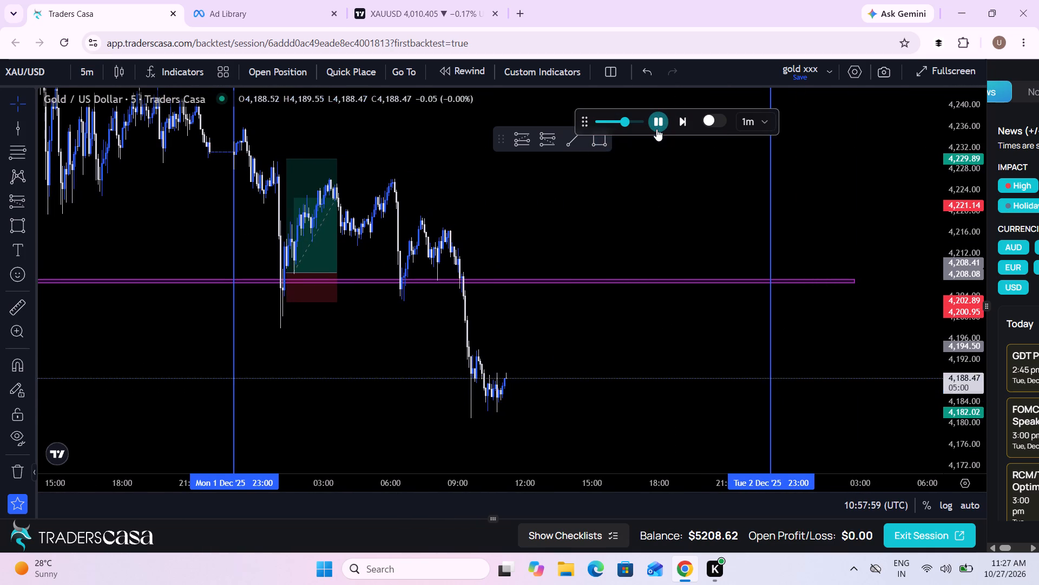
left_click(656, 129)
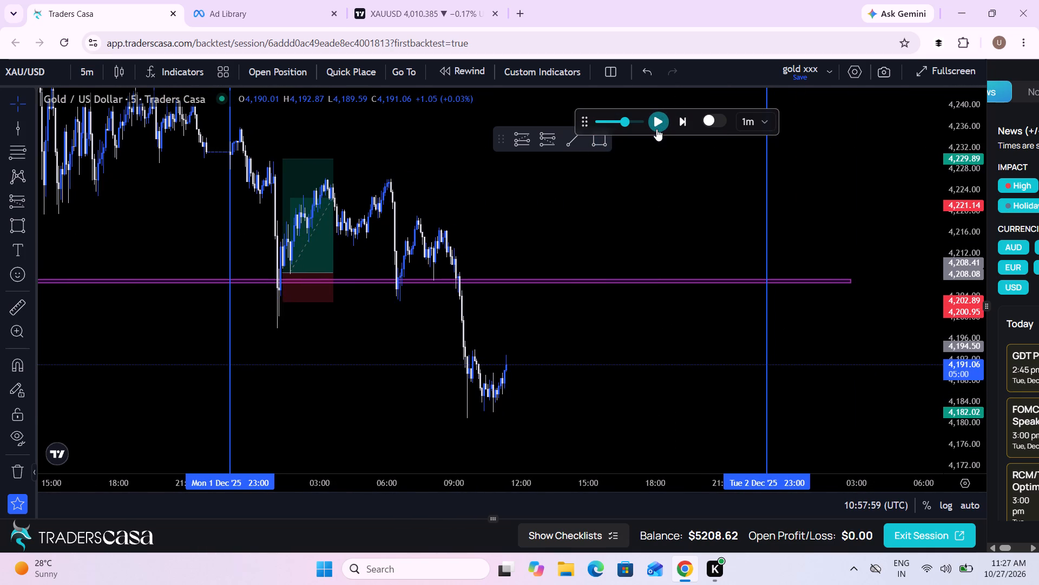
left_click(656, 129)
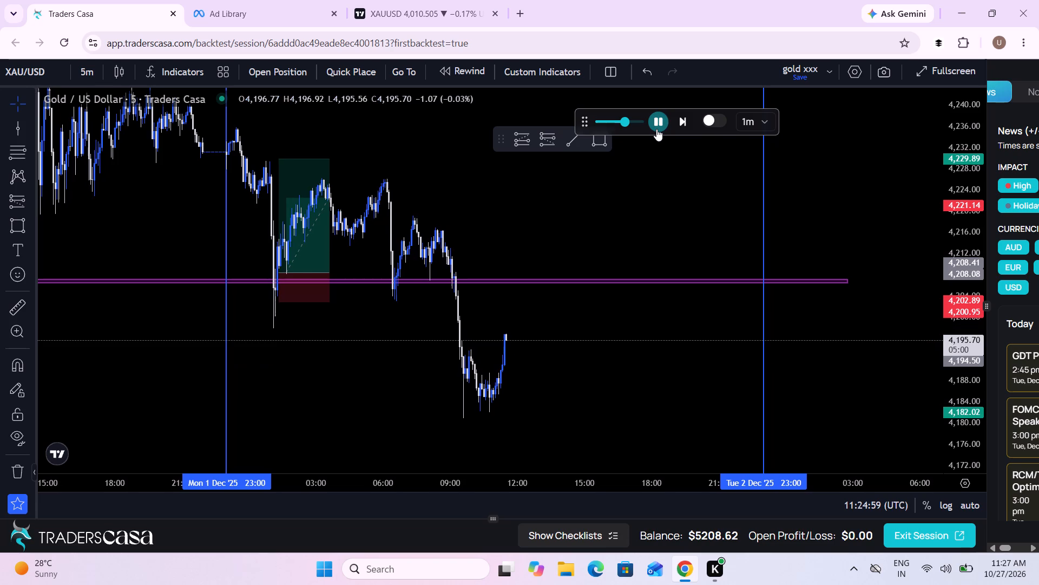
left_click(656, 129)
Measure the price range from about 4,235.74 down to the day's low near 4,181.06.
left_click(17, 314)
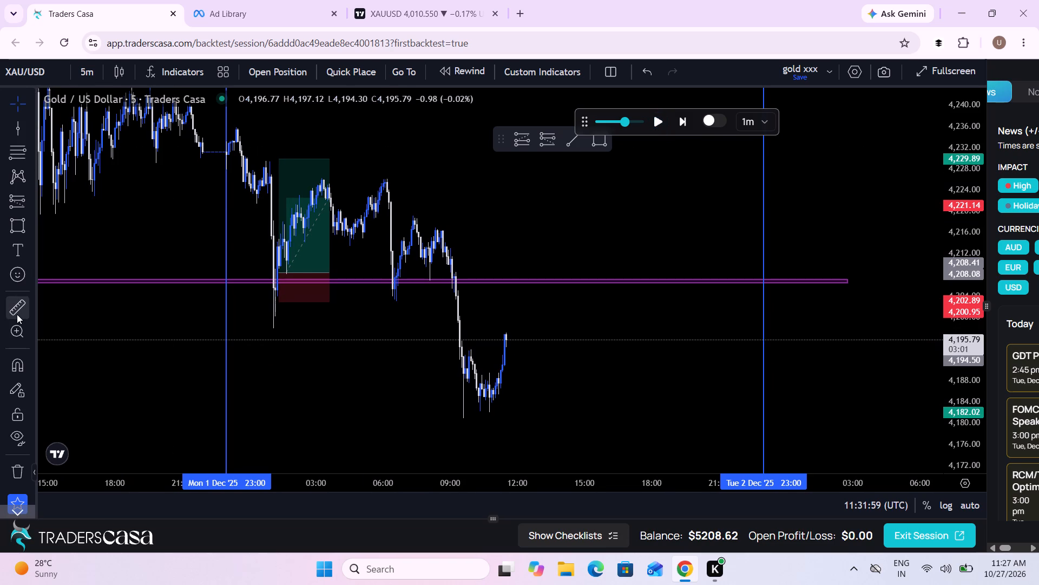
left_click(281, 128)
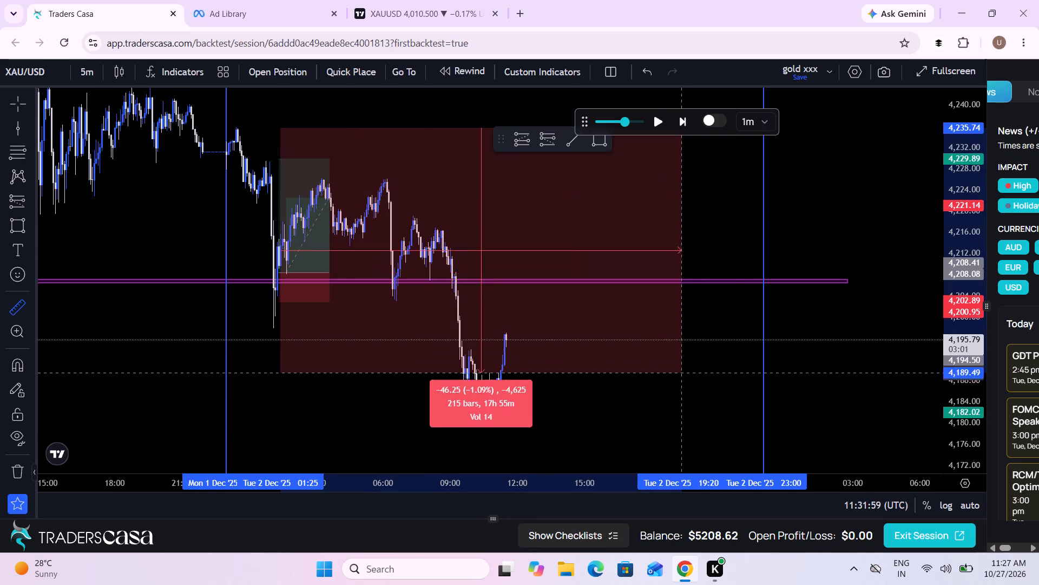
left_click(826, 417)
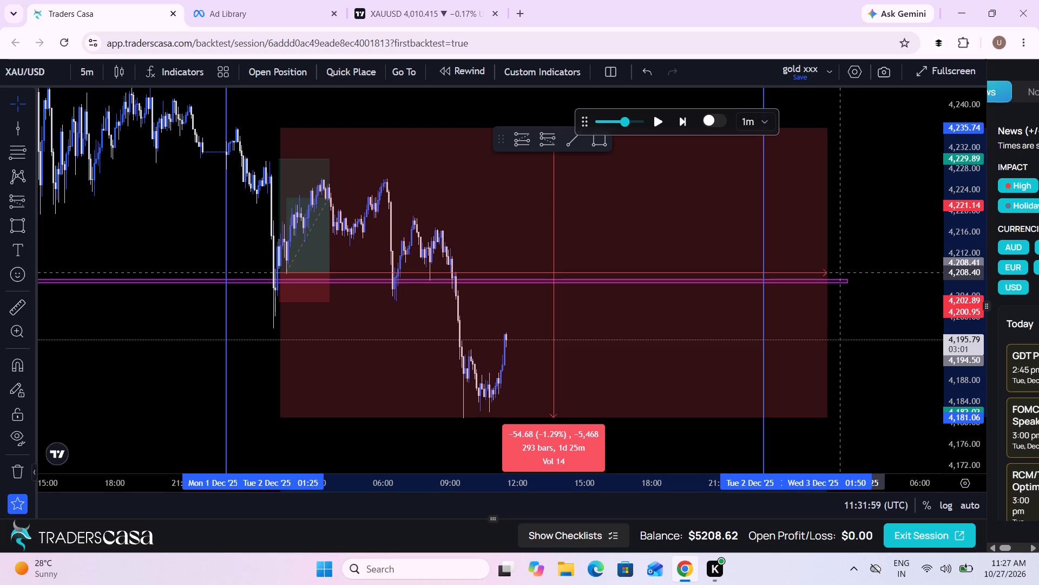
Advance the replay to 12:10 on 2 December and pause it there.
left_click(658, 122)
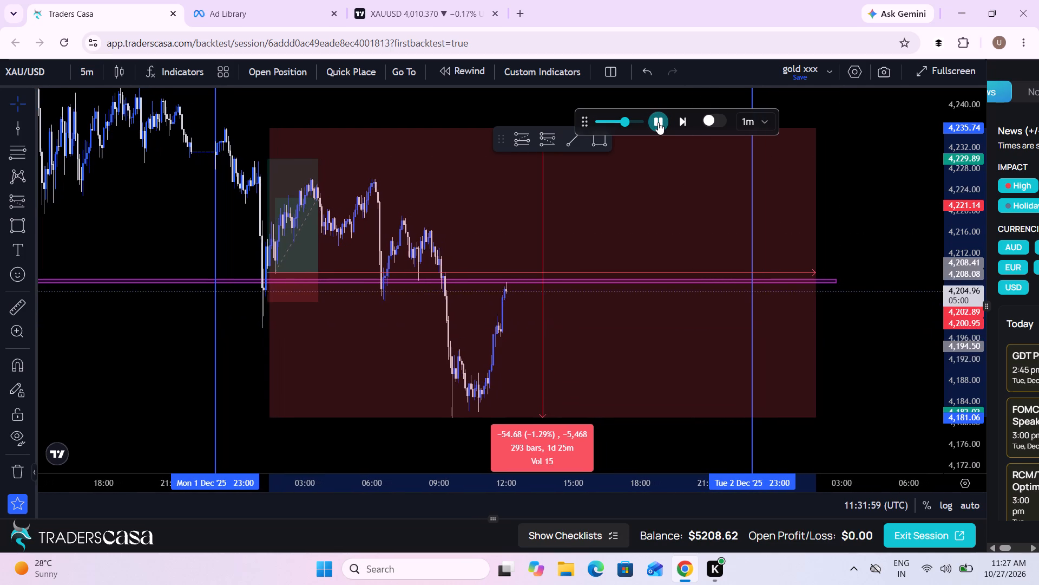
left_click(658, 122)
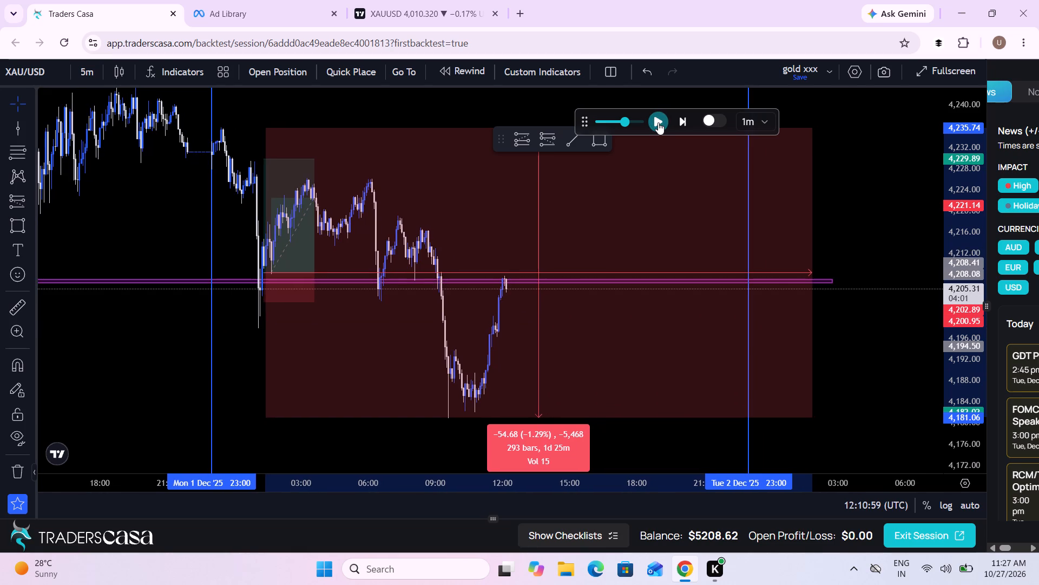
Advance the replay in short bursts to 13:05 on 2 December and pause it there.
left_click(658, 122)
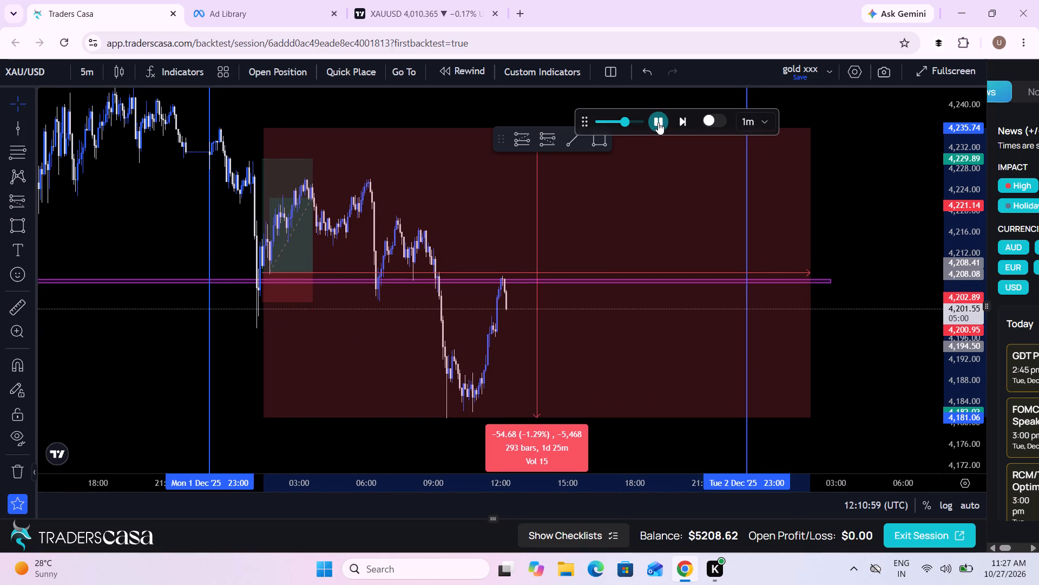
left_click(658, 122)
left_click(658, 122)
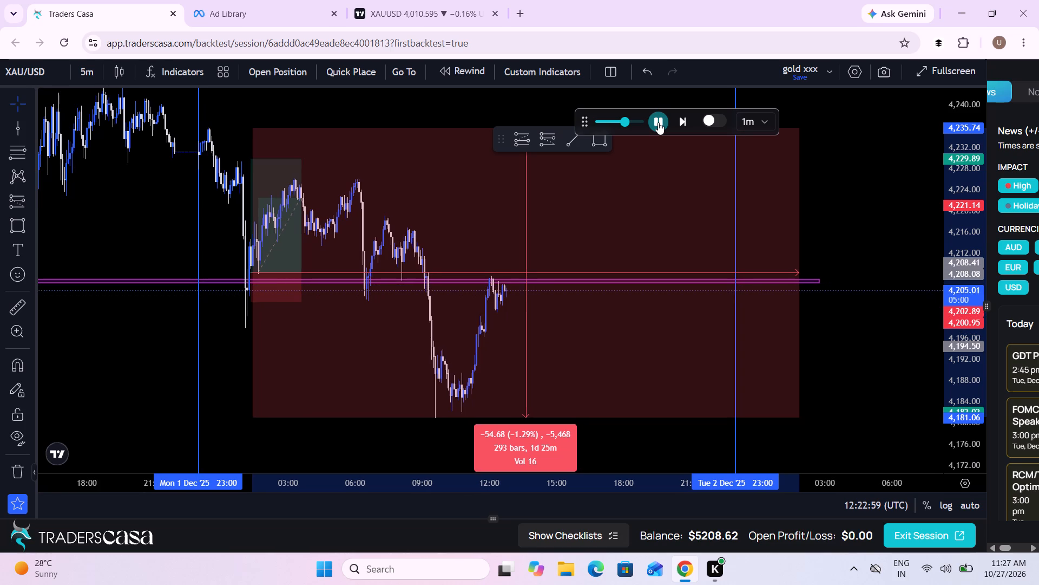
left_click(658, 122)
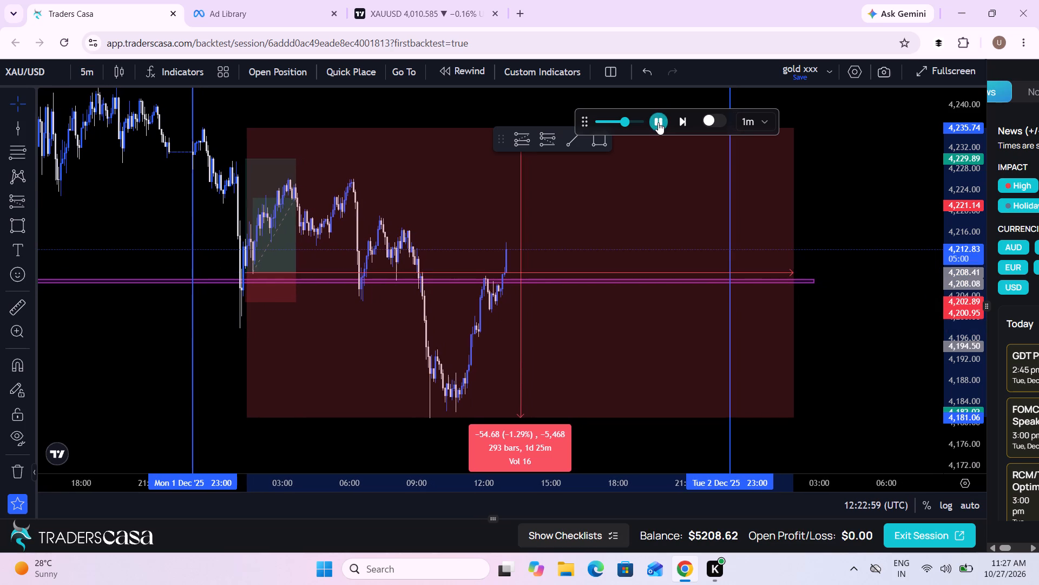
left_click(658, 122)
left_click(658, 122)
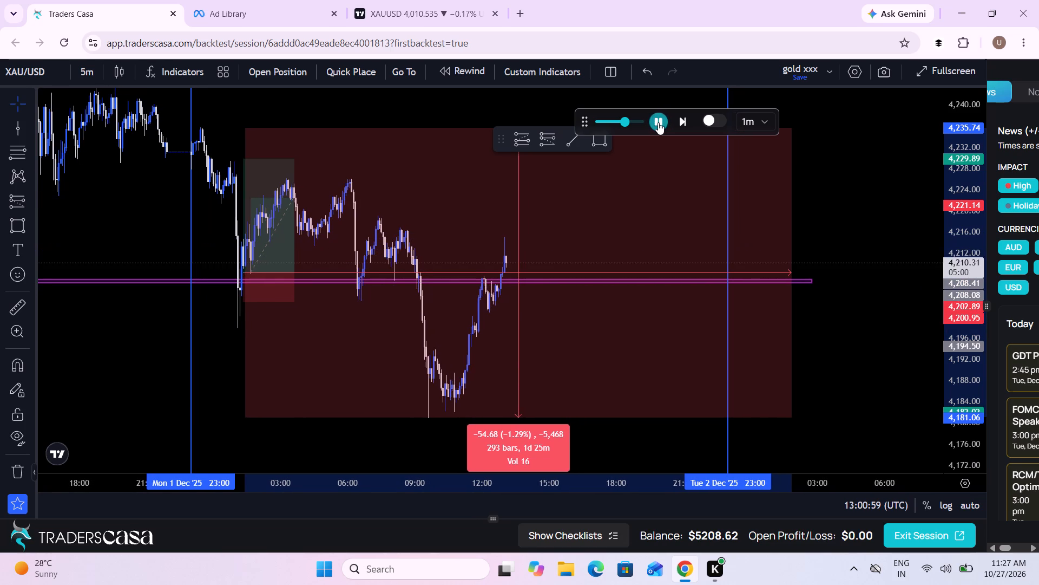
Draw a short position at about 13:25 with entry 4,205.97, stop 4,212.36 and target 4,184.12.
left_click(23, 207)
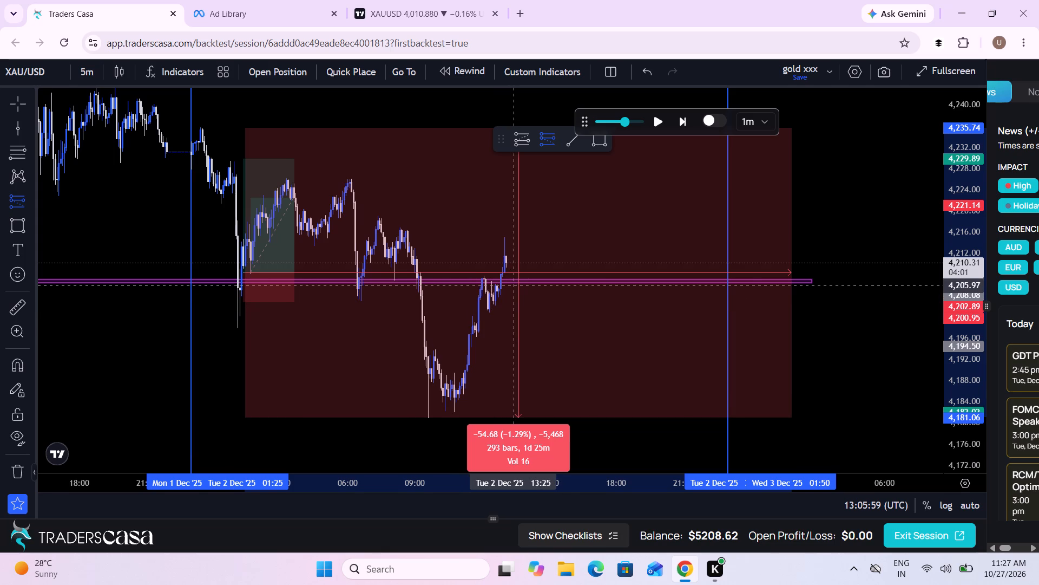
left_click(514, 285)
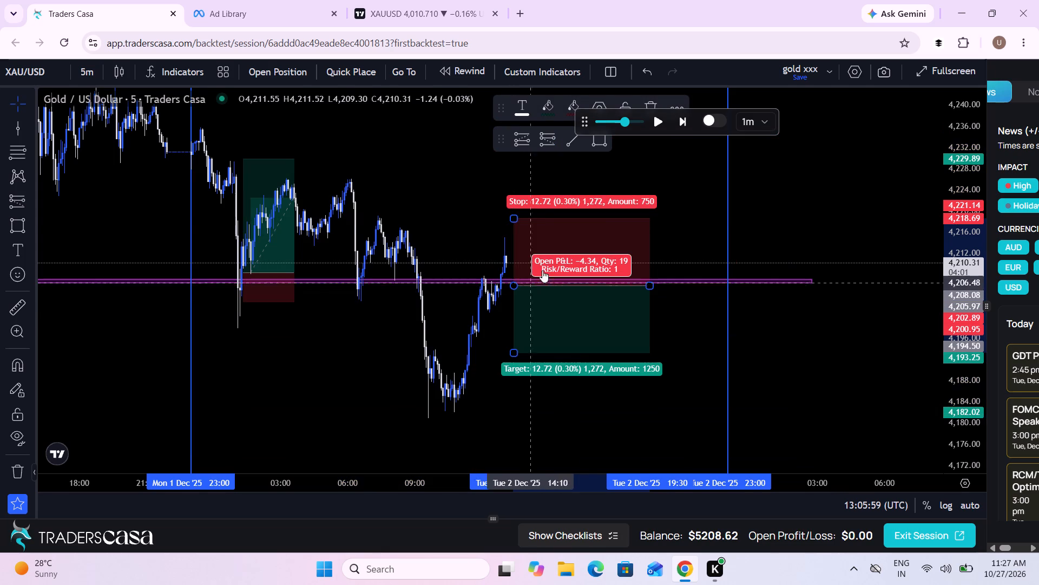
left_click_drag(514, 218, 512, 242)
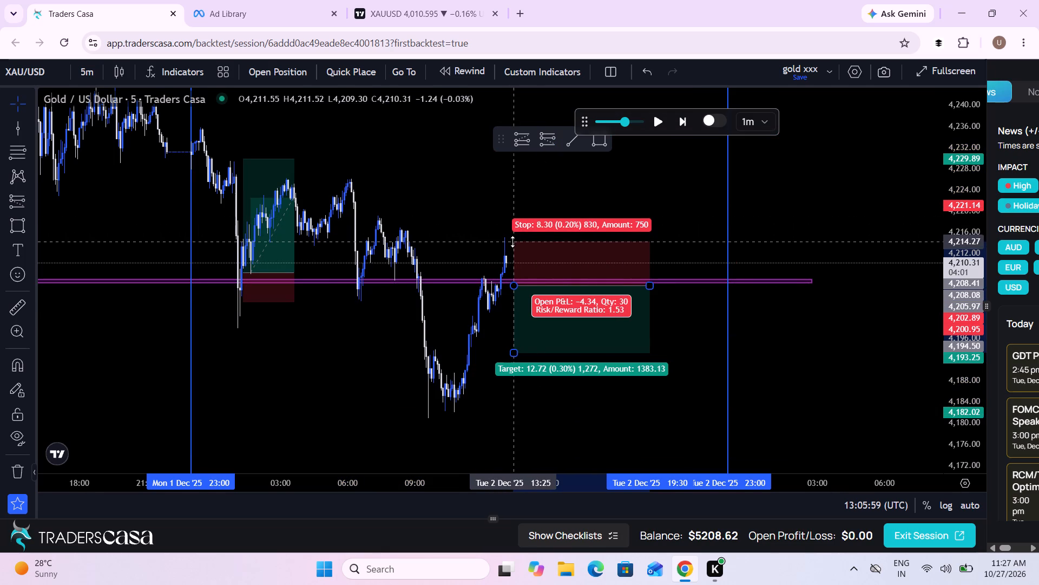
left_click_drag(512, 242, 513, 251)
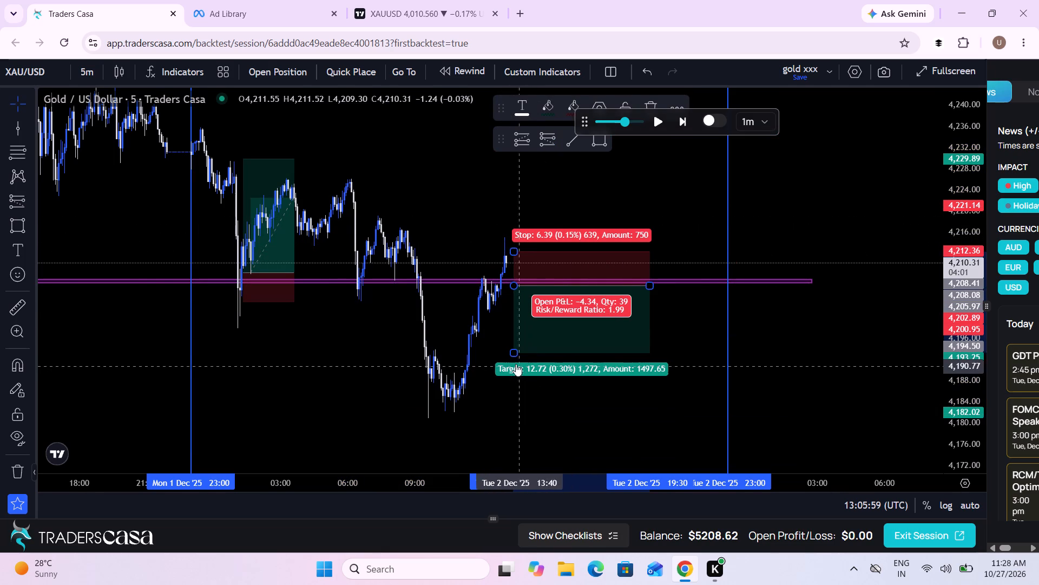
left_click_drag(513, 352, 510, 401)
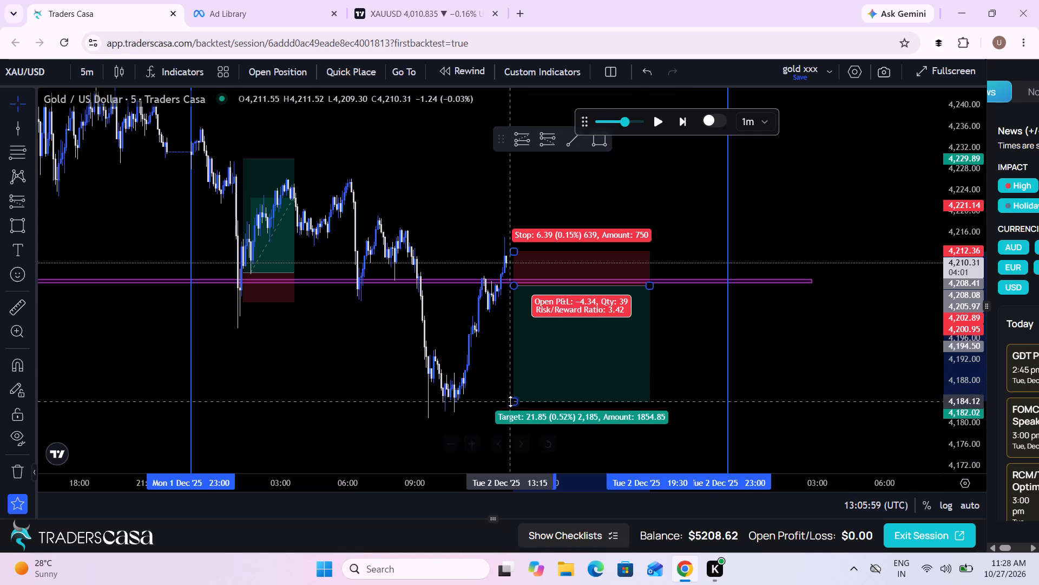
Switch the replay chart to the 1-hour interval.
left_click(82, 66)
left_click(129, 336)
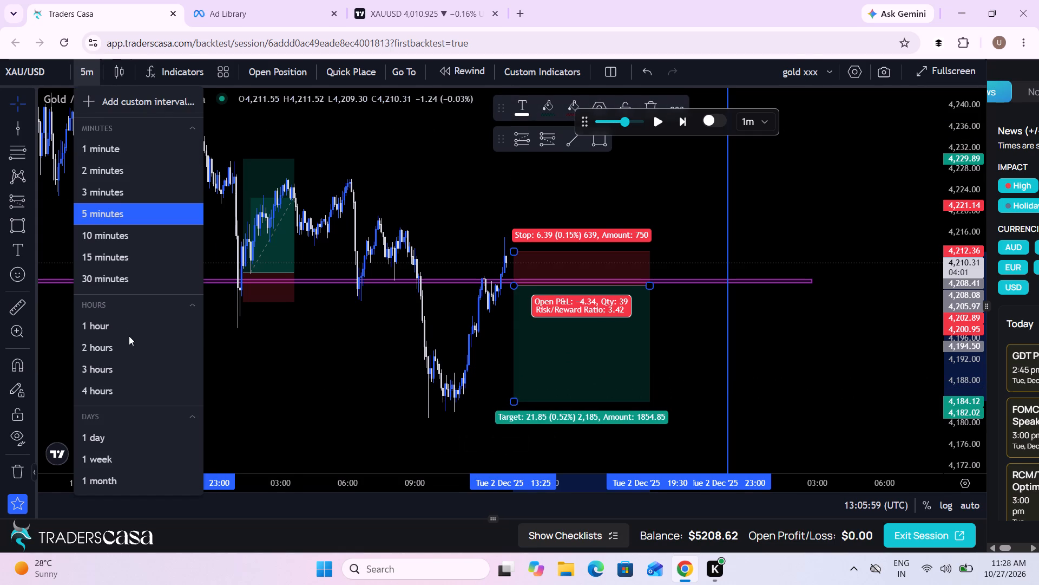
scroll(292, 310, "up", 5)
left_click(247, 306)
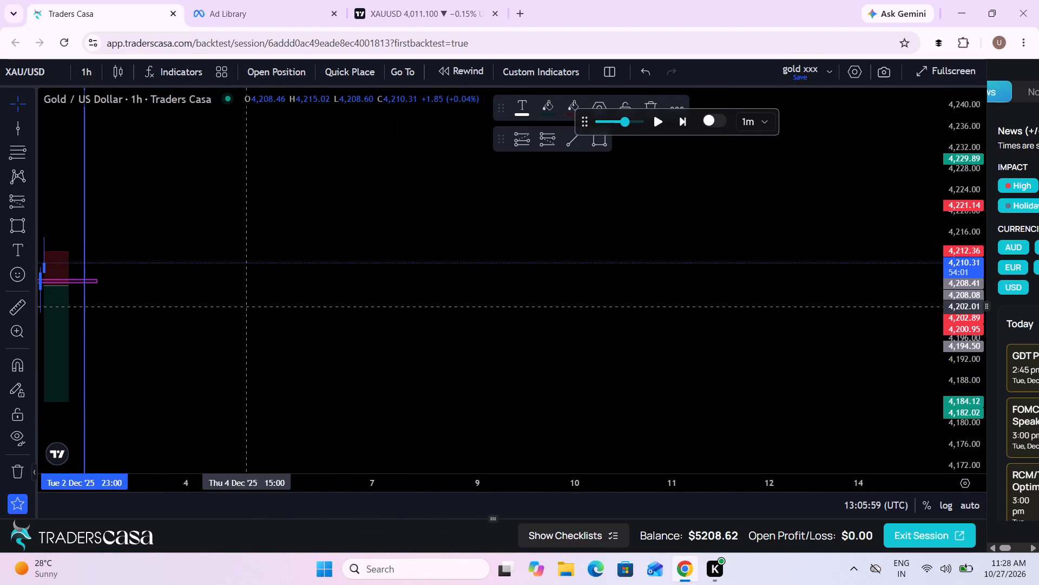
left_click_drag(247, 306, 777, 340)
scroll(777, 340, "up", 5)
left_click_drag(580, 355, 594, 350)
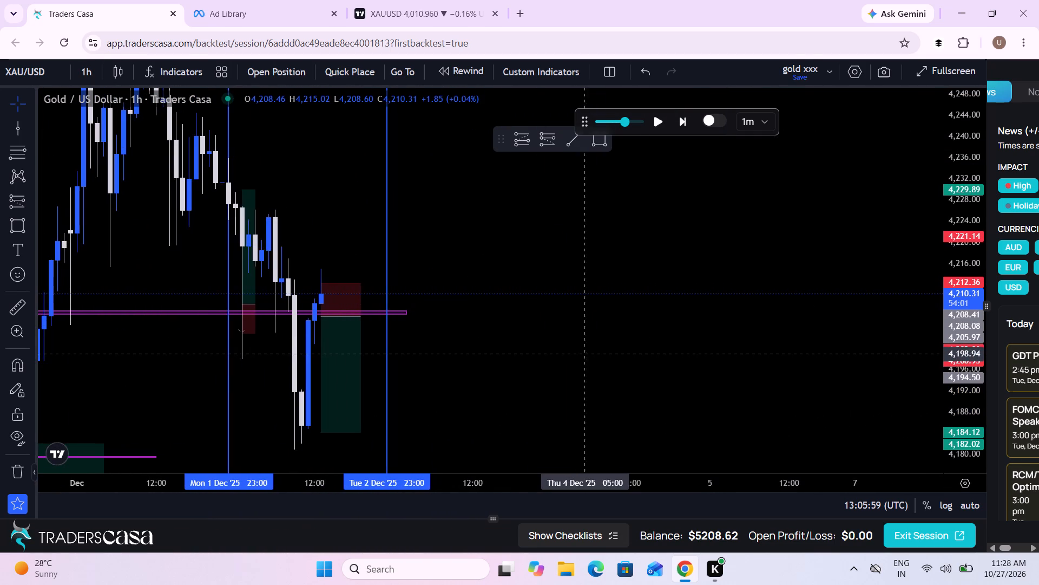
left_click_drag(594, 350, 785, 291)
scroll(785, 291, "up", 3)
Place a sell stop order from the drawn short position: entry 4205.97, take profit 4184.12, stop loss 4212.36, risk 1% ($50) of the initial balance.
left_click(352, 316)
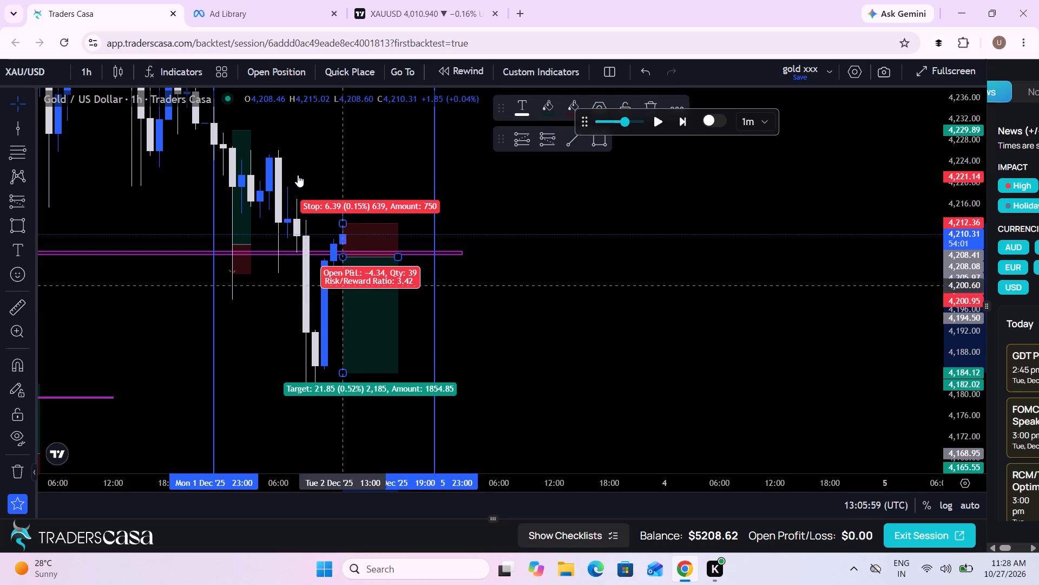
left_click(272, 63)
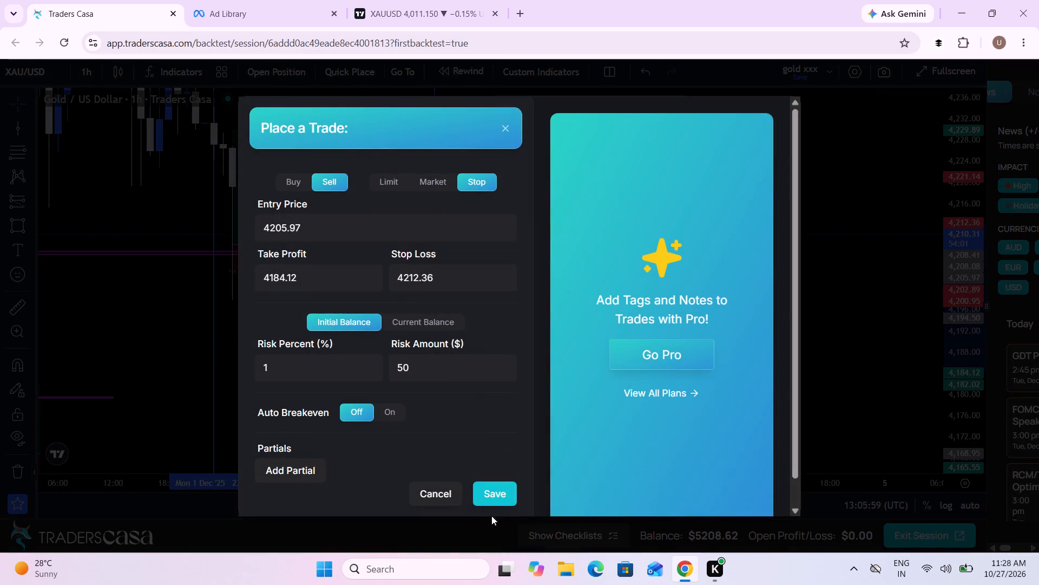
left_click(486, 500)
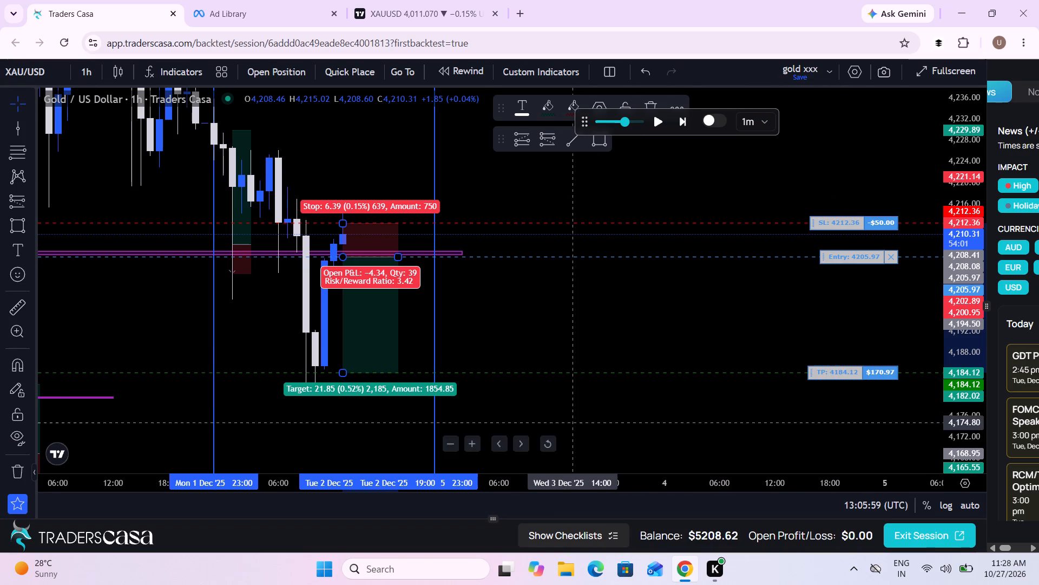
Advance the replay on the 1-hour chart to 14:05 on 2 December and pause it there.
left_click_drag(571, 422, 782, 427)
scroll(782, 427, "up", 3)
left_click_drag(971, 423, 959, 407)
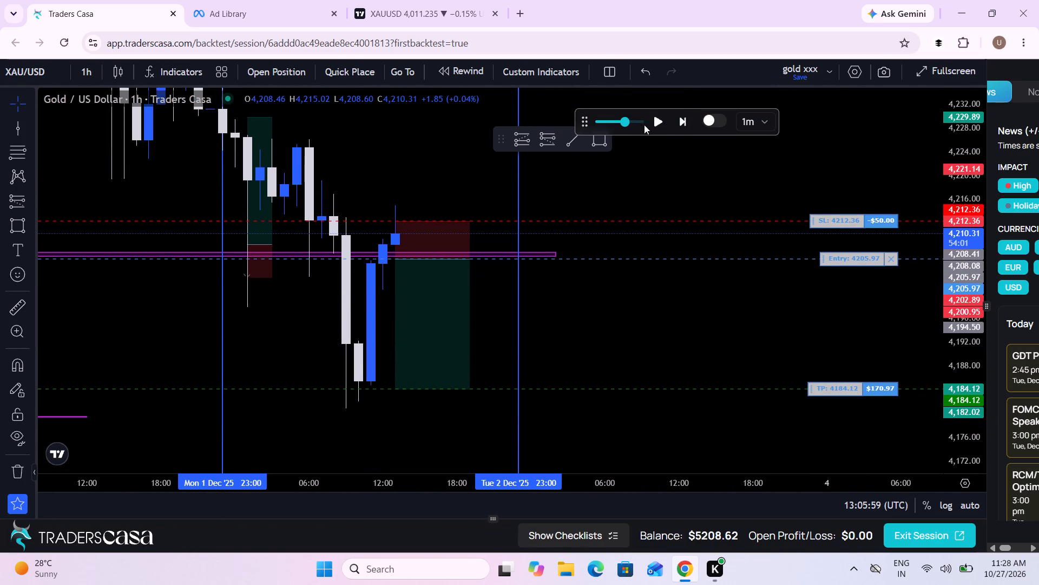
left_click(650, 127)
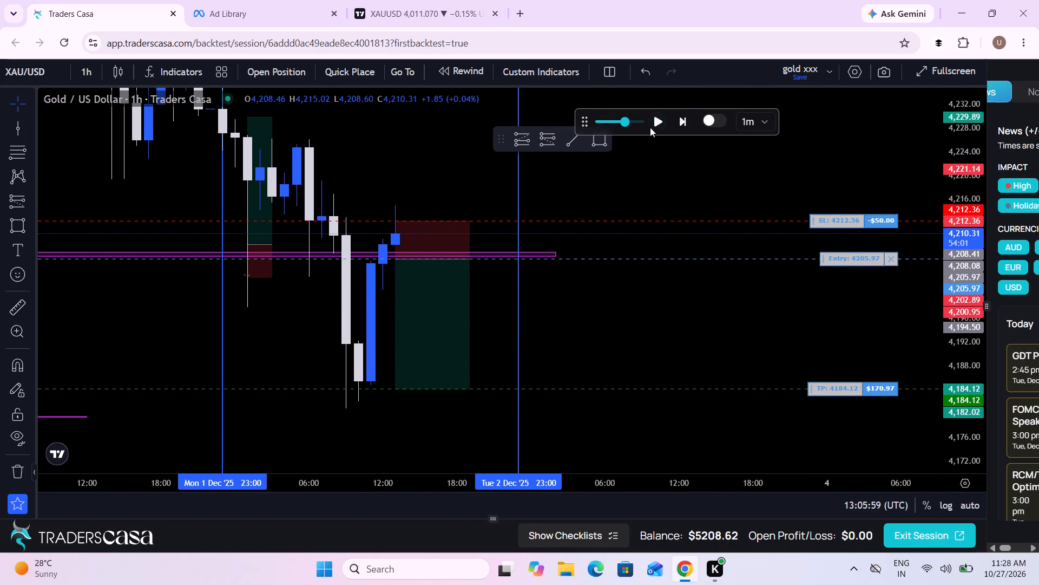
left_click(654, 126)
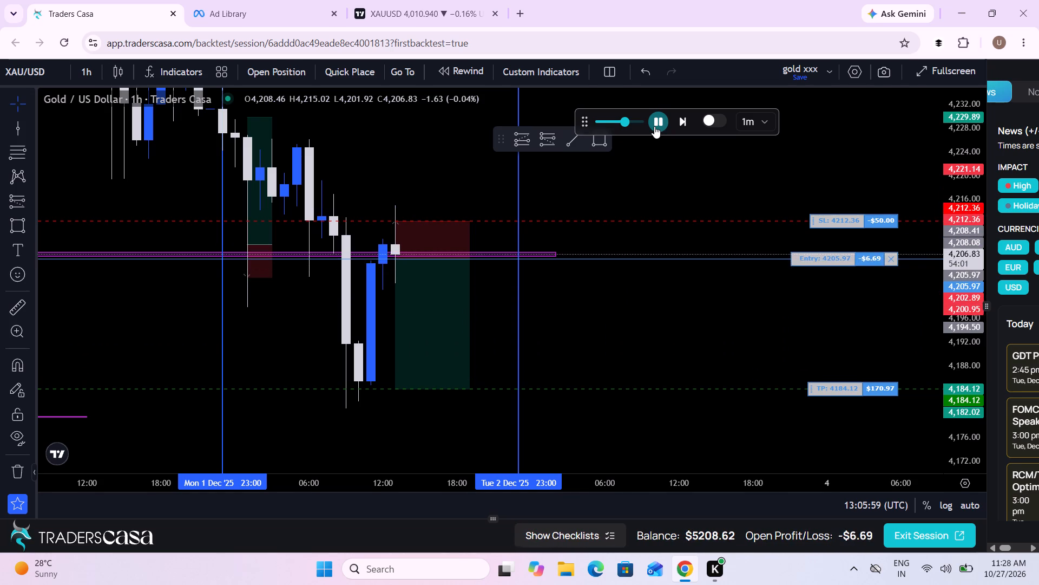
left_click(654, 126)
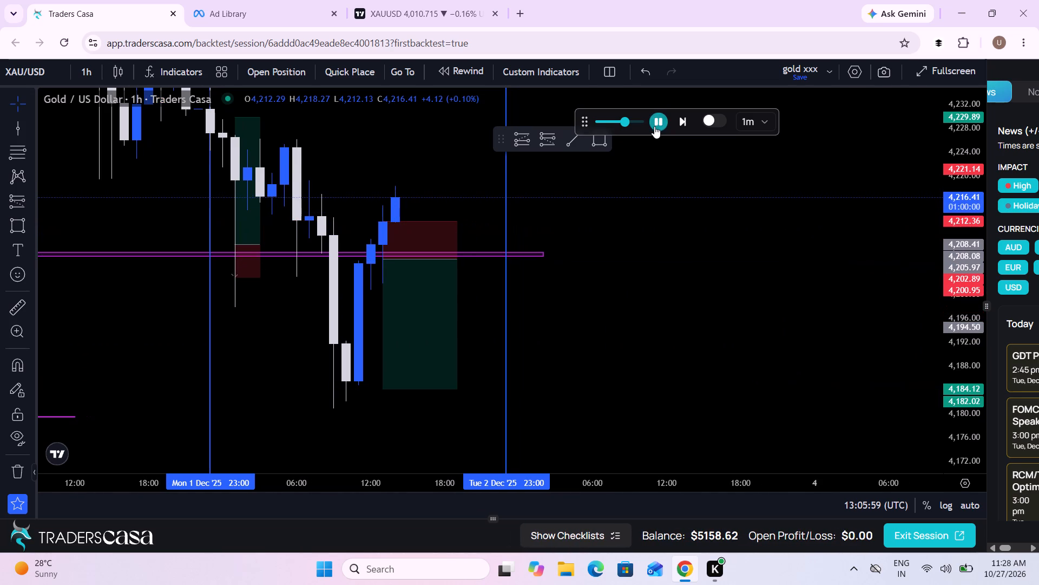
Draw a rectangle zone from about 4,192.42 to 4,181.94, spanning 09:00 on 2 December to about 20:00 on 3 December.
left_click_drag(662, 316, 668, 346)
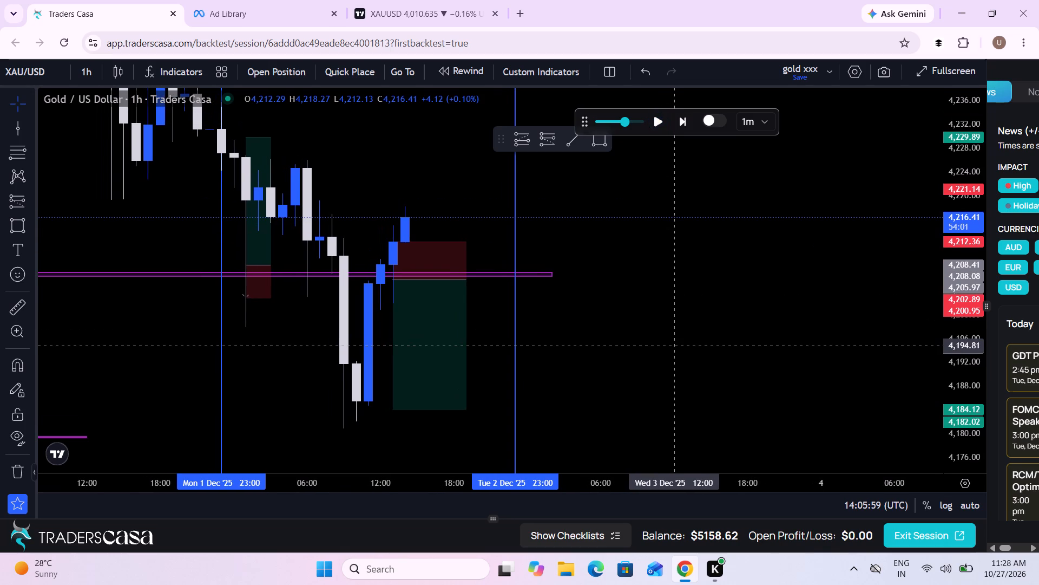
left_click(668, 346)
left_click_drag(668, 346, 675, 345)
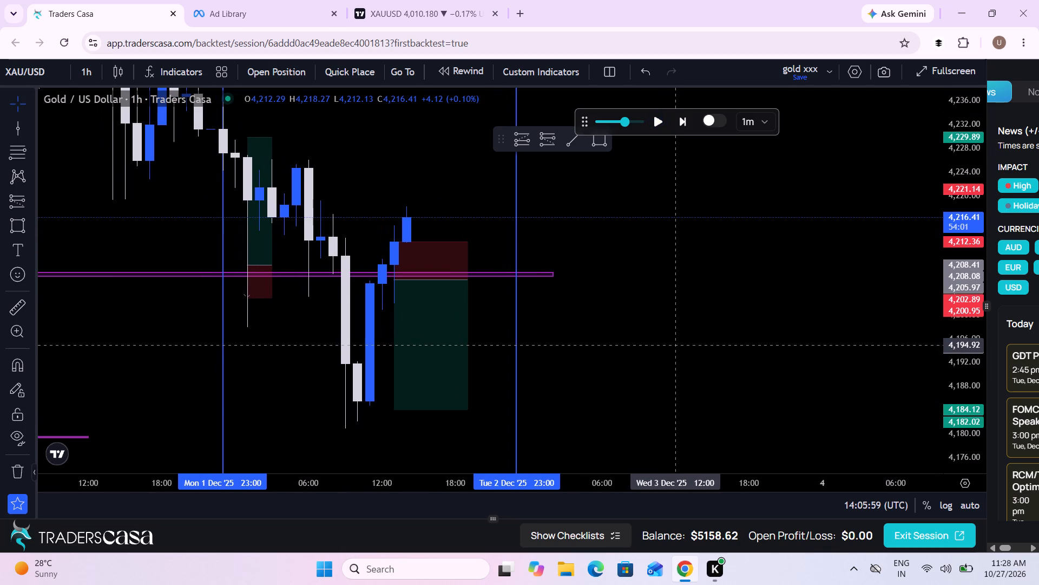
left_click_drag(675, 345, 675, 344)
left_click_drag(675, 344, 675, 324)
left_click(17, 222)
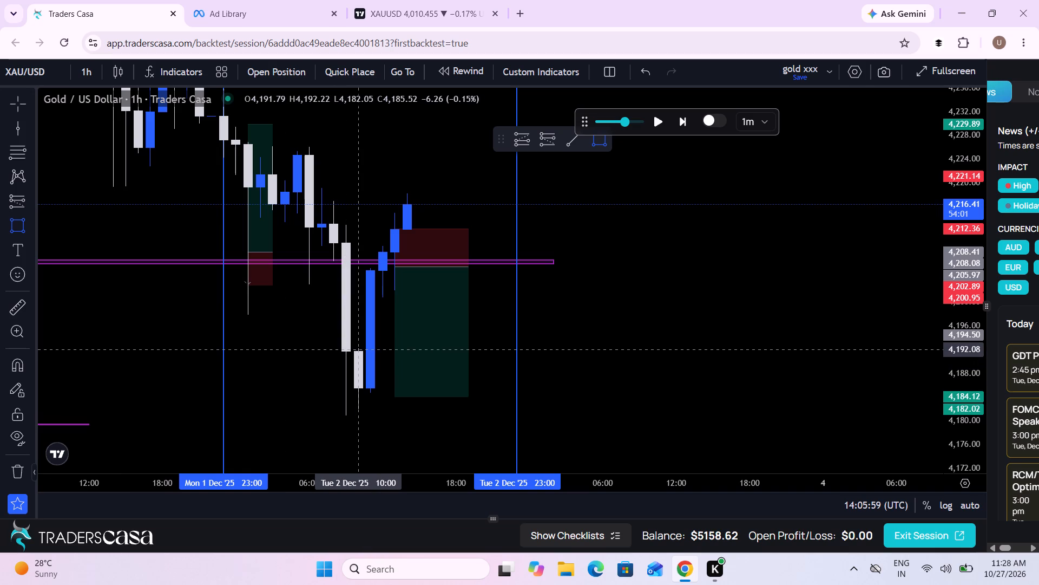
left_click_drag(350, 347, 769, 409)
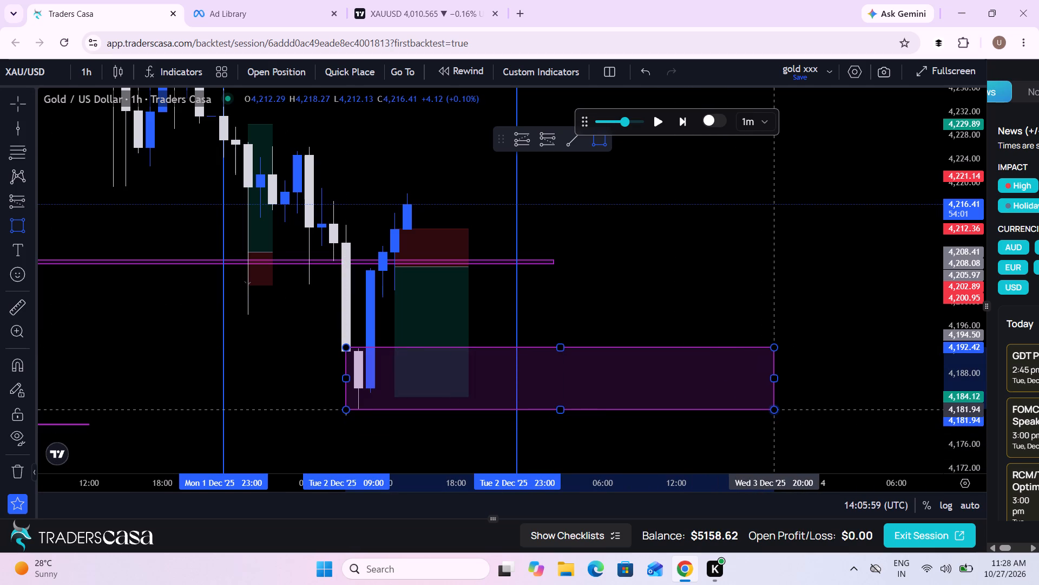
left_click_drag(769, 409, 771, 409)
left_click(771, 409)
Switch the replay chart back to the 5-minute interval.
left_click_drag(657, 274, 683, 380)
scroll(683, 380, "down", 1)
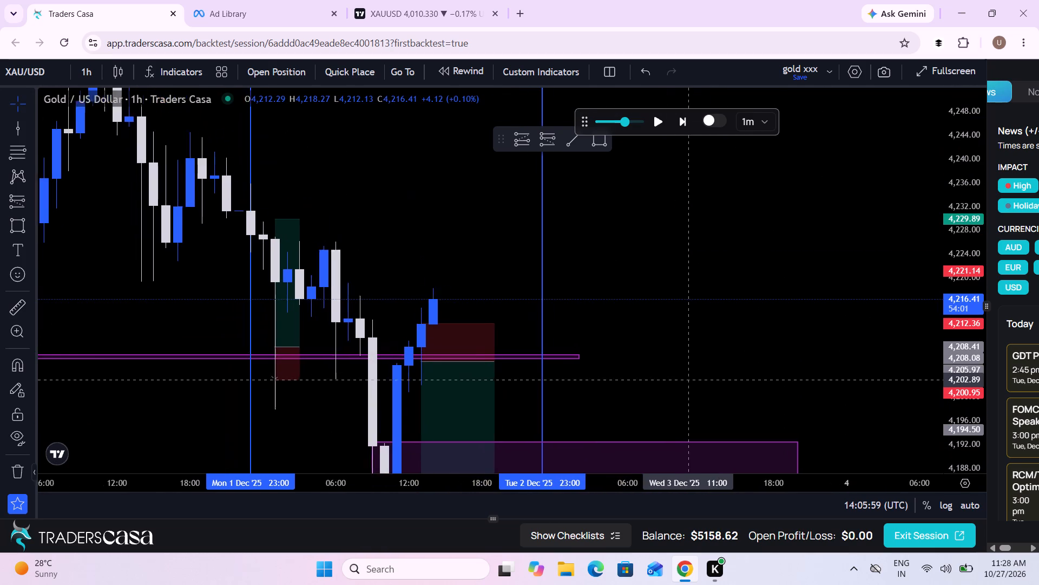
scroll(683, 380, "down", 1)
left_click_drag(683, 380, 689, 253)
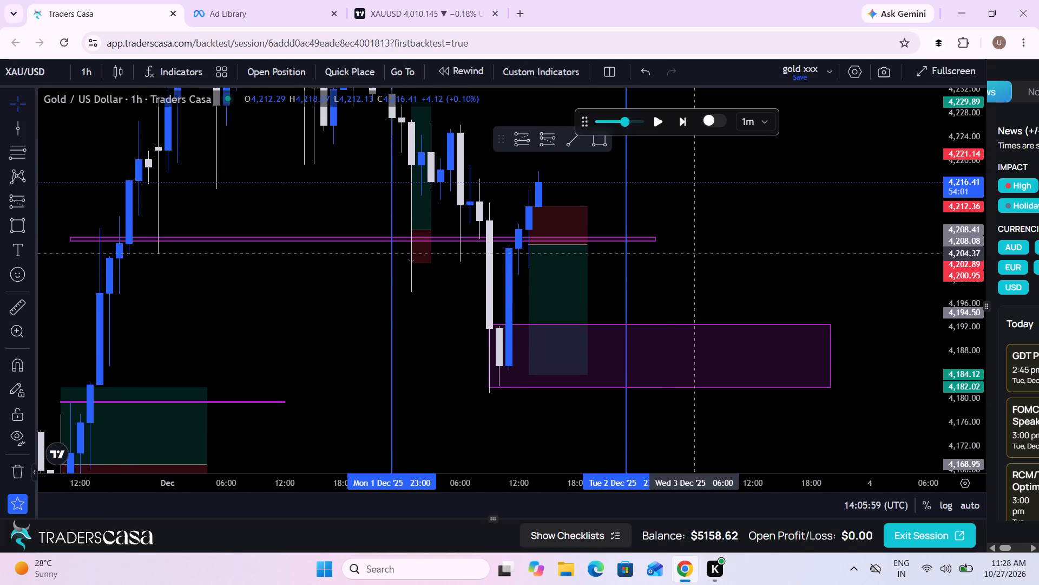
left_click(87, 80)
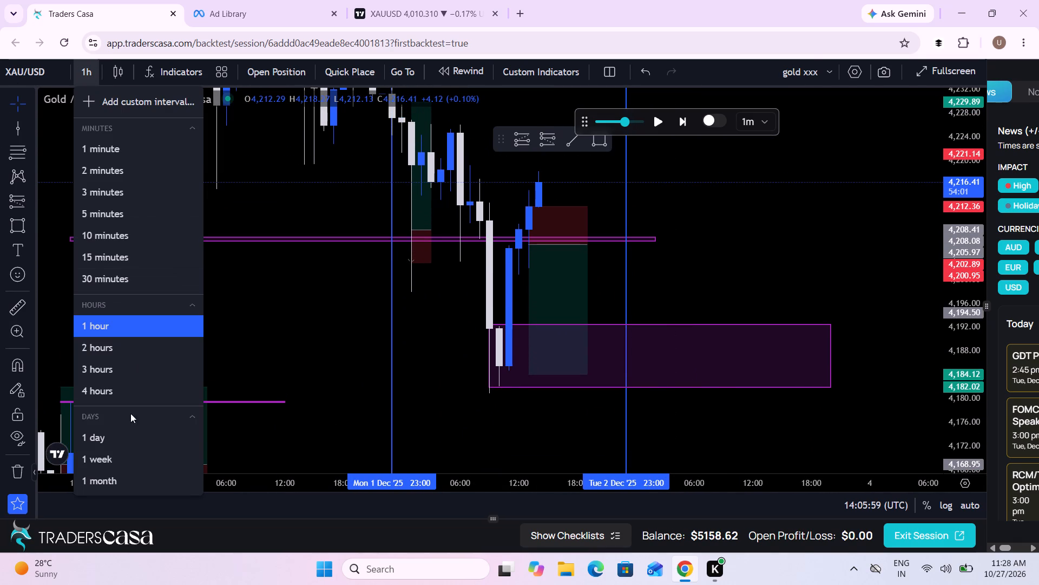
left_click(103, 219)
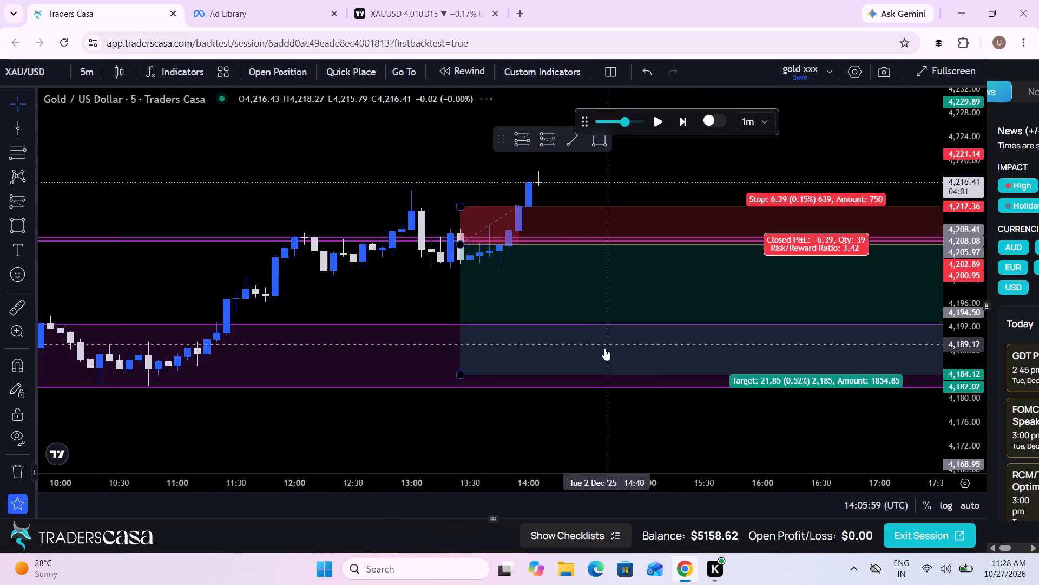
Examine the 5-minute price action around the marked zones and the short trade from 1 to 2 December.
scroll(597, 354, "down", 12)
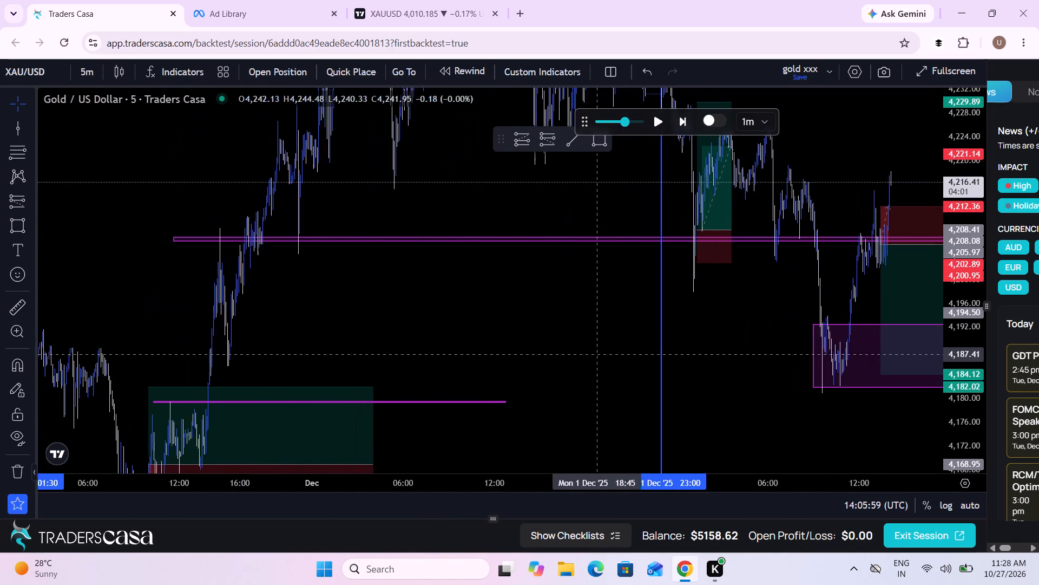
left_click_drag(512, 337, 470, 496)
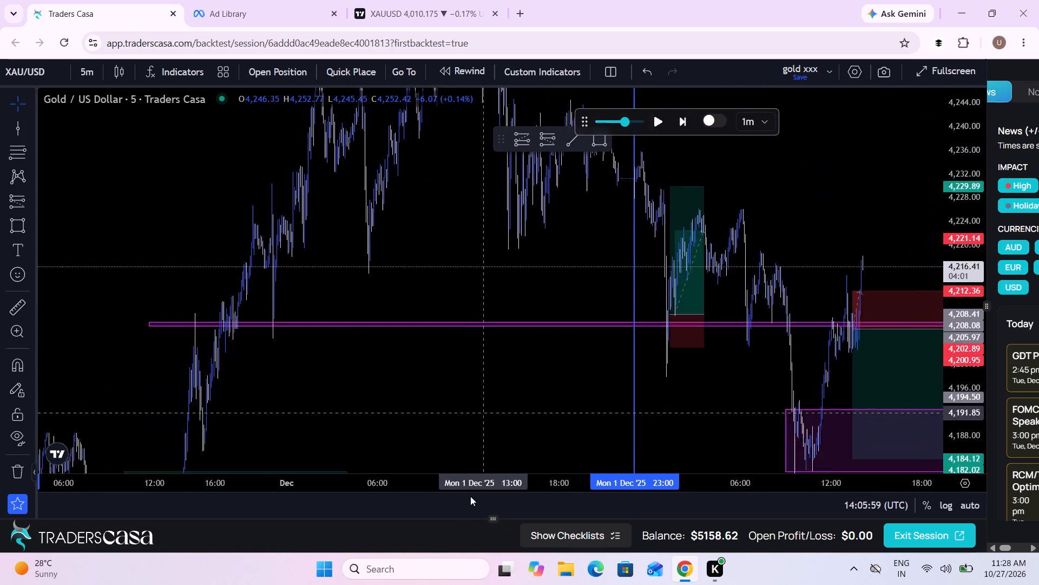
left_click_drag(470, 496, 288, 339)
scroll(288, 339, "up", 5)
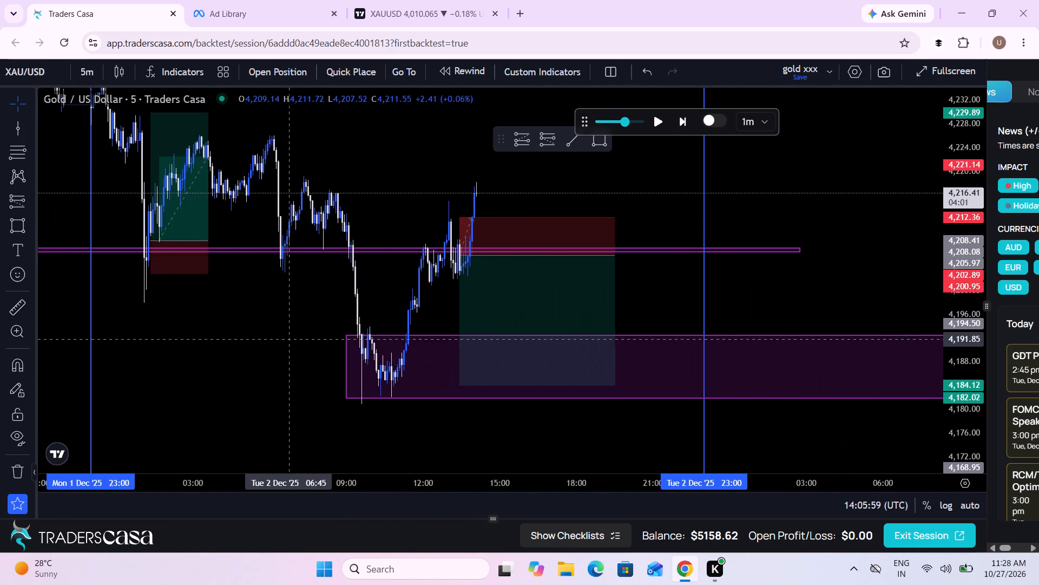
scroll(288, 339, "up", 1)
left_click_drag(265, 314, 439, 399)
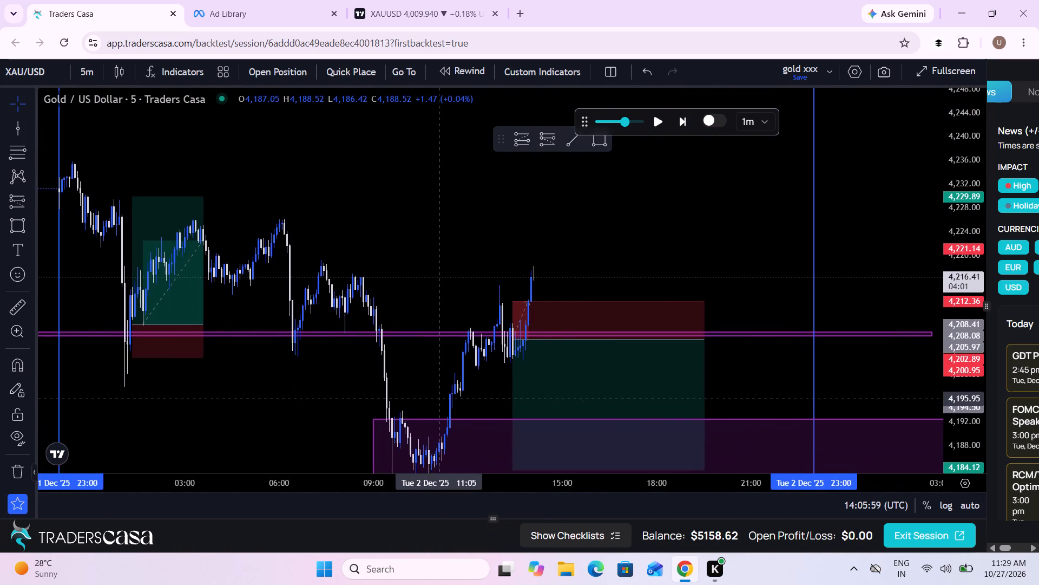
scroll(439, 399, "down", 2)
left_click_drag(439, 399, 376, 329)
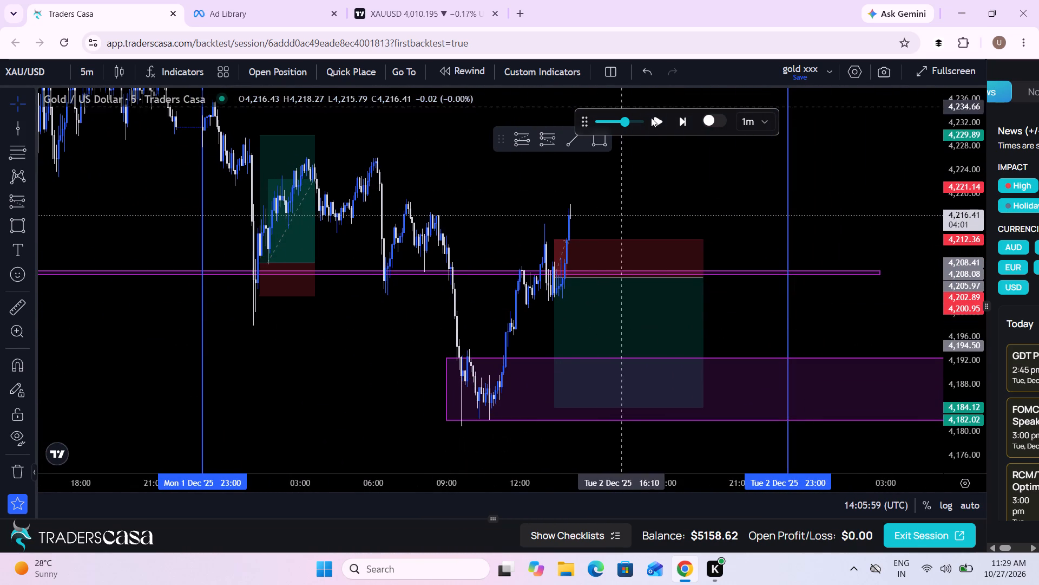
Try to resume the replay from 14:05 on 2 December.
left_click(661, 118)
scroll(496, 133, "down", 3)
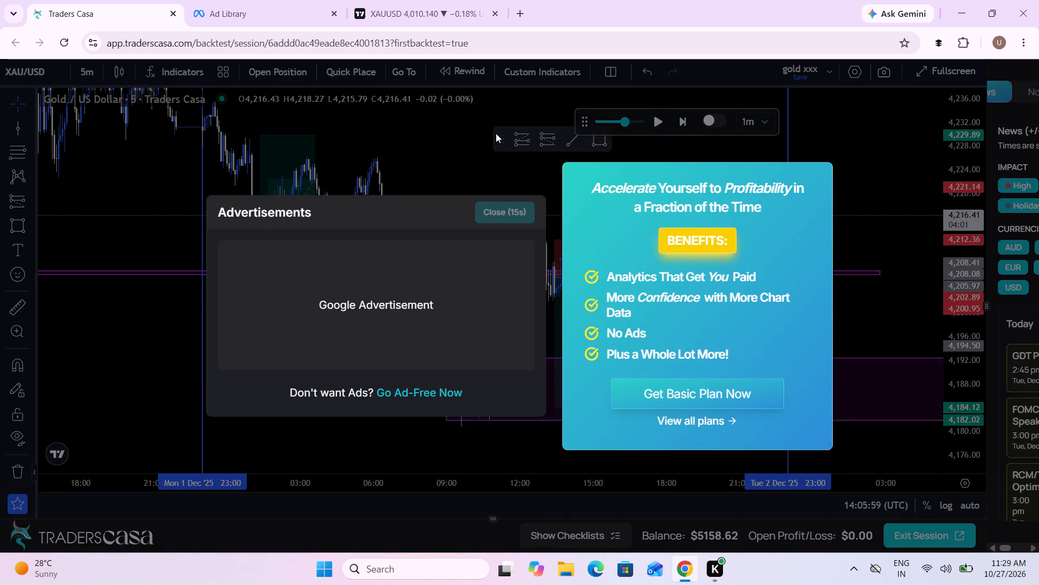
Switch to the live XAUUSD chart in TradingView and change its interval to 5 minutes.
left_click(429, 0)
scroll(647, 346, "up", 1)
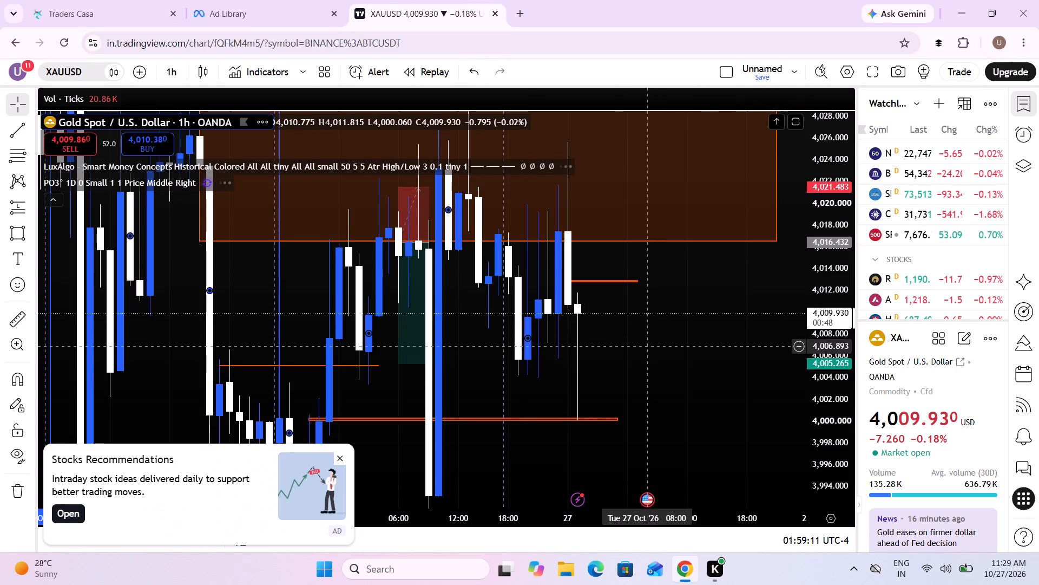
scroll(647, 346, "up", 2)
left_click(176, 71)
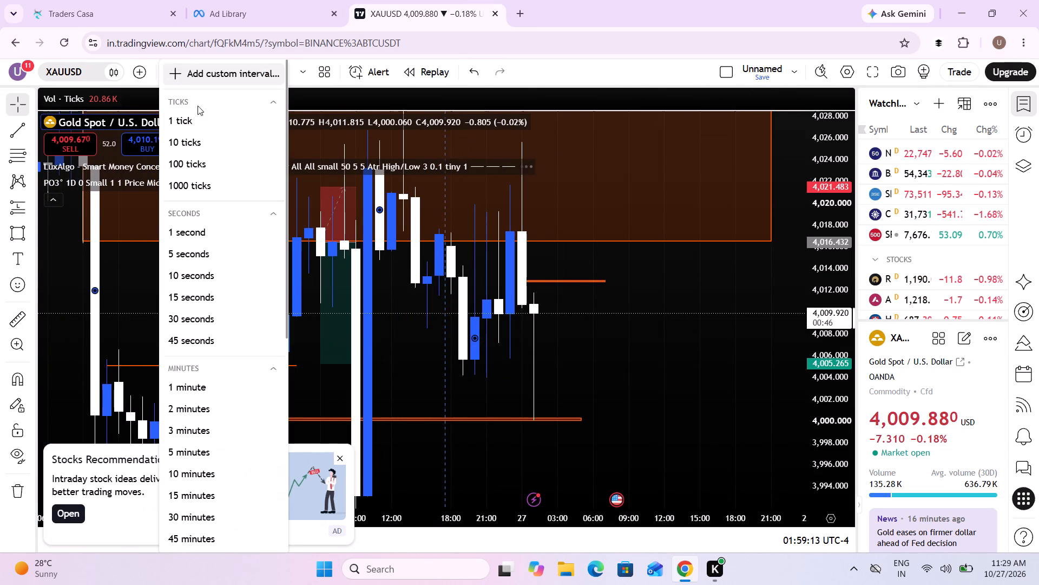
left_click(207, 450)
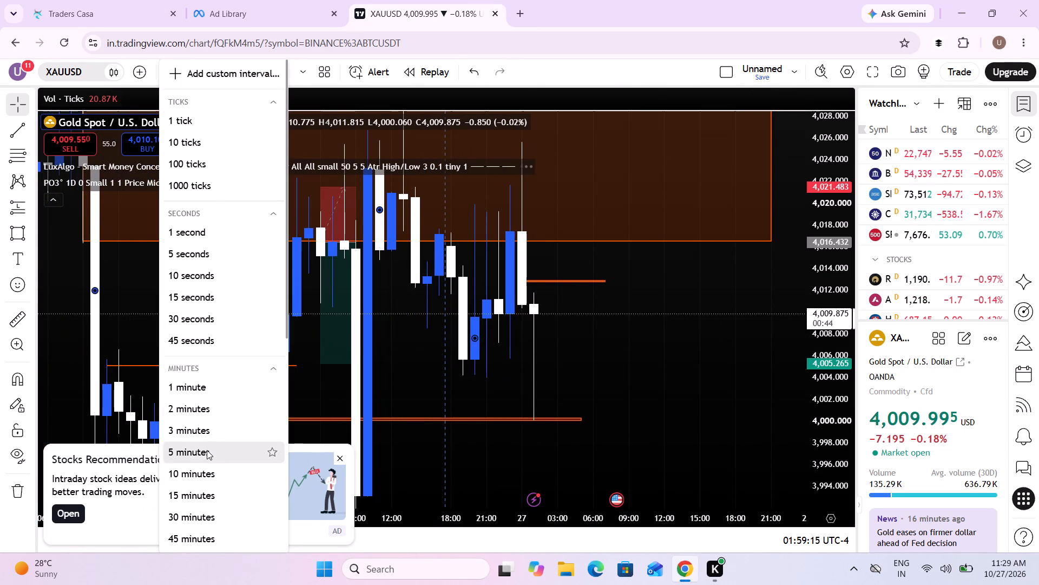
Examine the live 5-minute gold price action of 26 to 27 October around the 4,000 level and the marked zones, dismissing the advertisement.
scroll(580, 433, "down", 7)
left_click_drag(662, 369, 523, 359)
scroll(523, 359, "down", 3)
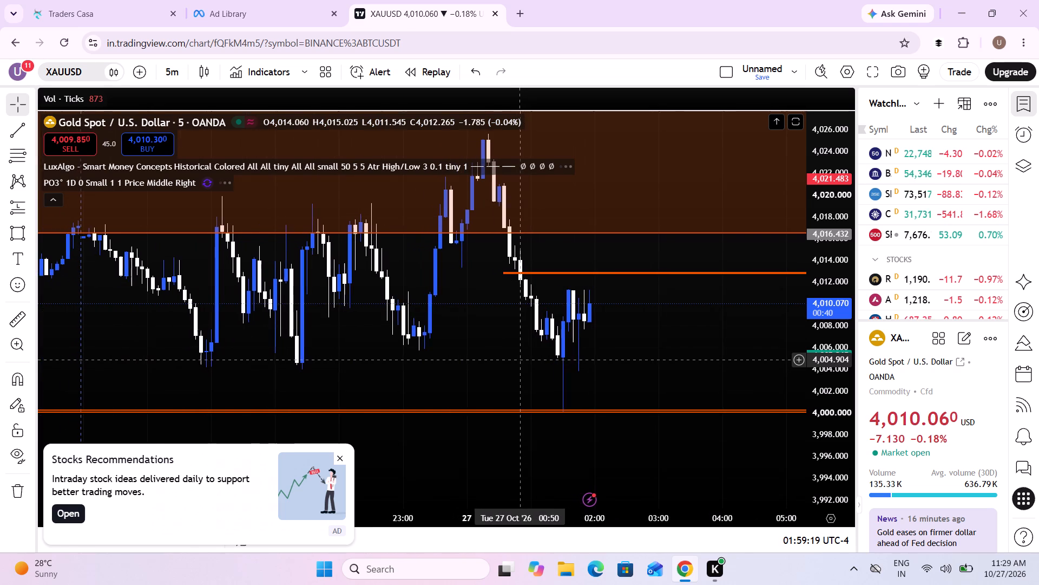
scroll(523, 359, "down", 3)
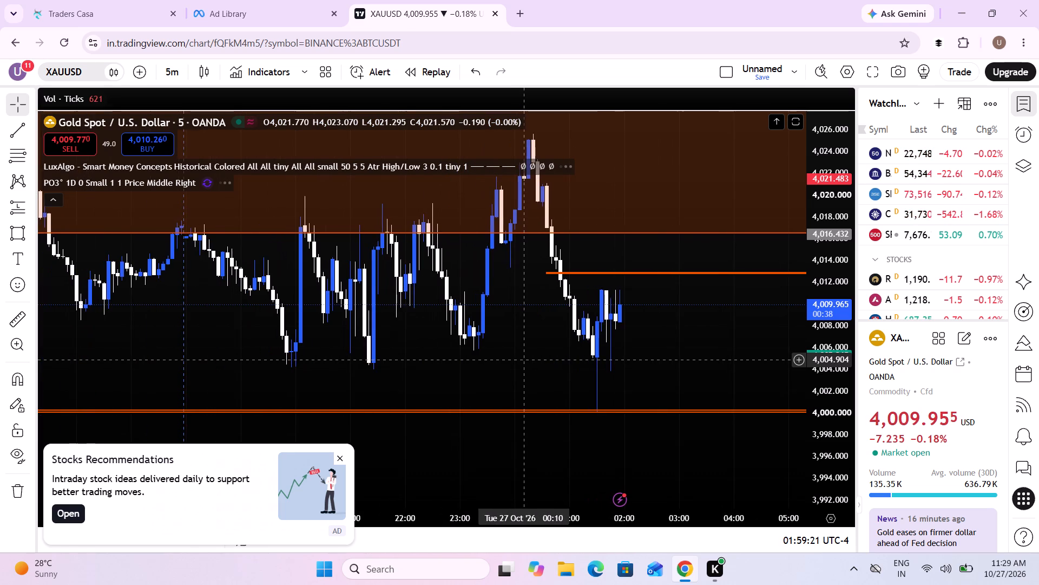
scroll(523, 359, "down", 3)
left_click_drag(523, 359, 502, 360)
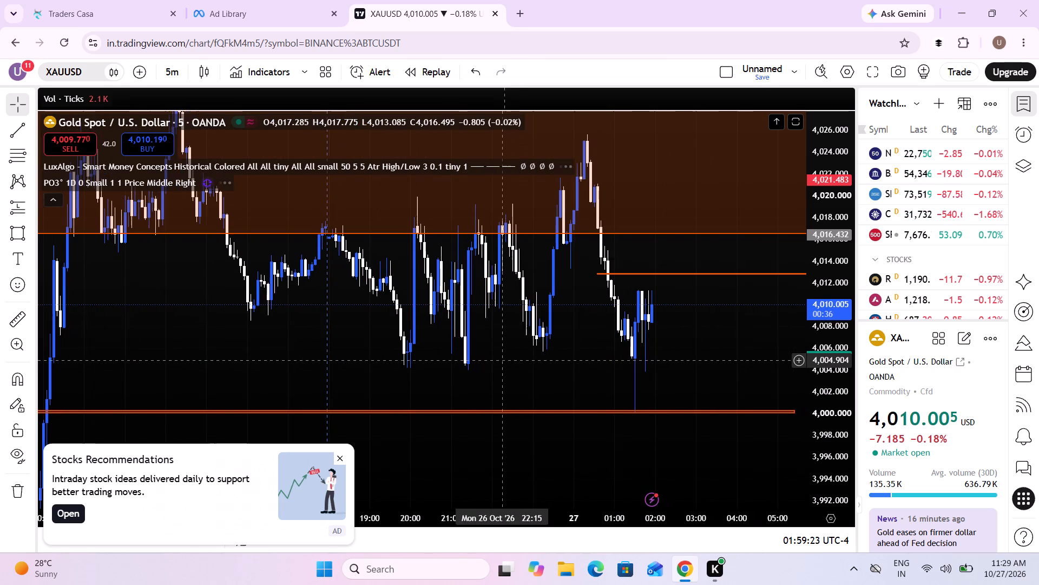
scroll(502, 360, "up", 5)
left_click_drag(502, 360, 445, 297)
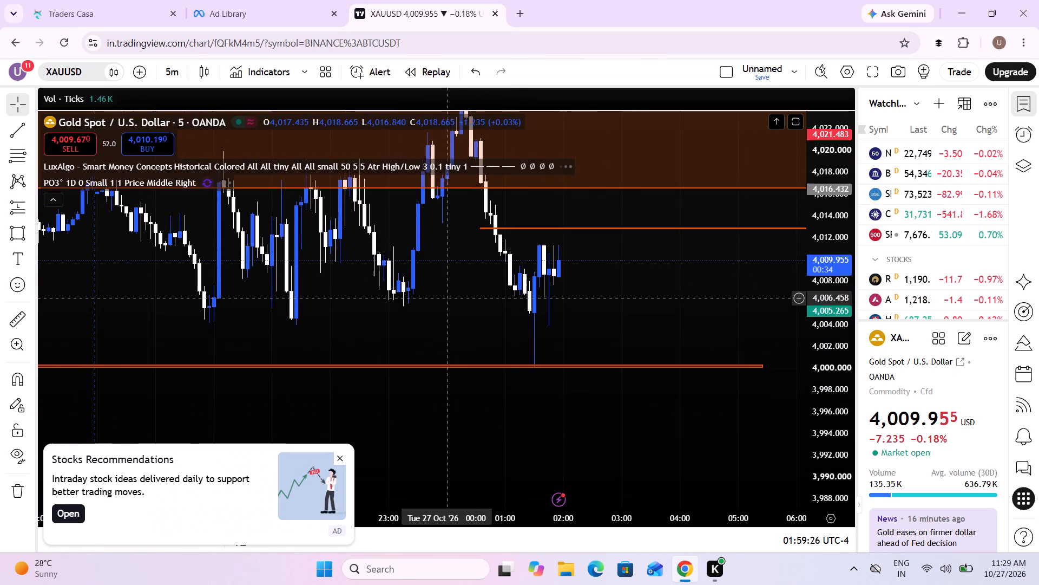
scroll(445, 297, "down", 7)
left_click_drag(445, 297, 395, 279)
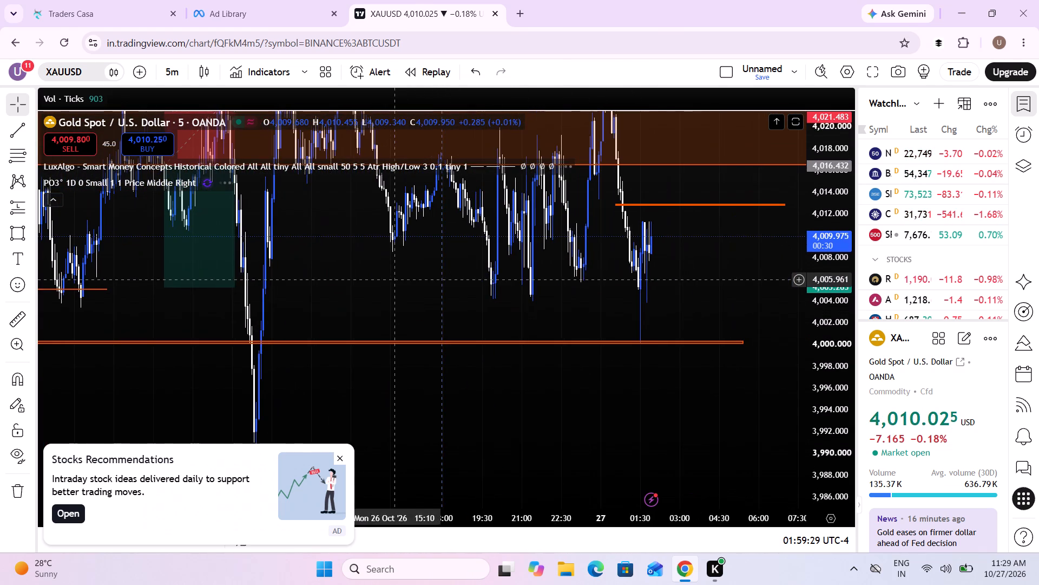
left_click_drag(804, 303, 801, 354)
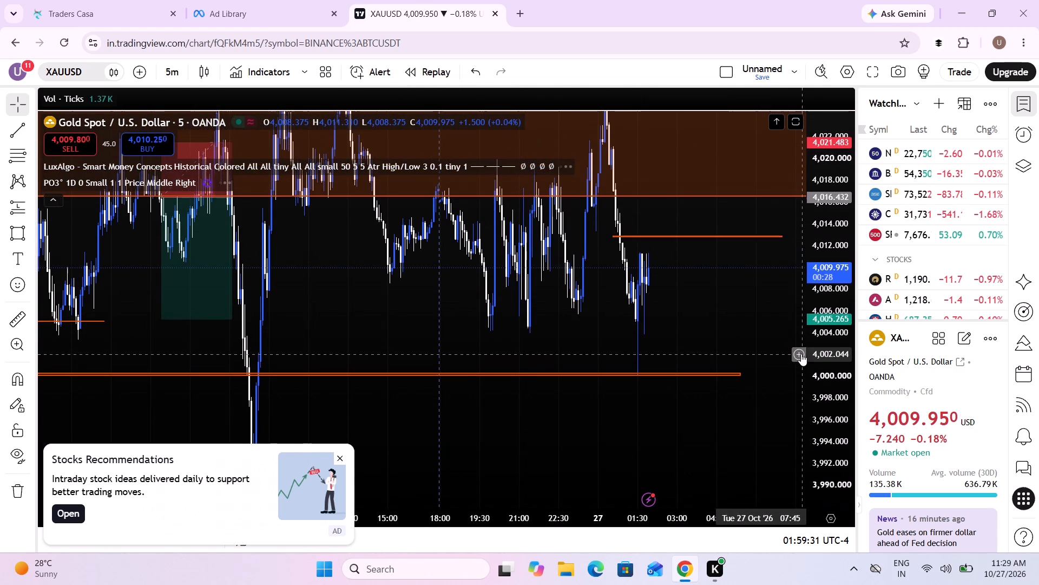
left_click_drag(830, 299, 794, 459)
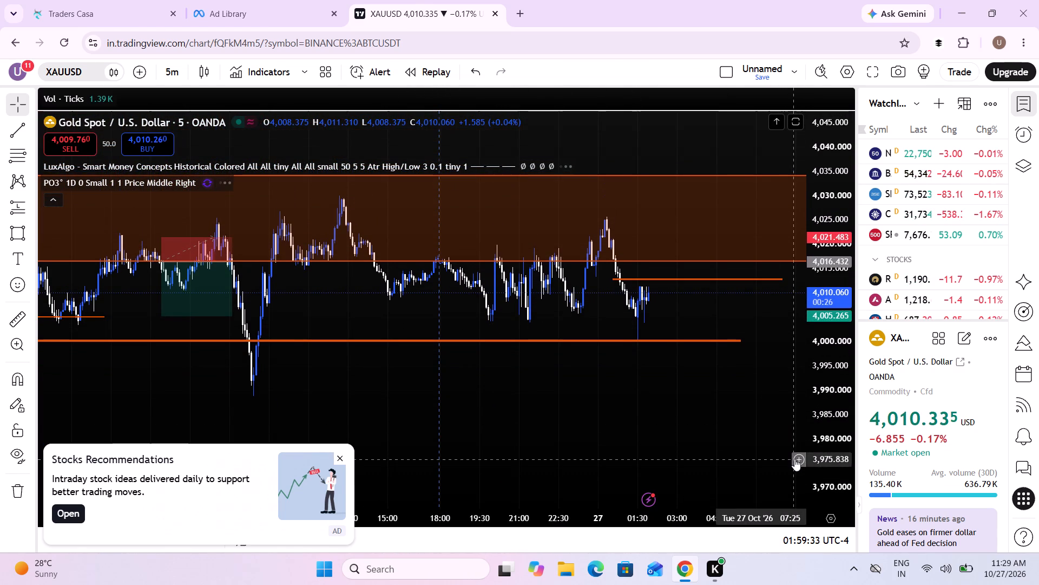
left_click_drag(623, 419, 616, 421)
scroll(616, 421, "up", 2)
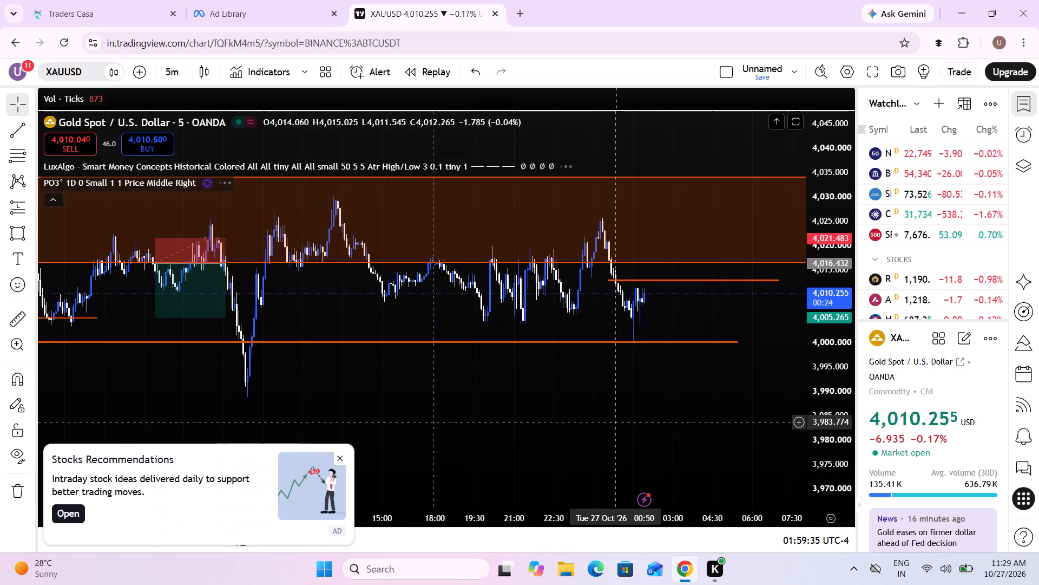
scroll(616, 421, "up", 5)
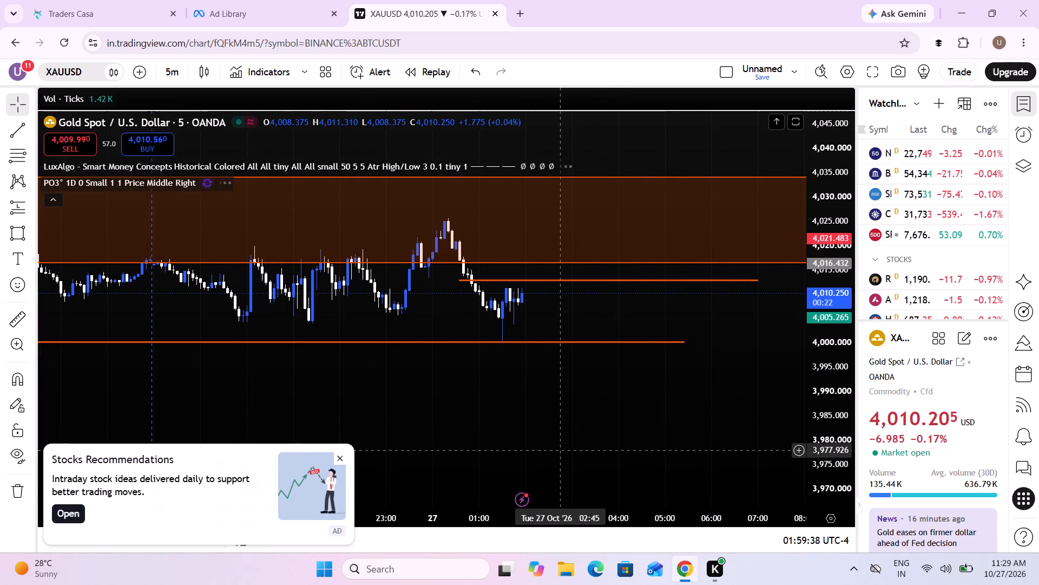
left_click(339, 455)
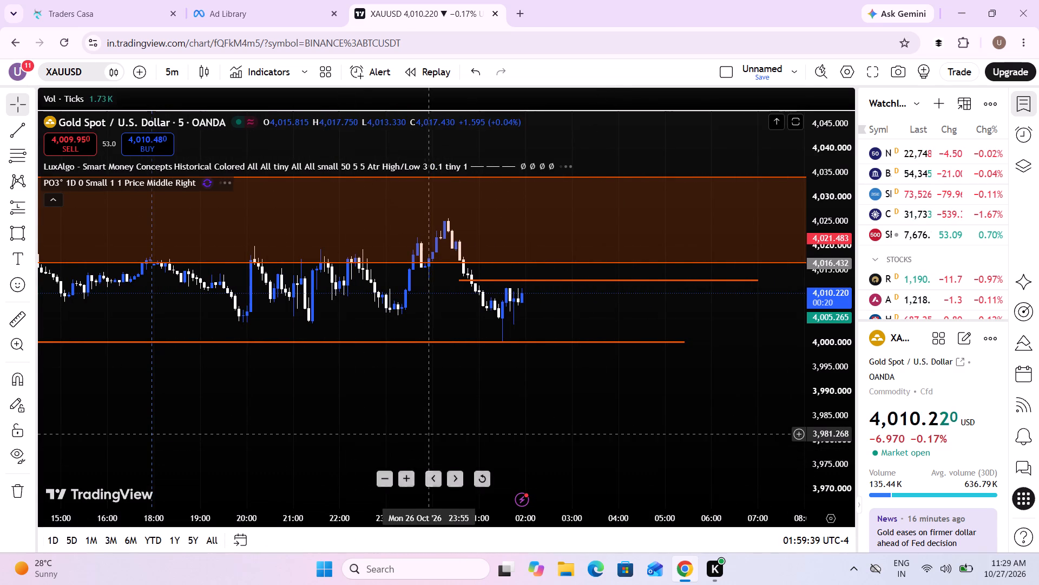
left_click_drag(430, 433, 526, 444)
scroll(526, 444, "up", 2)
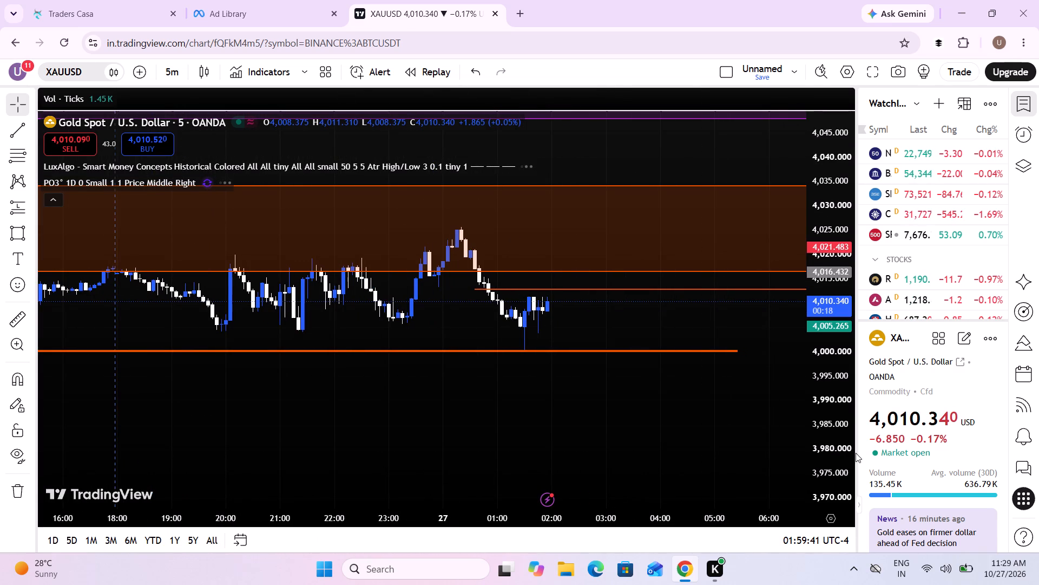
left_click_drag(856, 453, 821, 443)
left_click_drag(821, 443, 816, 323)
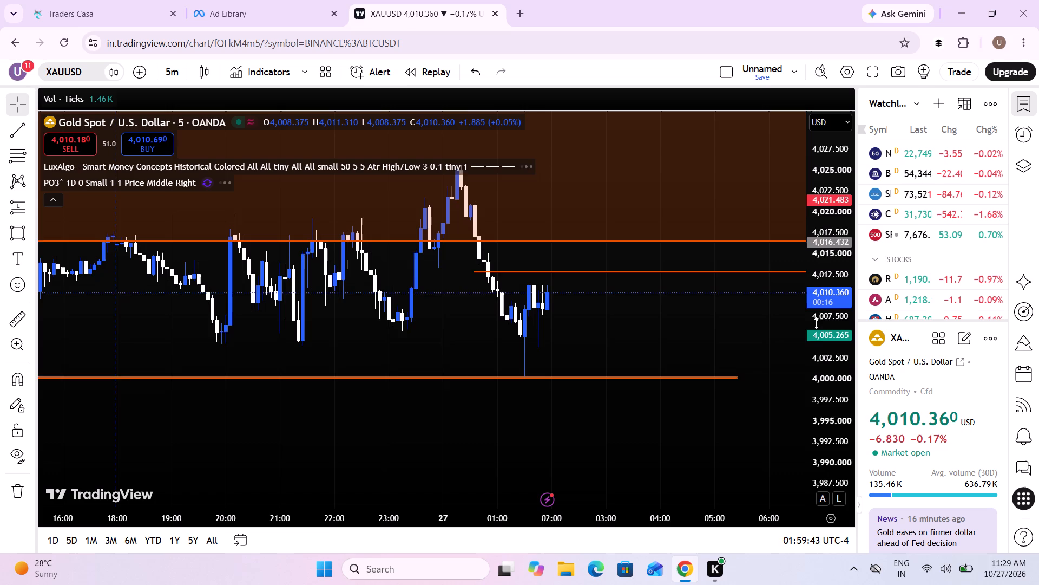
left_click_drag(816, 323, 795, 225)
scroll(605, 268, "up", 1)
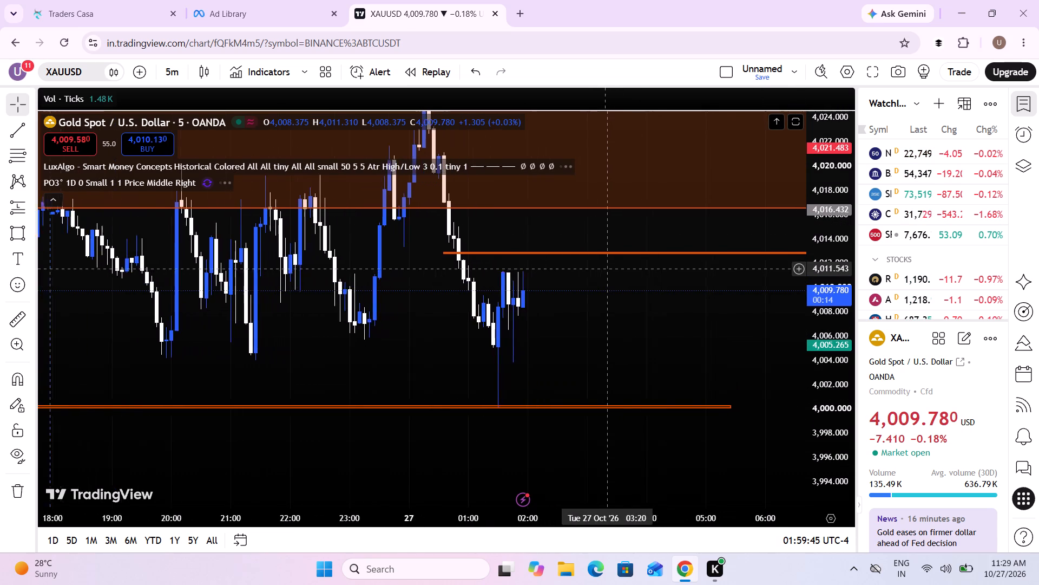
scroll(605, 268, "up", 2)
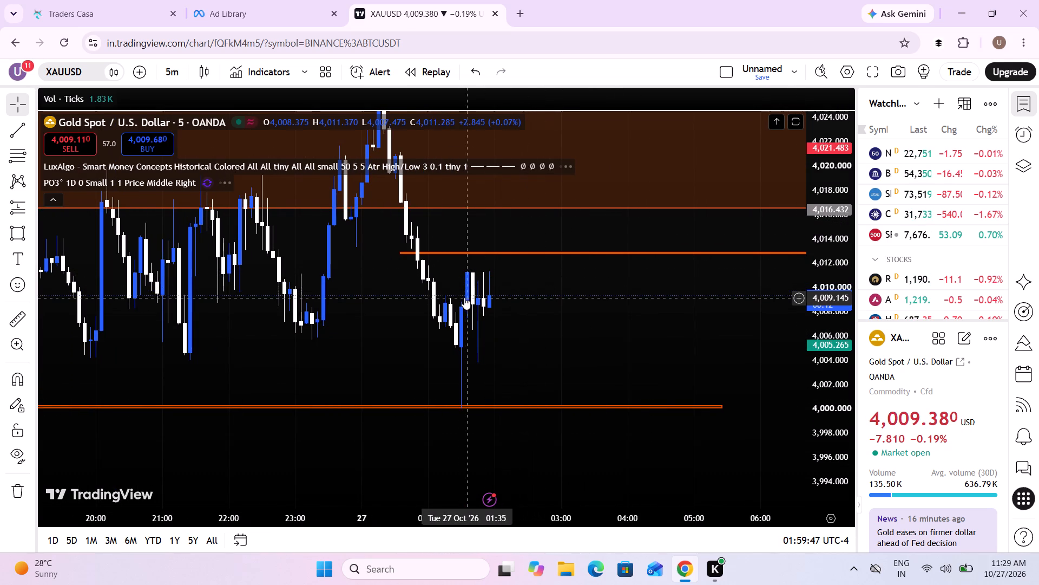
left_click_drag(458, 297, 513, 302)
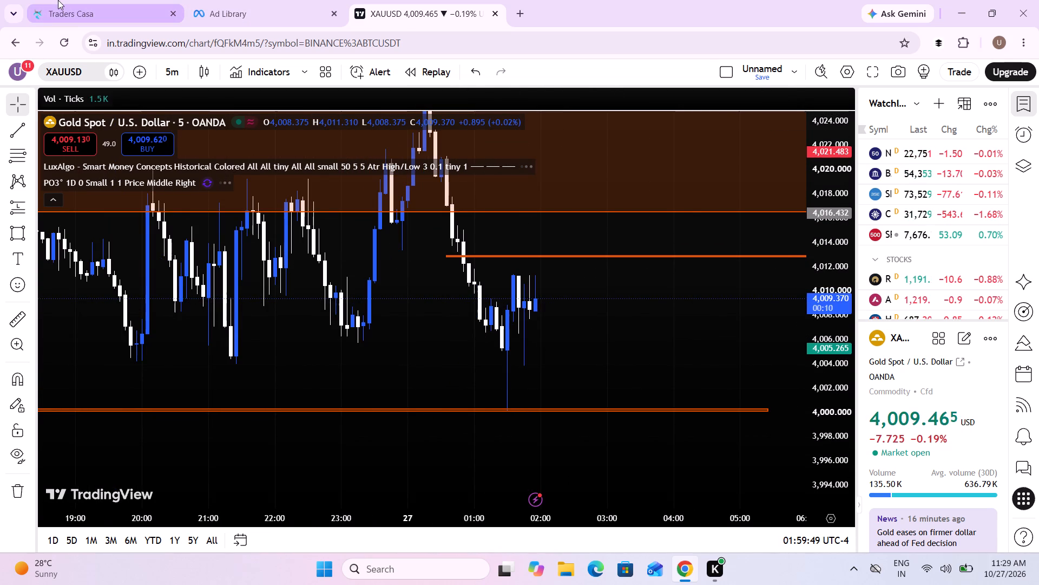
Return to the Traders Casa backtest, dismiss the advertisement and advance the replay to about 14:20 on 2 December.
left_click(58, 0)
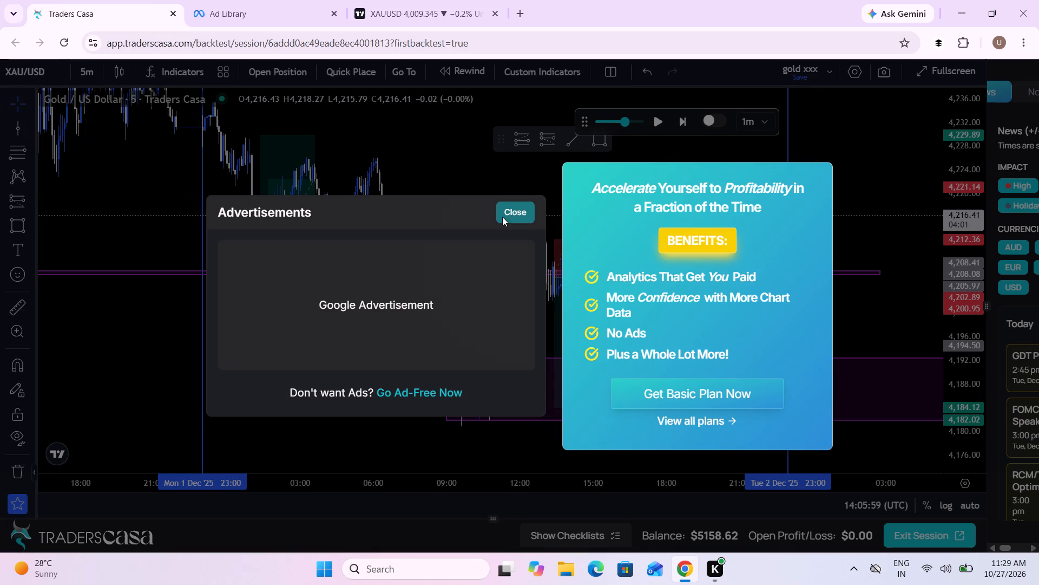
left_click(503, 206)
left_click_drag(523, 323, 485, 331)
scroll(485, 331, "up", 3)
left_click_drag(656, 334, 766, 335)
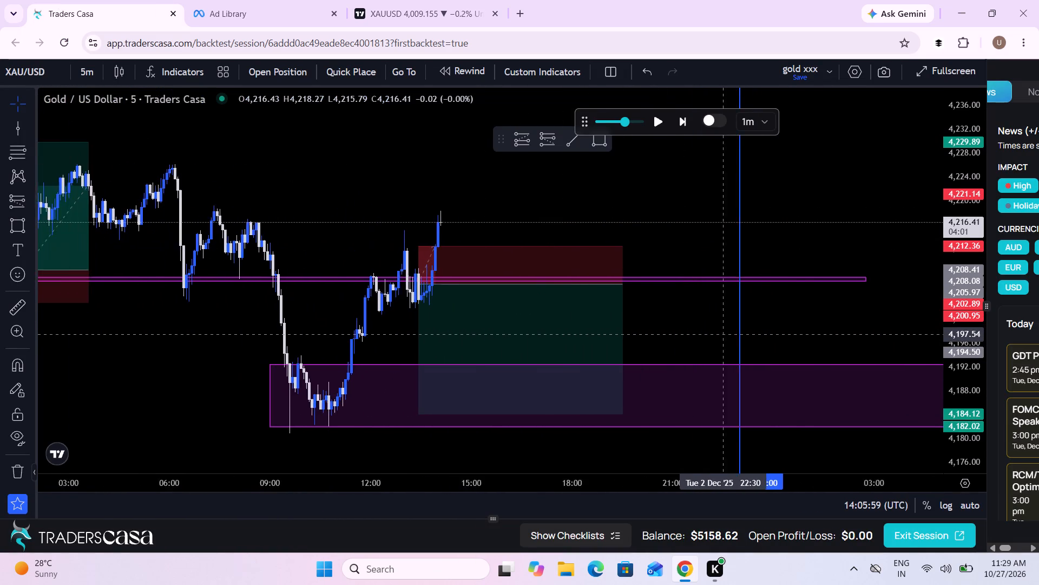
left_click_drag(766, 335, 795, 336)
scroll(795, 336, "up", 1)
left_click(657, 131)
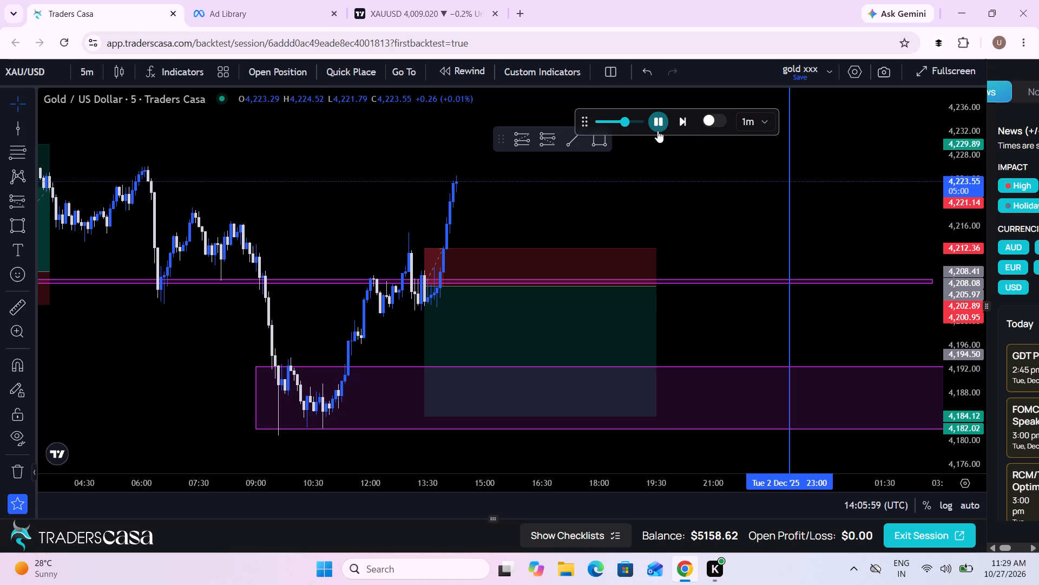
left_click(657, 131)
Advance the replay to about 14:42 on 2 December.
scroll(613, 238, "down", 3)
left_click_drag(553, 220, 532, 270)
left_click(660, 120)
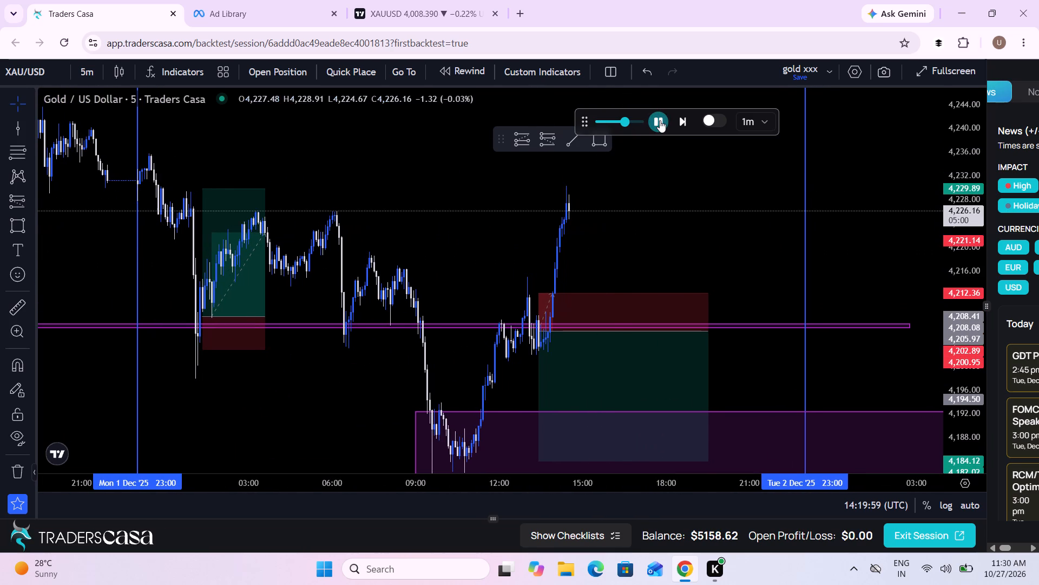
left_click(660, 120)
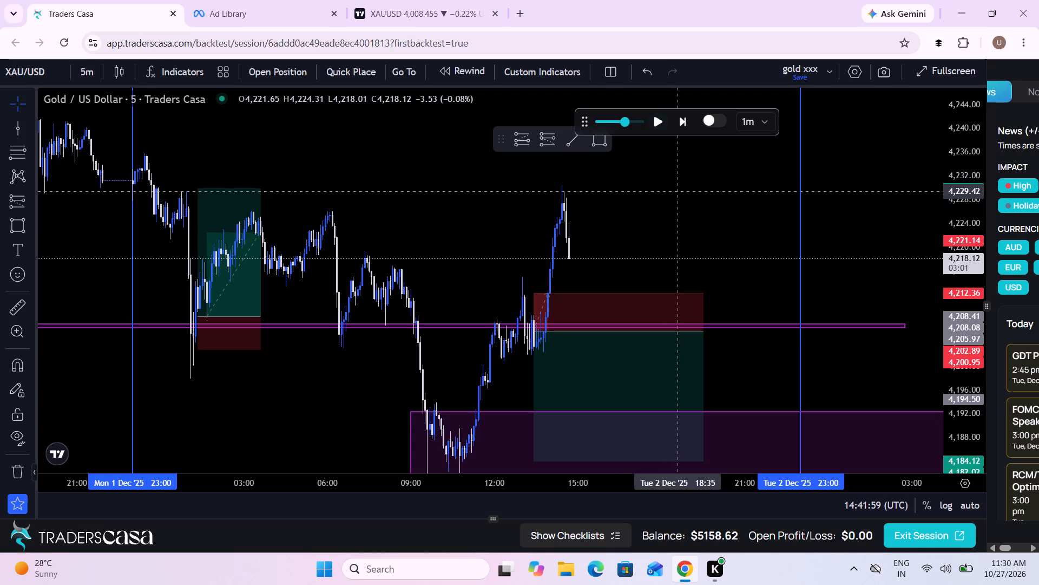
Measure the range from 4,235.91 at 01:40 on 2 December to 4,181.03 at 04:35 on 3 December.
left_click_drag(676, 191, 640, 186)
scroll(640, 186, "down", 2)
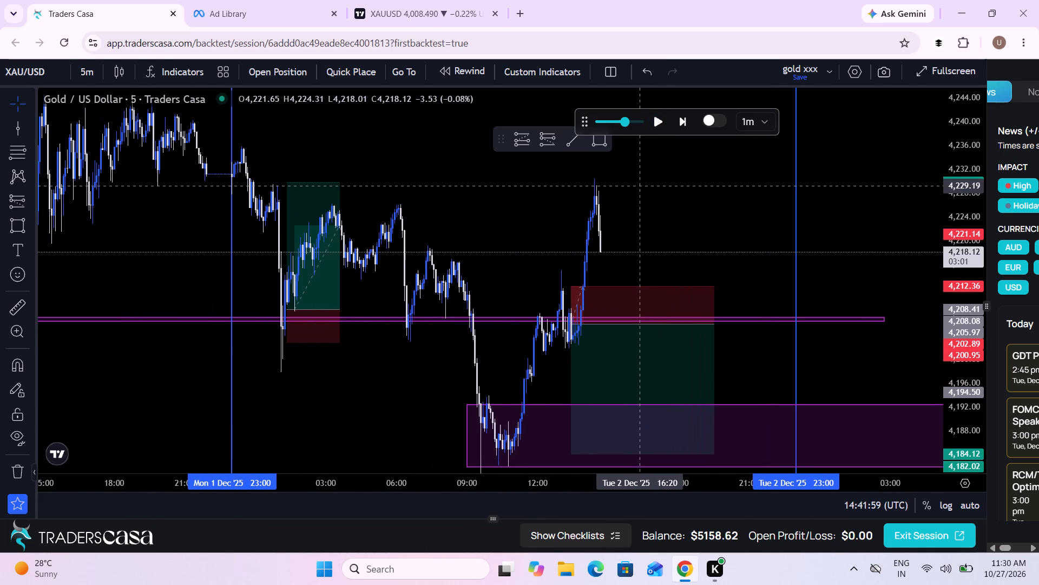
left_click_drag(640, 186, 629, 154)
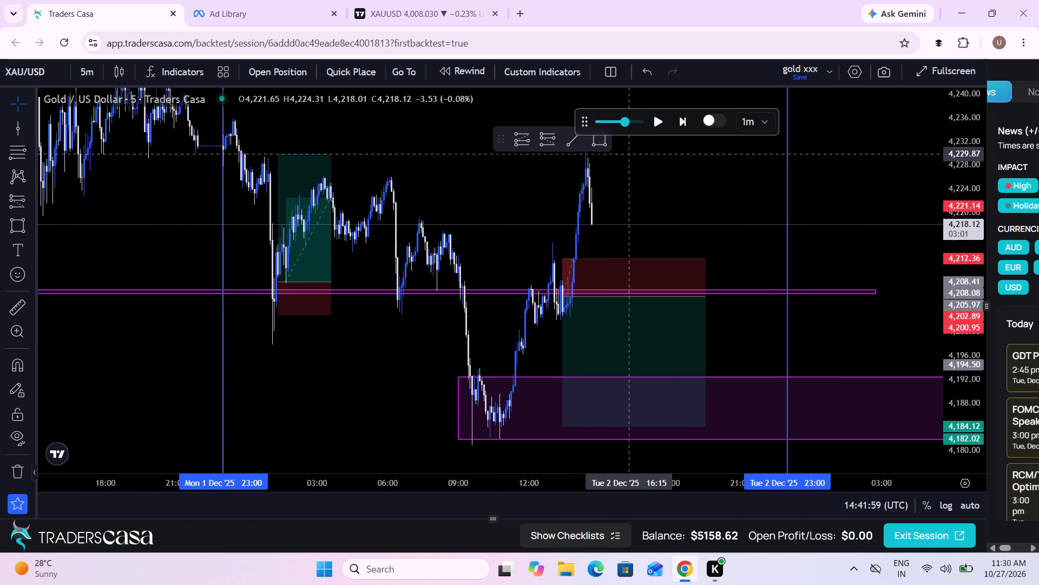
scroll(739, 268, "up", 1)
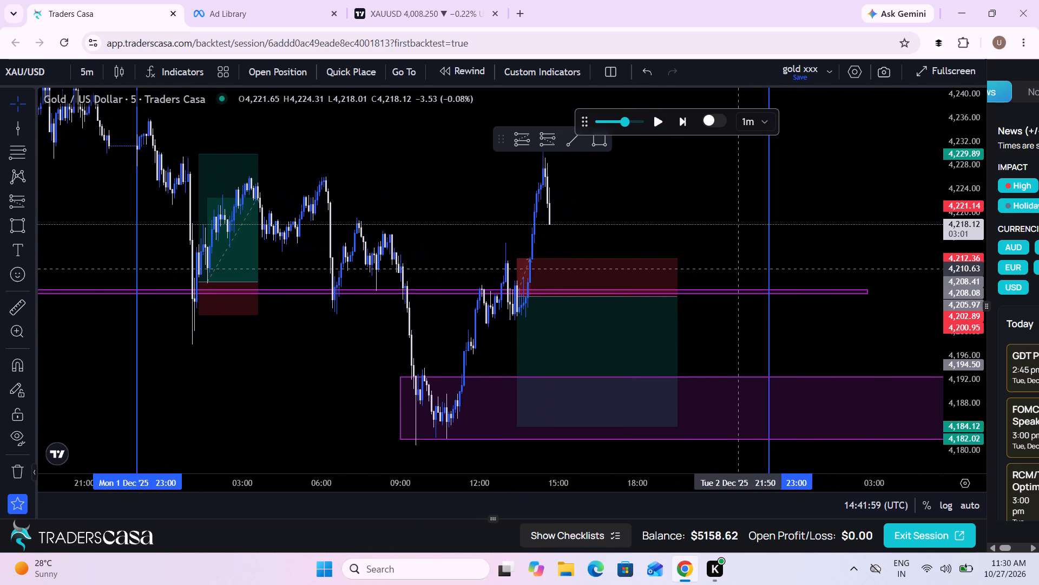
scroll(739, 268, "up", 1)
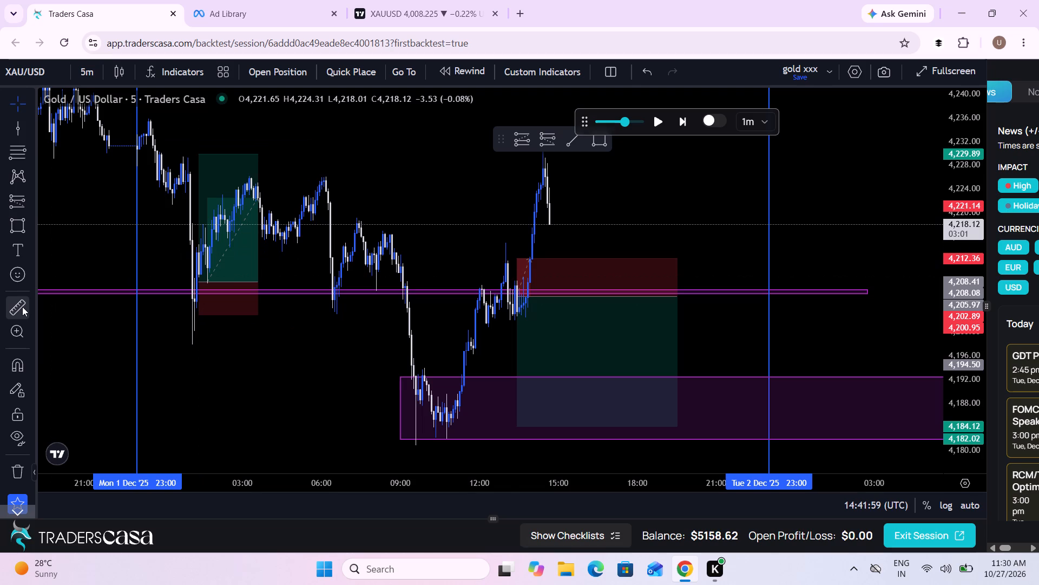
left_click(22, 307)
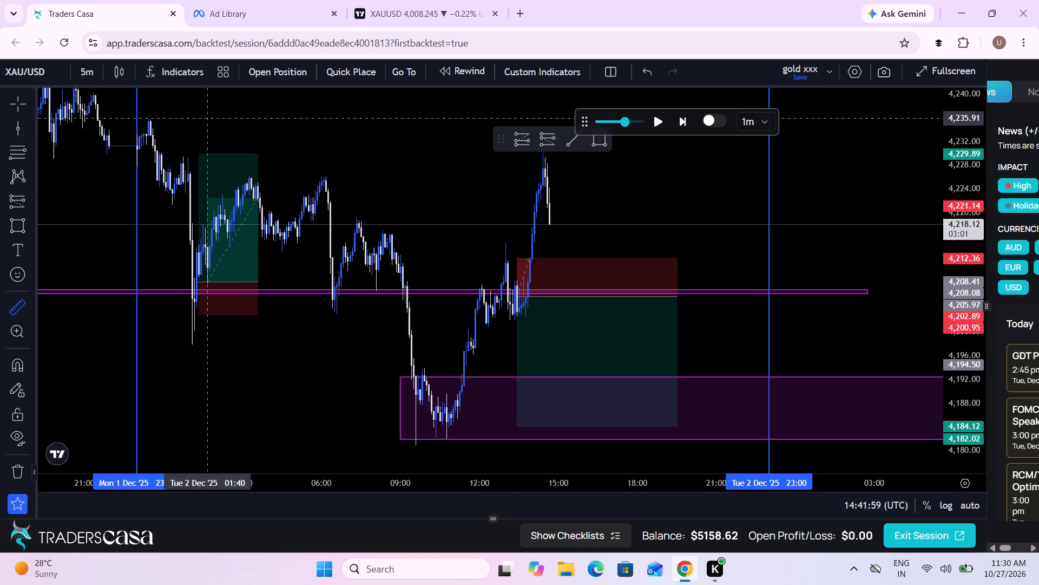
left_click(207, 118)
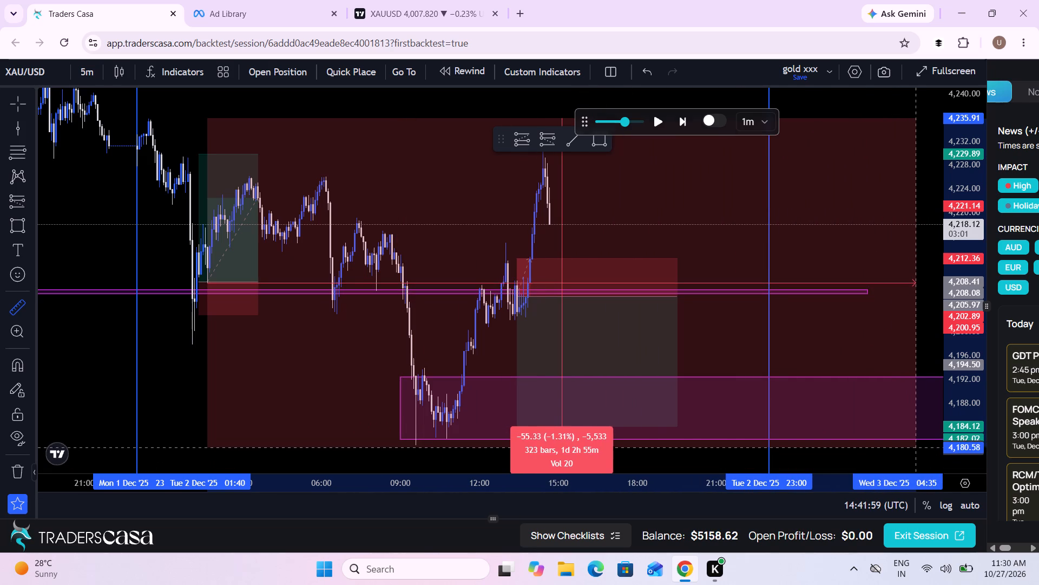
left_click(917, 445)
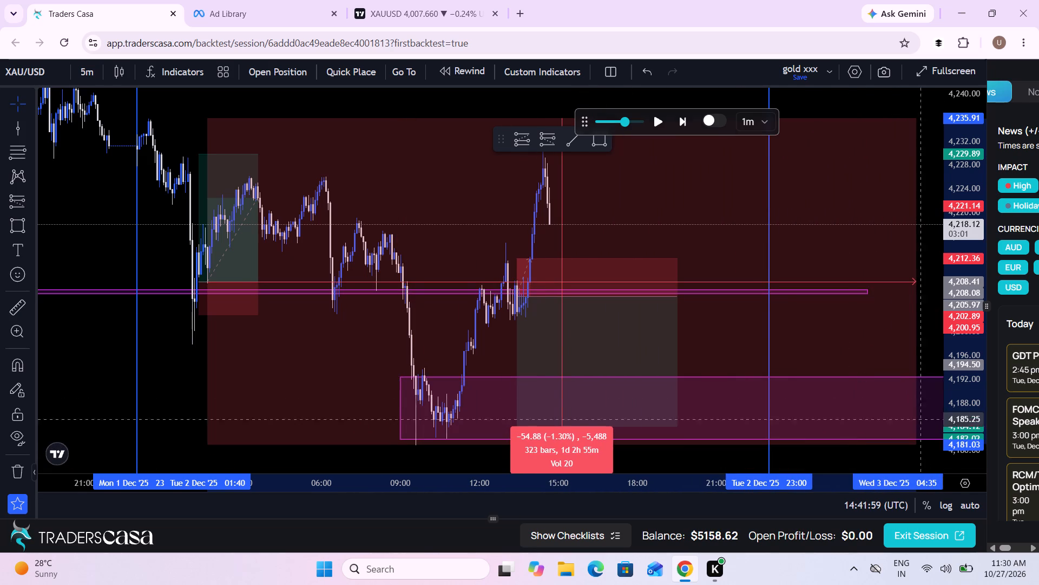
Advance the replay to about 15:16 on 2 December.
scroll(624, 327, "up", 4)
scroll(624, 327, "down", 1)
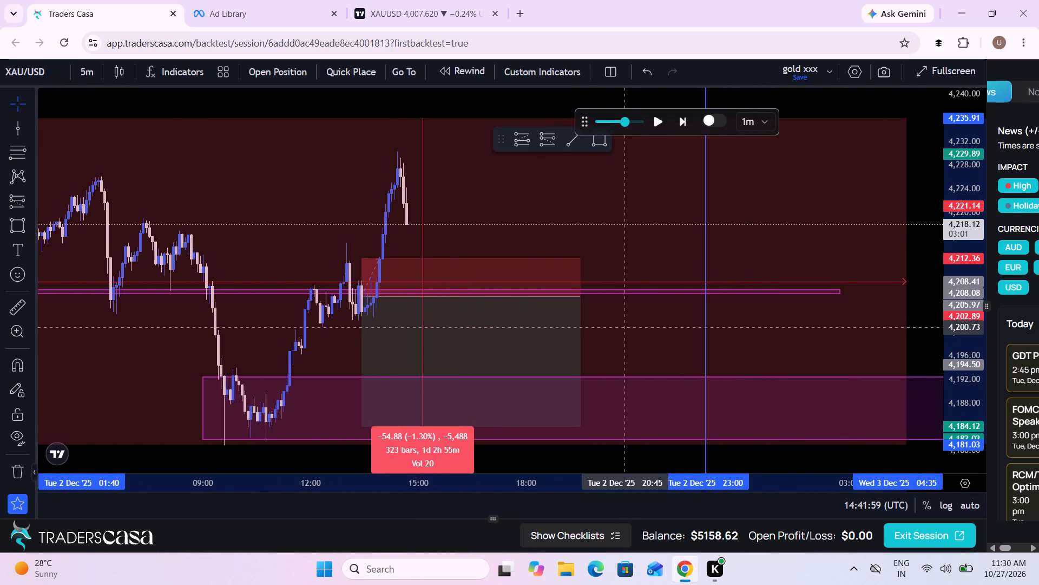
scroll(624, 327, "down", 1)
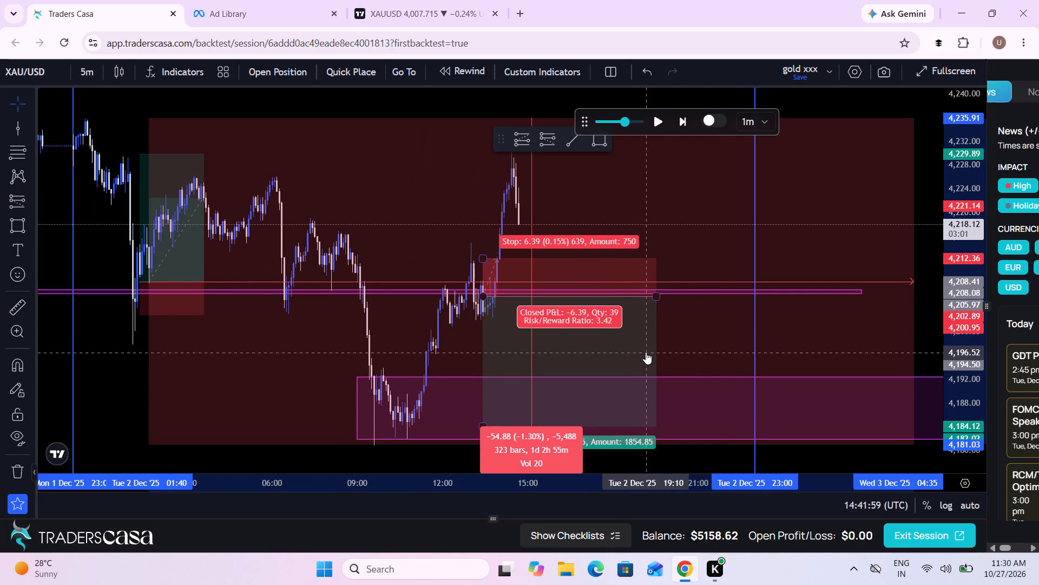
left_click(660, 124)
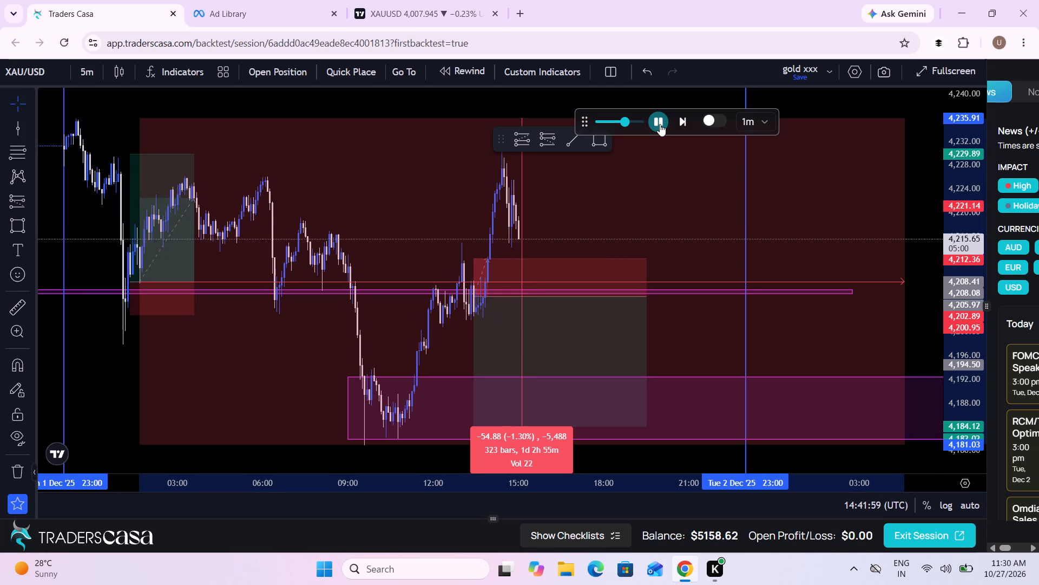
left_click(660, 124)
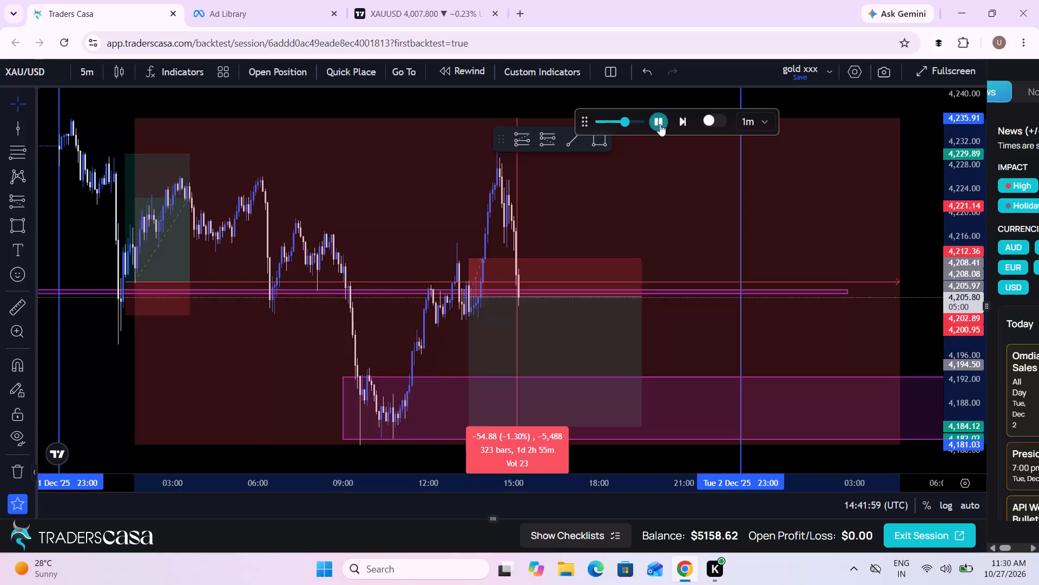
Clear the measurement overlay from the replay chart.
left_click(632, 238)
left_click_drag(632, 238, 674, 247)
scroll(674, 247, "up", 4)
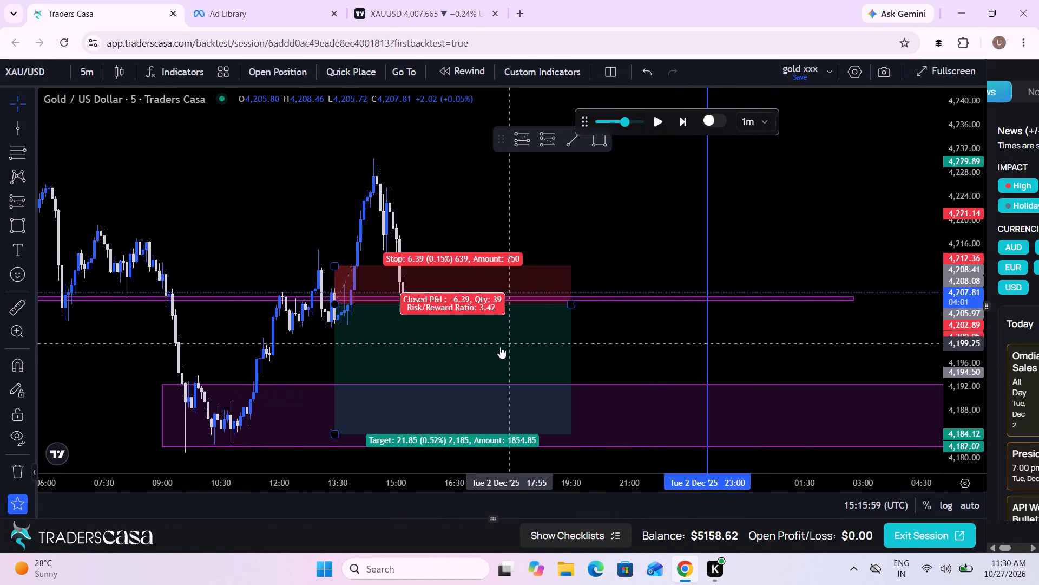
Delete the short position drawing that starts near 13:30 on 2 December.
left_click(500, 347)
left_click(652, 102)
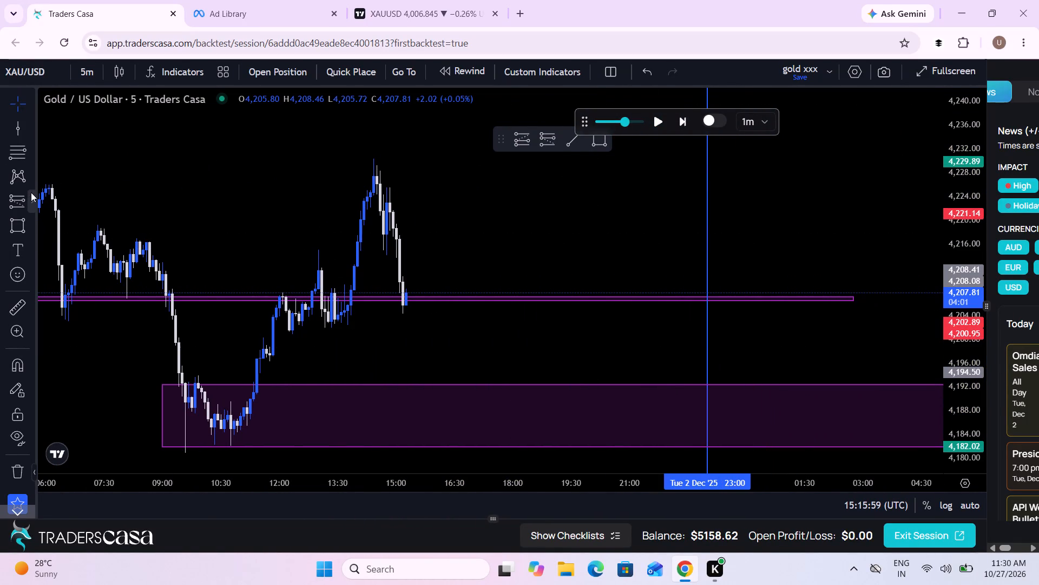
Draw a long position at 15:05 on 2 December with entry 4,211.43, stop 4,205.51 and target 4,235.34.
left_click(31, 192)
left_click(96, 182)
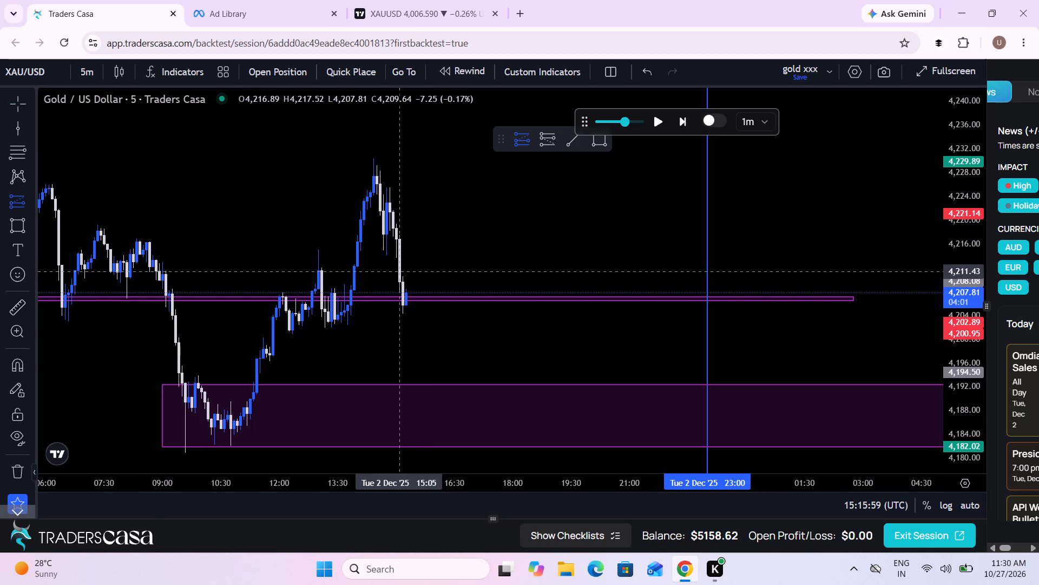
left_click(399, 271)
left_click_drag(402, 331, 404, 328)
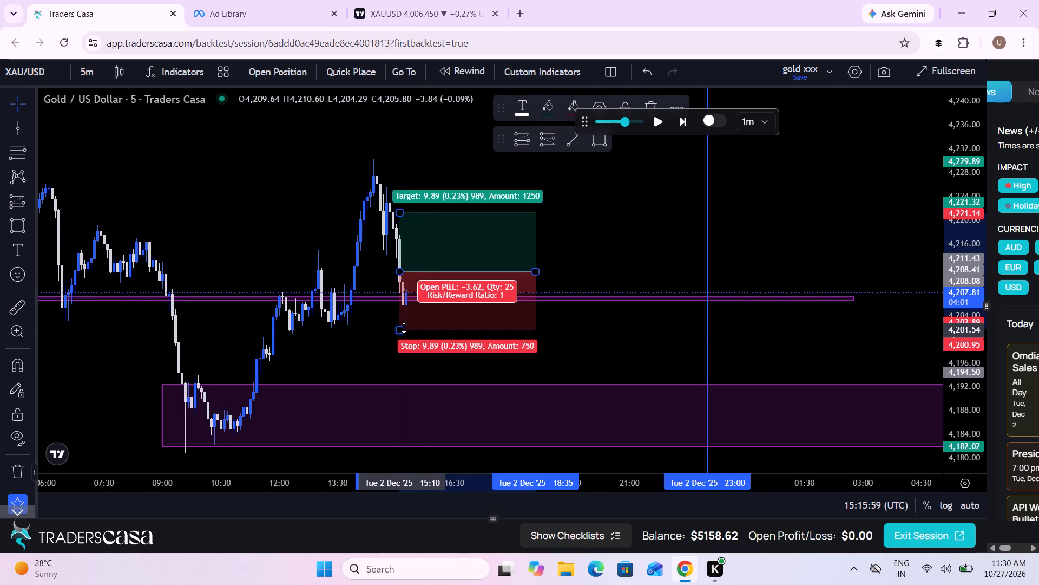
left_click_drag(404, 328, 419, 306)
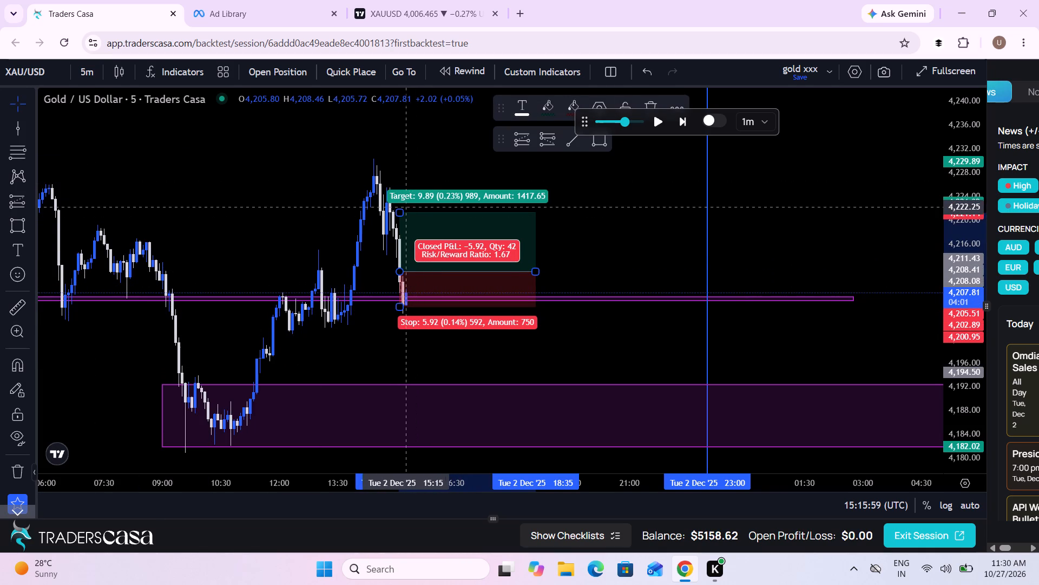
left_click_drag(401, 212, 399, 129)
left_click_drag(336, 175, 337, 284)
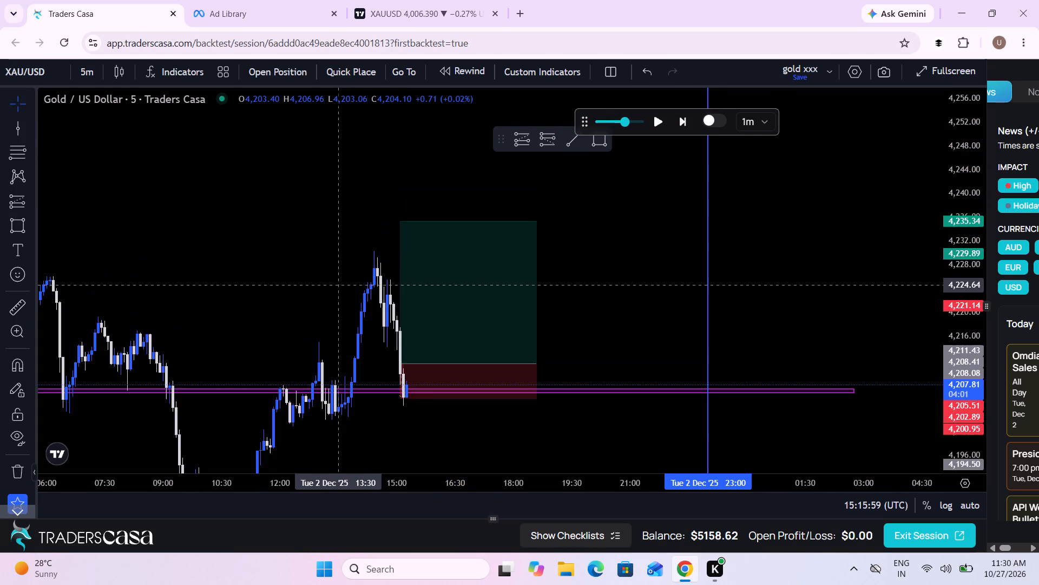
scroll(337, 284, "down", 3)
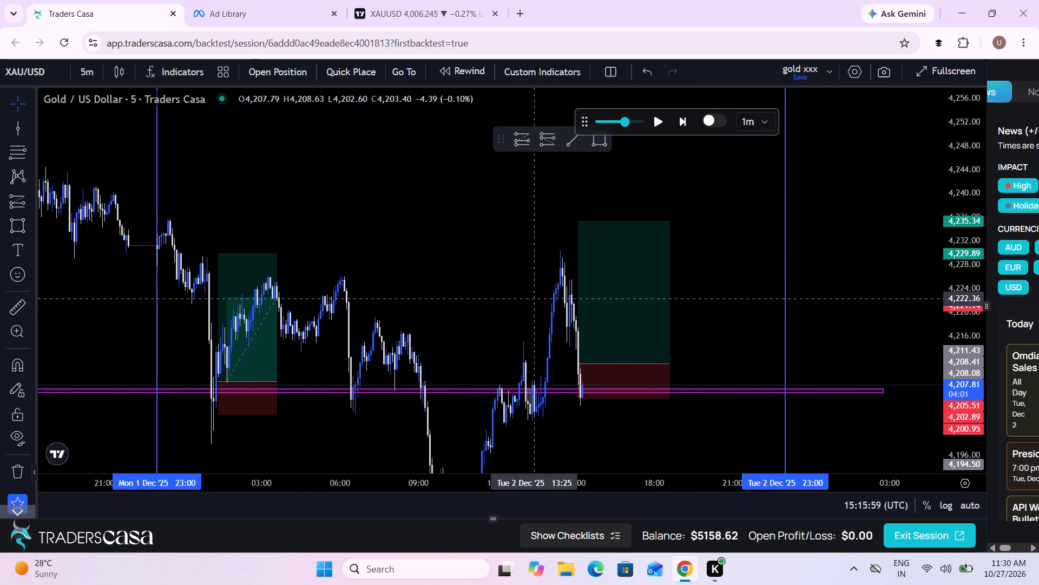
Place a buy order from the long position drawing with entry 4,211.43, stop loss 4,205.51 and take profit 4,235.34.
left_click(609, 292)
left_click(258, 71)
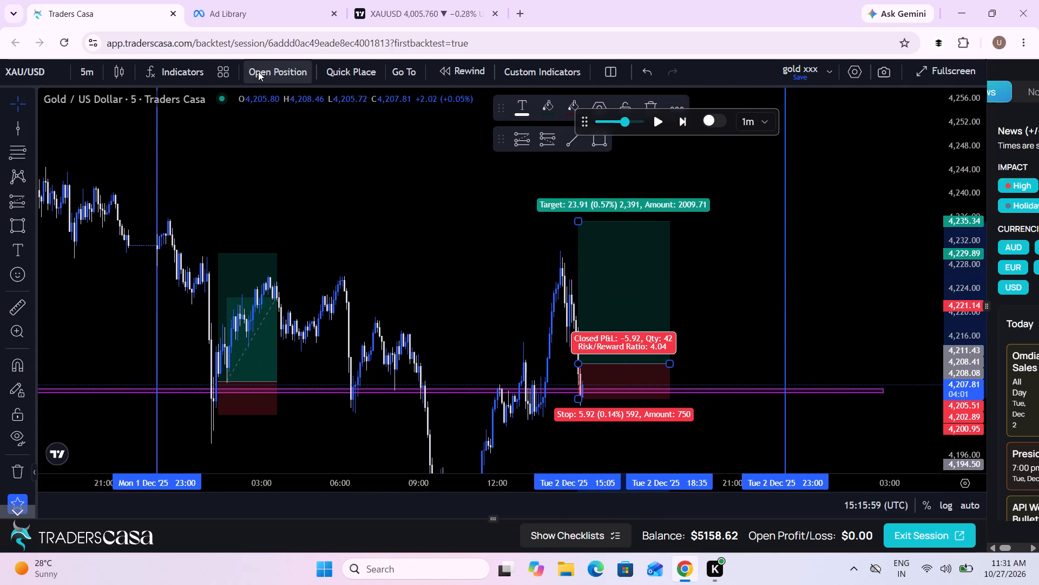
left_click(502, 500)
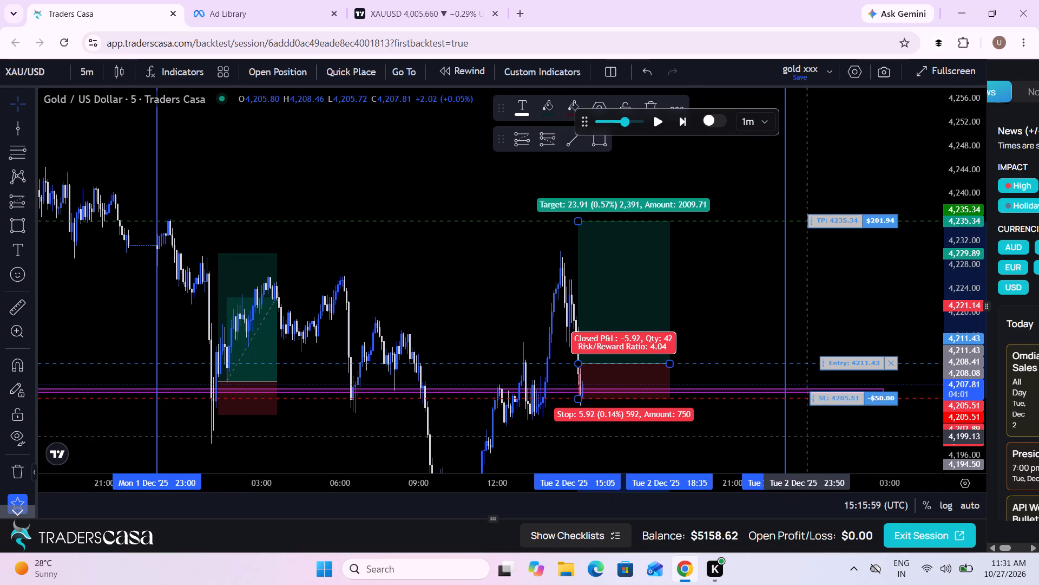
Advance the replay to about 15:59 on 2 December, pausing at about 15:28 on the way.
left_click_drag(806, 437, 789, 439)
scroll(789, 439, "up", 4)
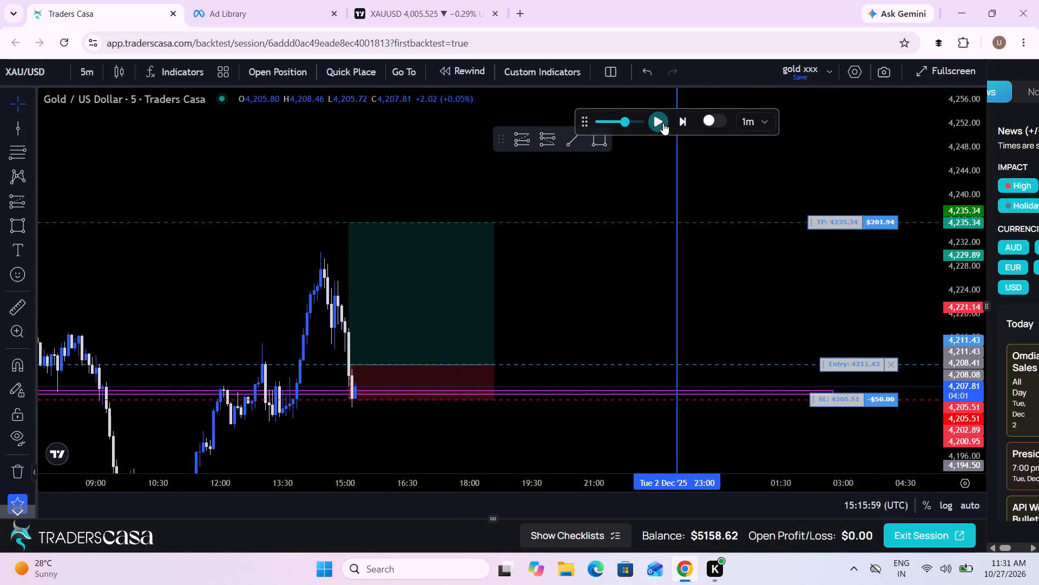
left_click(663, 123)
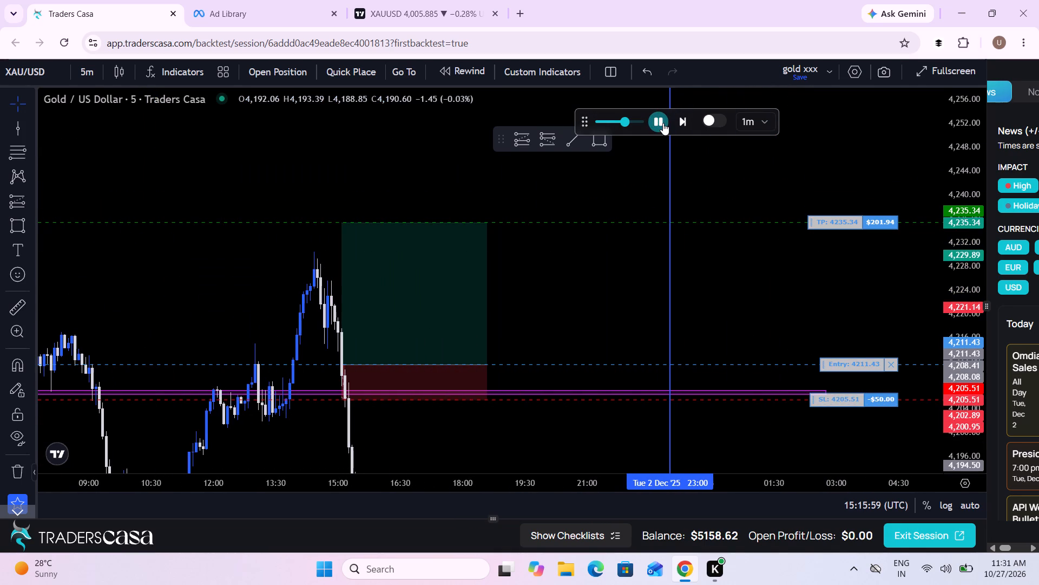
left_click(663, 123)
left_click_drag(502, 453, 503, 286)
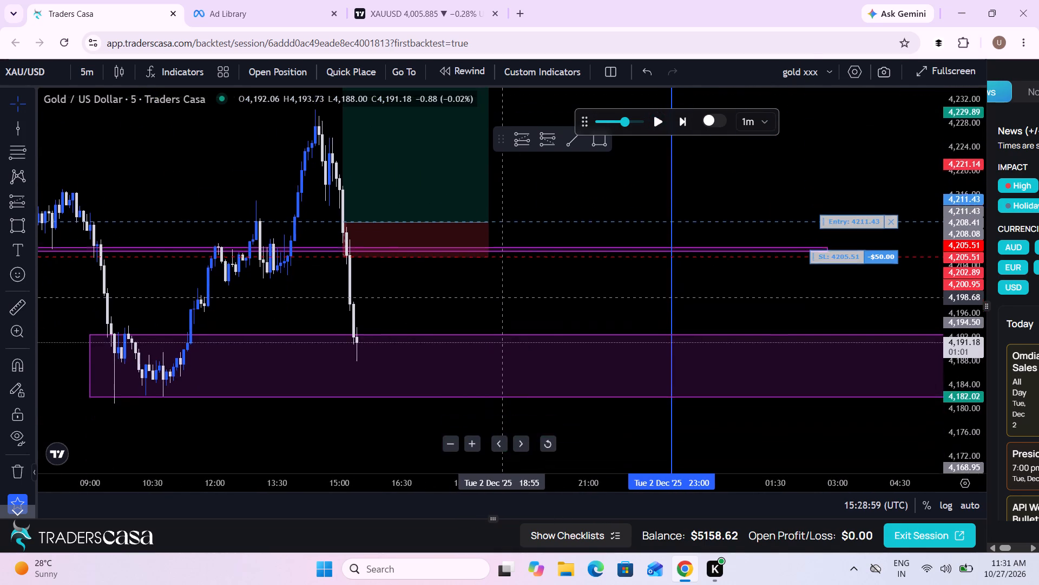
left_click_drag(503, 286, 503, 258)
scroll(503, 258, "down", 1)
left_click_drag(503, 258, 474, 325)
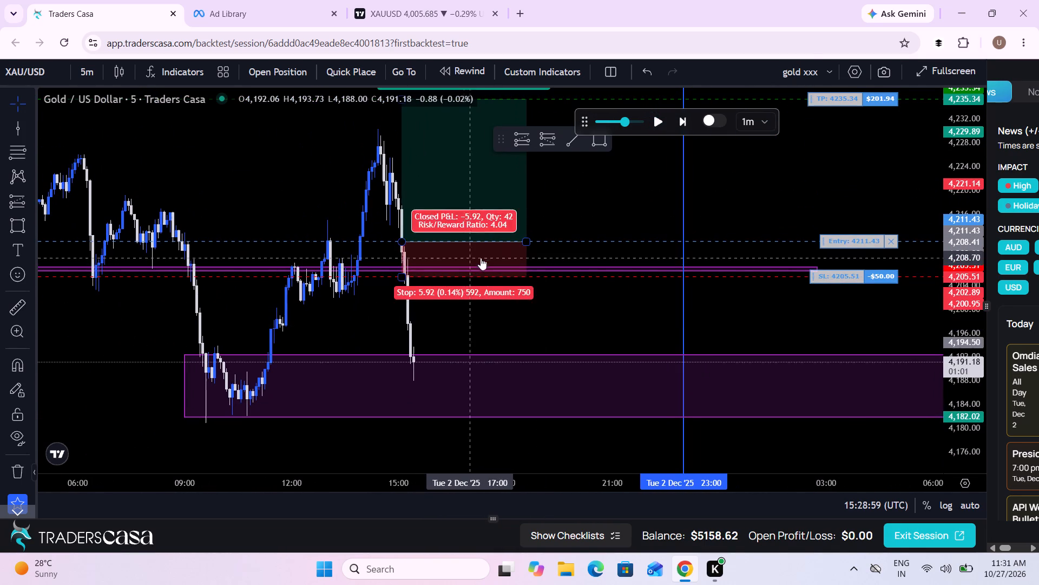
left_click(659, 119)
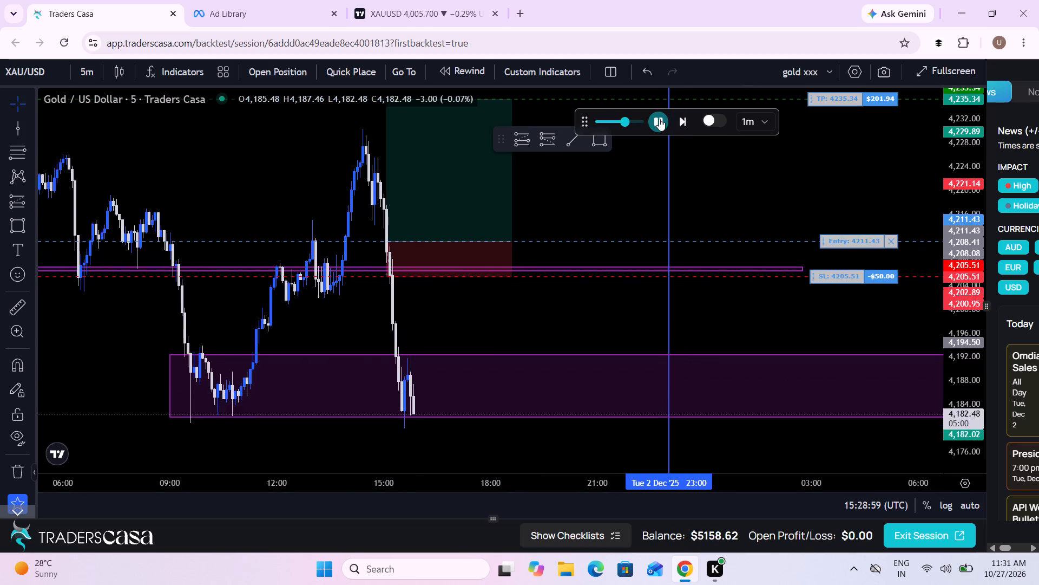
left_click(659, 119)
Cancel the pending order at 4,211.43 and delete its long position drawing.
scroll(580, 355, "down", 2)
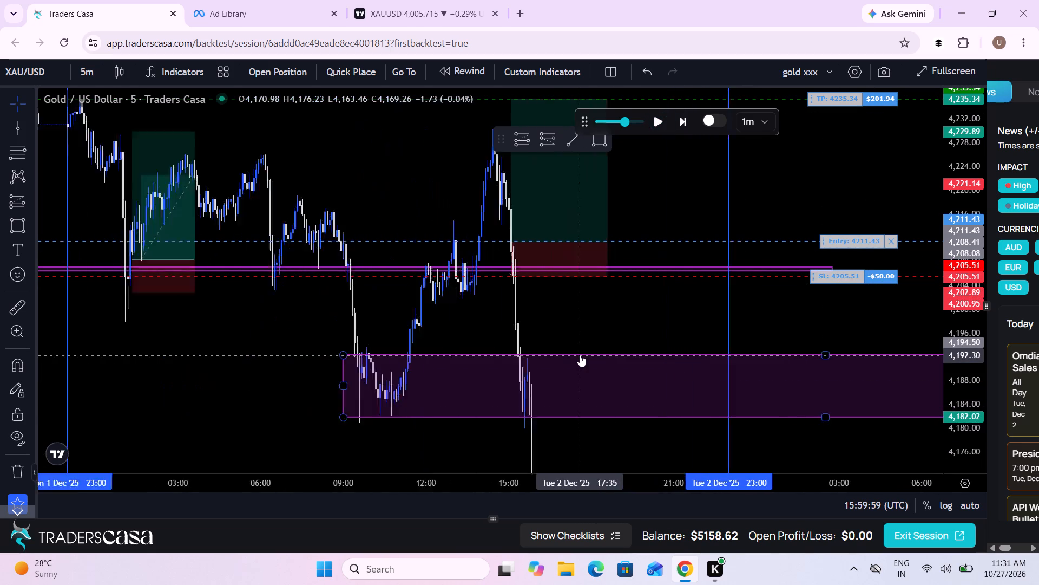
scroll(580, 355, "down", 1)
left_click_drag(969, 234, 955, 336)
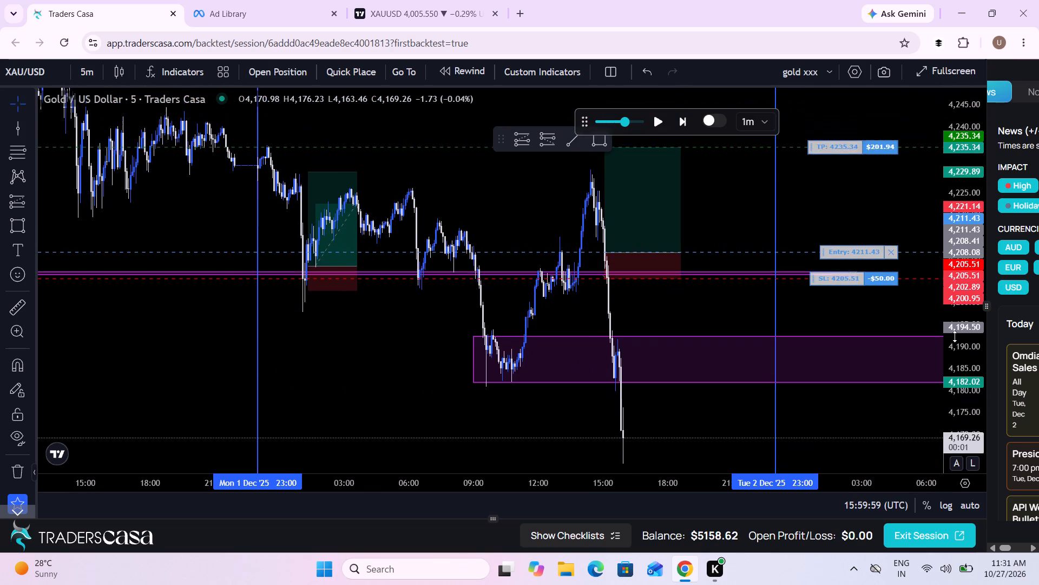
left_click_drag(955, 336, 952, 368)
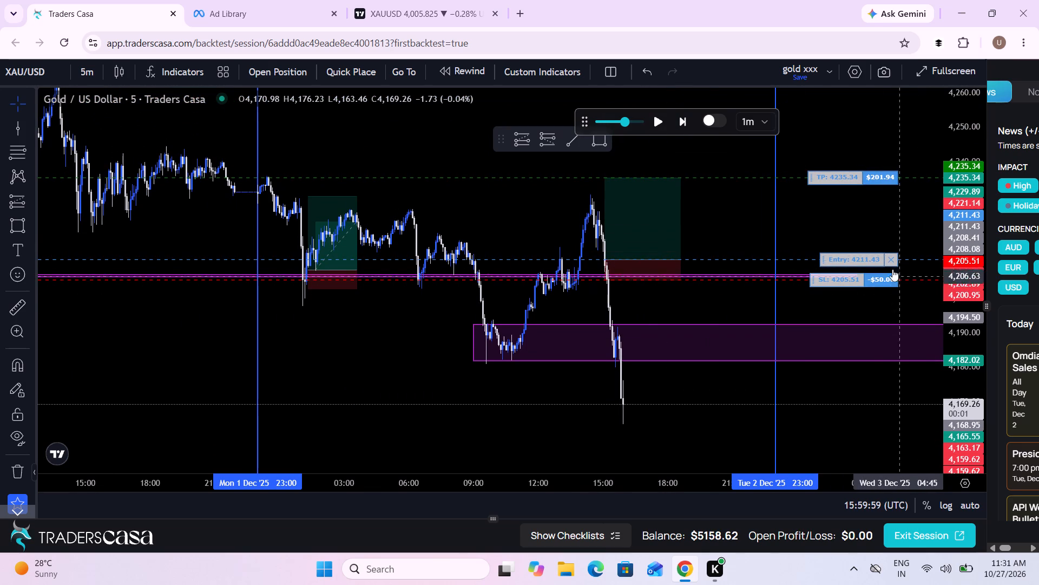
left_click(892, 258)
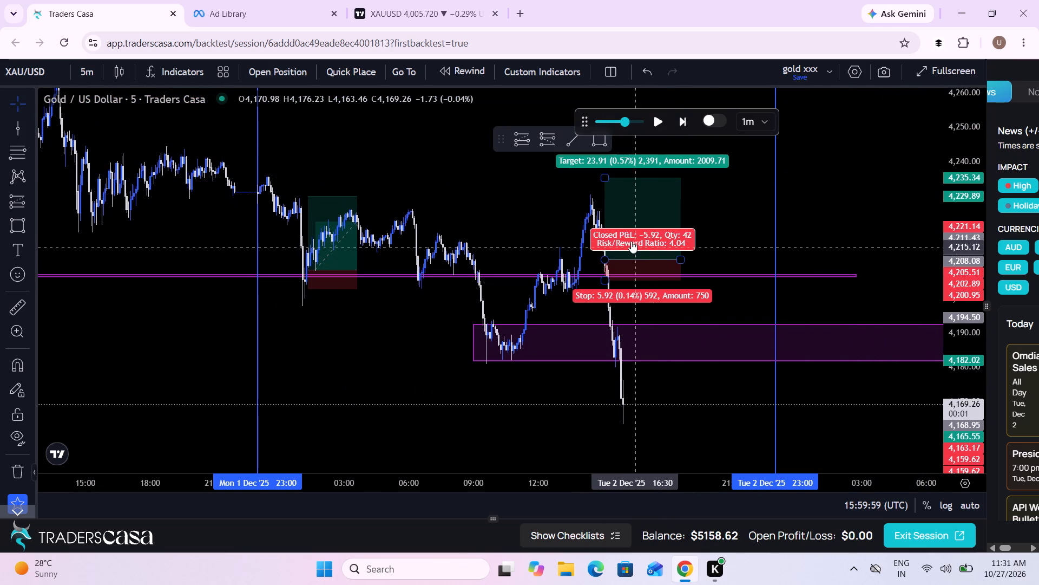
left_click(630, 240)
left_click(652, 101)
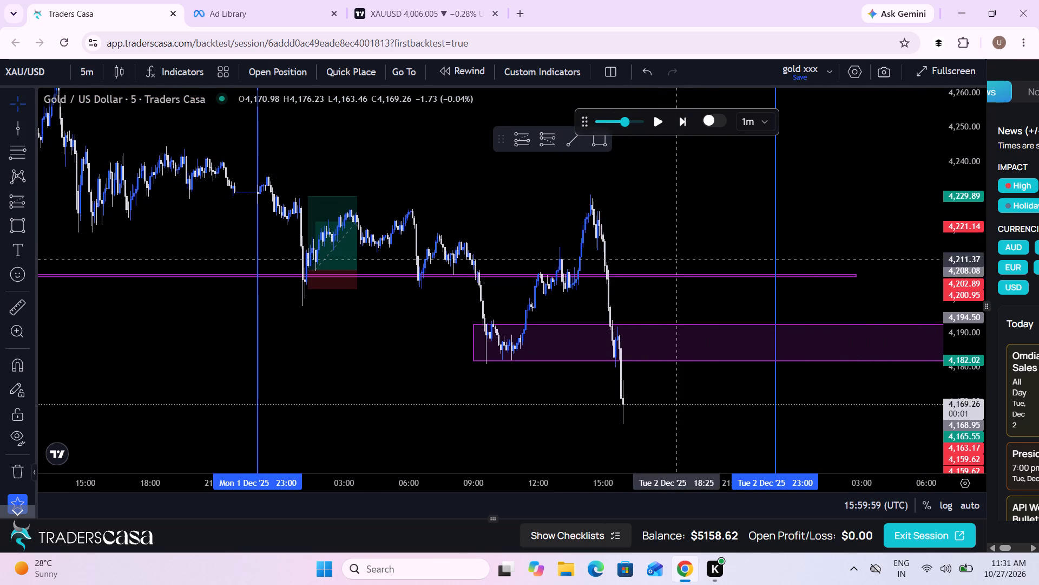
Measure the range from 4,235.87 at 00:55 to 4,163.56 at 19:20 on 2 December.
left_click_drag(652, 293, 505, 271)
scroll(505, 271, "down", 1)
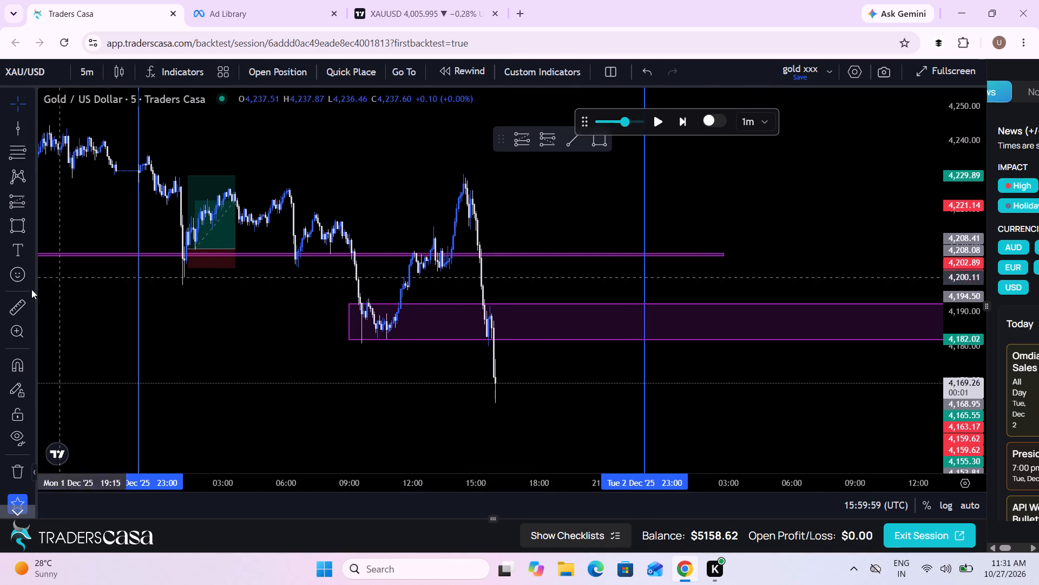
left_click(24, 306)
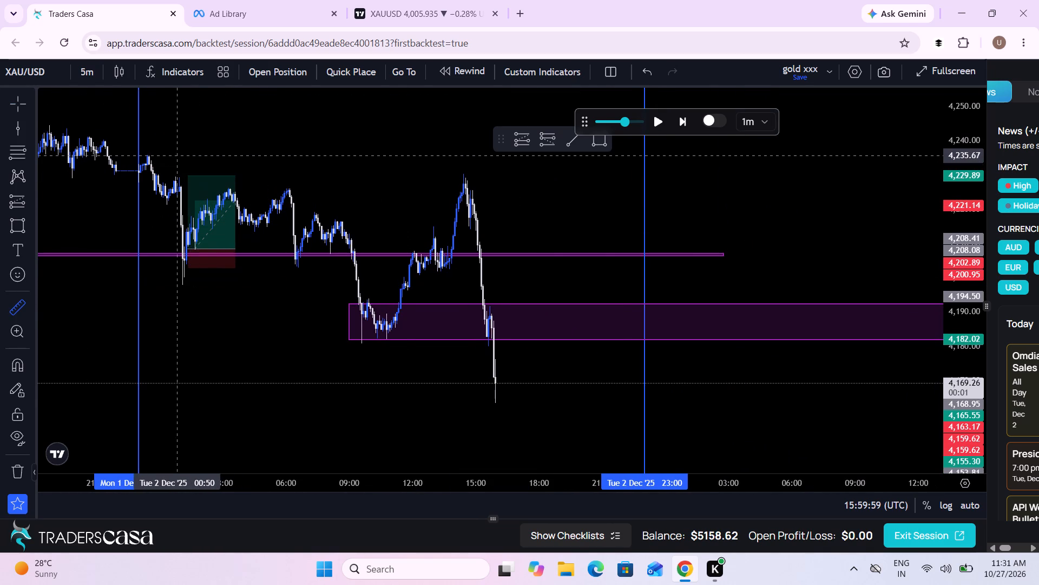
left_click(179, 154)
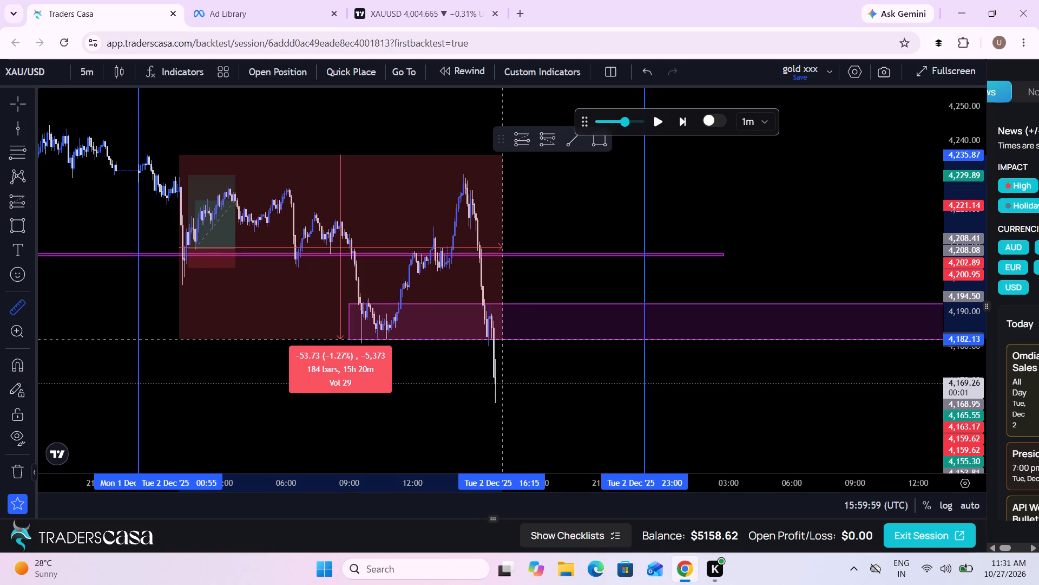
left_click(567, 402)
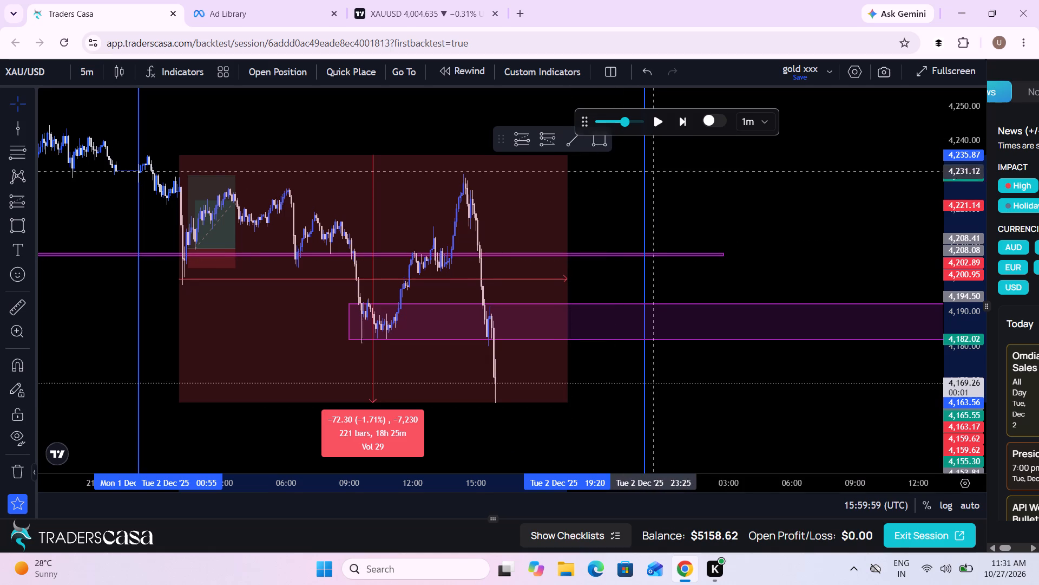
Advance the replay in short stretches to about 17:19 on 2 December.
left_click(657, 123)
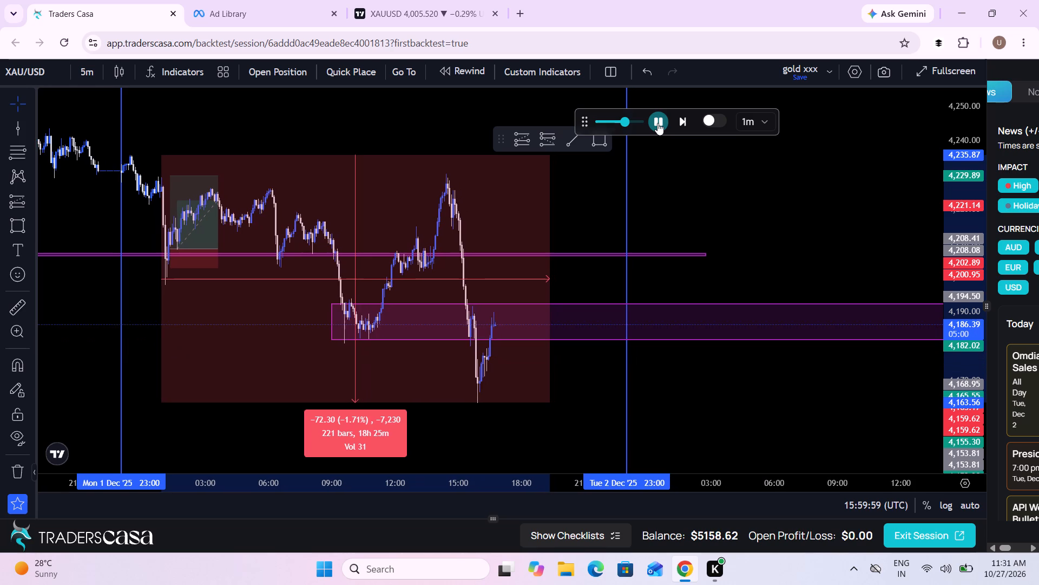
left_click(657, 123)
left_click(657, 123)
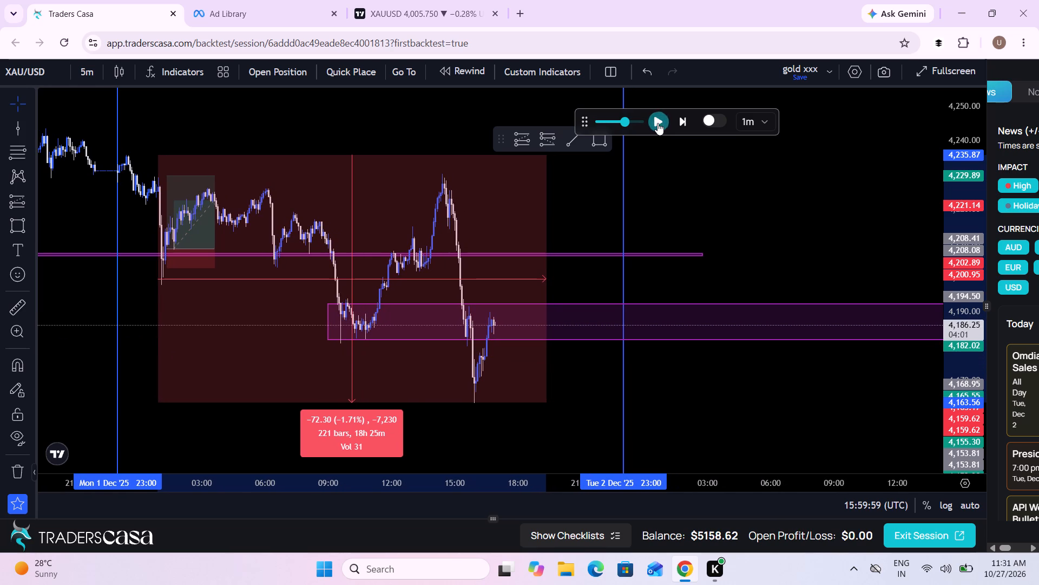
left_click(657, 123)
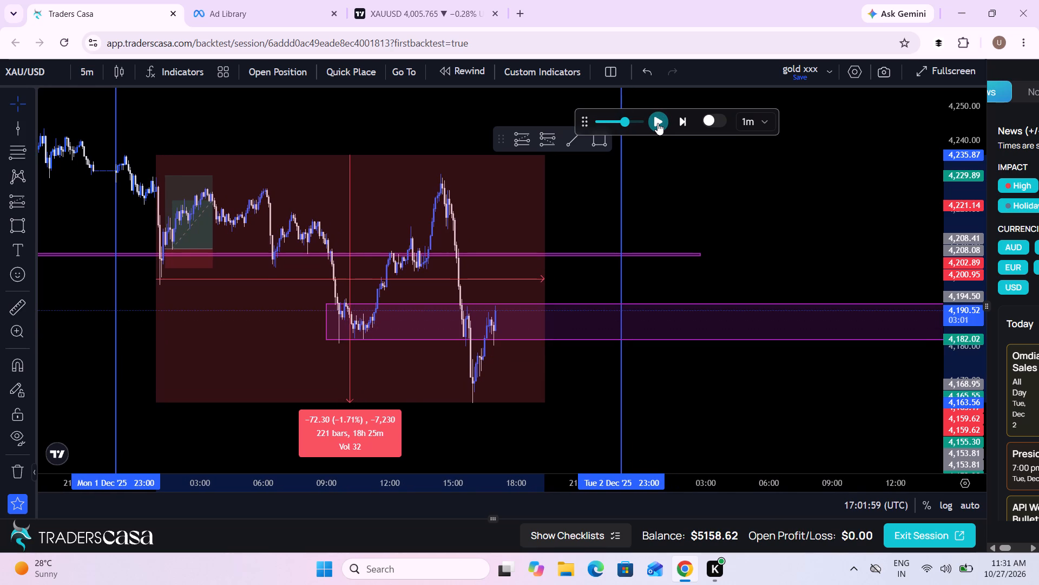
left_click(657, 123)
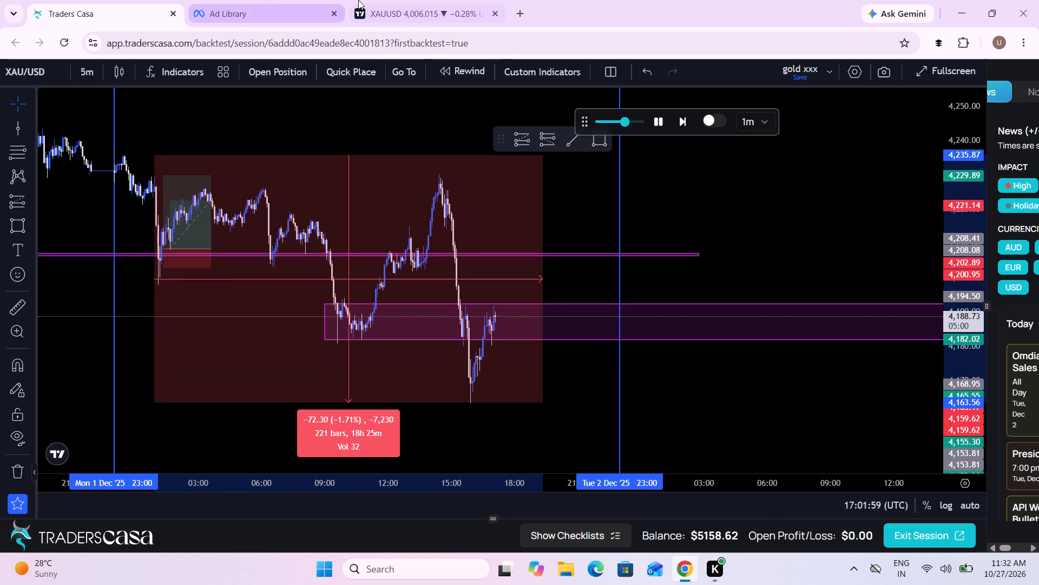
left_click(664, 126)
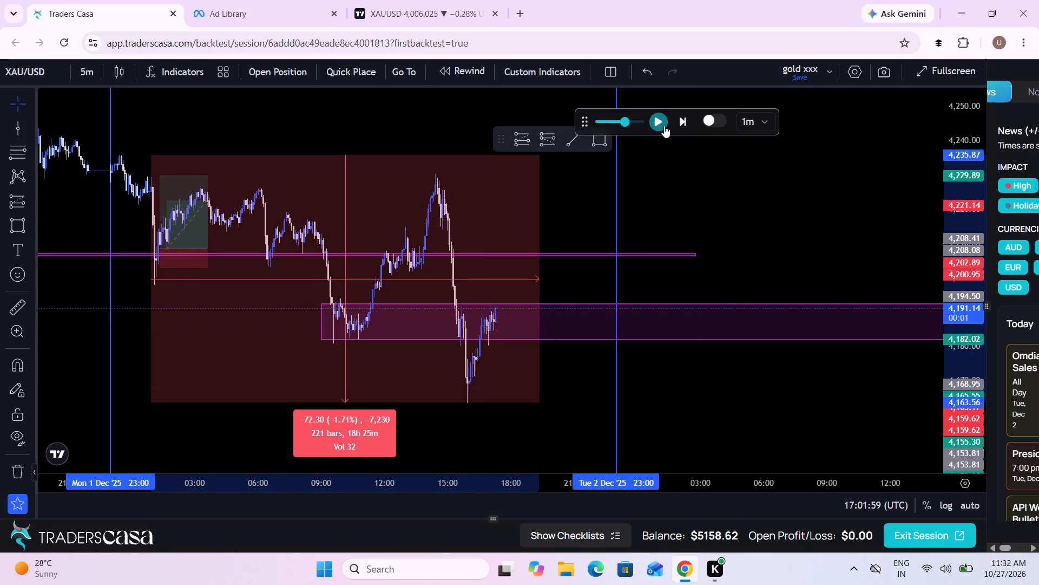
Check the live XAUUSD chart in TradingView, and return to the Traders Casa replay.
left_click(455, 0)
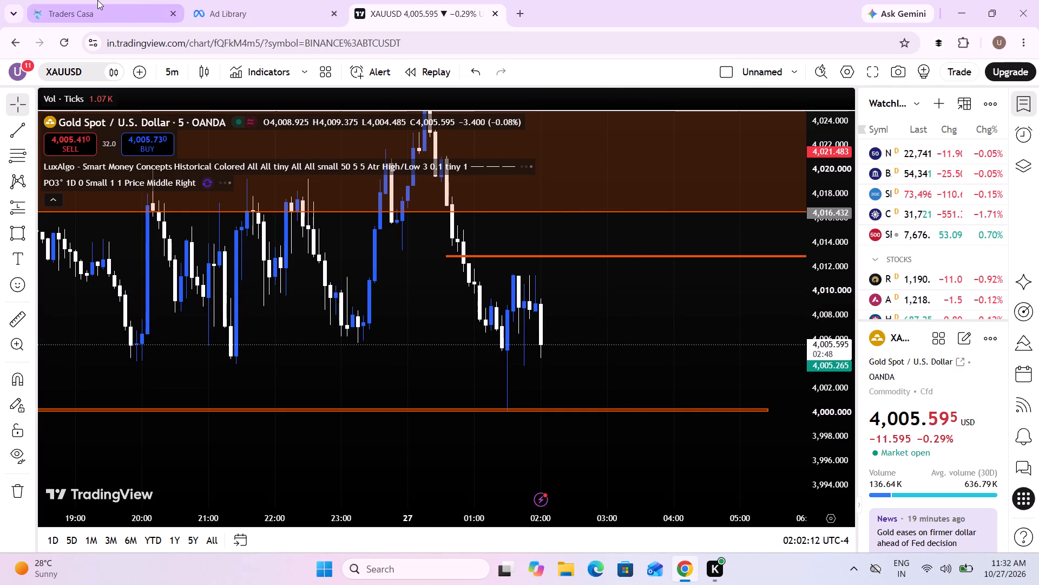
left_click(53, 0)
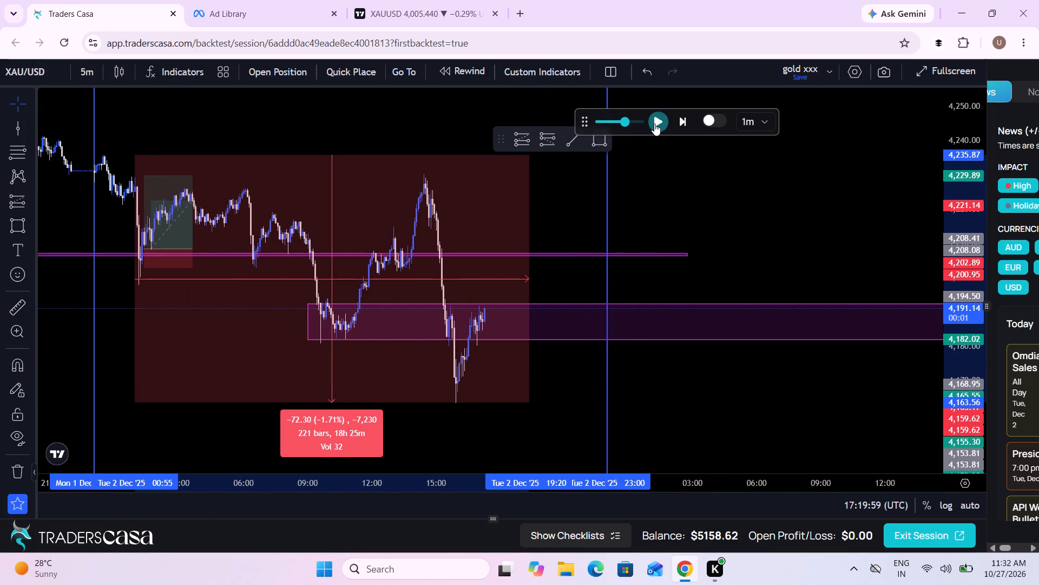
Advance the replay to about 20:06 on 2 December.
left_click(654, 123)
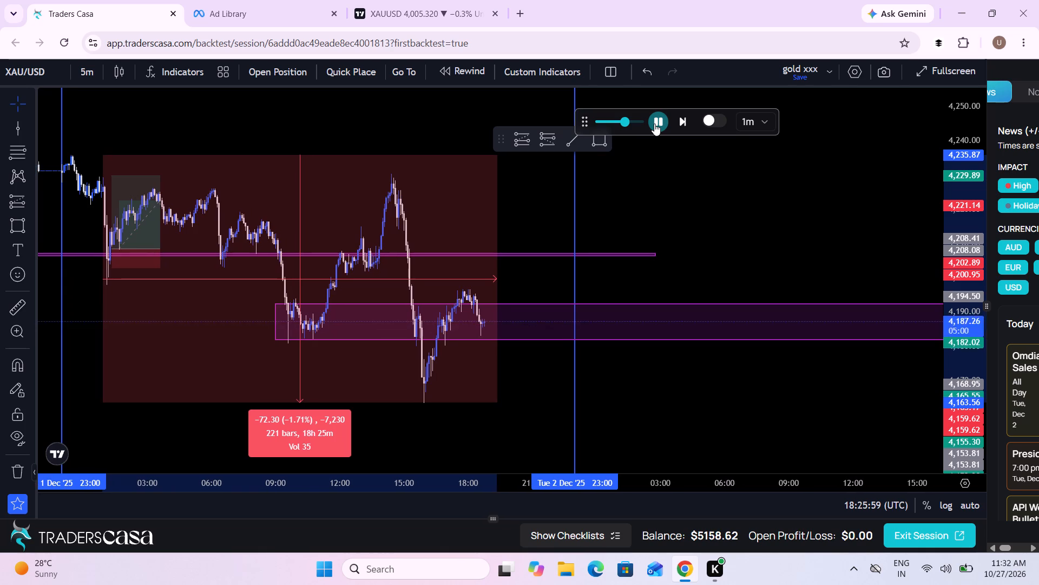
left_click(654, 123)
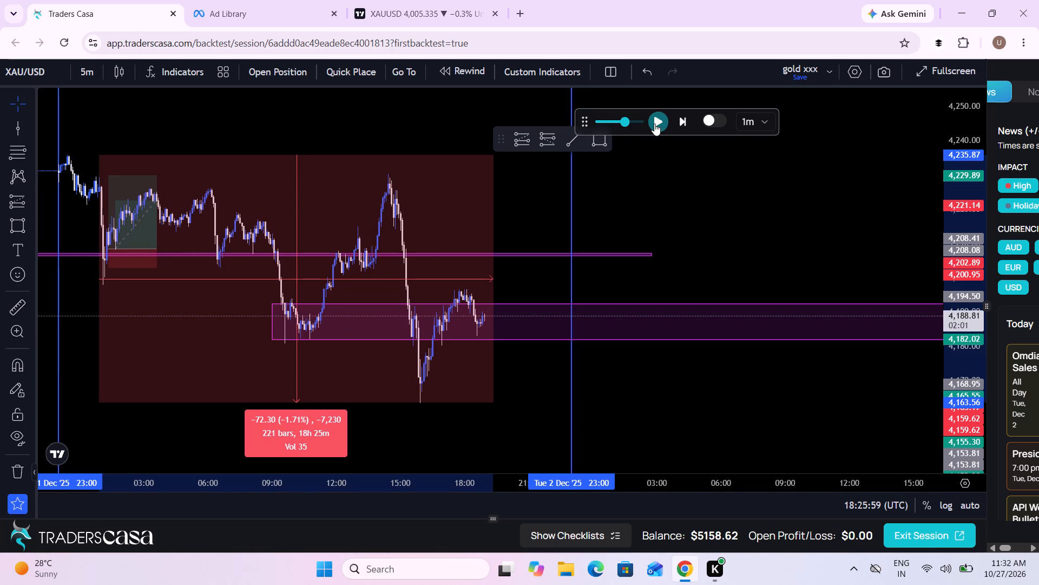
left_click(654, 123)
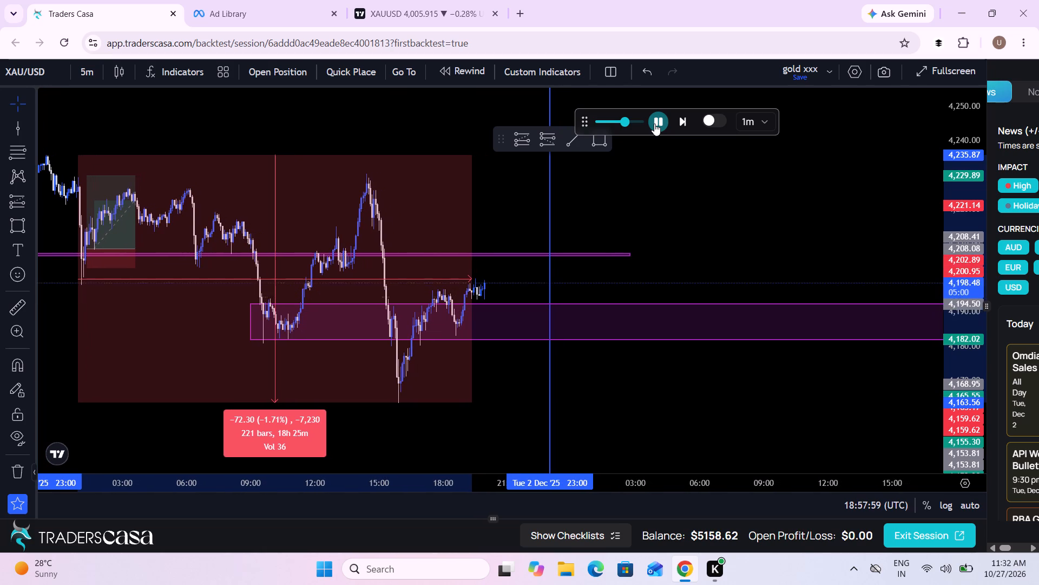
left_click(654, 123)
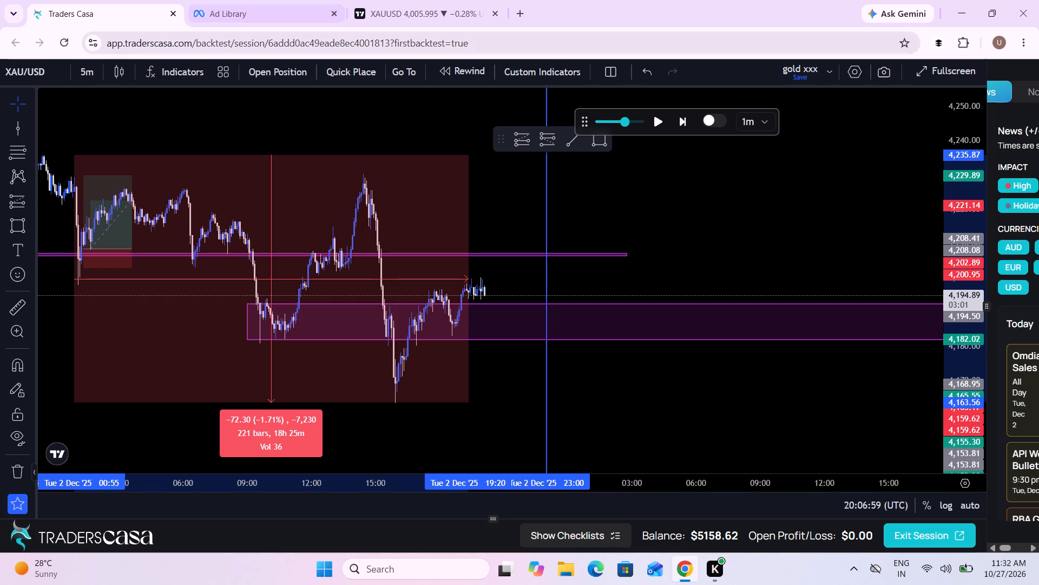
Switch the replay chart to the 1-hour timeframe.
left_click(87, 64)
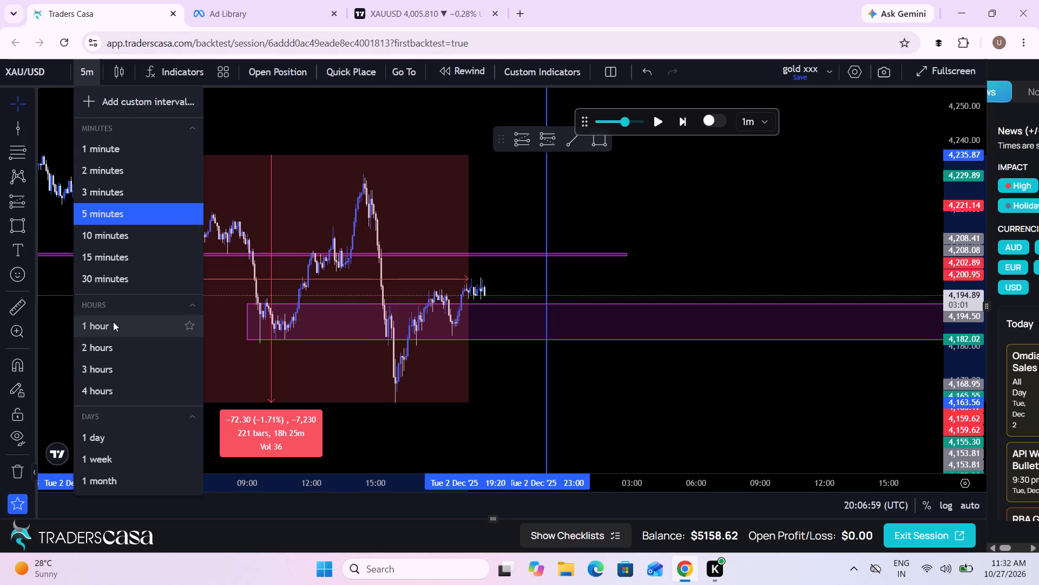
left_click(113, 322)
scroll(310, 294, "up", 2)
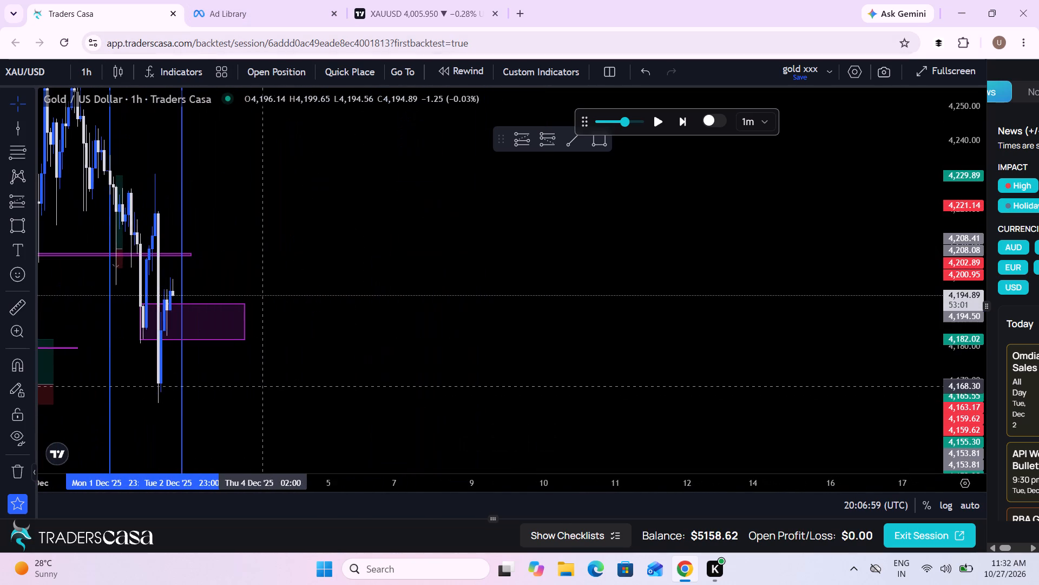
Switch the XAU/USD replay chart from 1-hour back to the 5-minute timeframe.
left_click_drag(261, 386, 804, 349)
scroll(804, 349, "up", 5)
left_click_drag(662, 352, 791, 381)
scroll(791, 381, "up", 1)
left_click(93, 74)
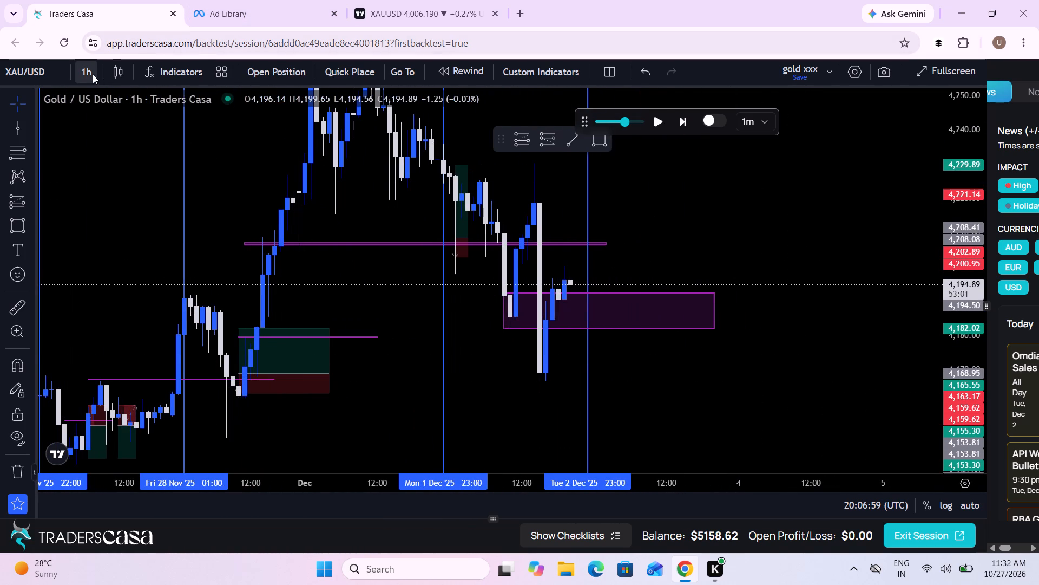
left_click(100, 210)
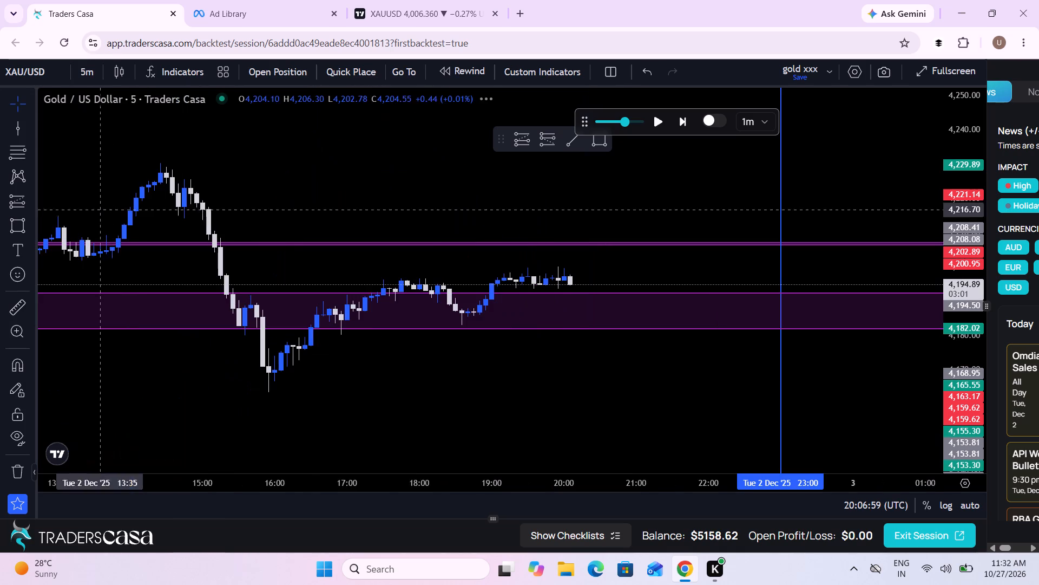
Measure the price and time range over the 2 December price action, from about 4,235.67 down to about 4,163.56.
scroll(402, 265, "down", 5)
left_click_drag(789, 373, 508, 399)
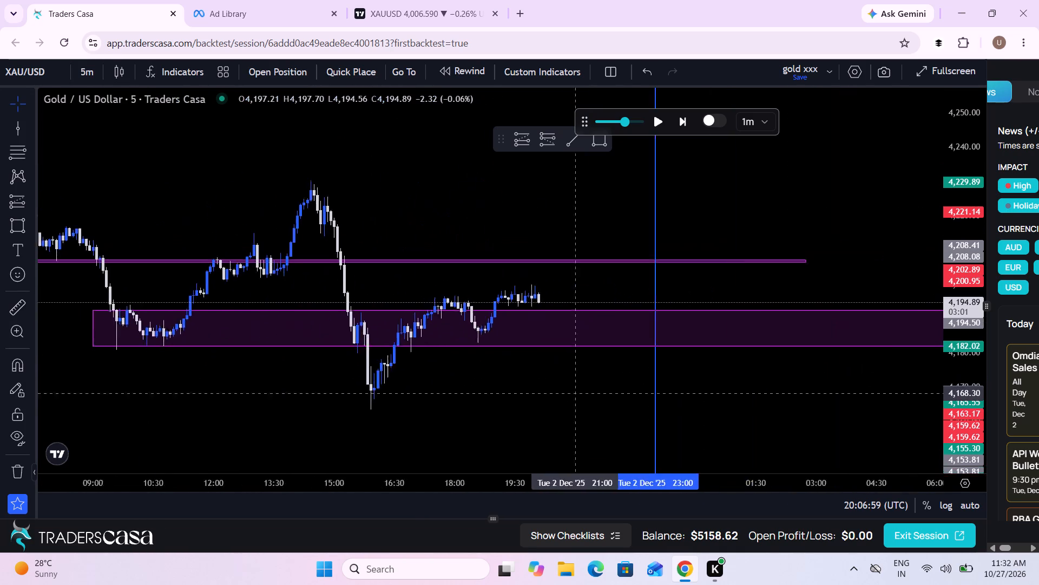
left_click_drag(508, 399, 486, 400)
scroll(486, 400, "down", 5)
left_click_drag(609, 381, 417, 393)
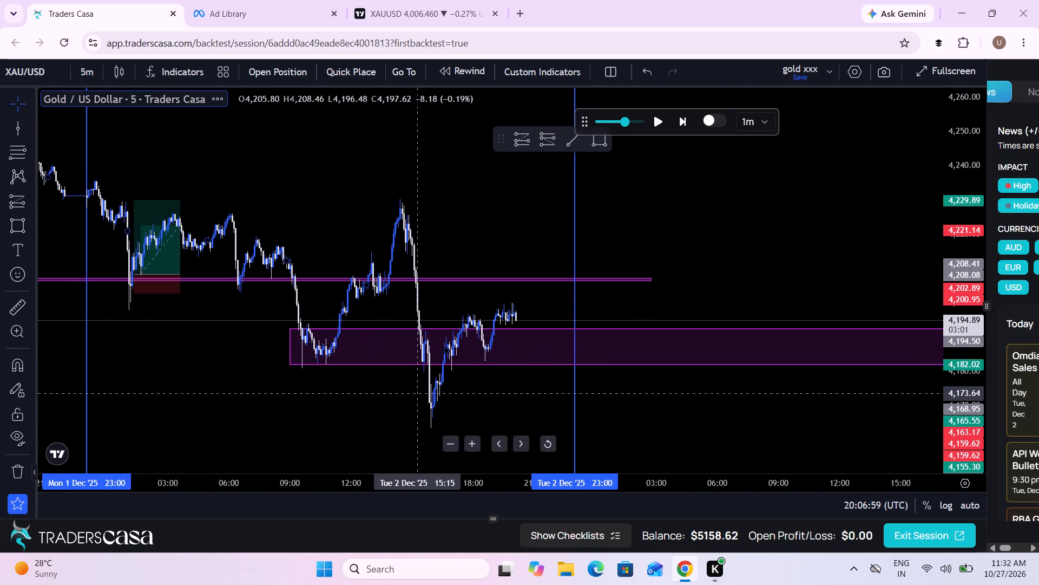
left_click(3, 310)
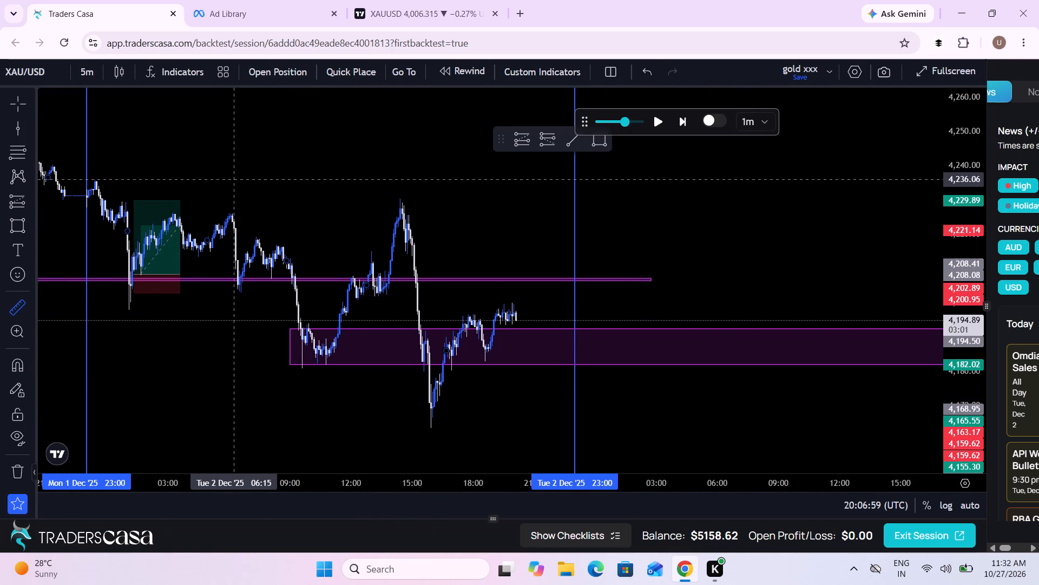
left_click(234, 180)
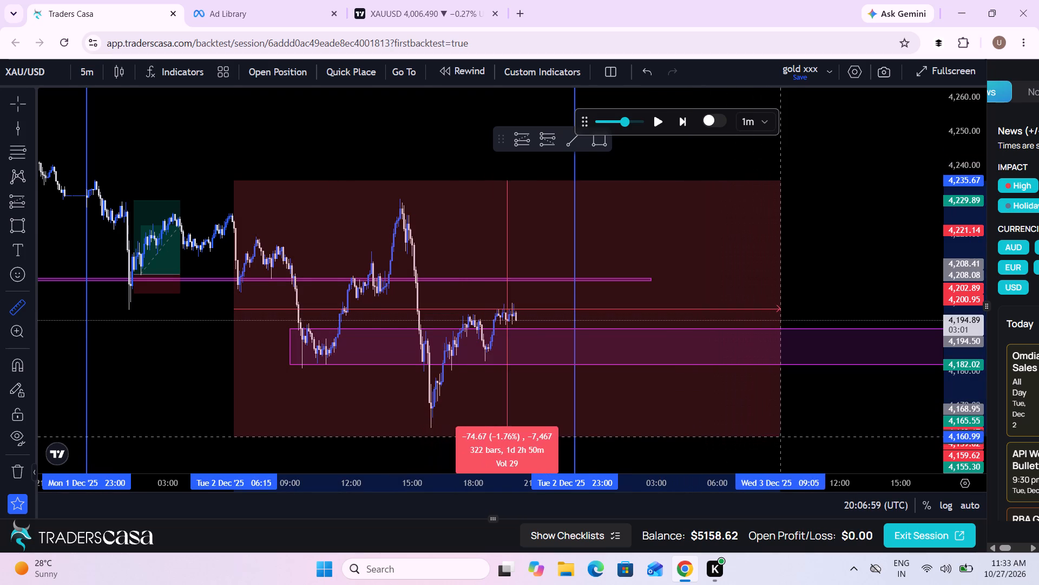
left_click(796, 427)
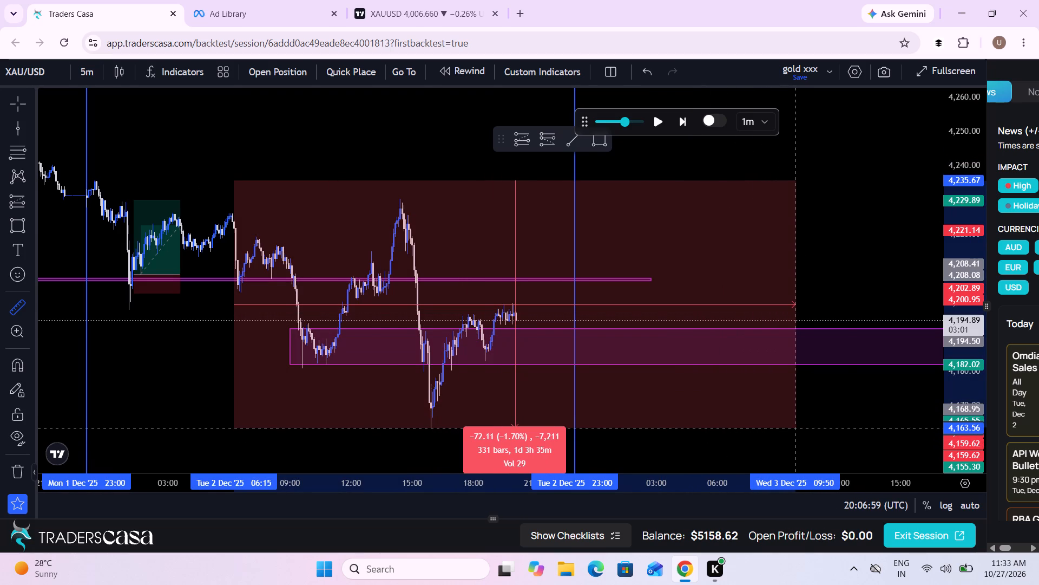
Draw a short position at the latest candle with entry 4,194.60, stop 4,200.07 and target 4,168.01.
scroll(796, 427, "up", 2)
left_click_drag(955, 411, 946, 359)
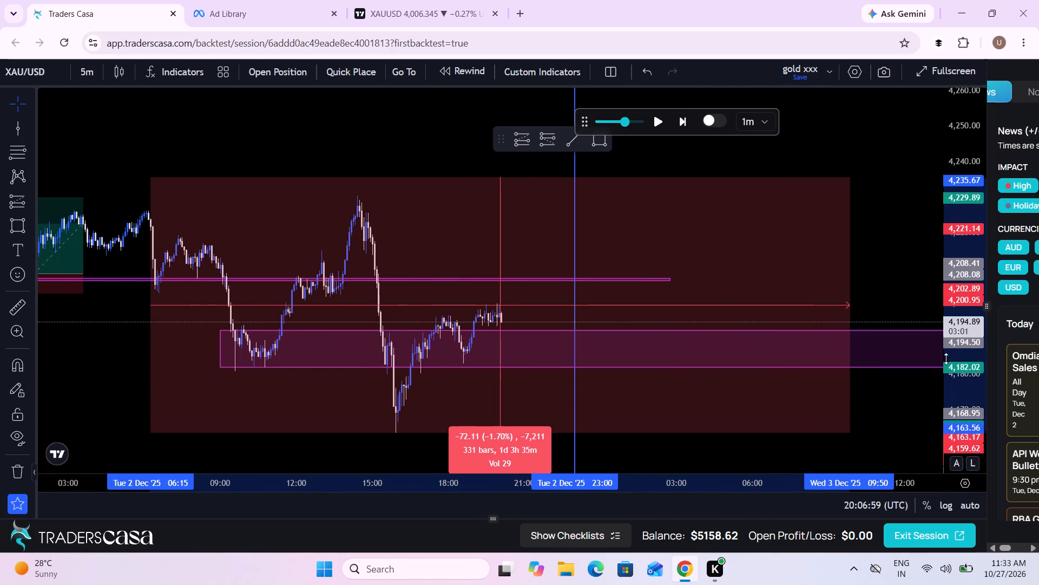
left_click_drag(946, 359, 912, 249)
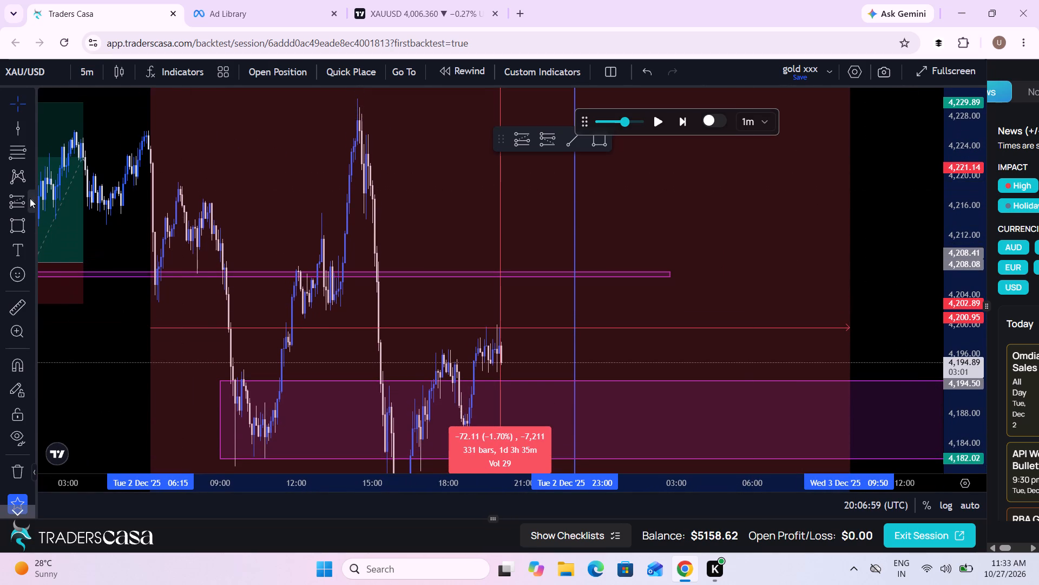
left_click(30, 198)
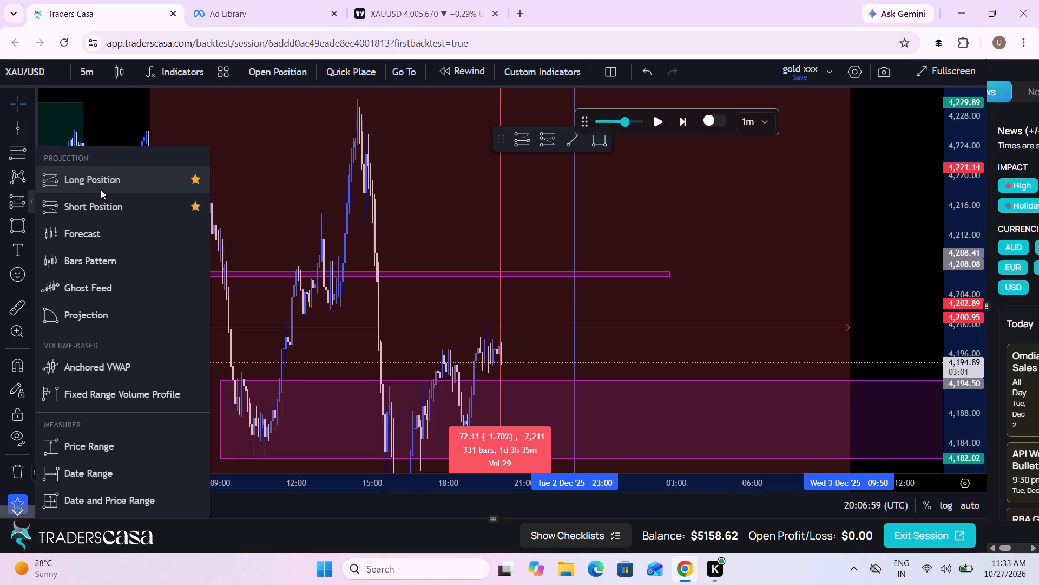
left_click(96, 198)
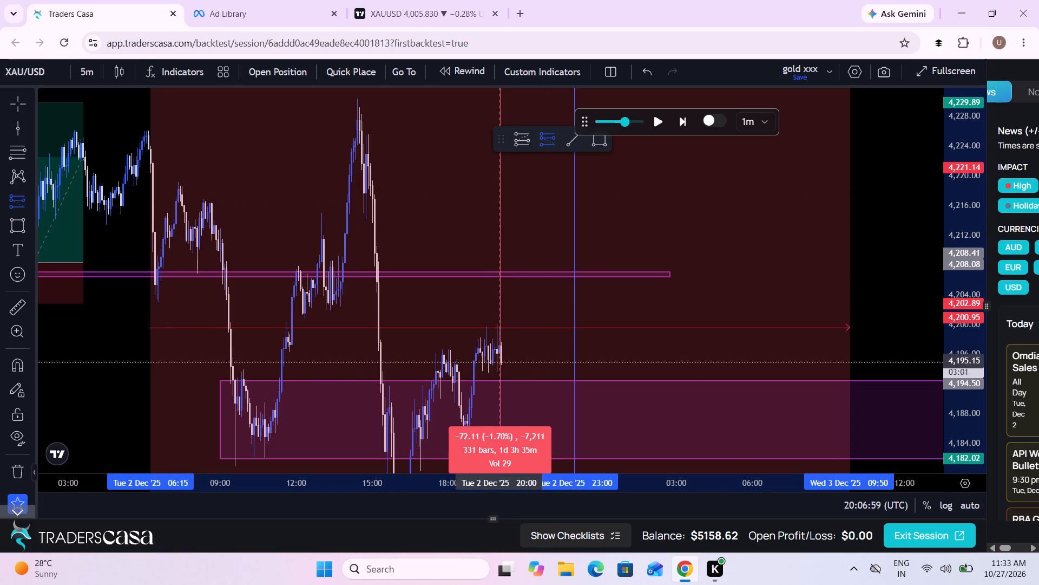
left_click(501, 365)
left_click_drag(498, 262, 491, 324)
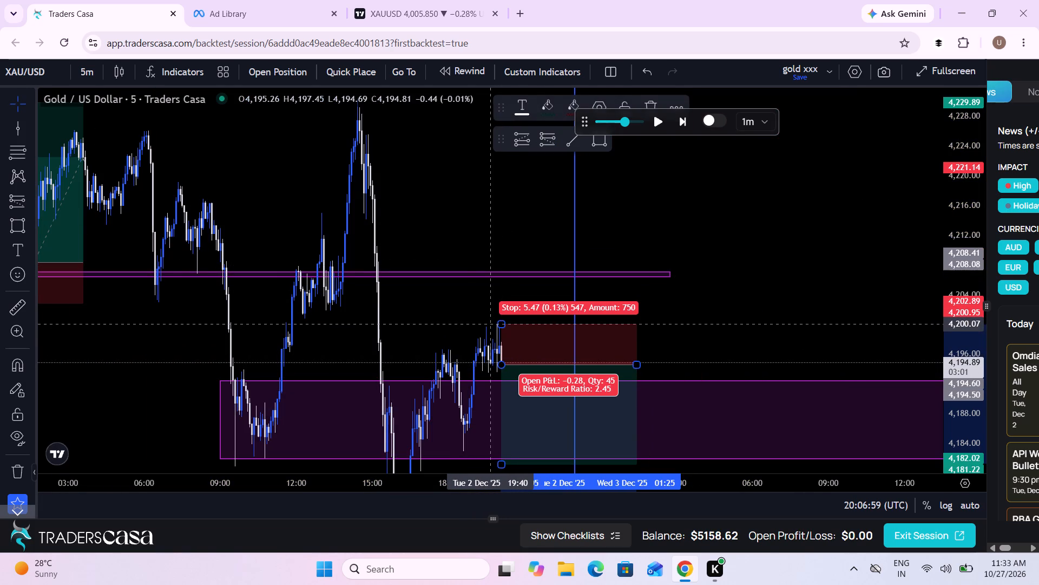
left_click(408, 329)
left_click_drag(408, 329, 358, 127)
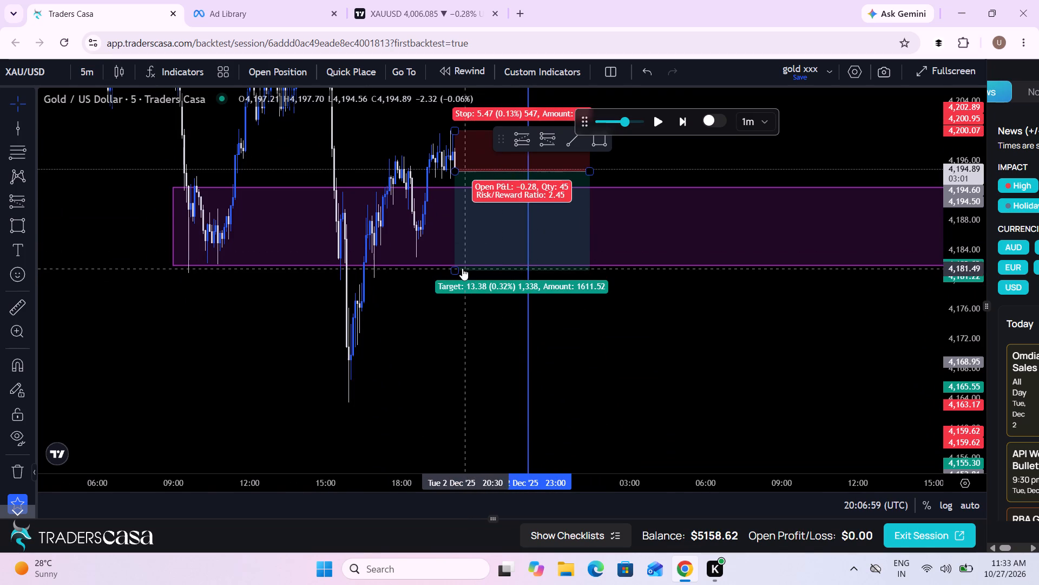
left_click_drag(457, 265, 452, 339)
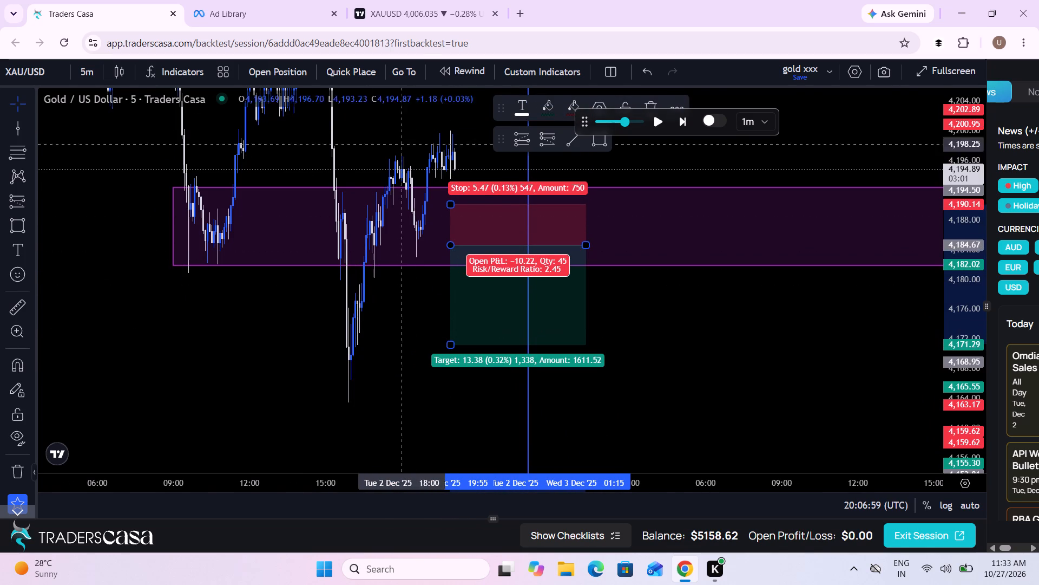
left_click(643, 69)
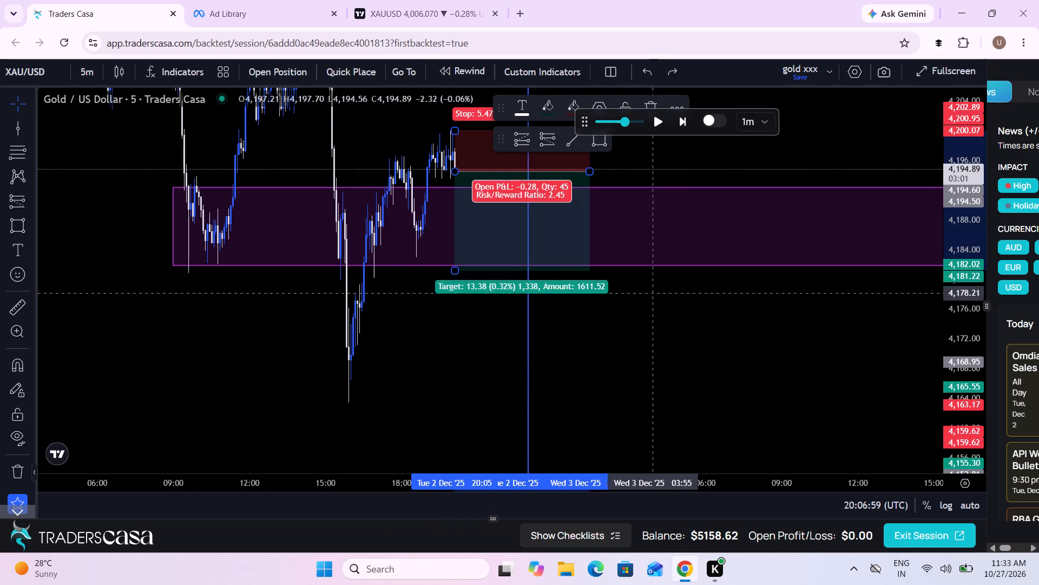
left_click_drag(456, 270, 455, 368)
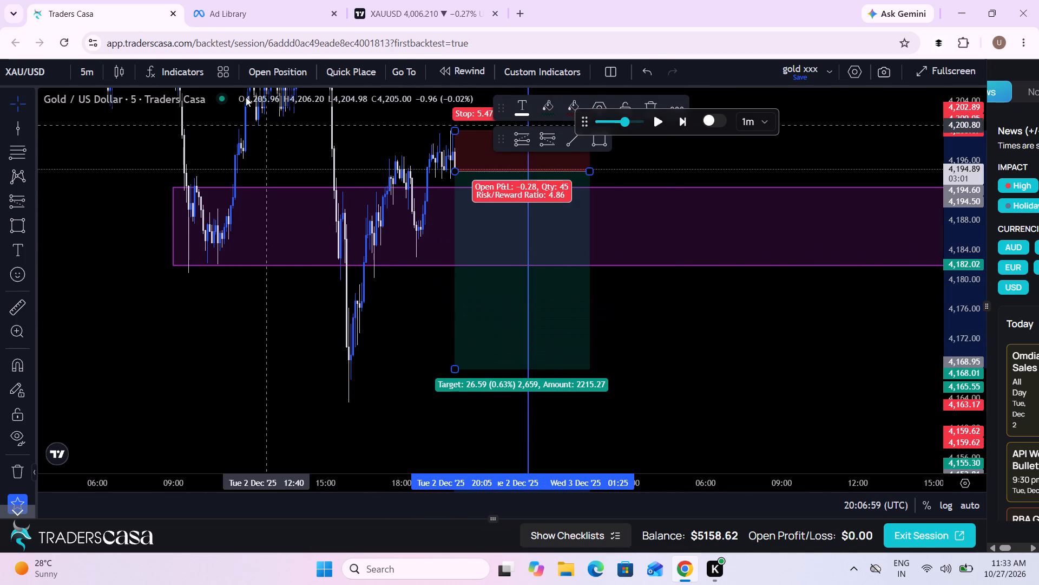
Place a sell stop trade with entry 4194.6, take profit 4168.01, stop loss 4200.07 and 1% risk of the initial balance.
left_click(276, 63)
left_click(504, 503)
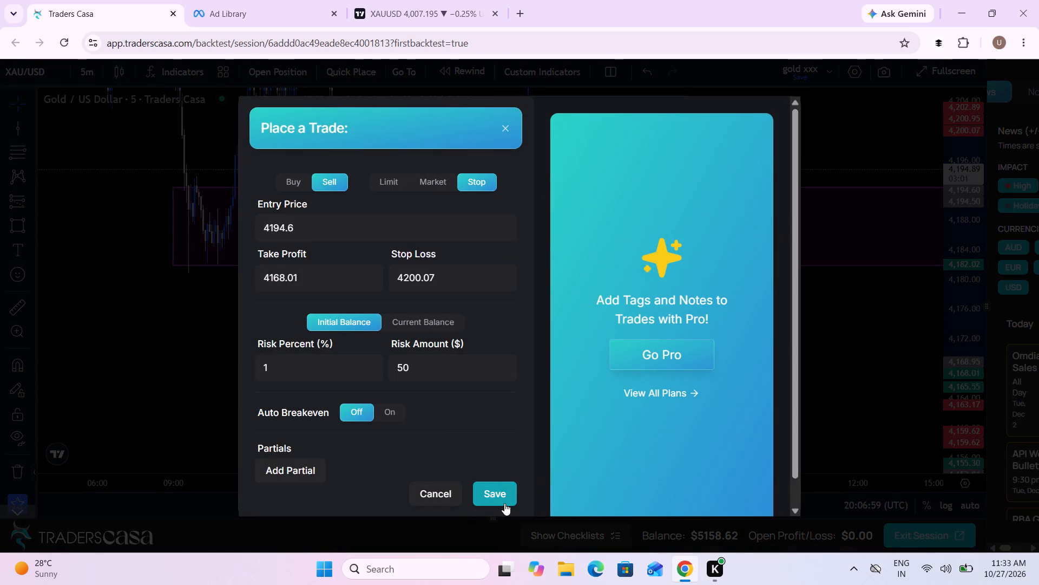
Advance the replay to about 20:37 on 2 December.
left_click_drag(781, 428, 830, 459)
scroll(830, 459, "up", 2)
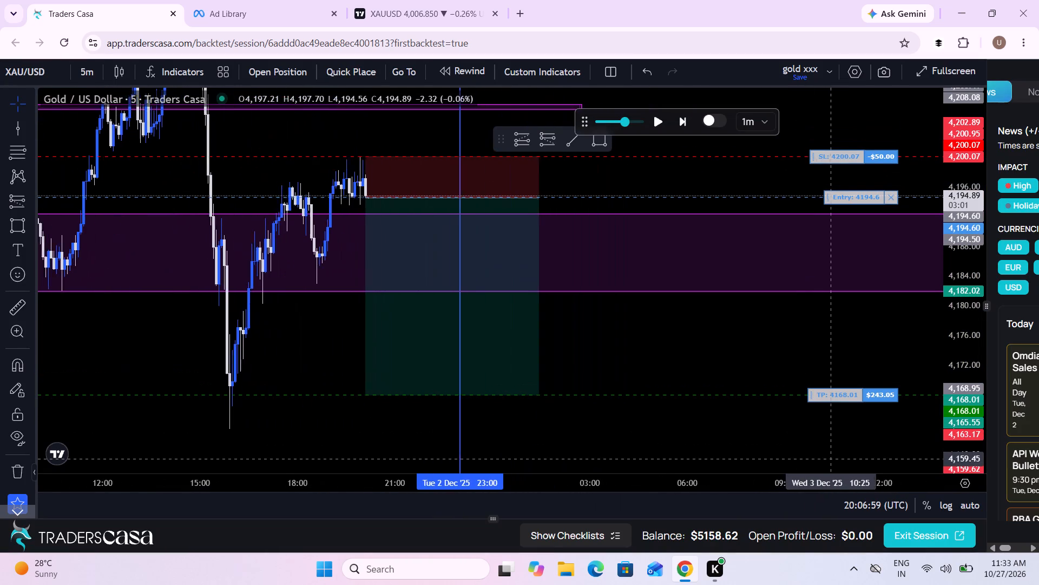
left_click(655, 121)
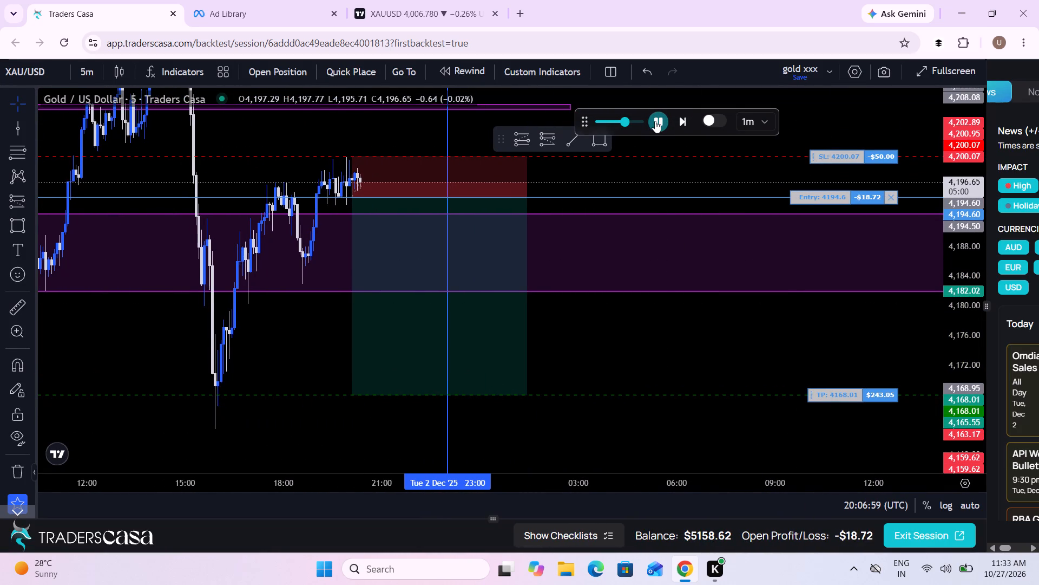
left_click(655, 121)
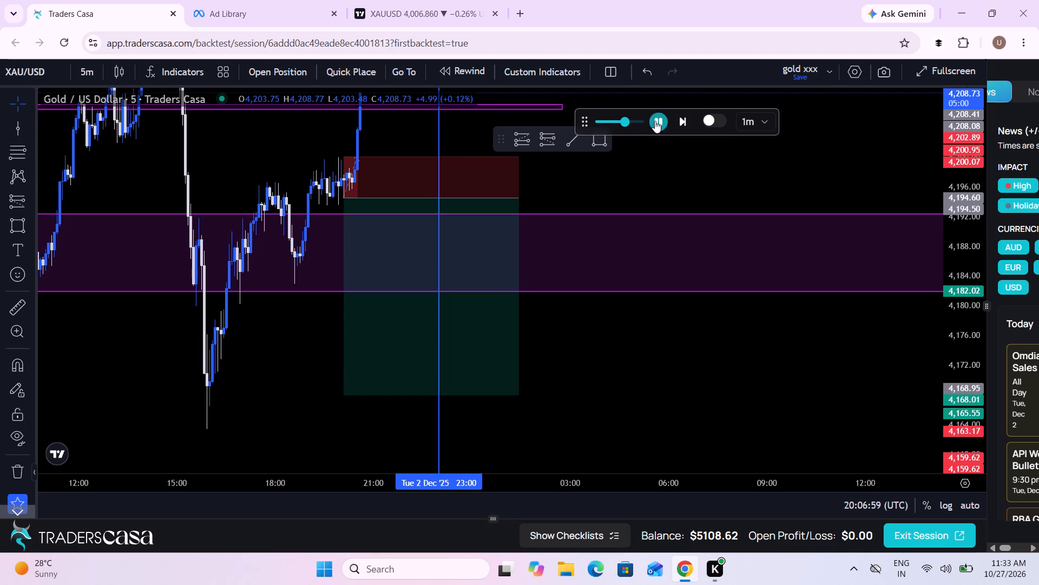
Delete the short position drawing with entry 4,194.60 from the chart.
left_click_drag(536, 170, 532, 270)
left_click(494, 270)
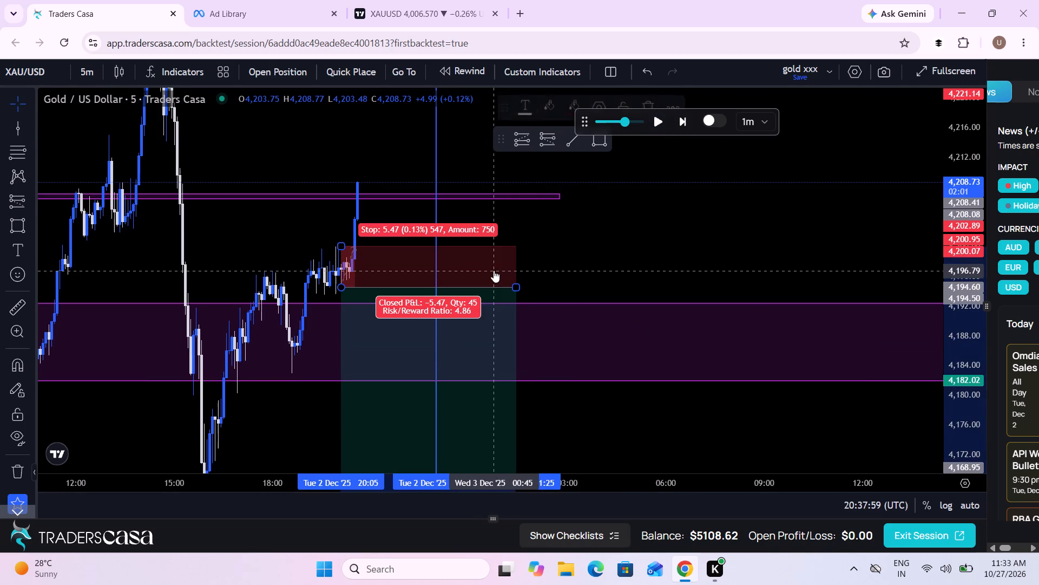
left_click(649, 103)
Advance the replay to about 21:04 on 2 December.
left_click_drag(561, 209, 639, 254)
scroll(639, 254, "down", 1)
left_click_drag(639, 254, 676, 318)
scroll(676, 318, "up", 1)
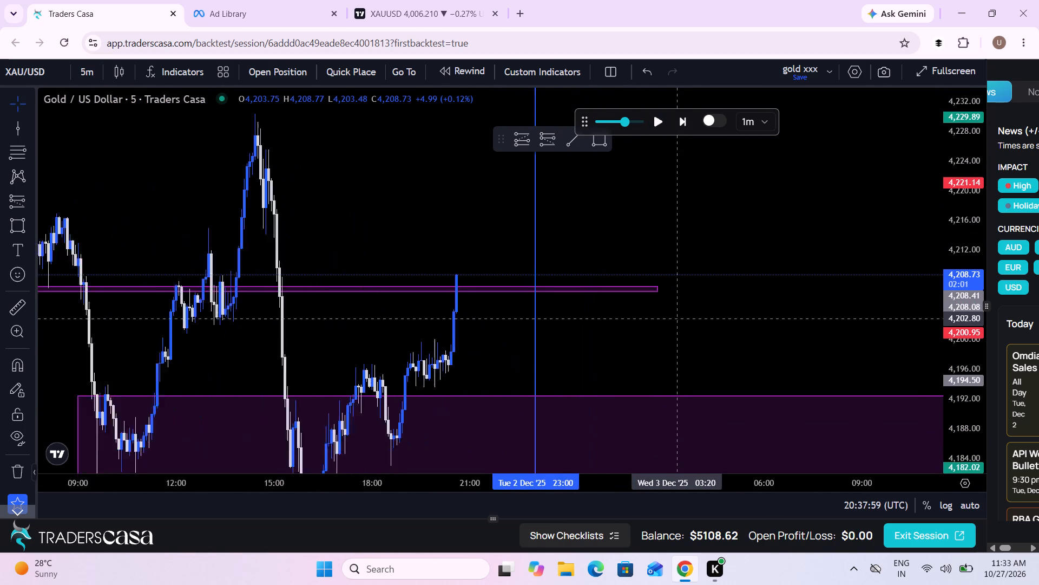
scroll(676, 318, "up", 1)
left_click(662, 119)
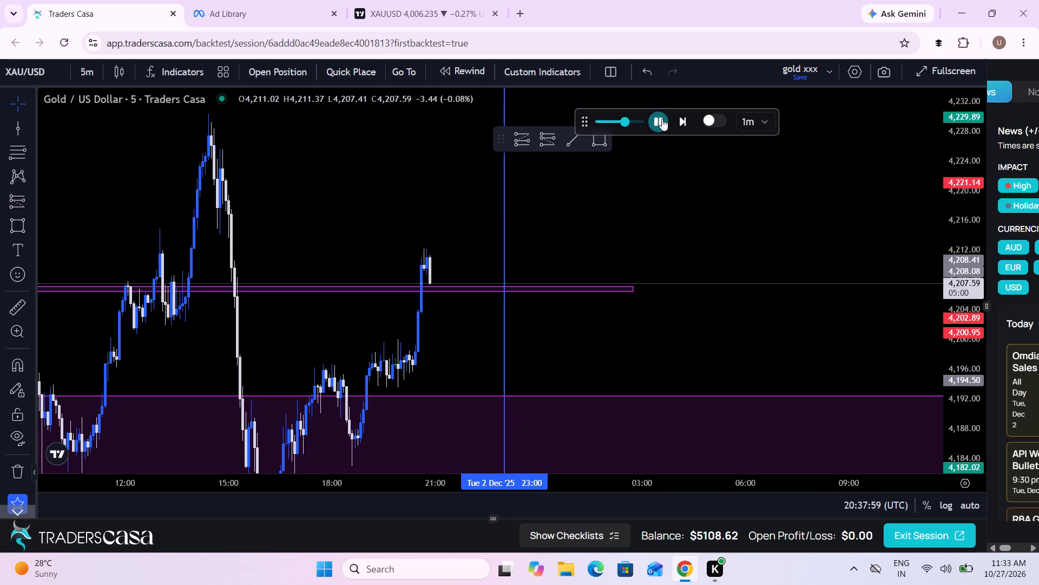
left_click(662, 119)
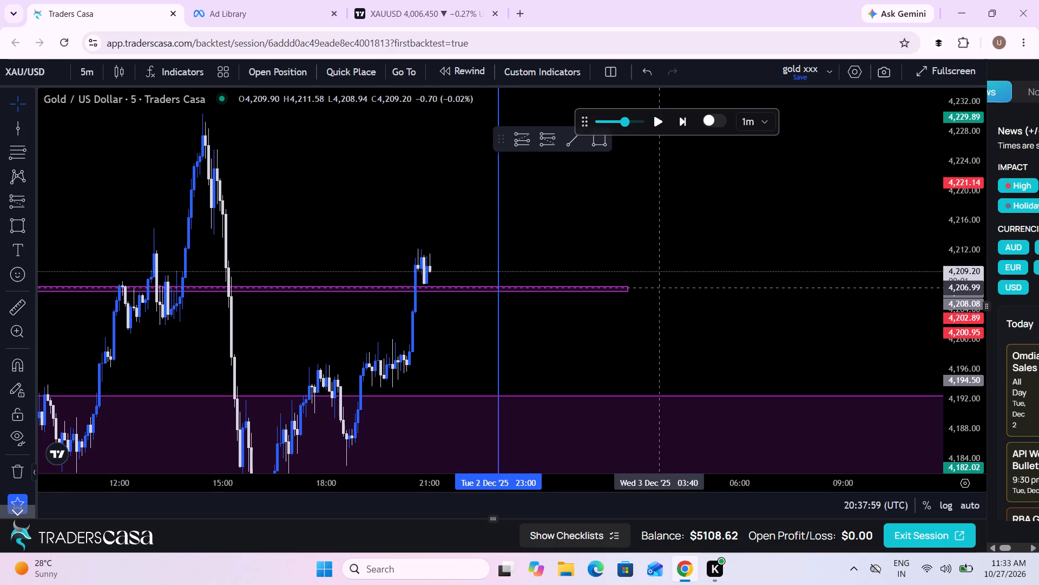
Switch the replay chart to the 1-hour timeframe.
left_click_drag(660, 287, 608, 208)
scroll(608, 208, "down", 3)
left_click_drag(956, 237, 935, 368)
left_click(76, 64)
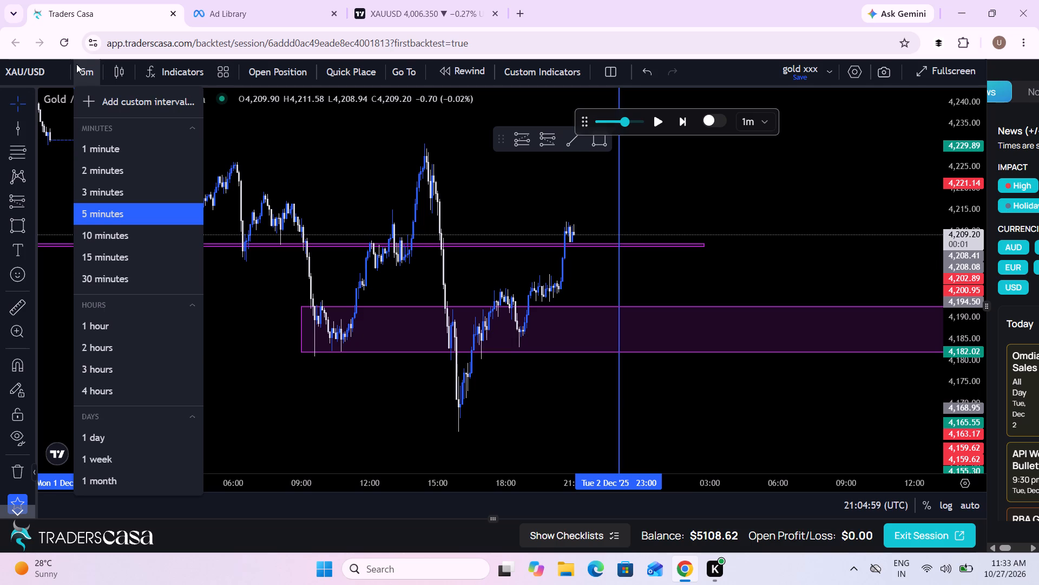
left_click(122, 316)
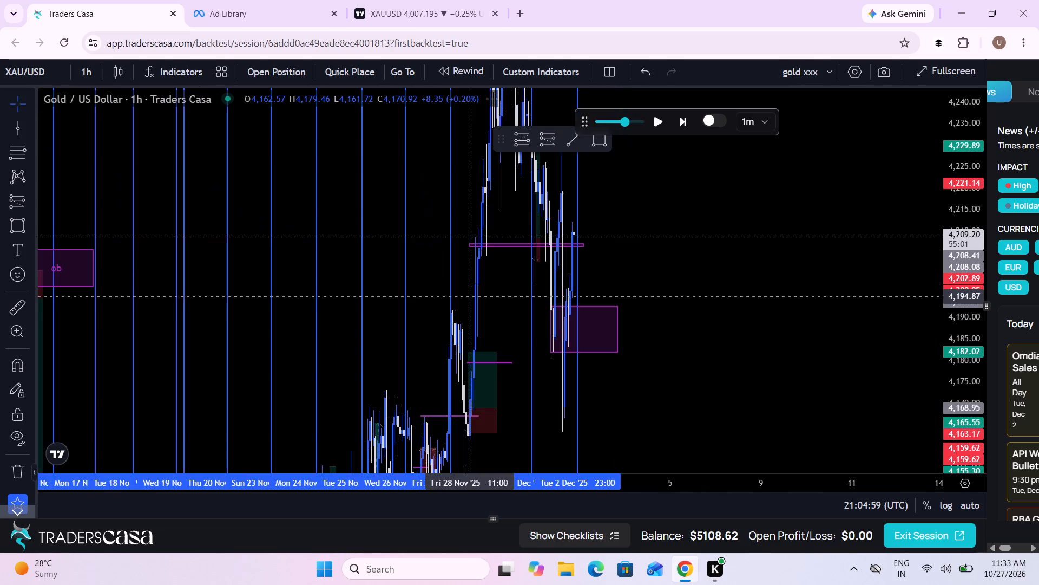
Advance the replay in short stretches to about 21:20 on 2 December on the 1-hour chart.
scroll(470, 296, "up", 4)
left_click_drag(329, 279, 851, 325)
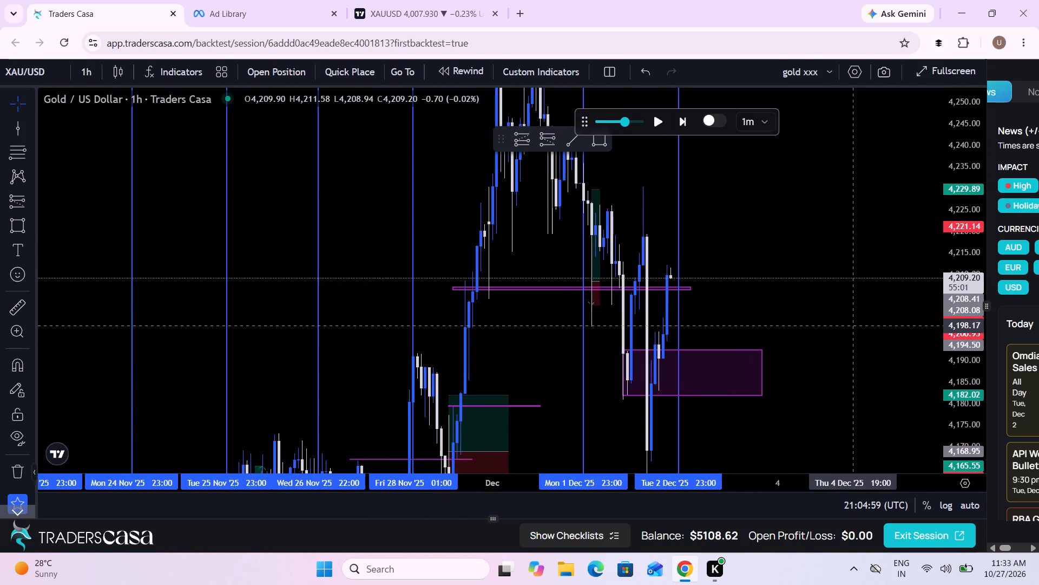
scroll(851, 325, "up", 5)
left_click_drag(501, 310, 886, 283)
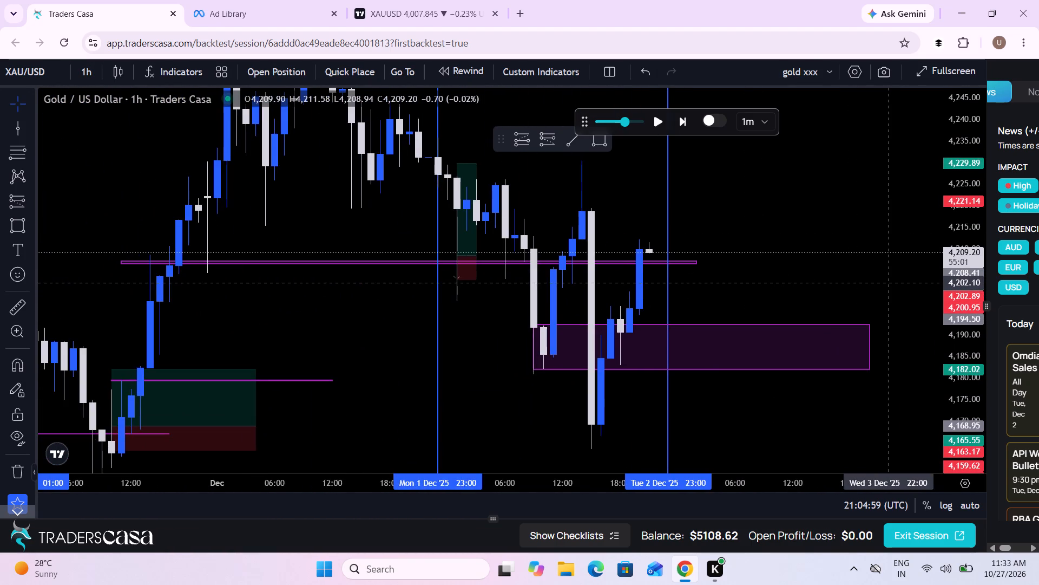
scroll(886, 283, "up", 5)
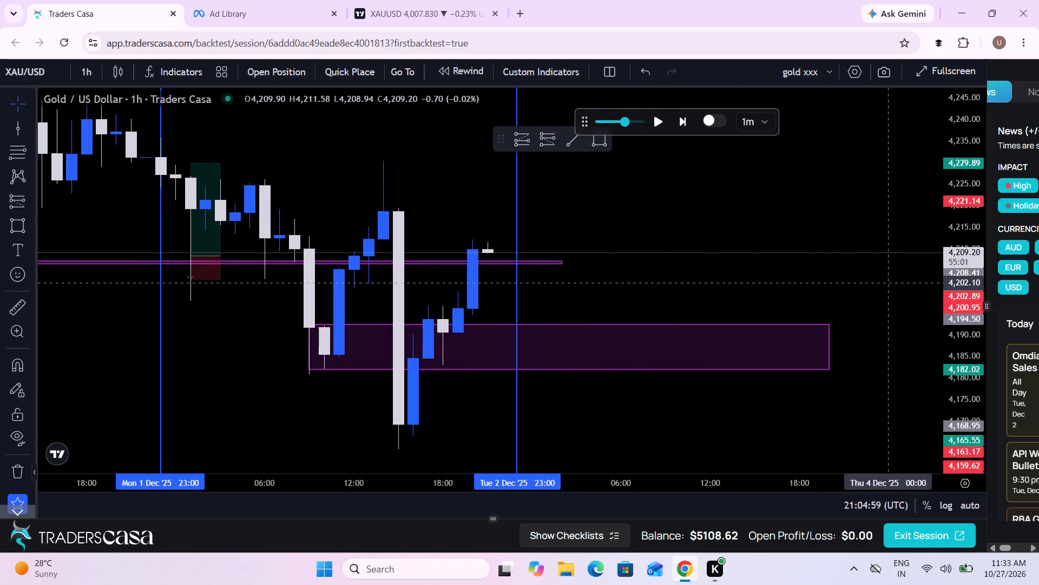
scroll(886, 283, "up", 2)
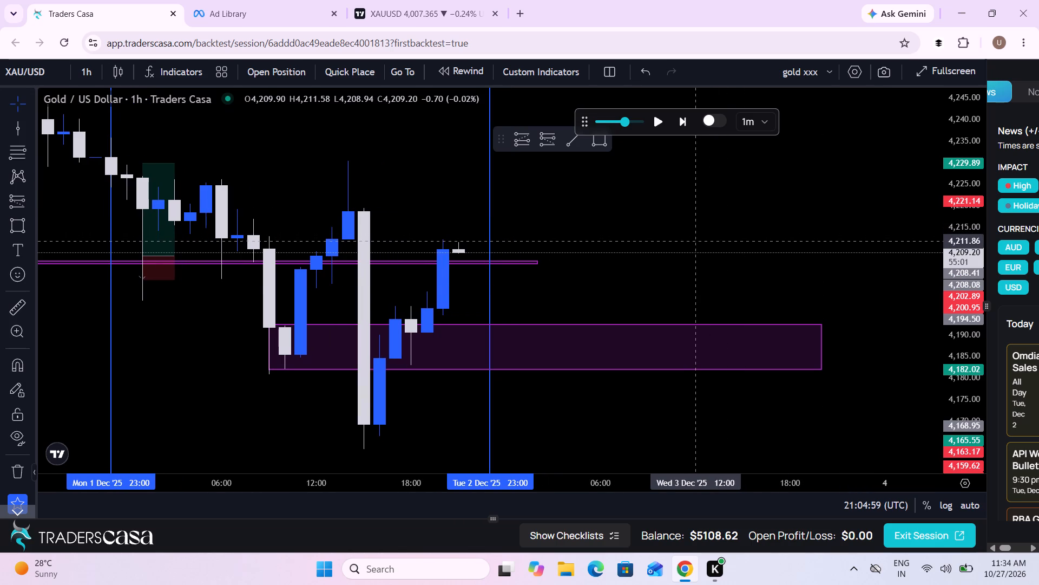
left_click(657, 119)
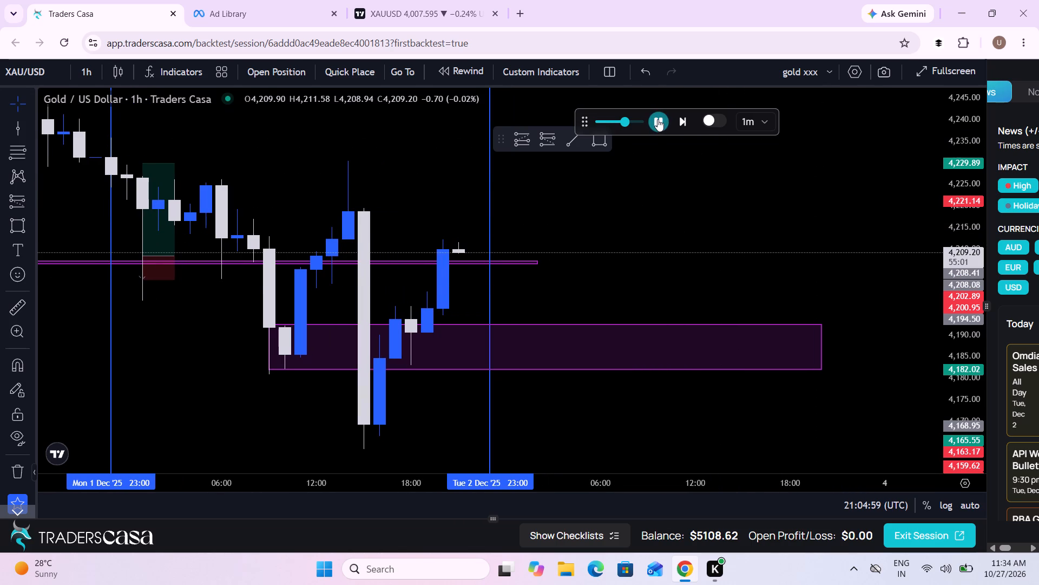
left_click(657, 119)
left_click(657, 119)
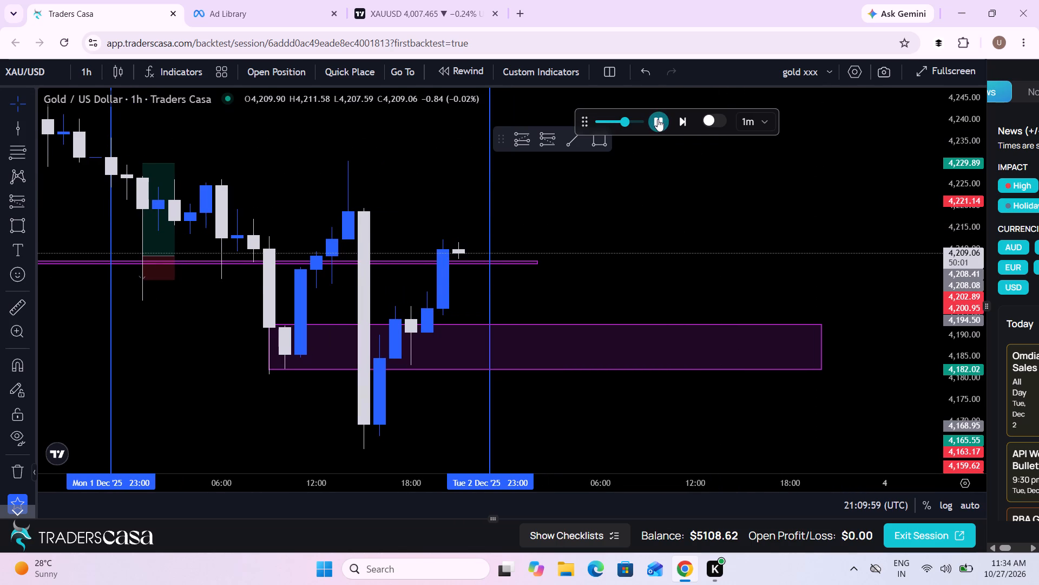
left_click(657, 119)
left_click(657, 119)
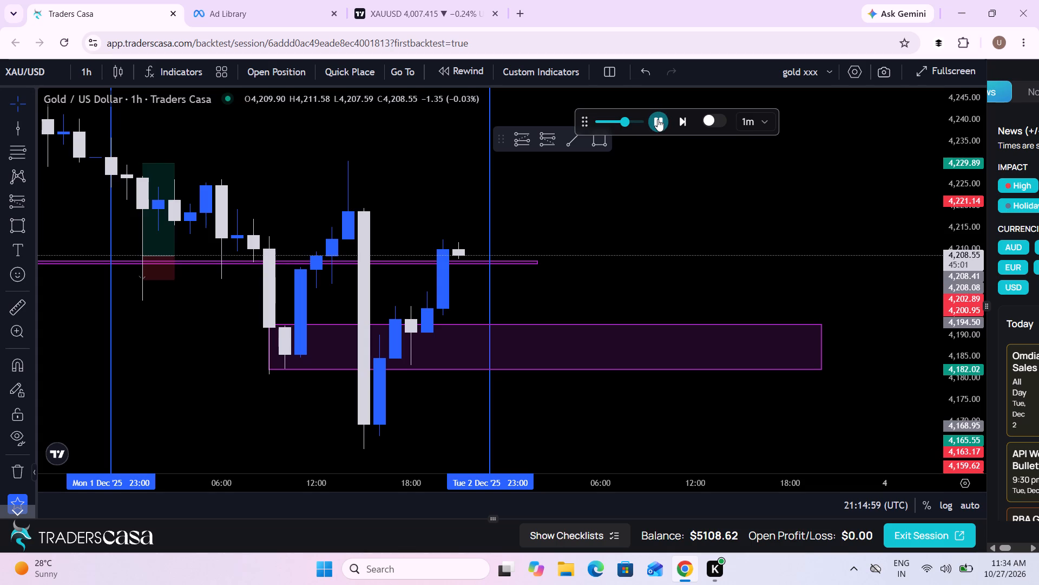
left_click(657, 119)
Switch the replay chart back to the 5-minute timeframe.
left_click(84, 79)
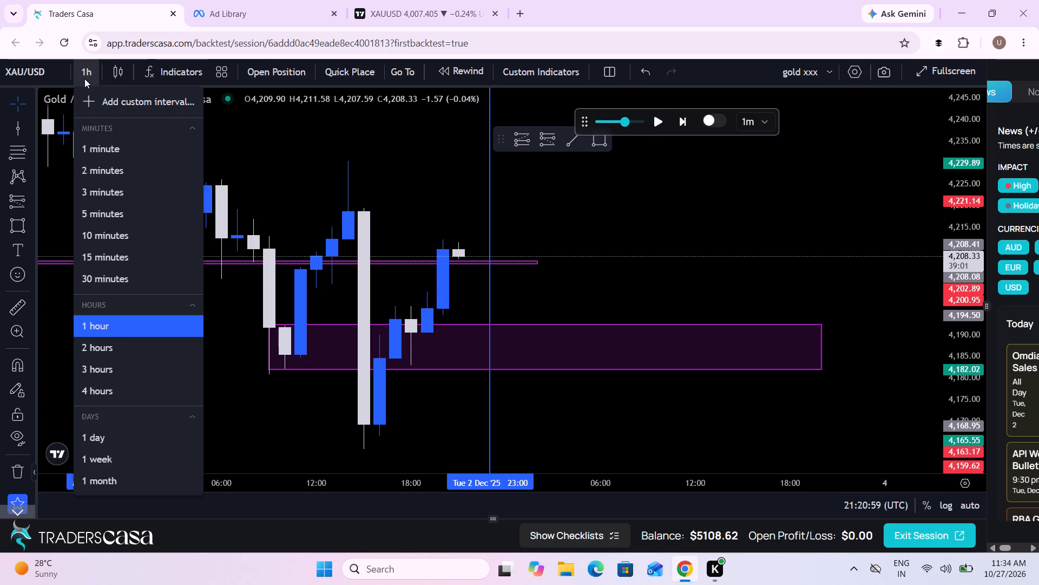
left_click(102, 218)
scroll(424, 328, "down", 7)
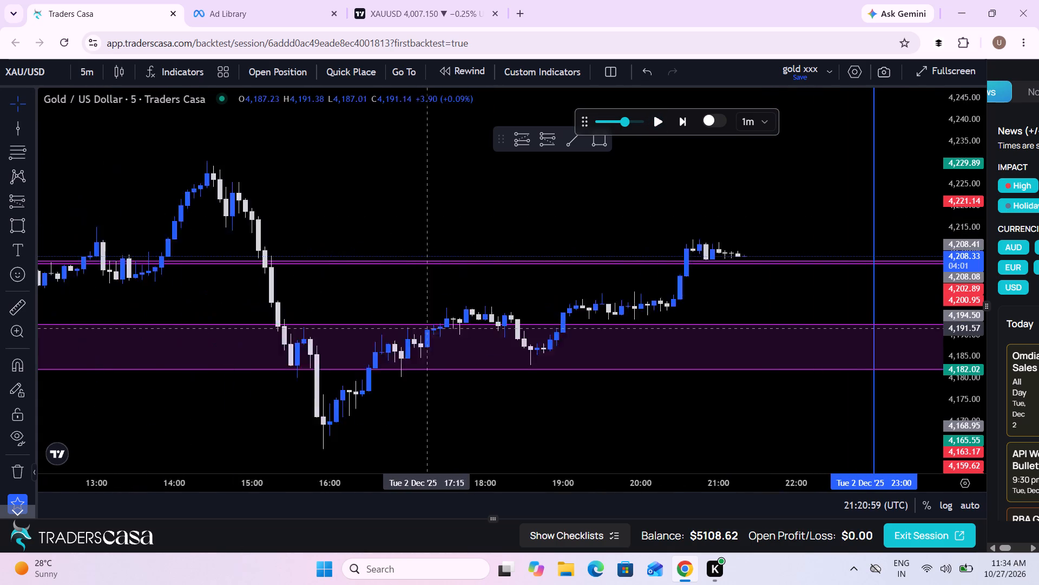
Advance the replay to about 21:53 on 2 December on the 5-minute chart.
left_click_drag(591, 248, 479, 256)
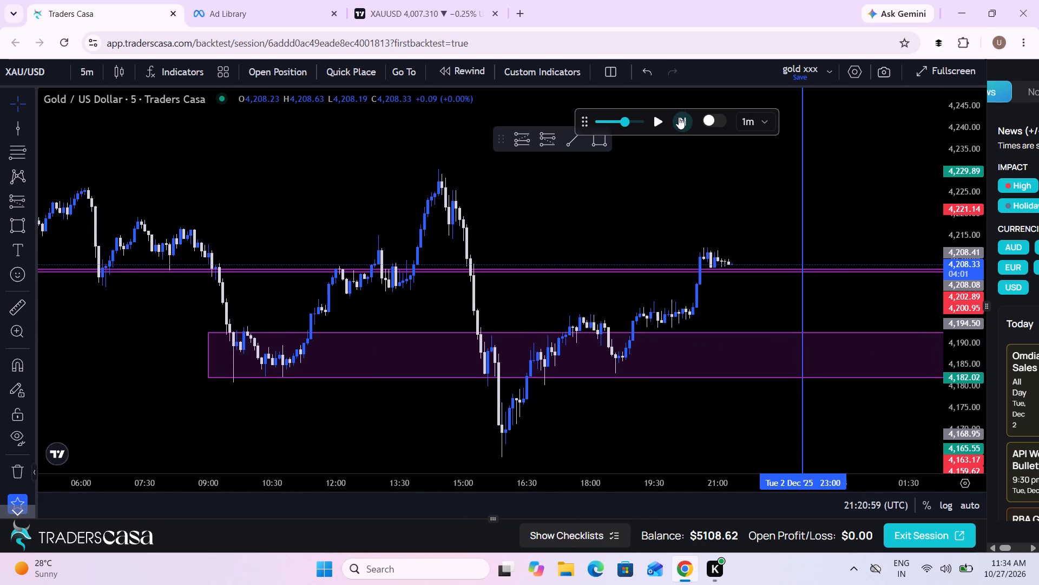
left_click(659, 118)
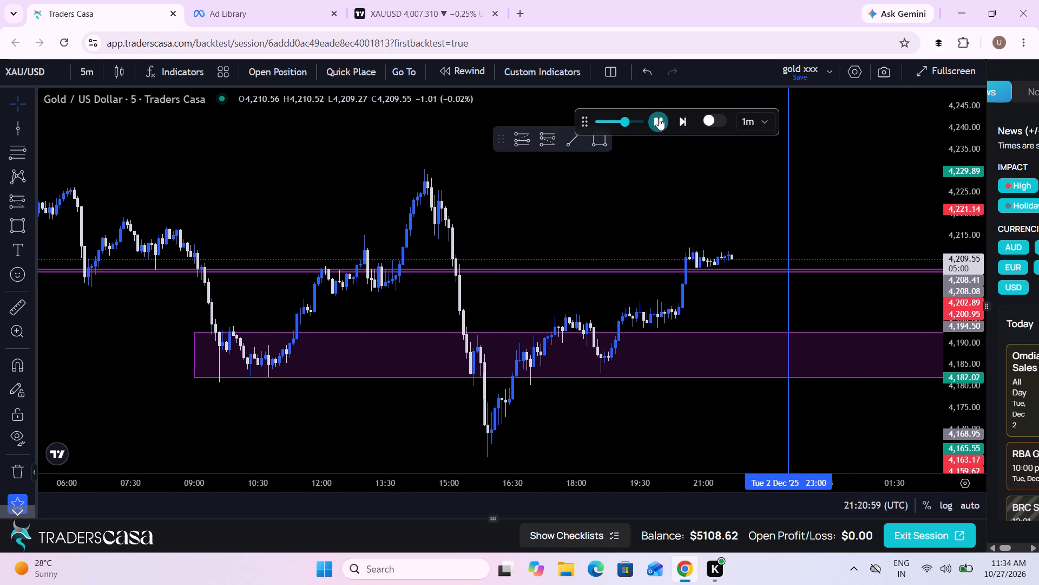
left_click(659, 118)
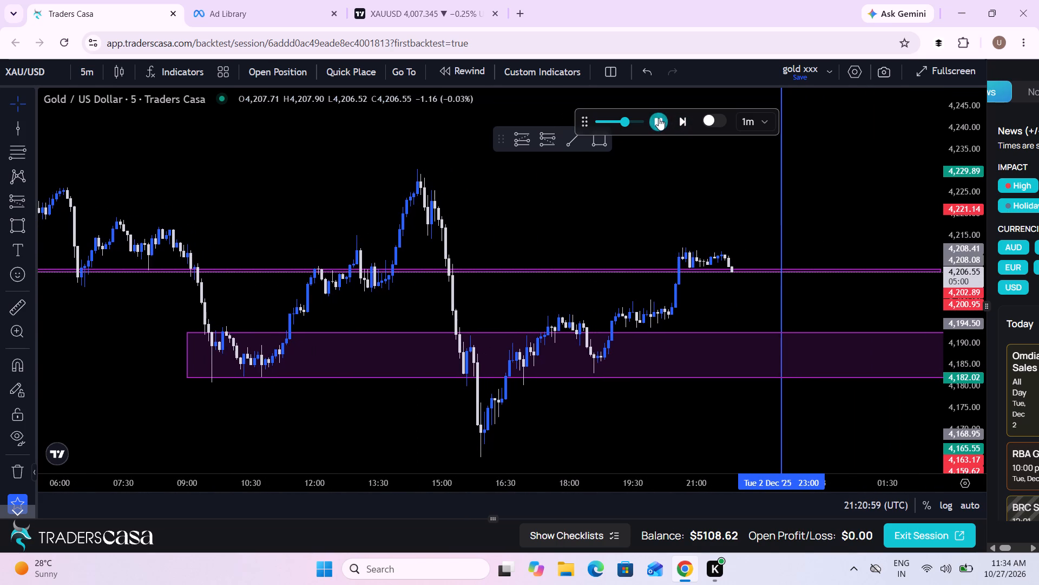
Draw a short position at the latest candle with entry 4,205.72, stop 4,212.64 and target 4,190.37.
left_click(18, 203)
scroll(585, 303, "down", 3)
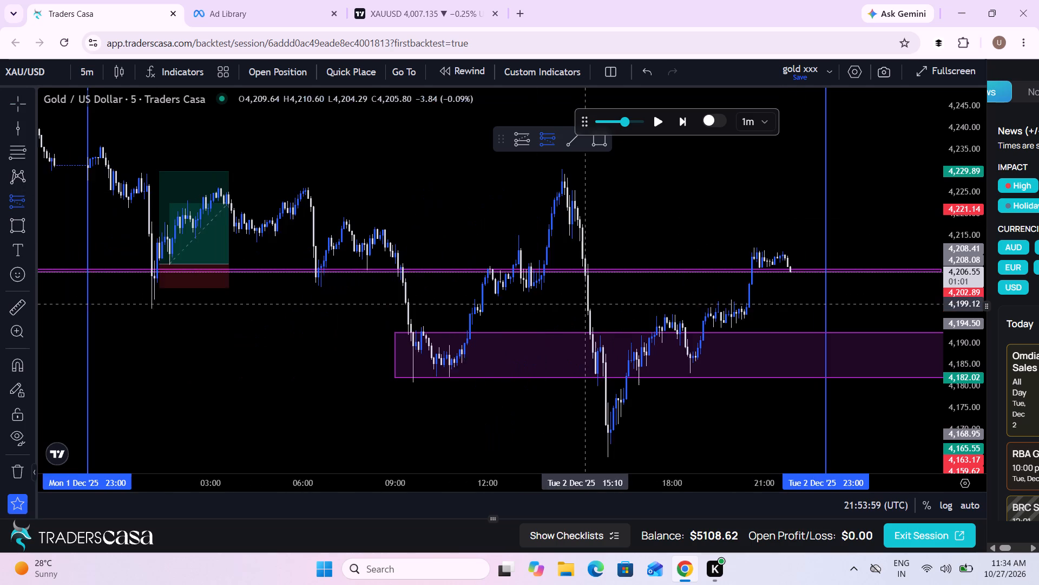
left_click(794, 275)
left_click_drag(795, 211, 793, 218)
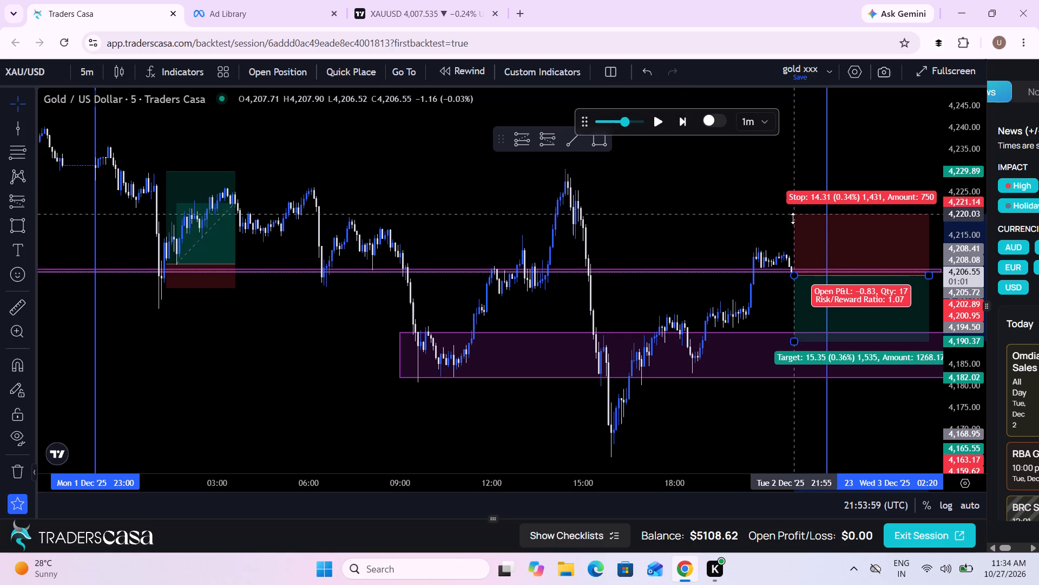
left_click_drag(793, 218, 790, 240)
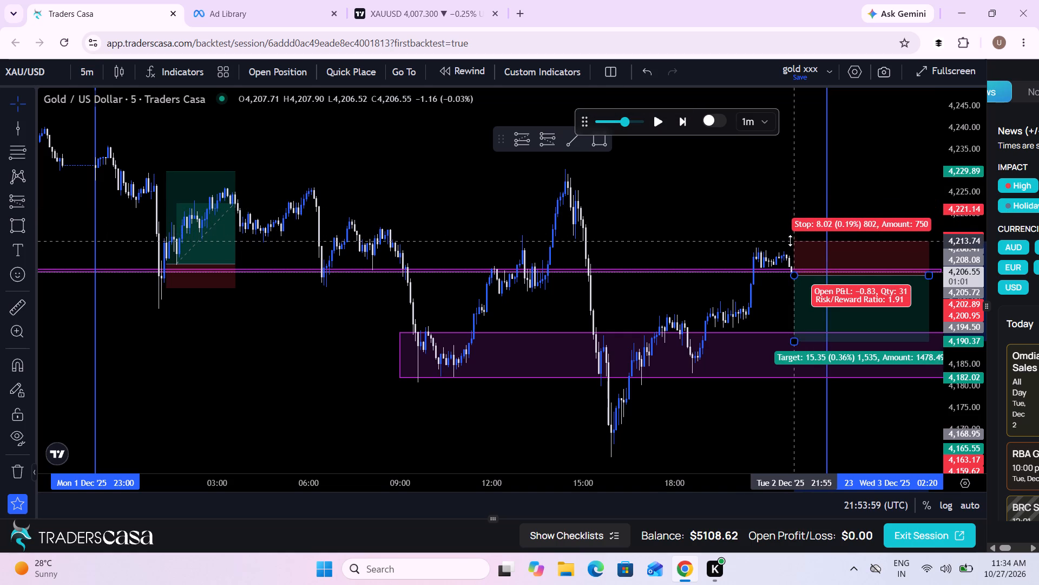
left_click_drag(790, 240, 790, 245)
Place a sell stop order from the short position with entry 4205.72, take profit 4190.37, stop loss 4212.64 and 1% risk.
left_click(729, 245)
left_click_drag(729, 245, 537, 190)
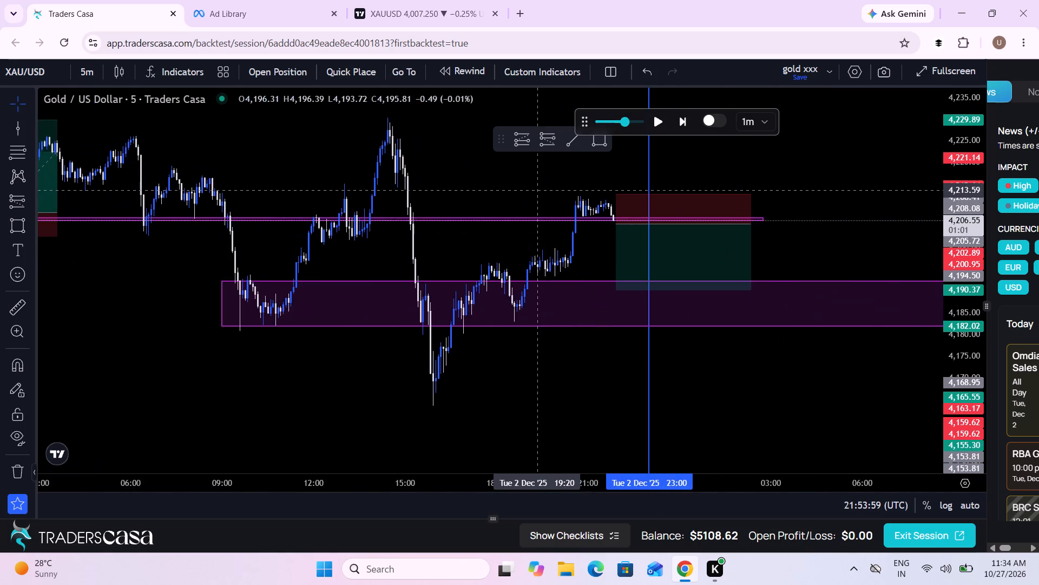
scroll(537, 190, "down", 3)
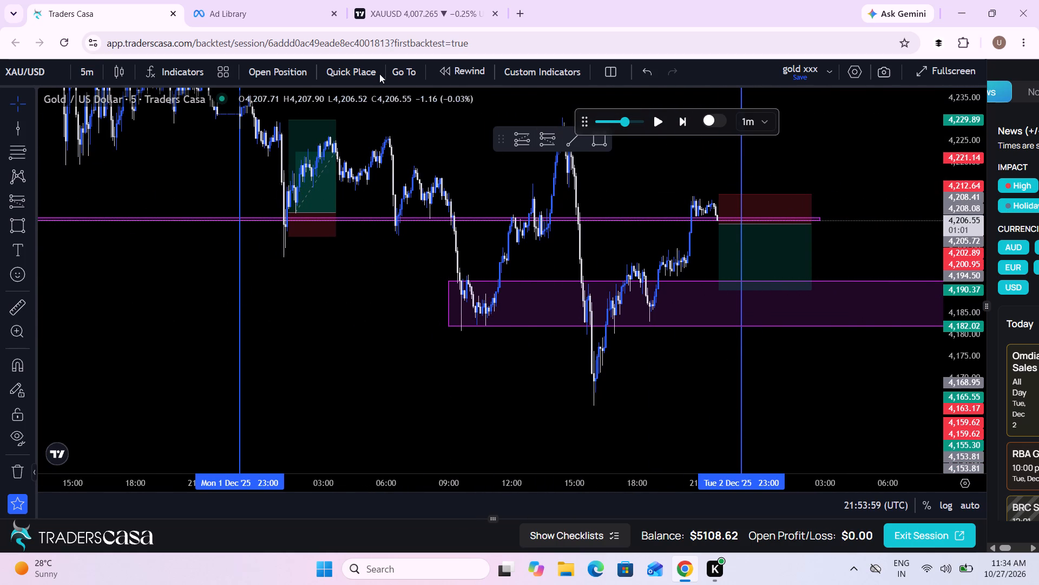
left_click(754, 249)
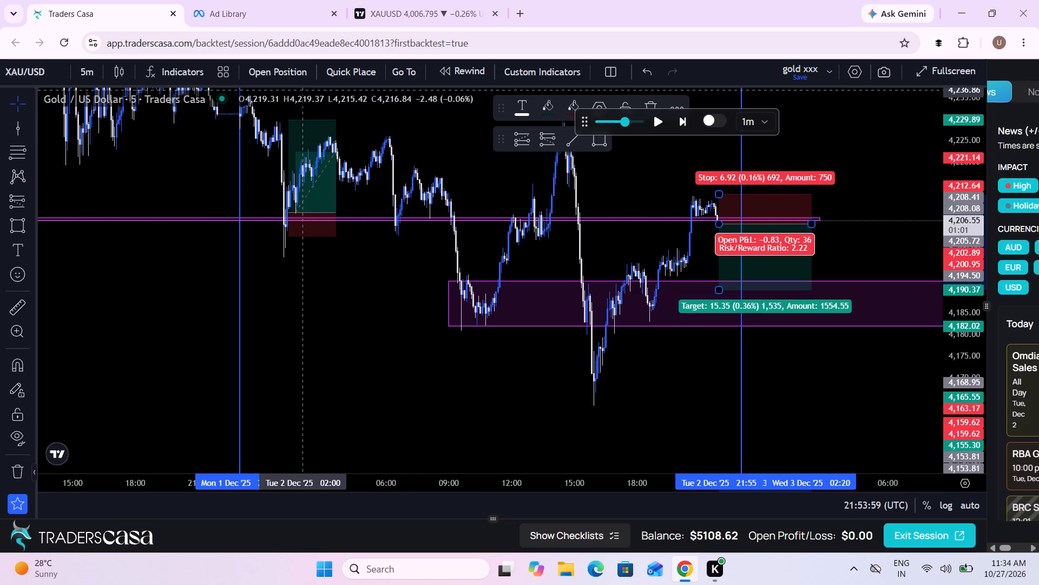
left_click(291, 77)
left_click(495, 503)
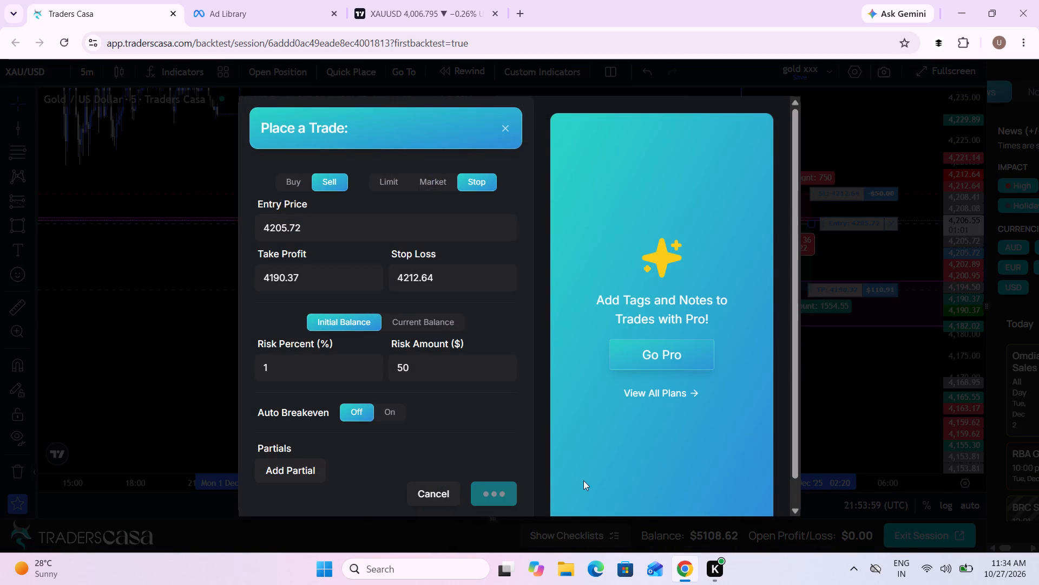
Raise the replay speed and advance the replay to about 23:27 on 2 December.
left_click_drag(828, 371, 810, 376)
scroll(810, 376, "up", 3)
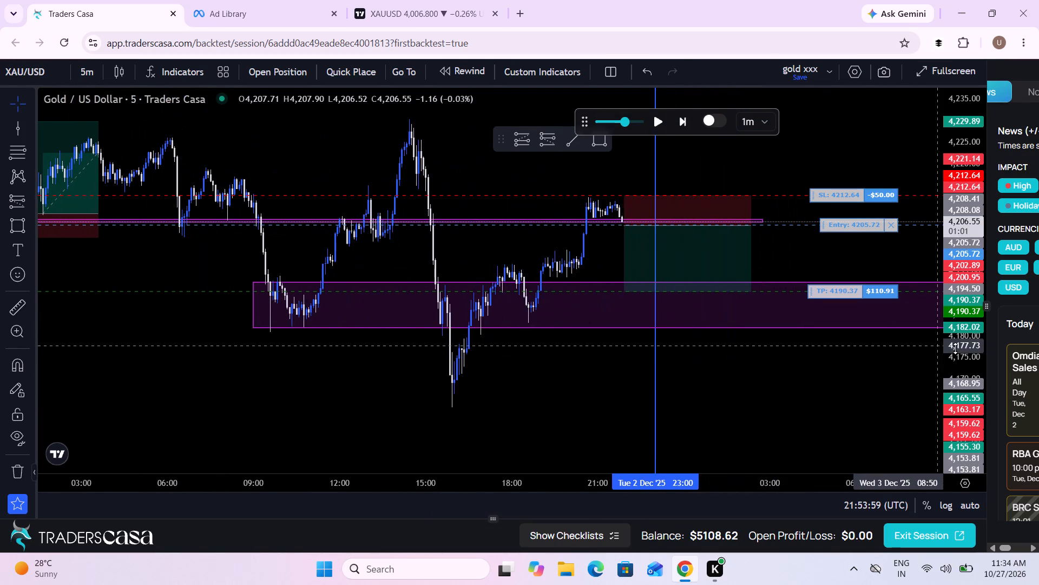
left_click_drag(965, 357, 939, 278)
left_click(775, 381)
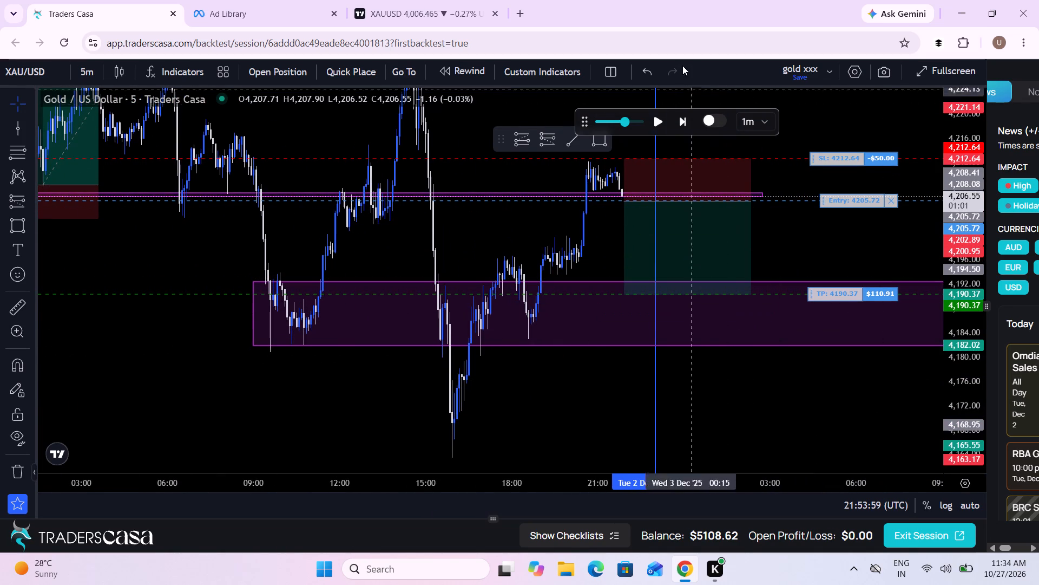
left_click(660, 123)
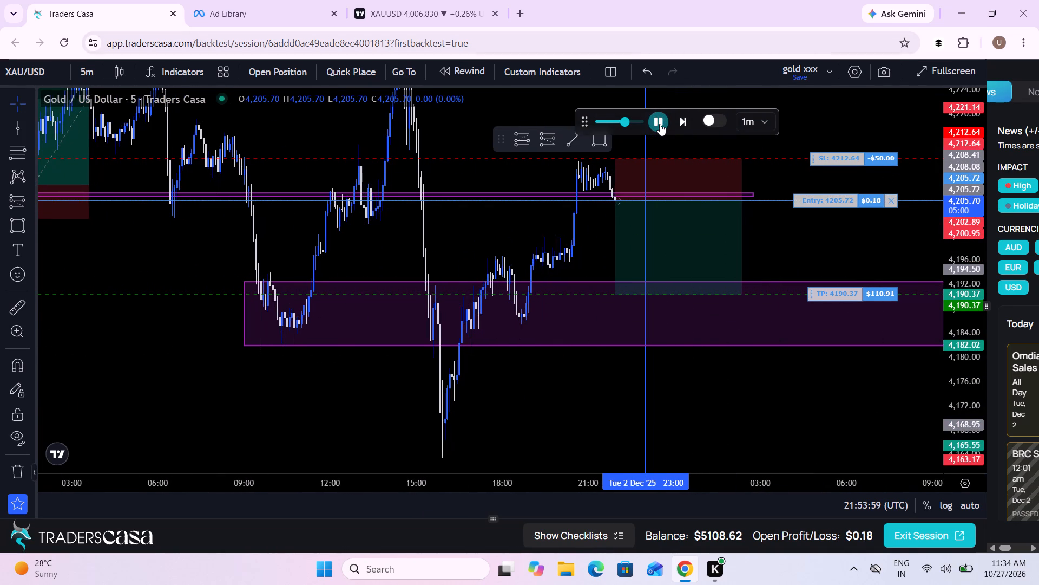
left_click(640, 119)
left_click(639, 120)
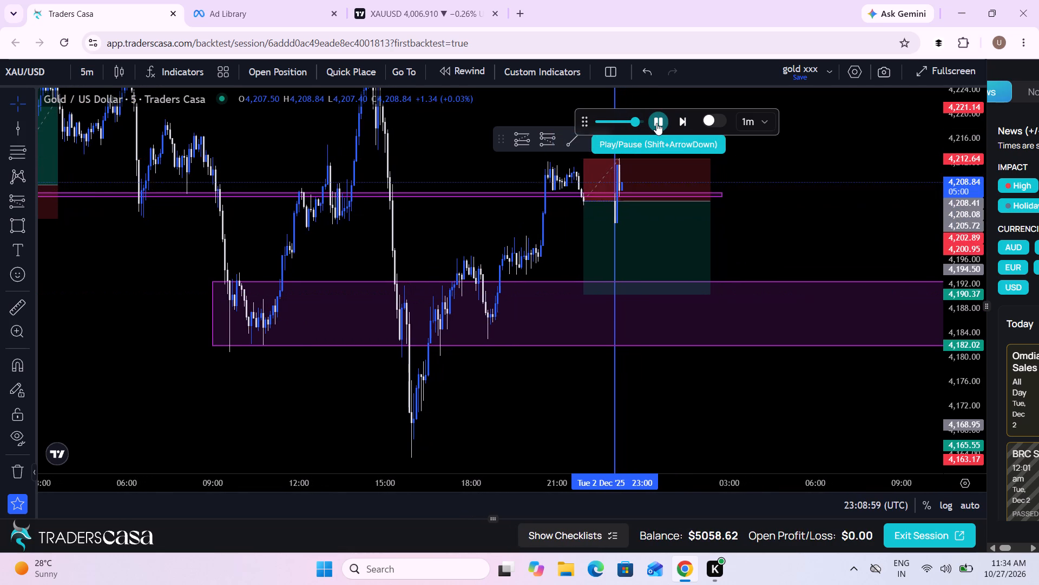
left_click(656, 123)
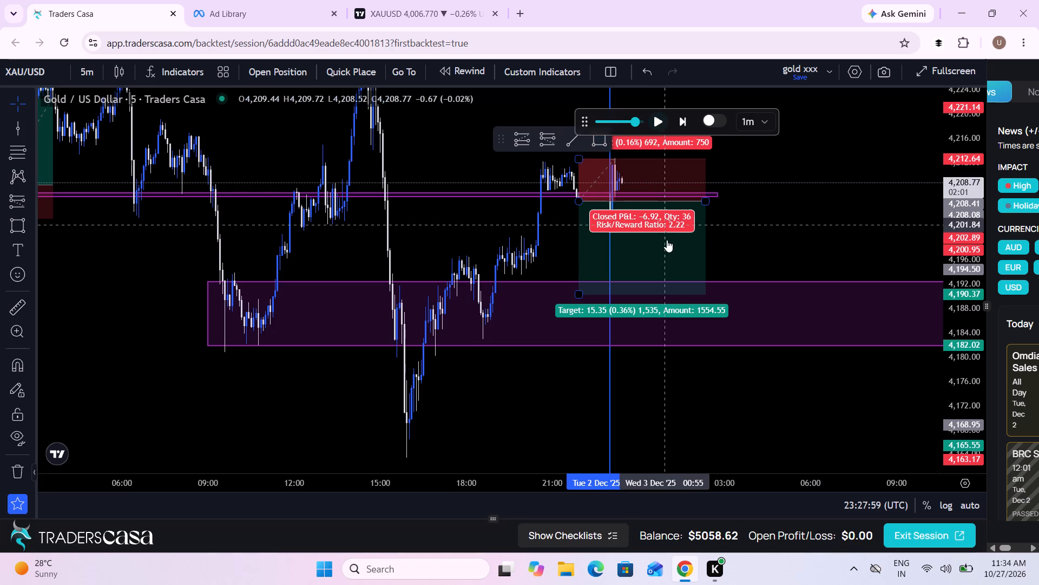
Place another sell stop order from the same short position, with entry 4205.72, take profit 4190.37 and stop loss 4212.64.
left_click(667, 243)
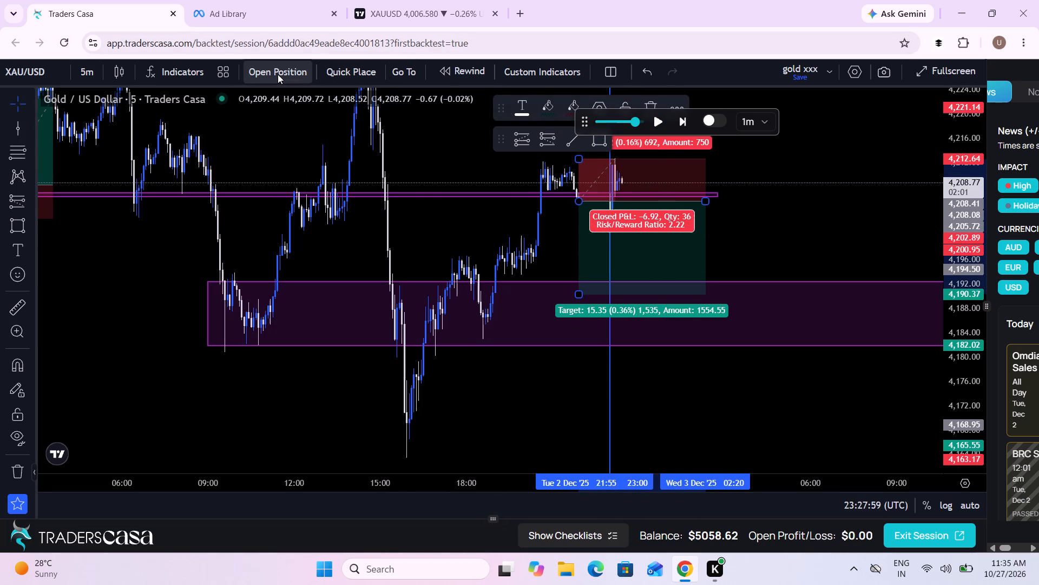
left_click(278, 74)
left_click(491, 495)
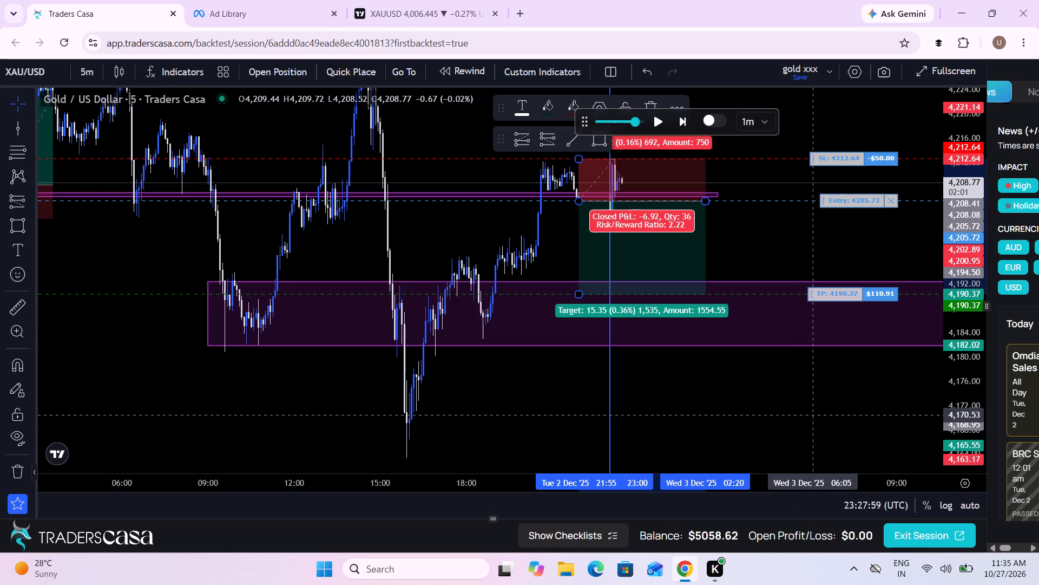
Advance the replay in two stretches to about 01:09 on 3 December.
left_click_drag(813, 414, 728, 411)
scroll(728, 411, "up", 2)
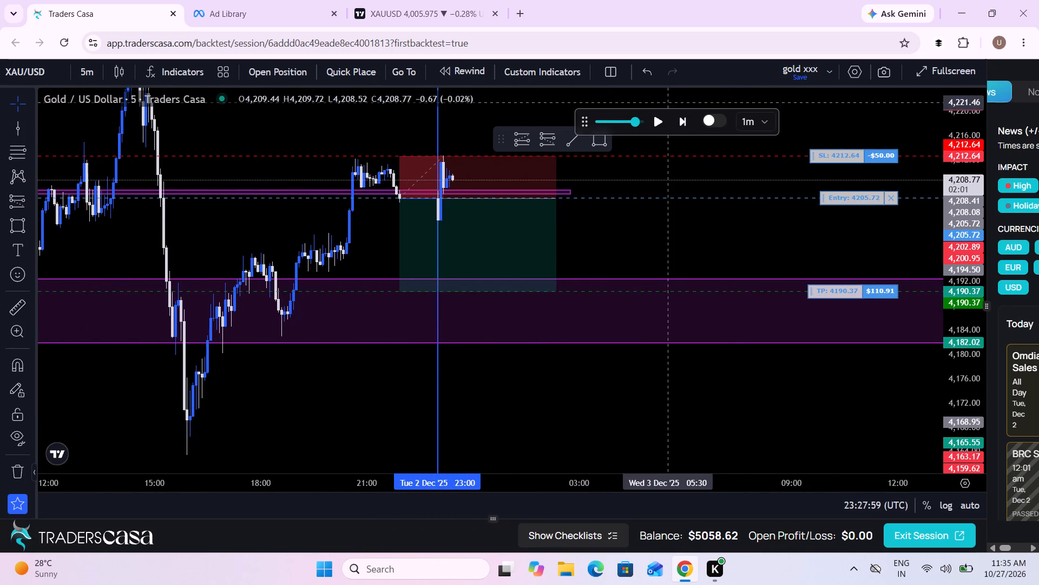
left_click(660, 116)
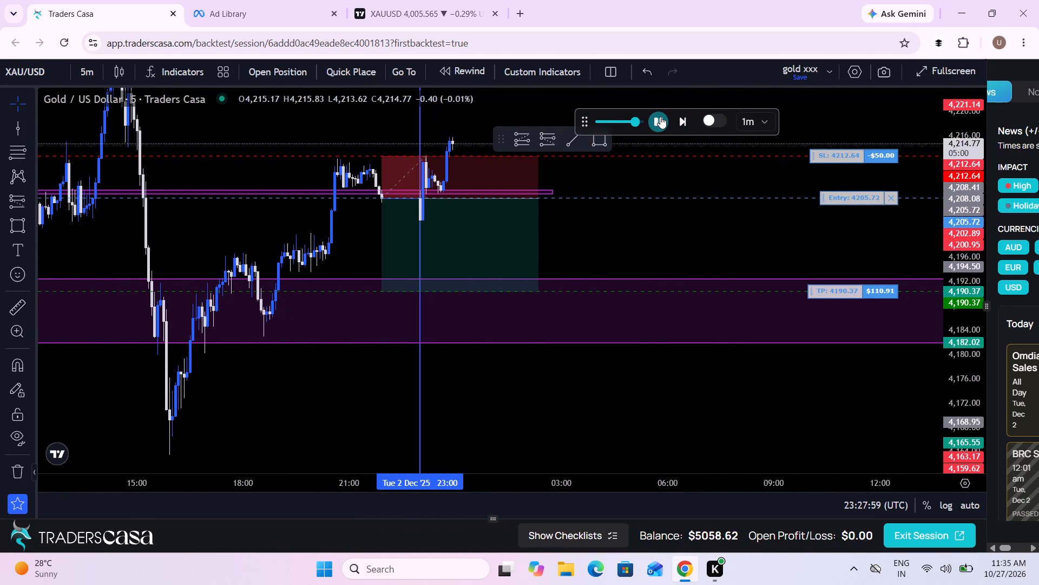
left_click(660, 116)
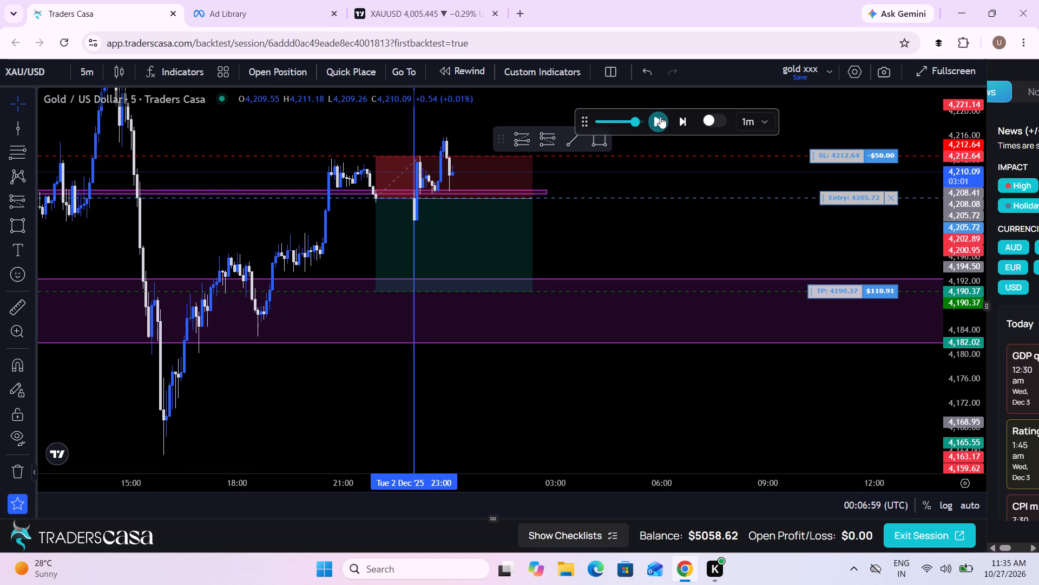
left_click(660, 116)
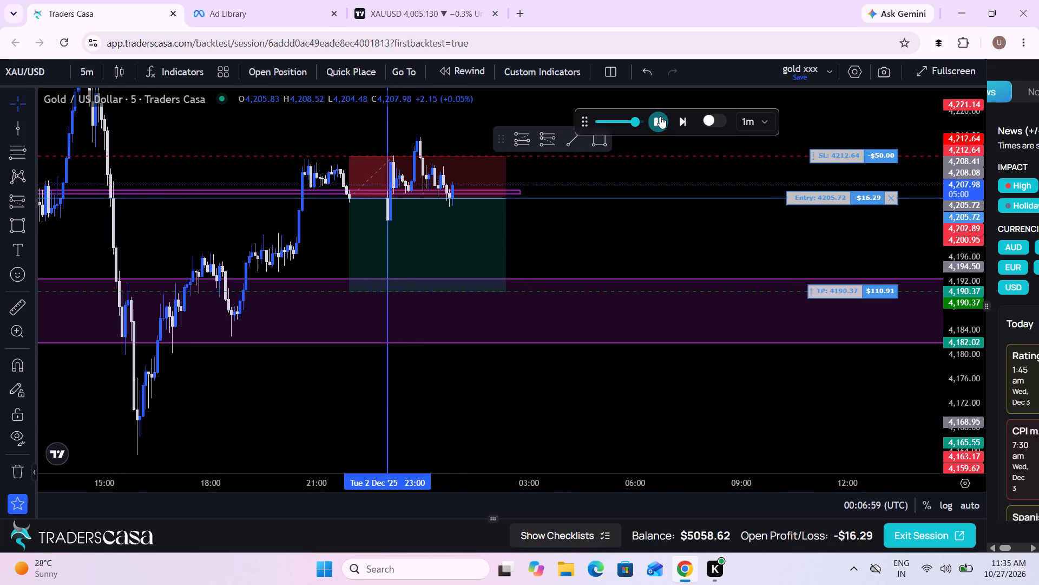
left_click(660, 116)
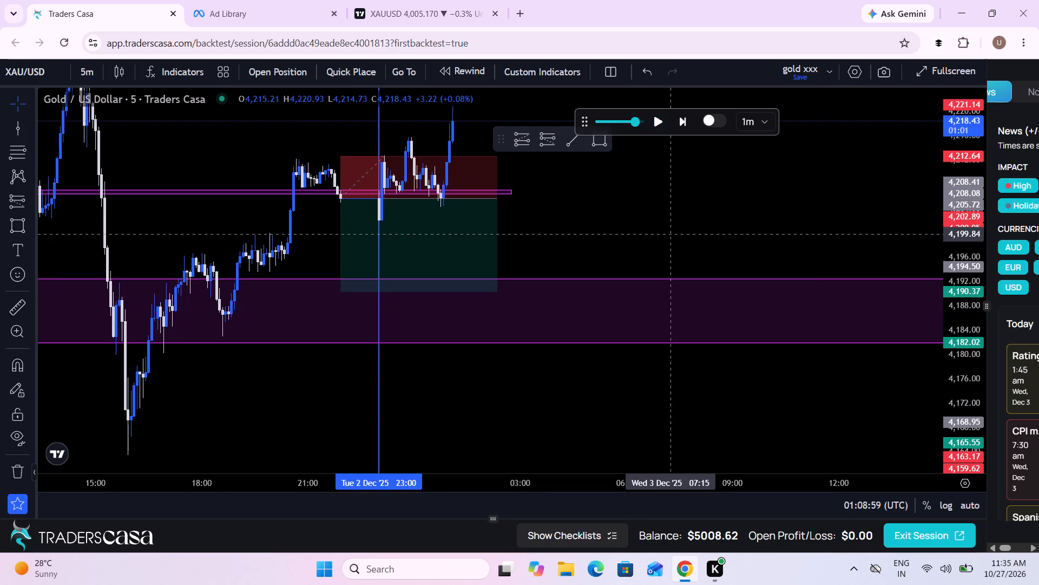
Delete the short position drawing with entry 4,205.72 from the replay chart.
left_click_drag(671, 234, 542, 337)
scroll(542, 337, "down", 1)
left_click(397, 358)
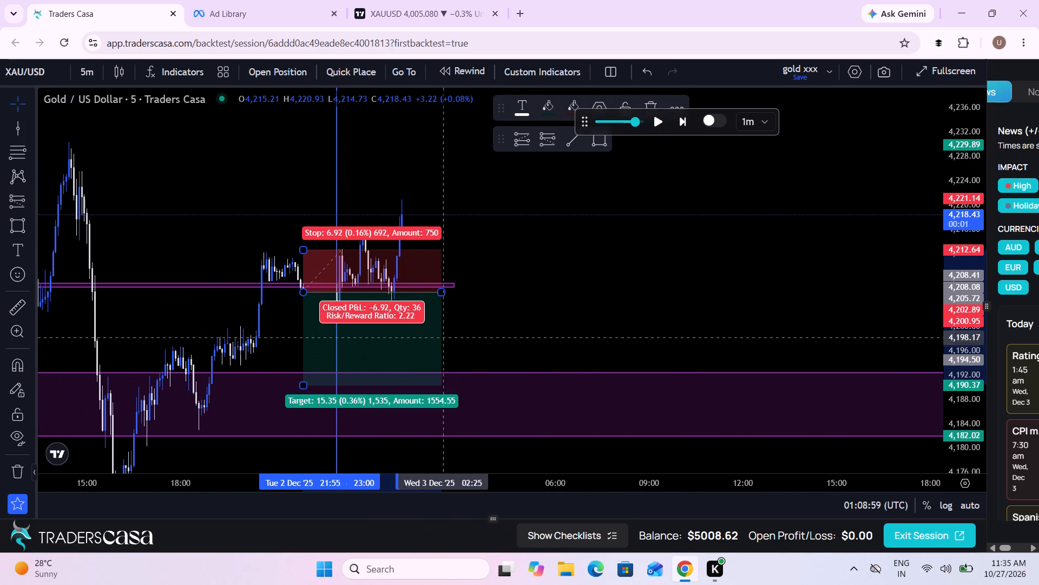
left_click(645, 106)
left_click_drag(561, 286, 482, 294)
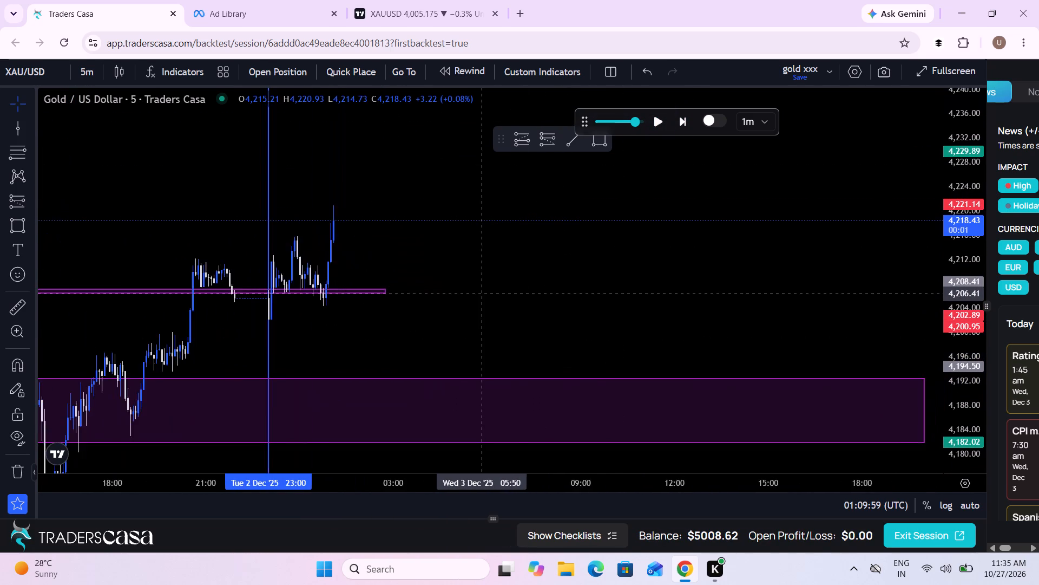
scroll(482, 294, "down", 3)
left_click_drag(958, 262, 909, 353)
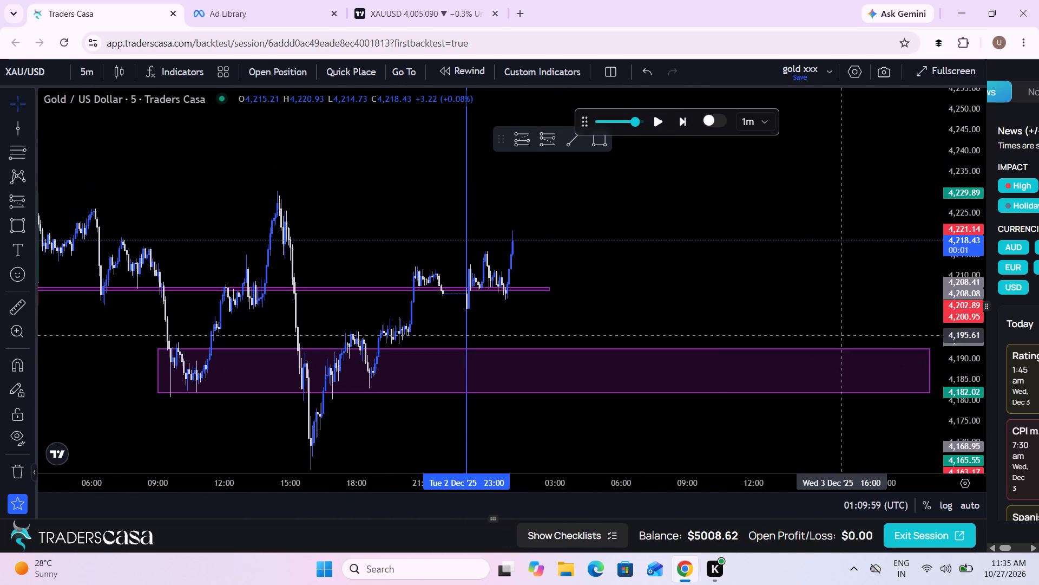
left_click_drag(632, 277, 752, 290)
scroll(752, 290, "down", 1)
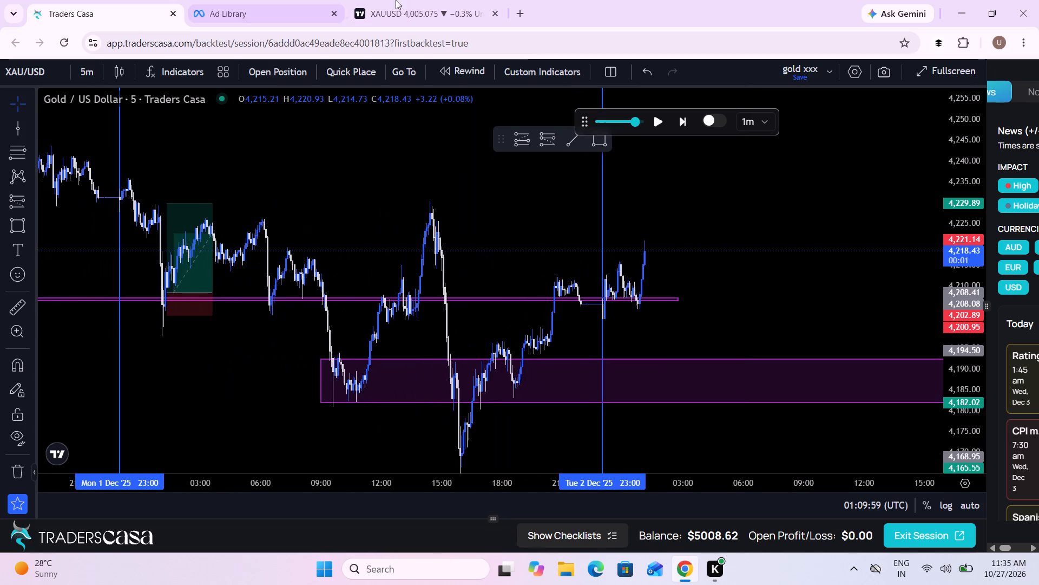
Switch to the live XAUUSD chart in TradingView and examine recent 5-minute price action around the marked 4,000 level.
left_click(406, 0)
scroll(716, 390, "down", 4)
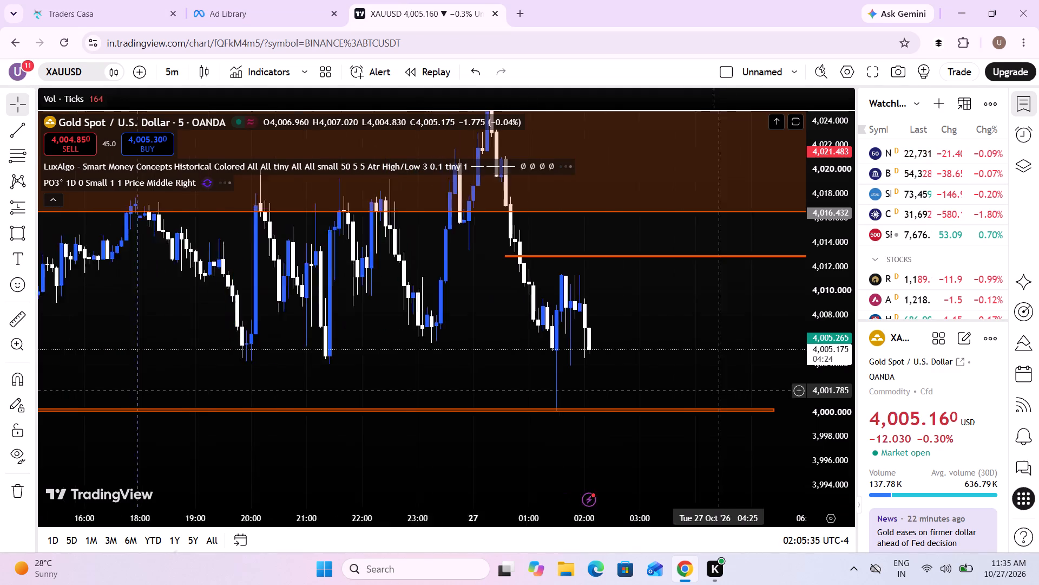
scroll(716, 390, "down", 5)
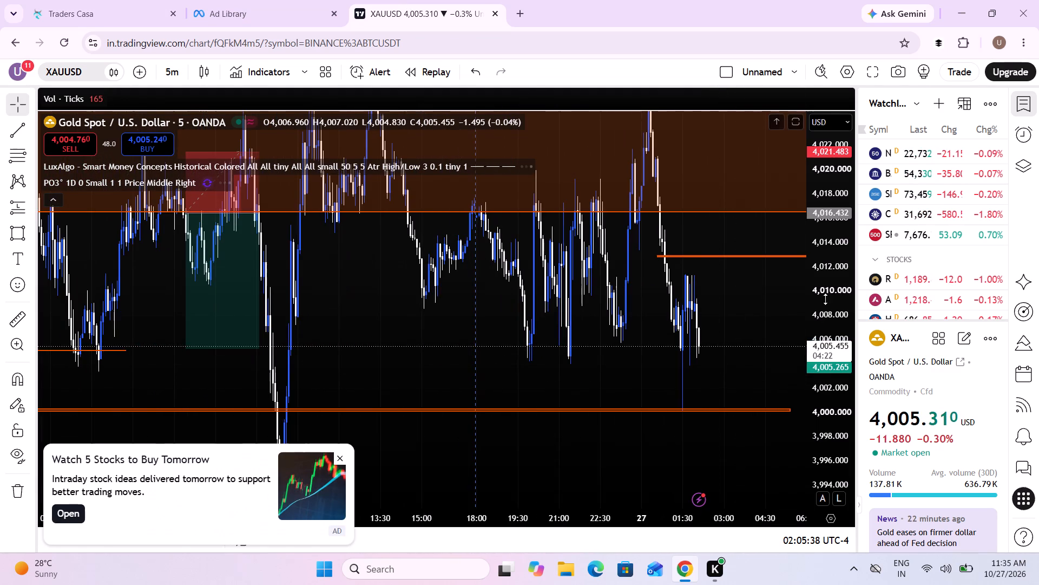
left_click_drag(831, 291, 808, 419)
scroll(599, 386, "up", 1)
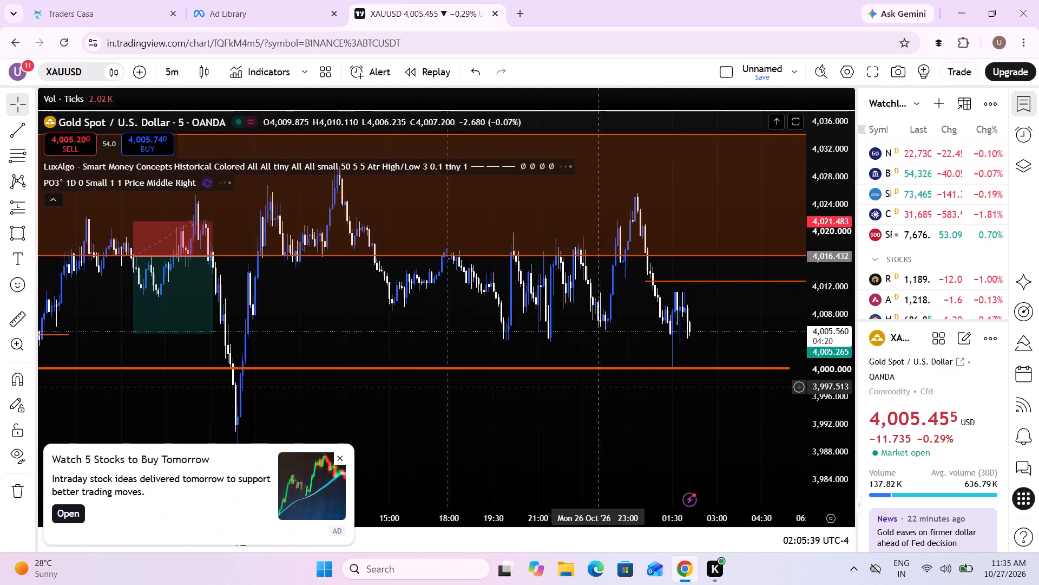
scroll(599, 386, "up", 4)
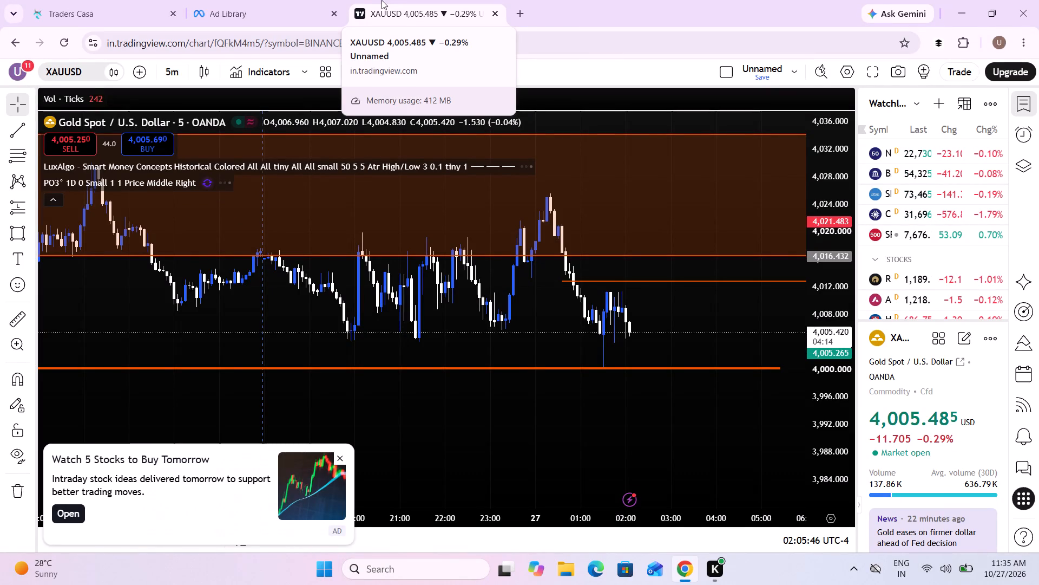
left_click(382, 0)
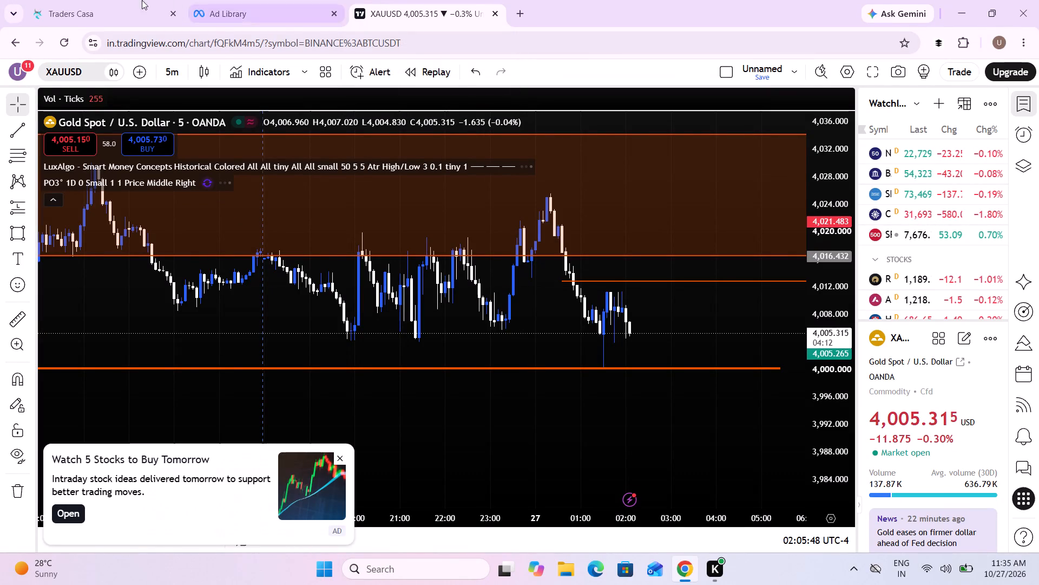
Switch back to the Traders Casa replay and measure 2 December's 5-minute price range from about 4,235.46 down to 4,163.40.
left_click(120, 0)
left_click_drag(712, 321, 711, 322)
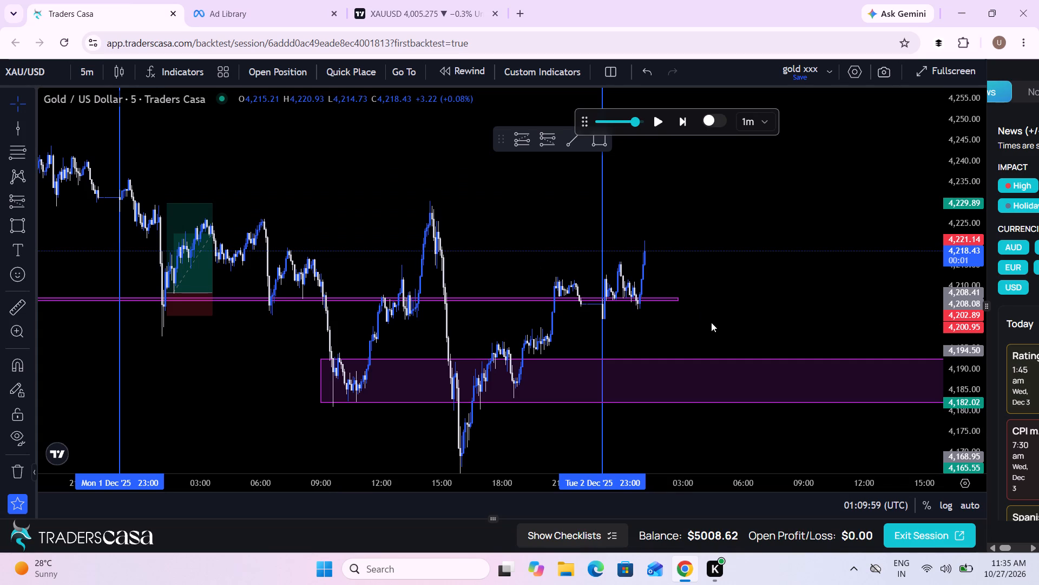
left_click_drag(711, 322, 679, 330)
scroll(679, 330, "up", 2)
left_click_drag(679, 330, 753, 320)
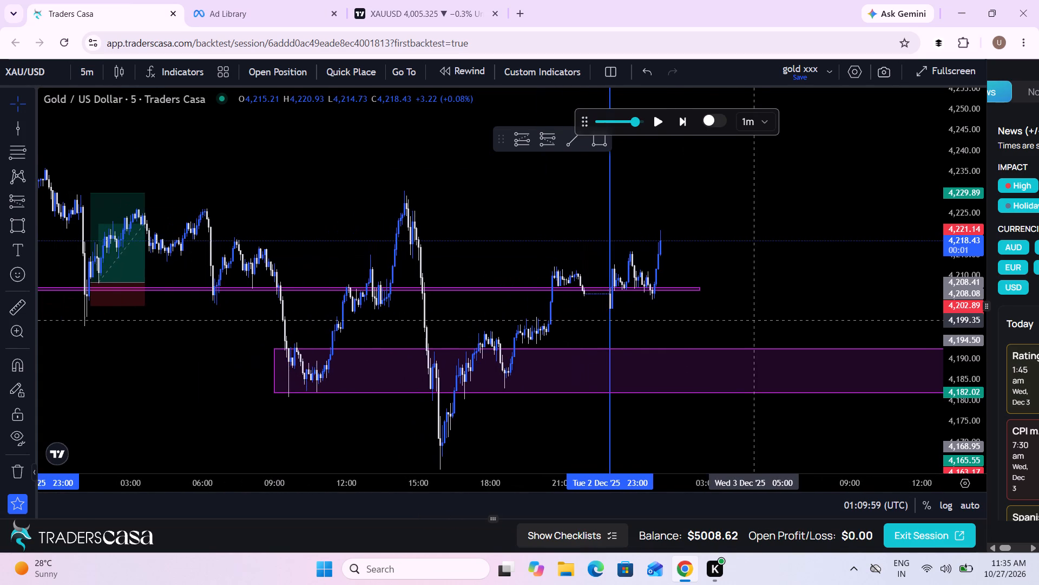
scroll(753, 320, "down", 1)
left_click_drag(753, 320, 755, 313)
left_click(26, 302)
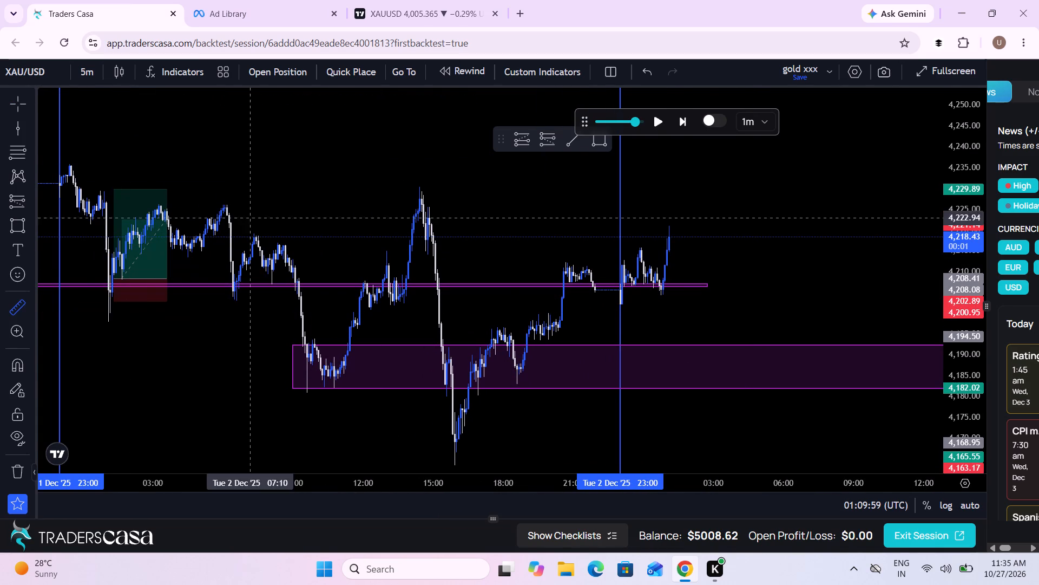
left_click(154, 165)
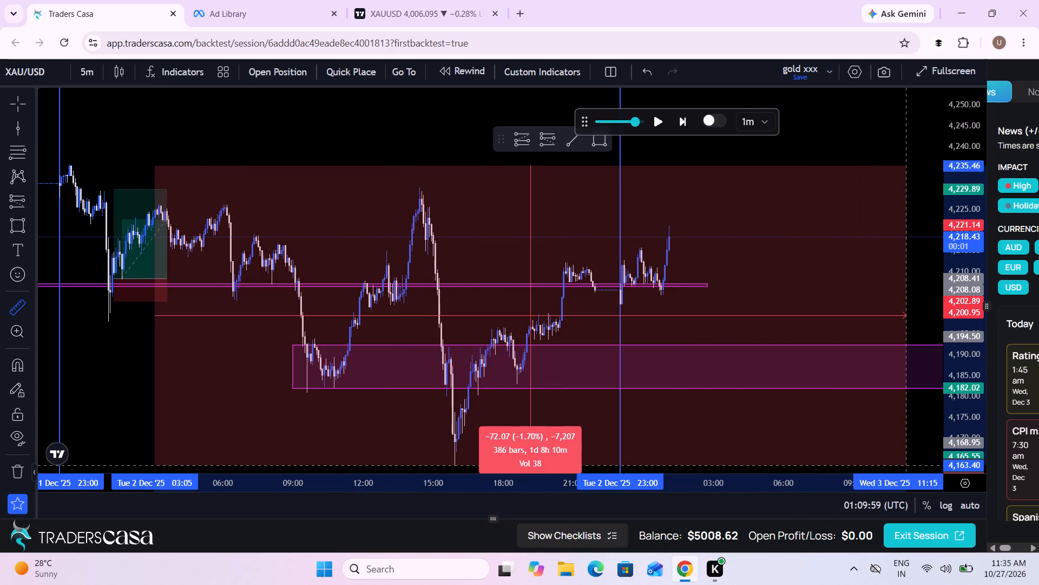
left_click(906, 465)
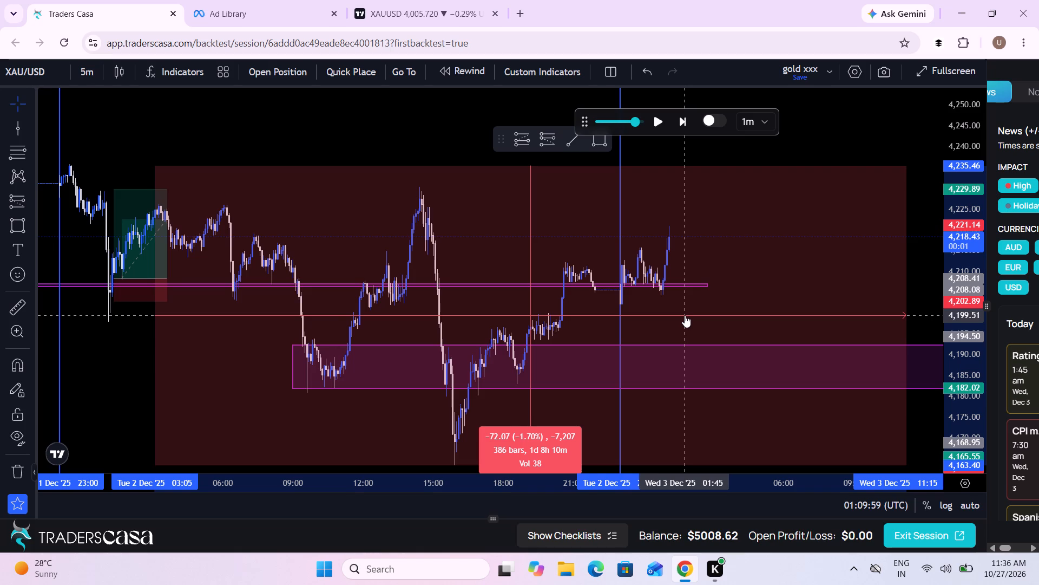
Change the XAU/USD replay chart's interval to 1 hour.
scroll(685, 315, "down", 1)
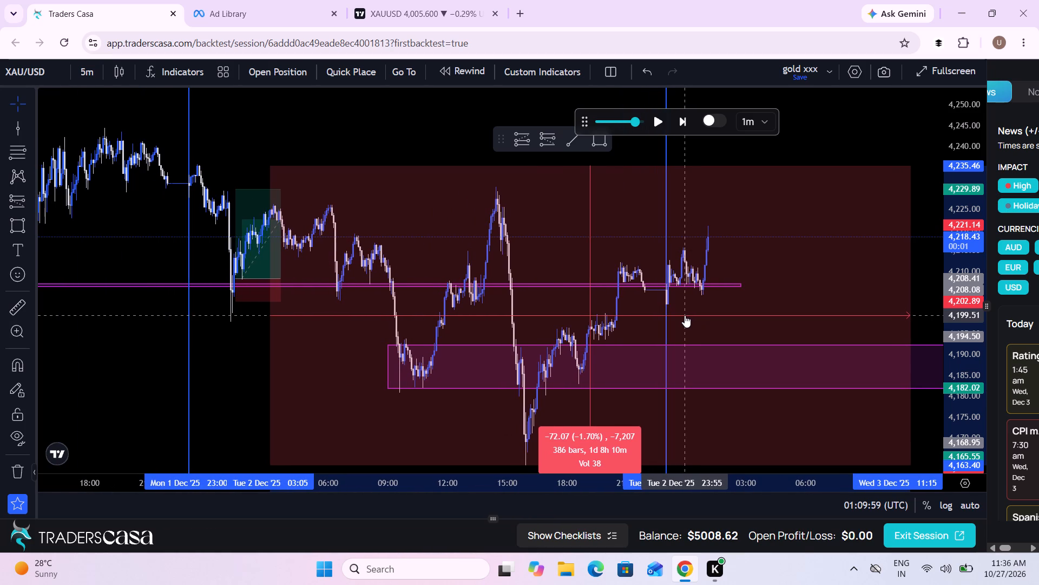
scroll(685, 315, "down", 5)
scroll(685, 315, "up", 3)
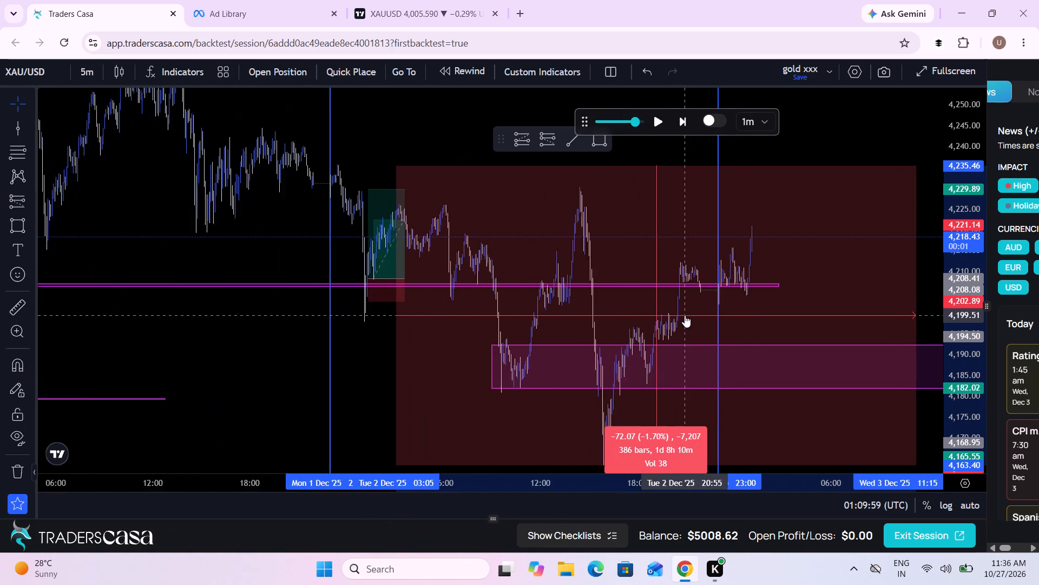
left_click(86, 69)
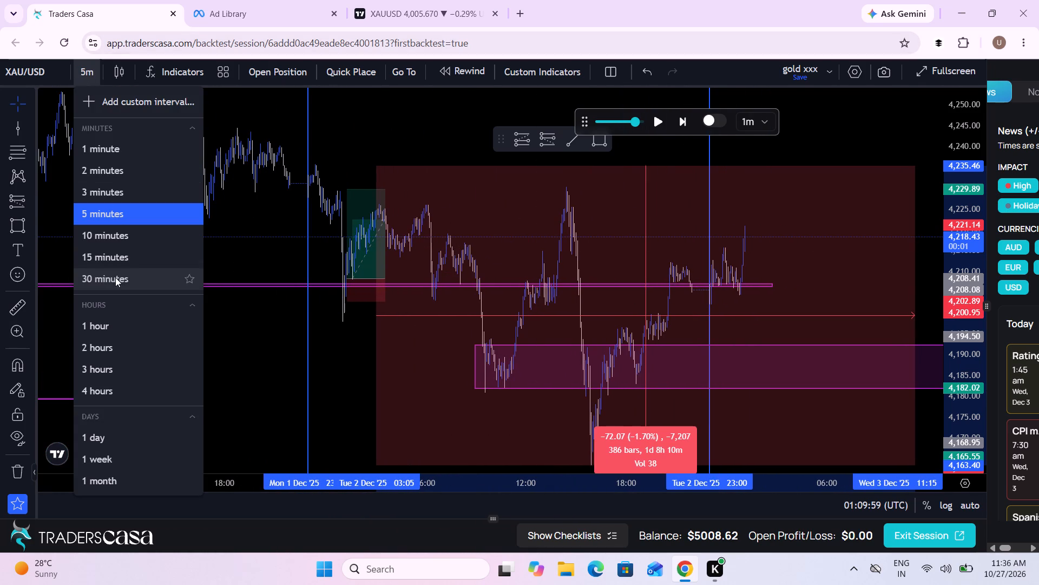
left_click(126, 324)
Measure the rise from the 28 November low at about 4,150.34 up to the high near 4,263.32.
scroll(344, 292, "up", 2)
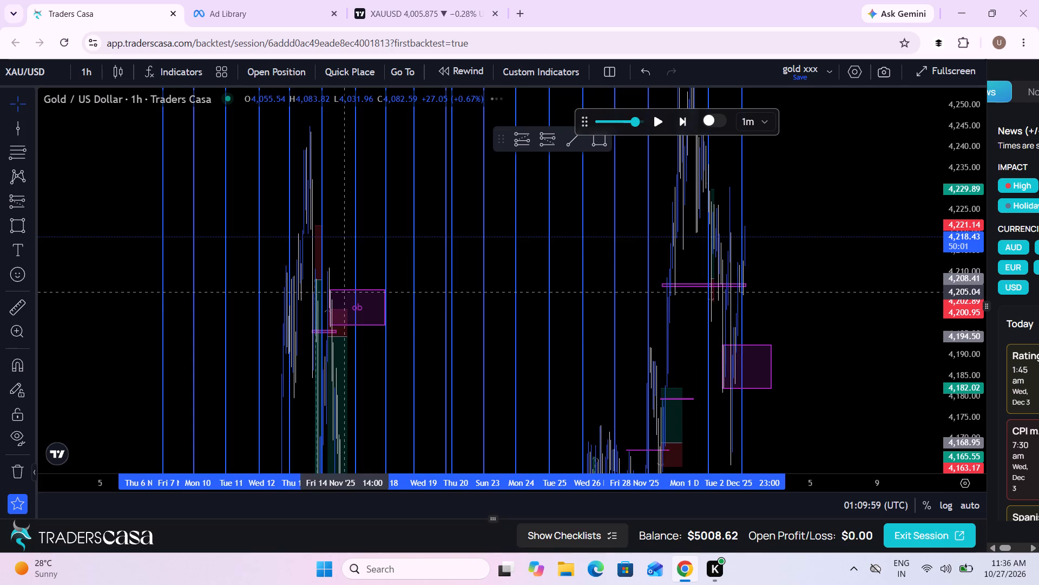
scroll(344, 292, "up", 5)
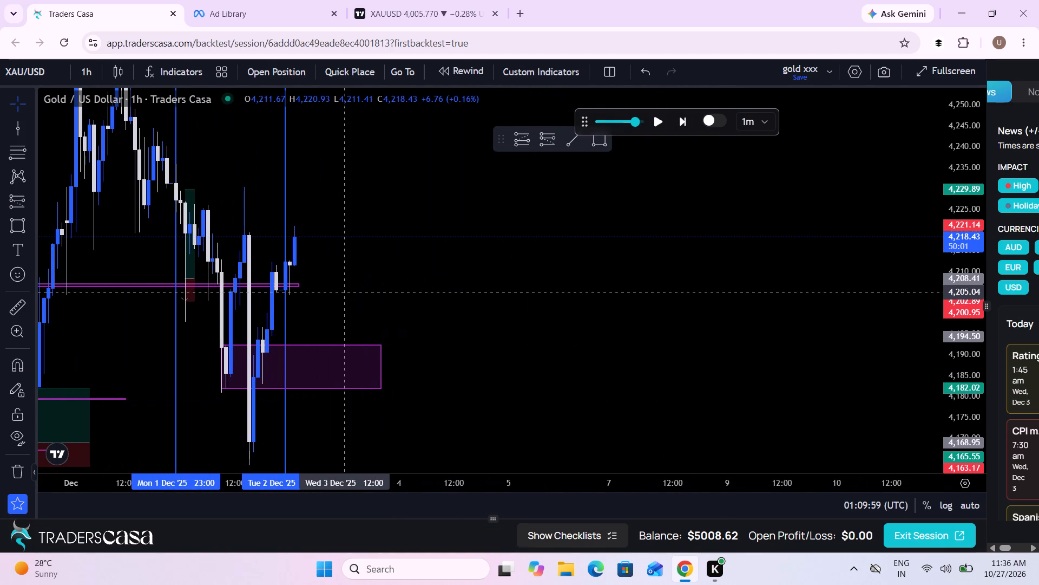
left_click_drag(964, 269, 936, 411)
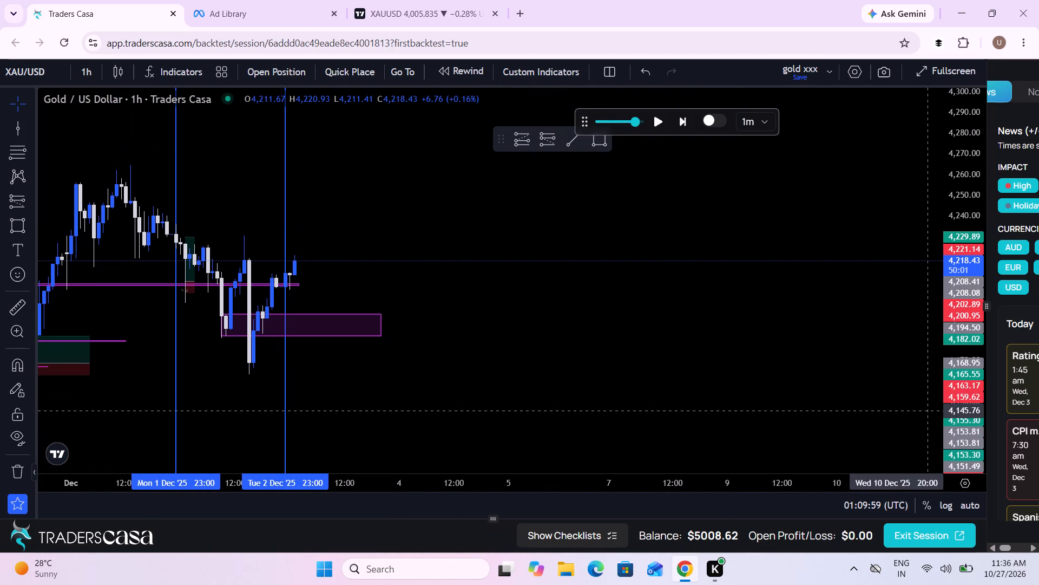
scroll(533, 398, "down", 4)
scroll(332, 366, "right", 1)
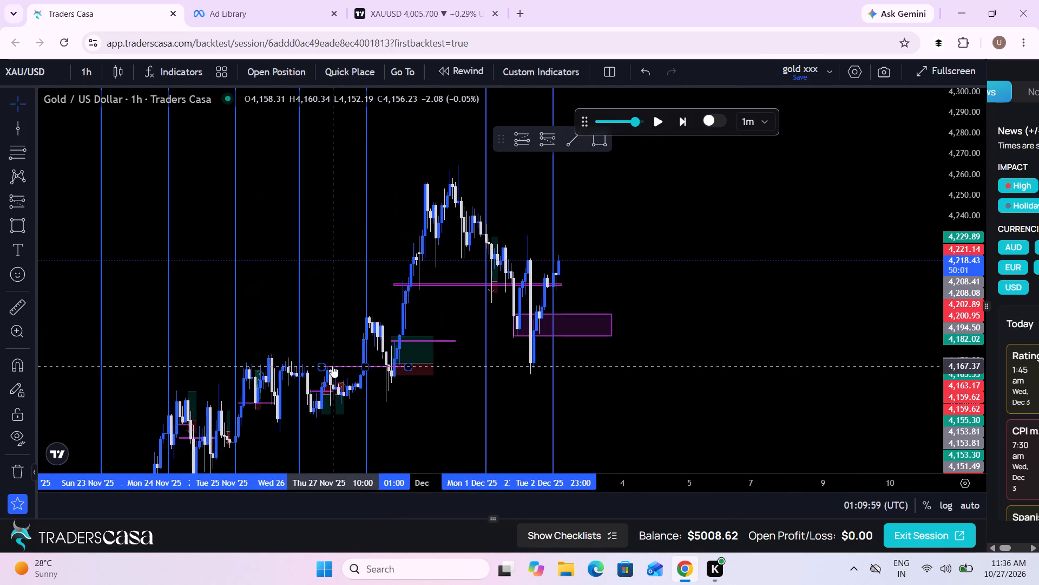
scroll(332, 366, "right", 1)
scroll(332, 366, "up", 4)
scroll(332, 366, "down", 1)
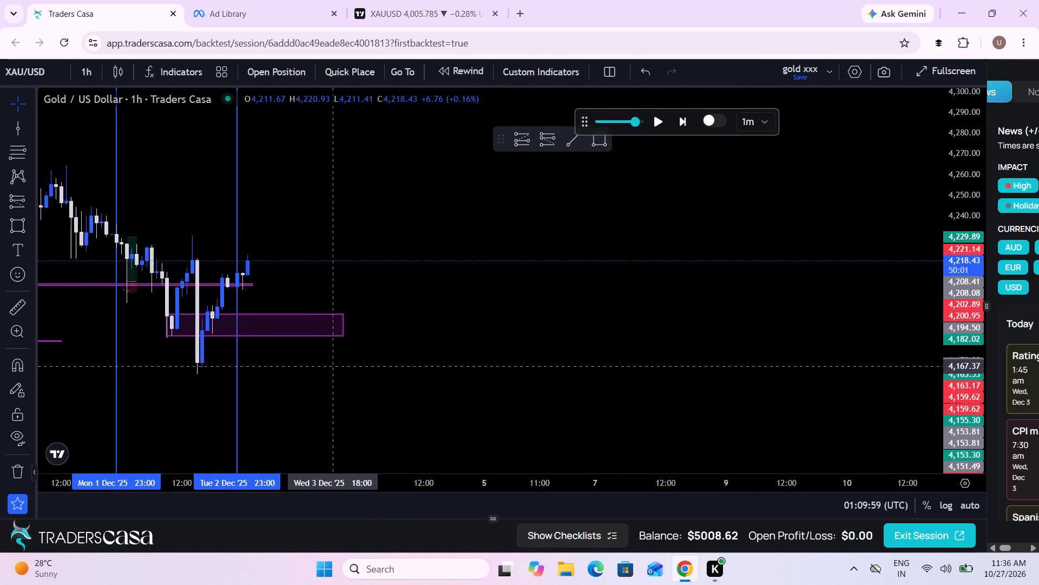
scroll(332, 366, "down", 1)
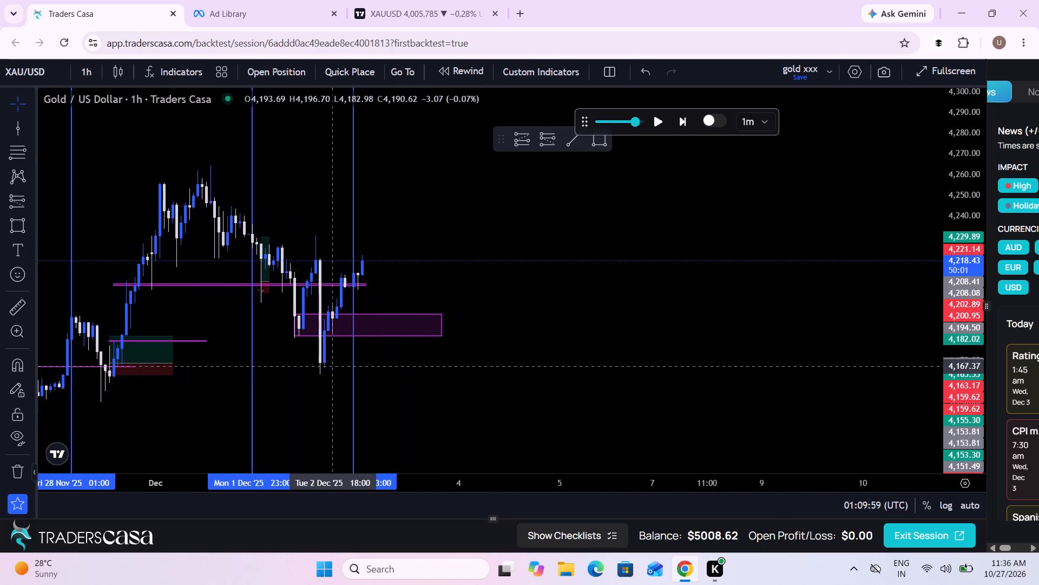
left_click(17, 295)
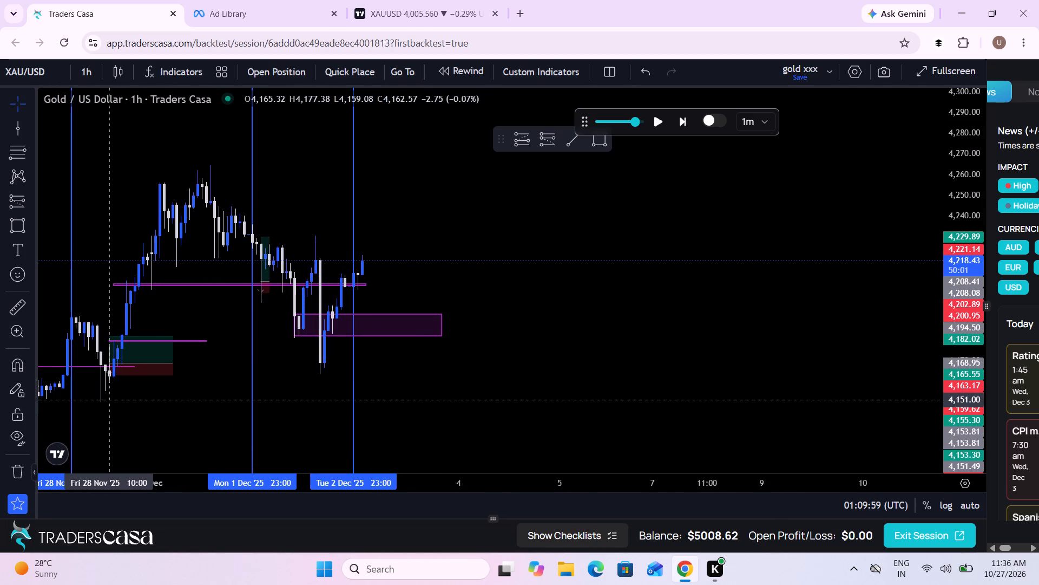
left_click(108, 401)
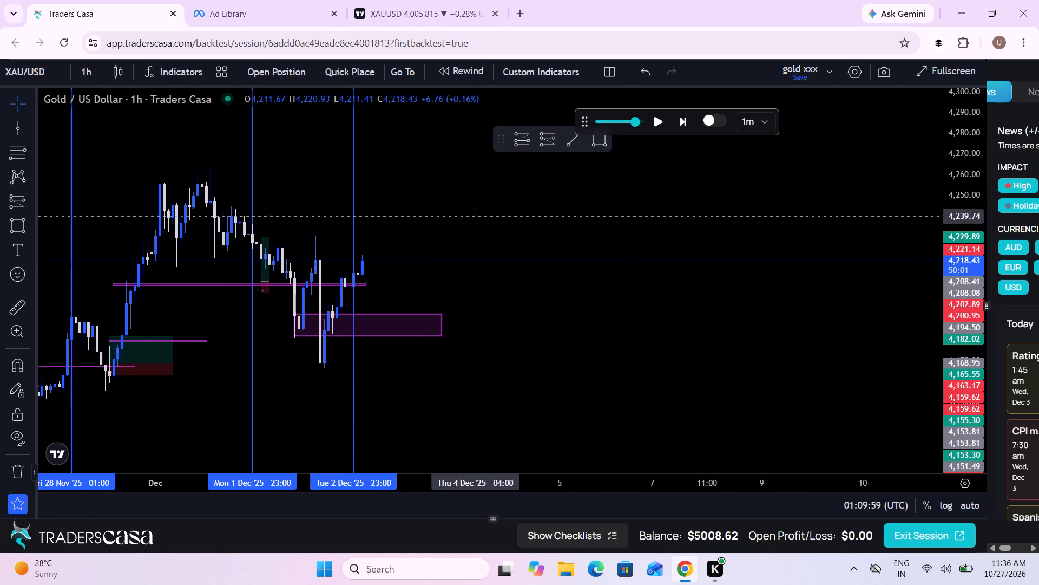
left_click(10, 301)
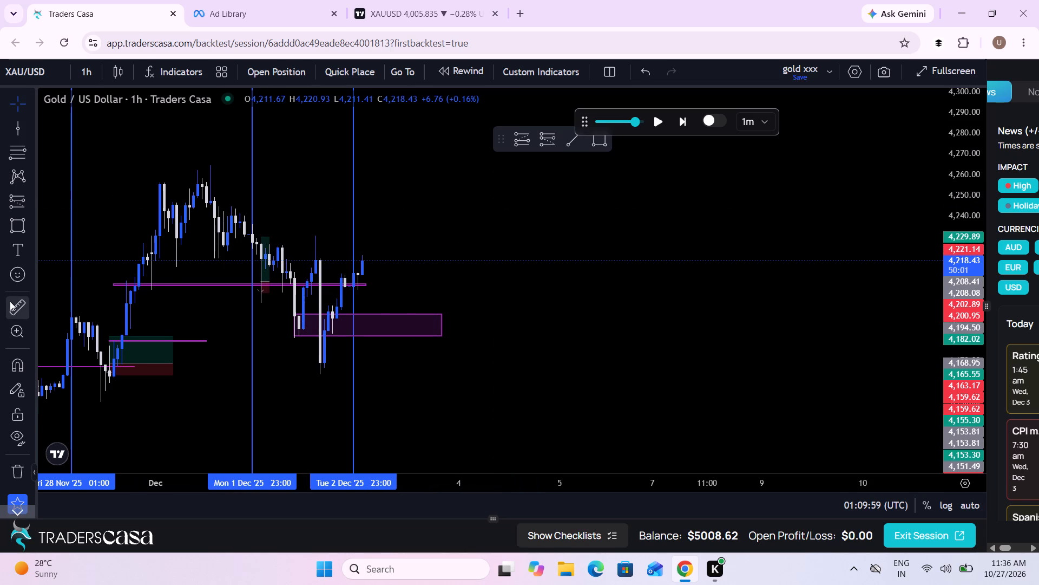
left_click(145, 401)
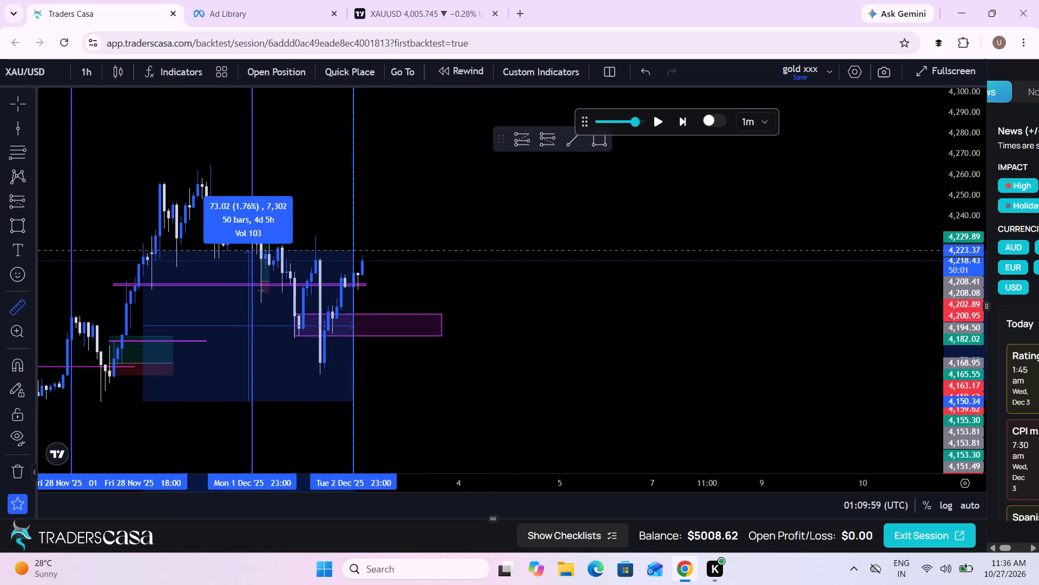
left_click(446, 167)
left_click(593, 182)
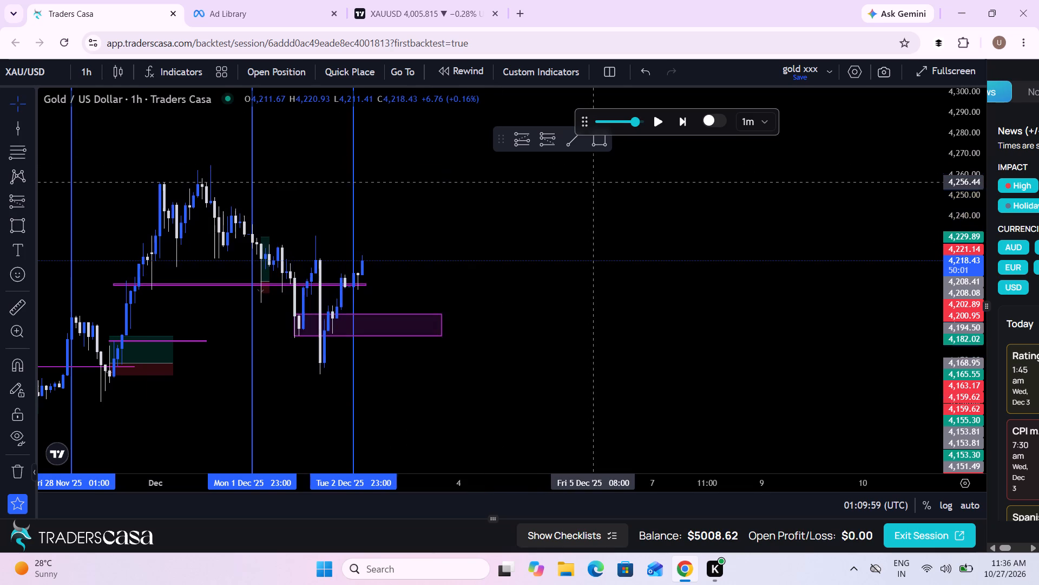
Delete the vertical line marking 28 November 01:00 from the 1-hour chart.
left_click_drag(593, 182, 816, 194)
scroll(816, 194, "up", 3)
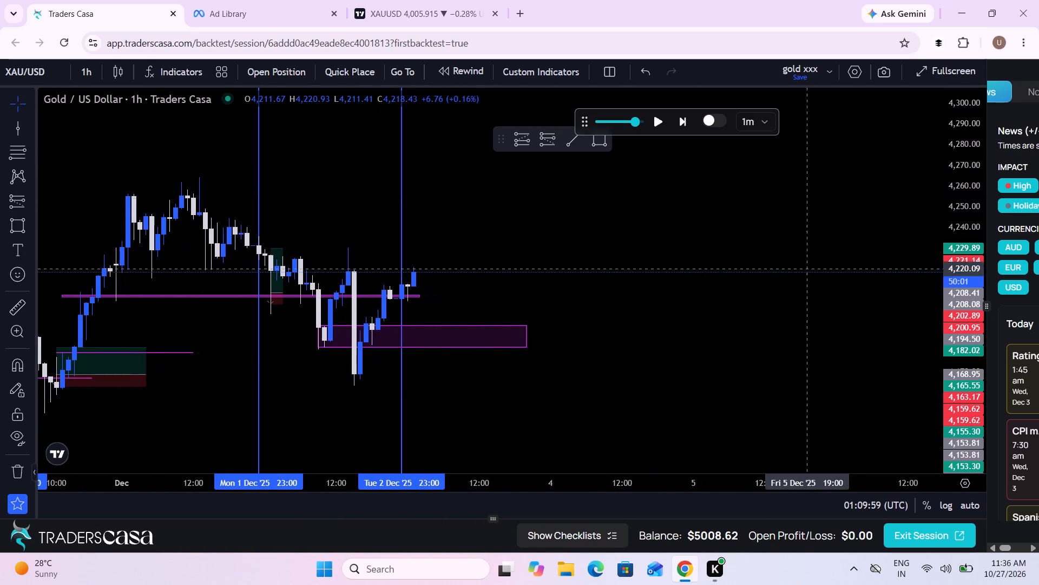
left_click_drag(718, 390, 916, 320)
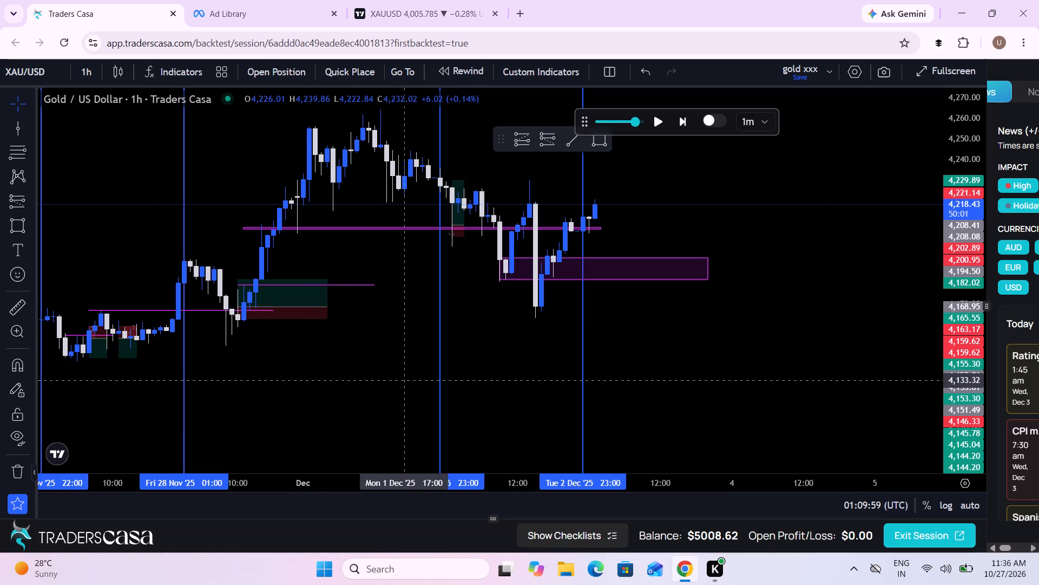
left_click(186, 410)
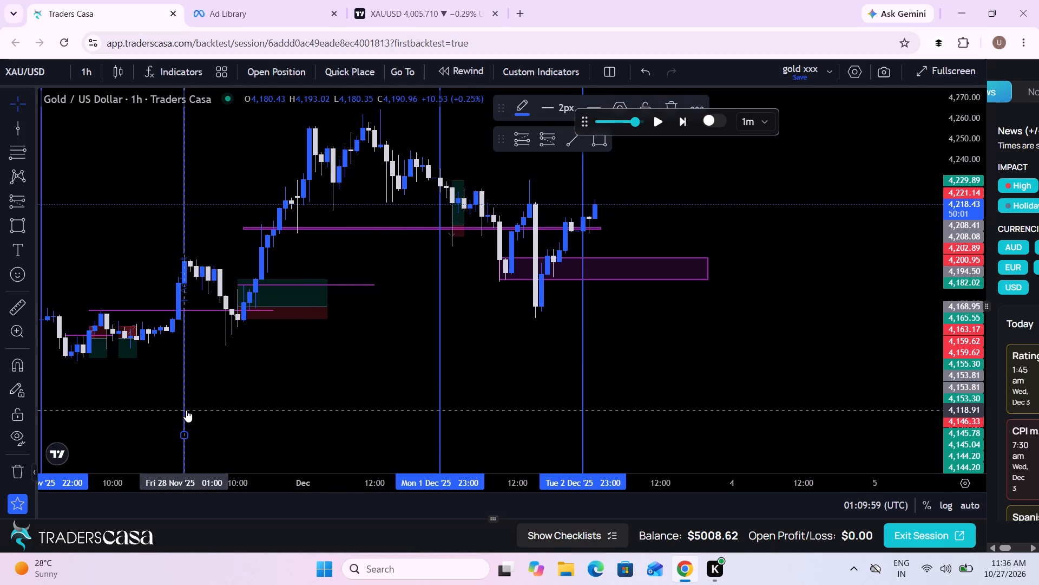
left_click_drag(186, 410, 83, 408)
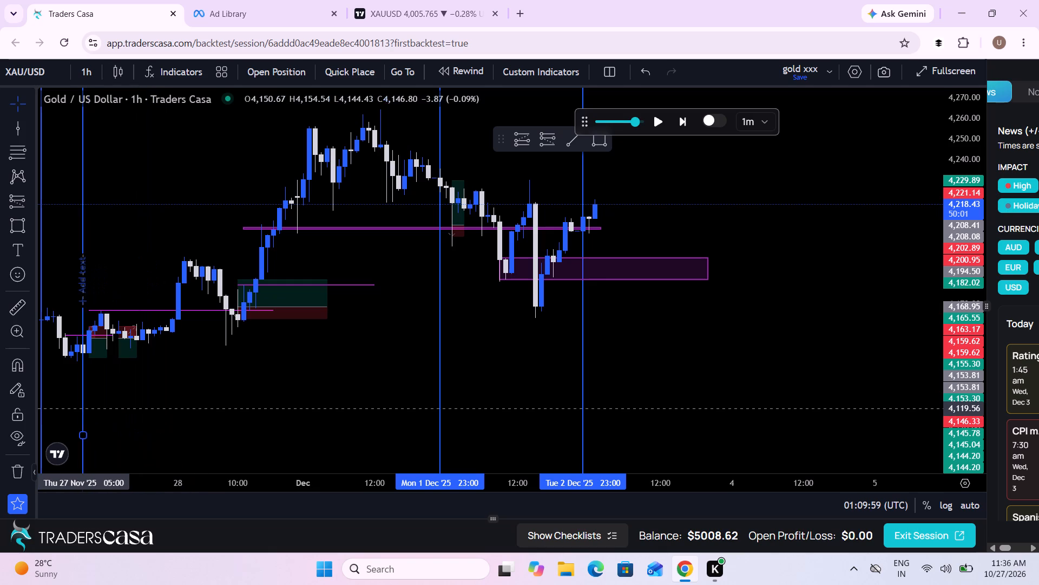
left_click_drag(83, 408, 72, 404)
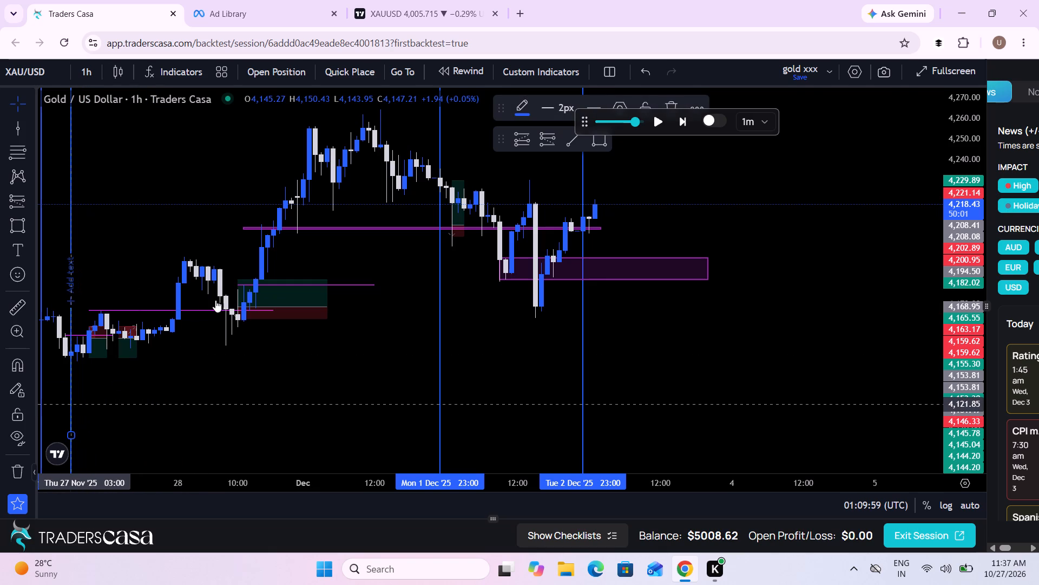
left_click(669, 103)
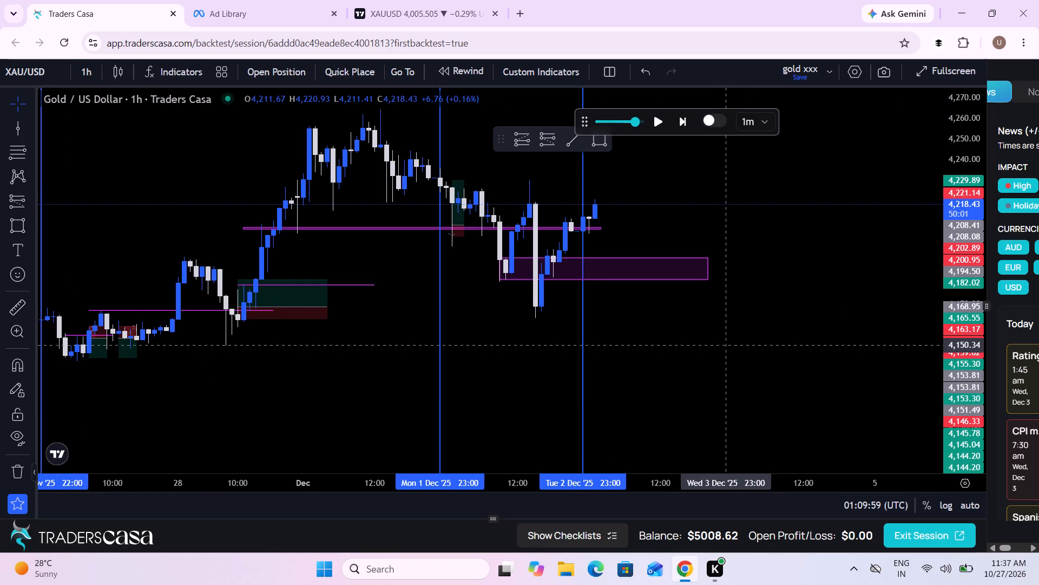
Measure the 1 December decline on the 1-hour chart from about 4,265.61 down to about 4,202.74.
left_click_drag(728, 345, 568, 371)
left_click_drag(549, 378, 700, 373)
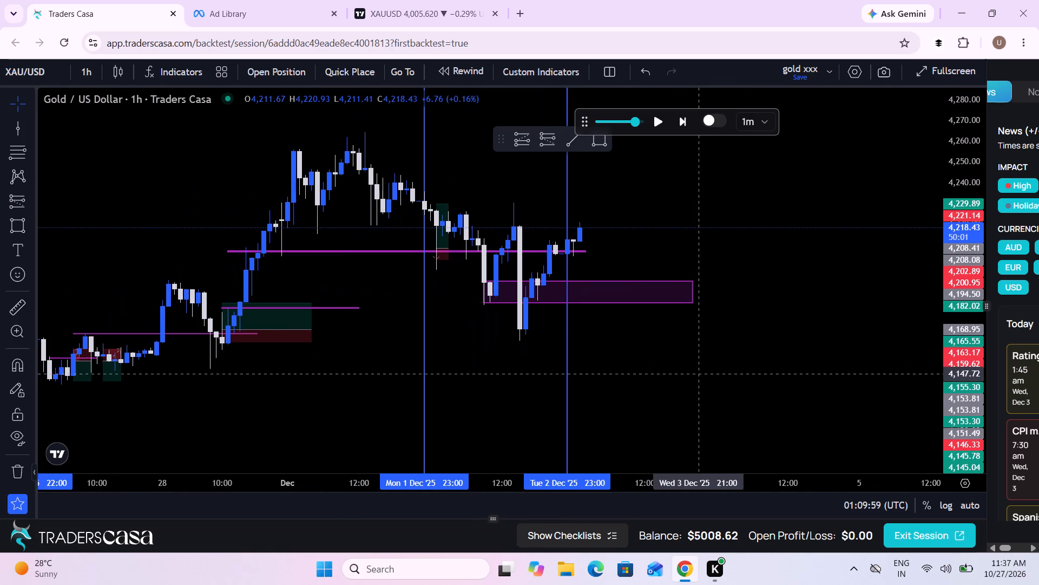
scroll(700, 373, "up", 3)
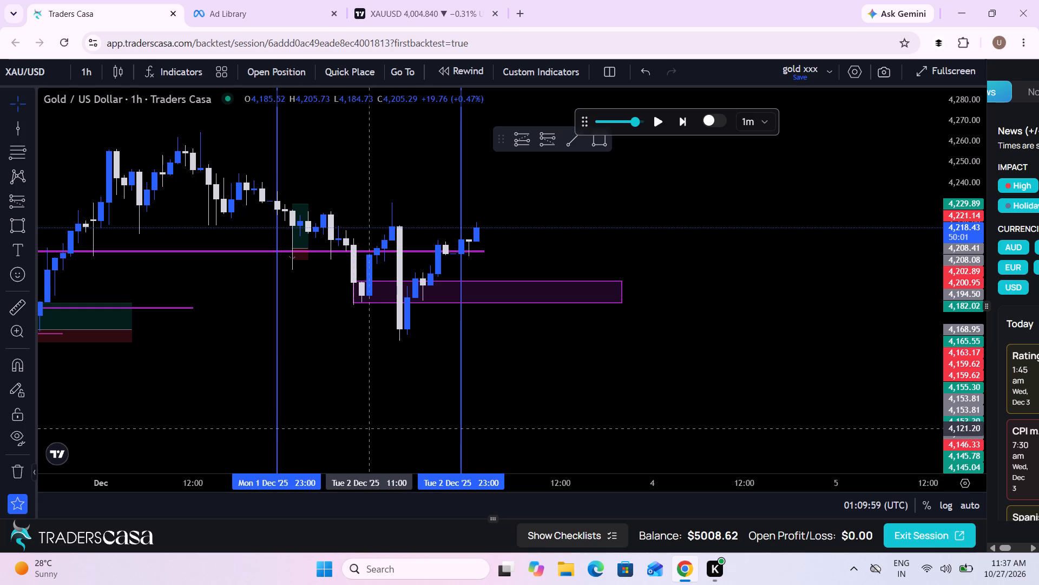
scroll(450, 422, "down", 3)
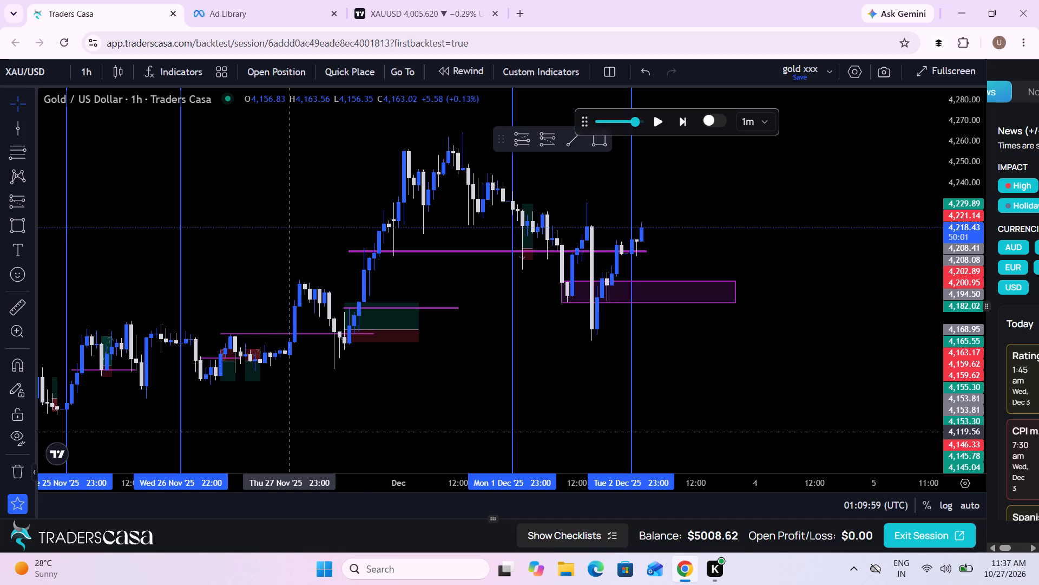
left_click(393, 451)
left_click_drag(393, 451, 330, 485)
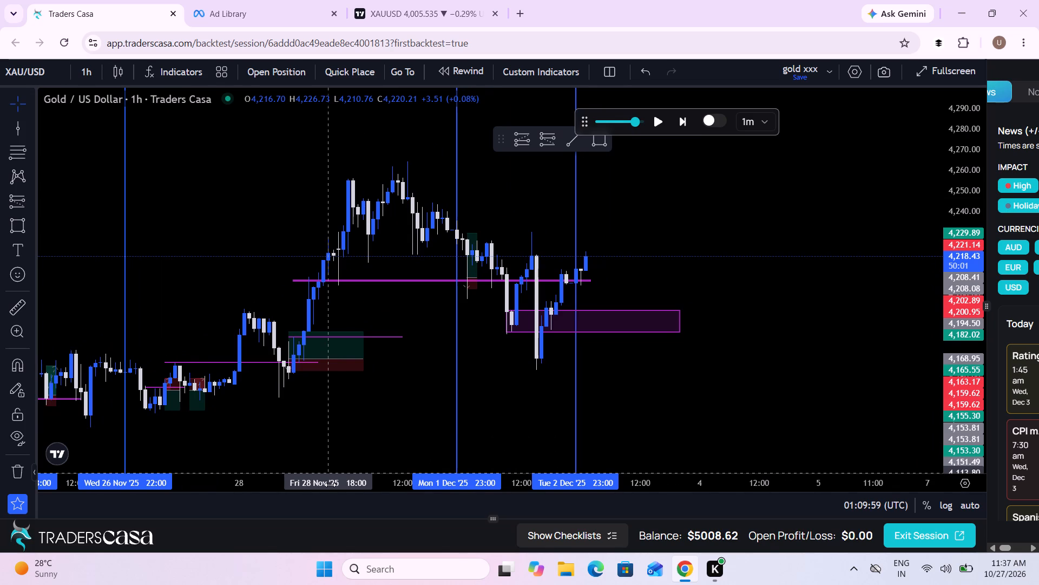
left_click(27, 307)
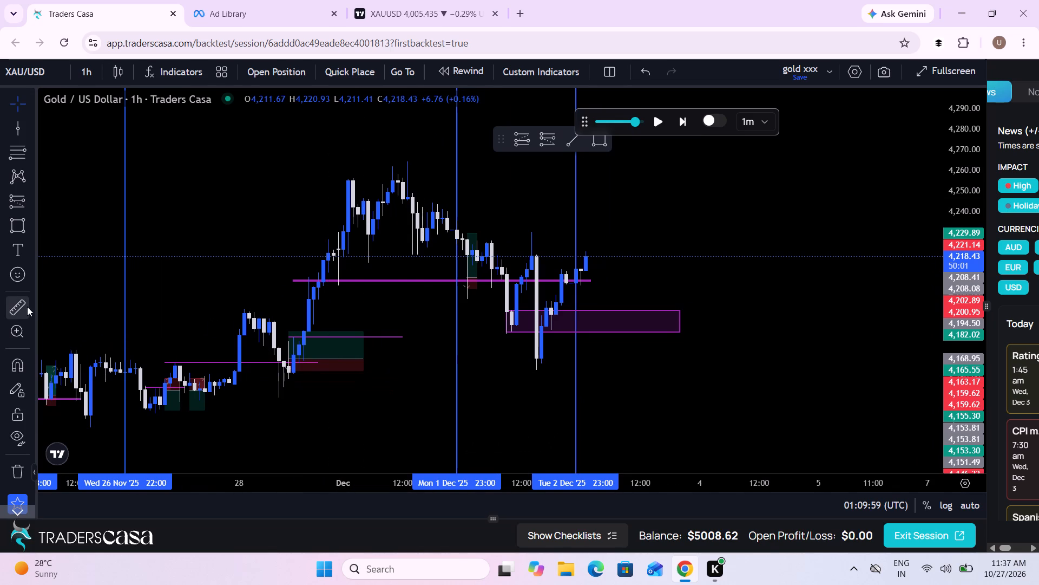
left_click(422, 159)
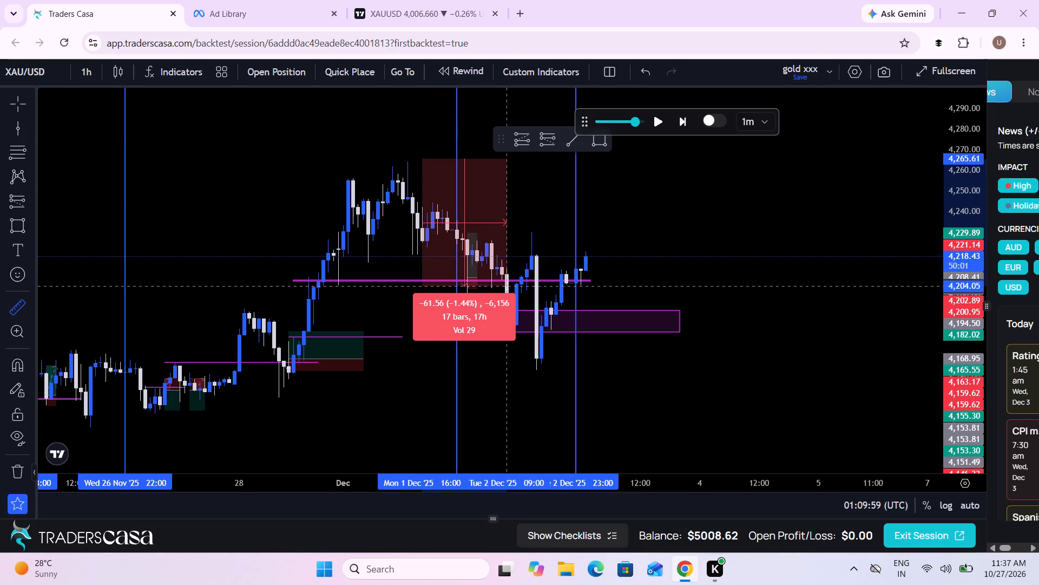
left_click(643, 289)
double_click(729, 282)
Measure the 2 December range on the 1-hour chart from about 4,236.14 down to about 4,164.10.
scroll(732, 285, "up", 2)
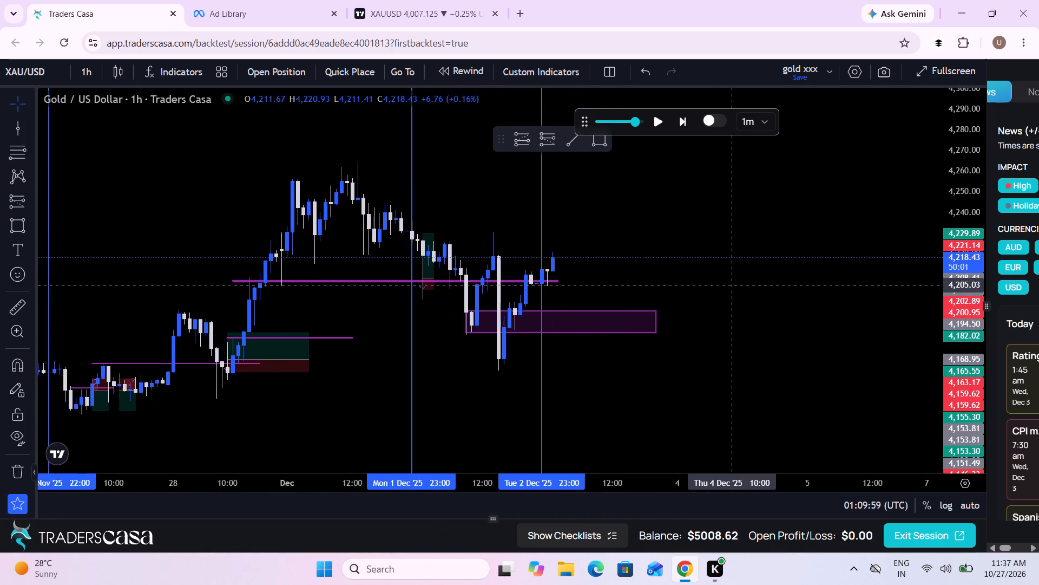
scroll(732, 285, "up", 2)
left_click(15, 310)
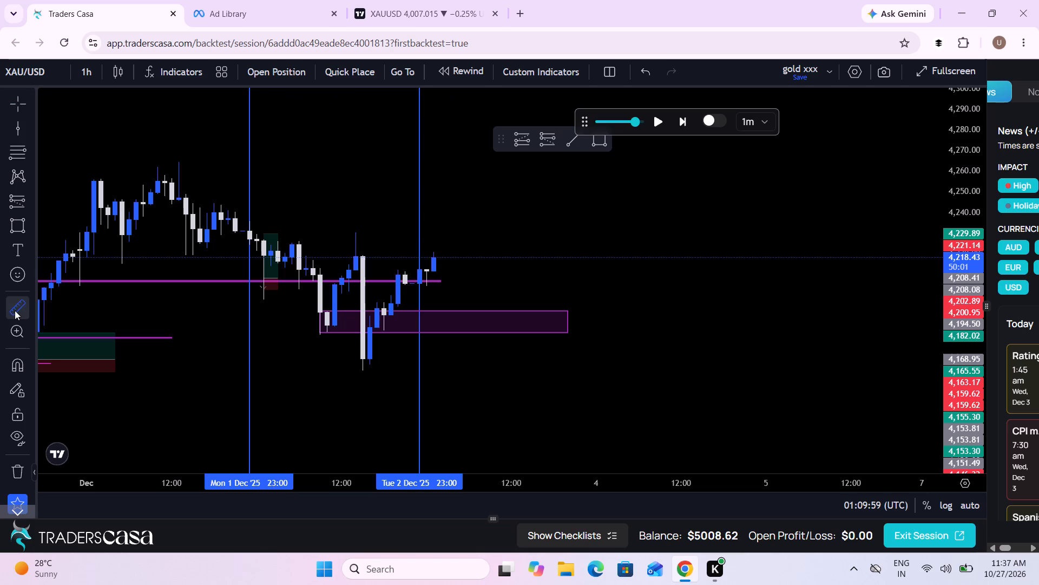
left_click(277, 220)
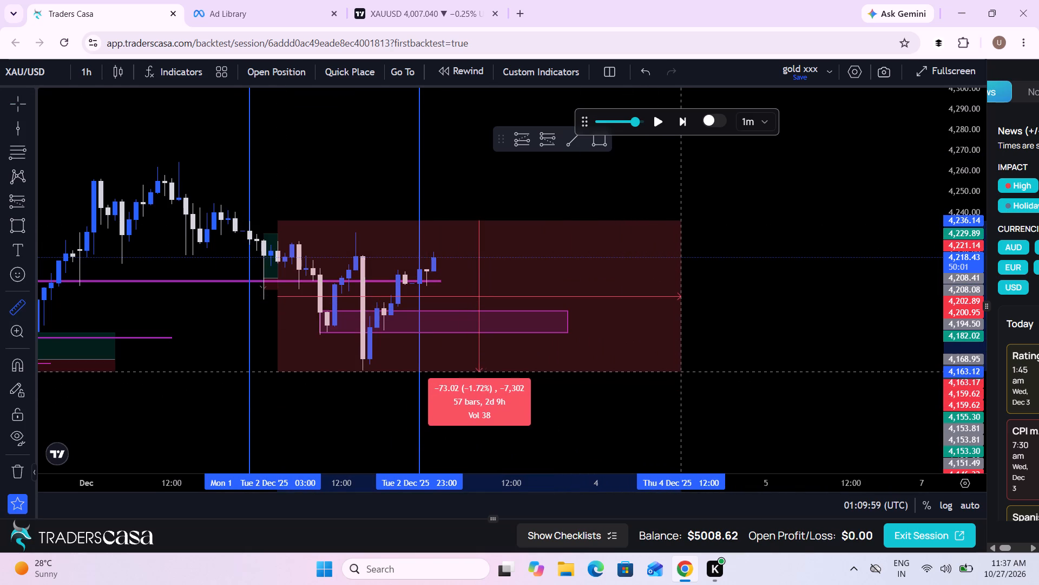
left_click(693, 369)
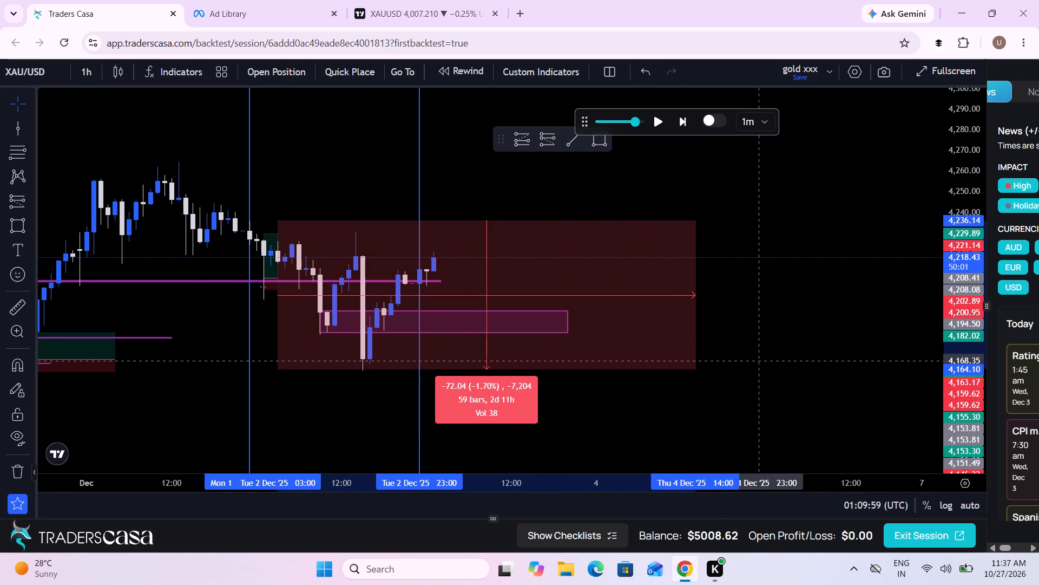
Clear the 2 December range measurement from the 1-hour chart, leaving no drawing selected.
scroll(760, 360, "up", 2)
left_click_drag(971, 417, 958, 357)
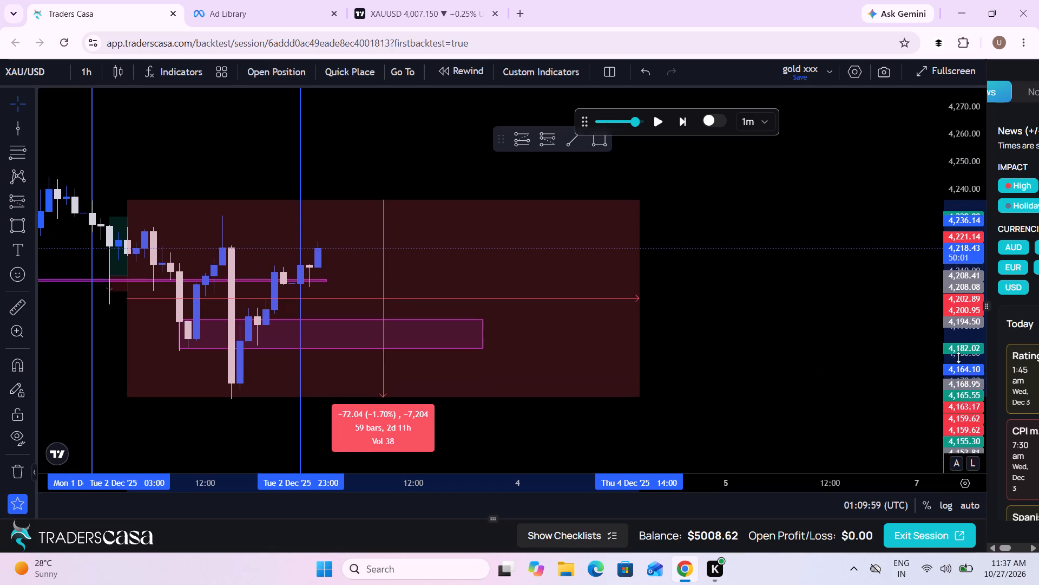
left_click_drag(958, 357, 946, 303)
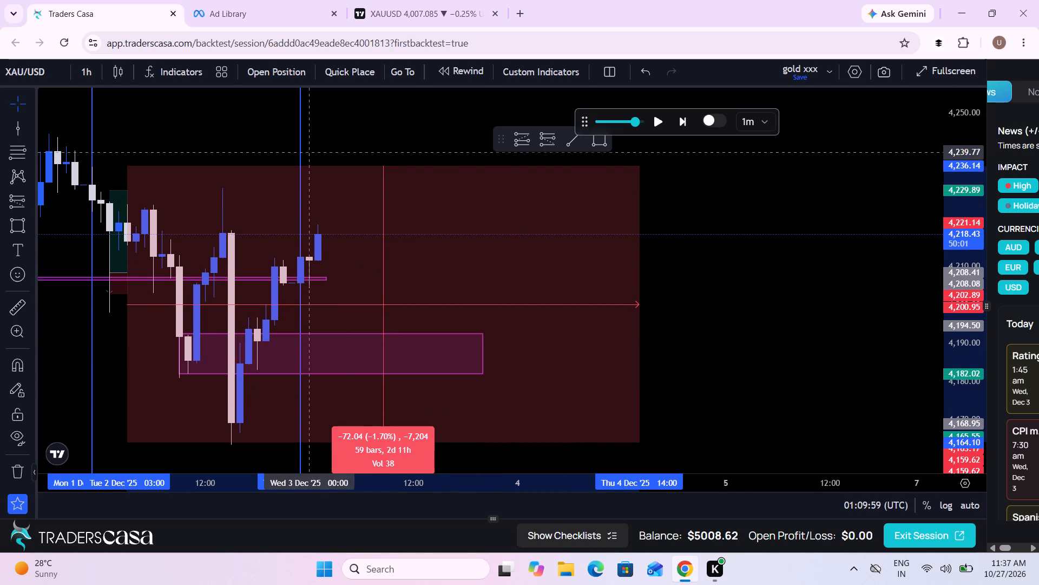
double_click(299, 141)
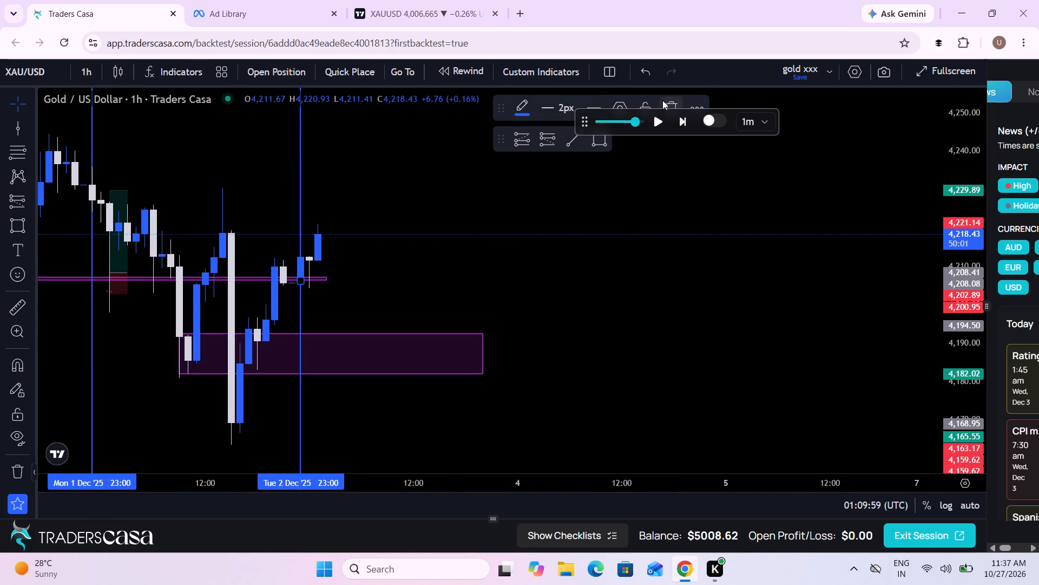
left_click(591, 204)
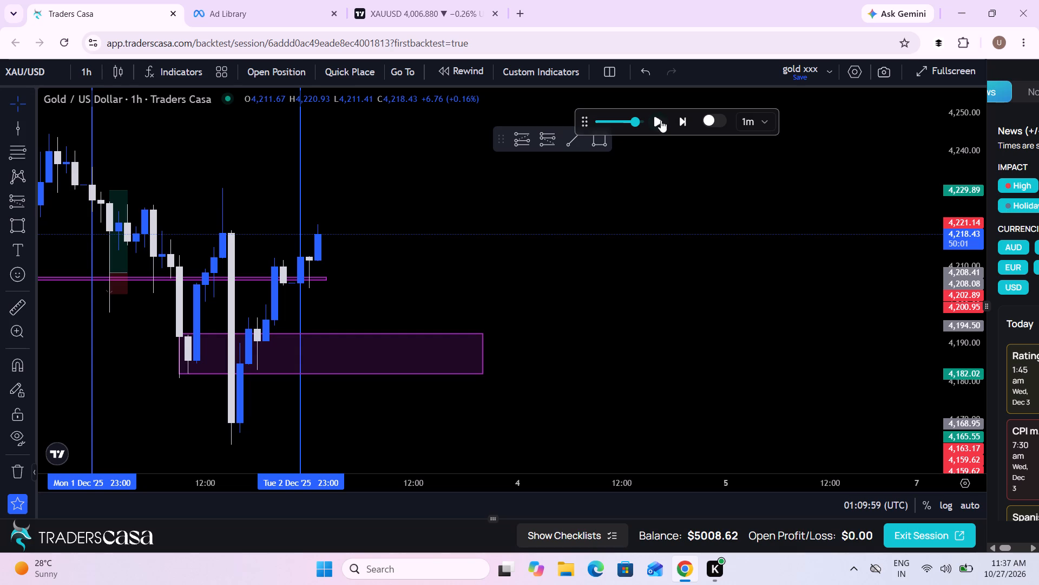
Play the XAU/USD replay forward on the 1-hour chart and pause it at about 03:14 UTC on 3 December.
left_click(661, 121)
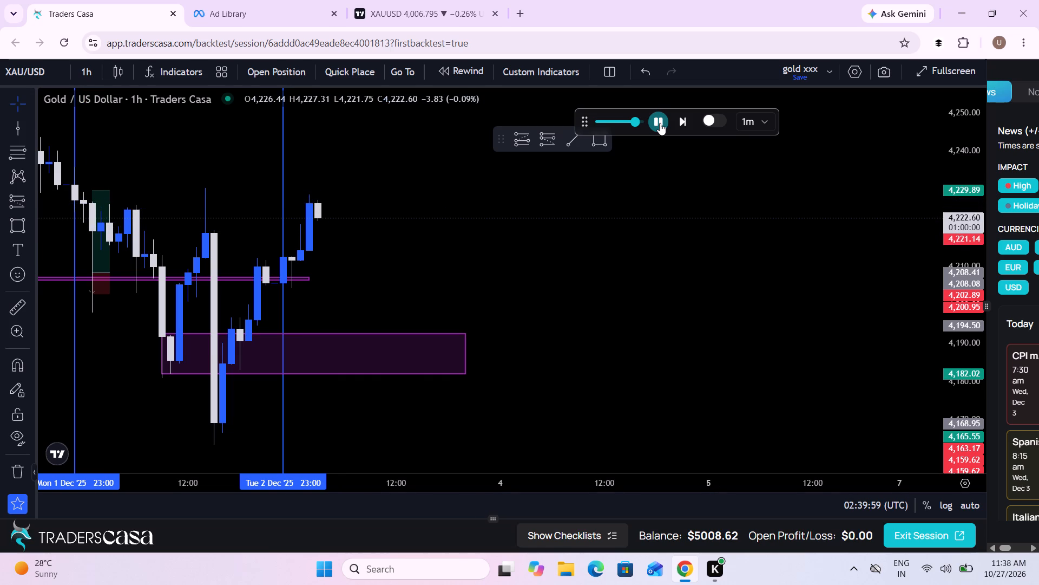
left_click(660, 123)
Switch to TradingView and check the live XAUUSD 5-minute chart's recent price action before returning to the Traders Casa replay.
left_click(352, 0)
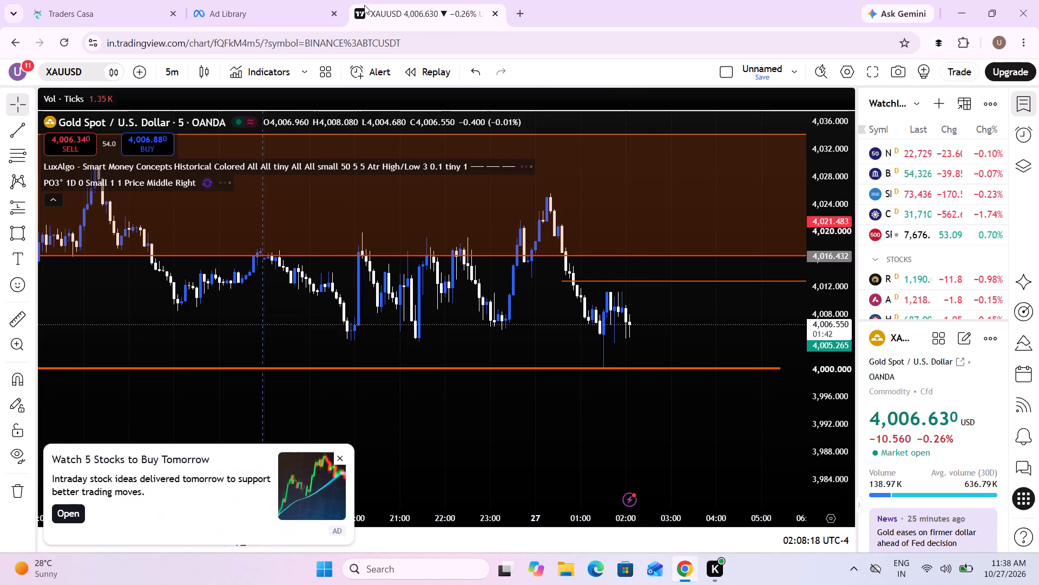
scroll(561, 419, "down", 9)
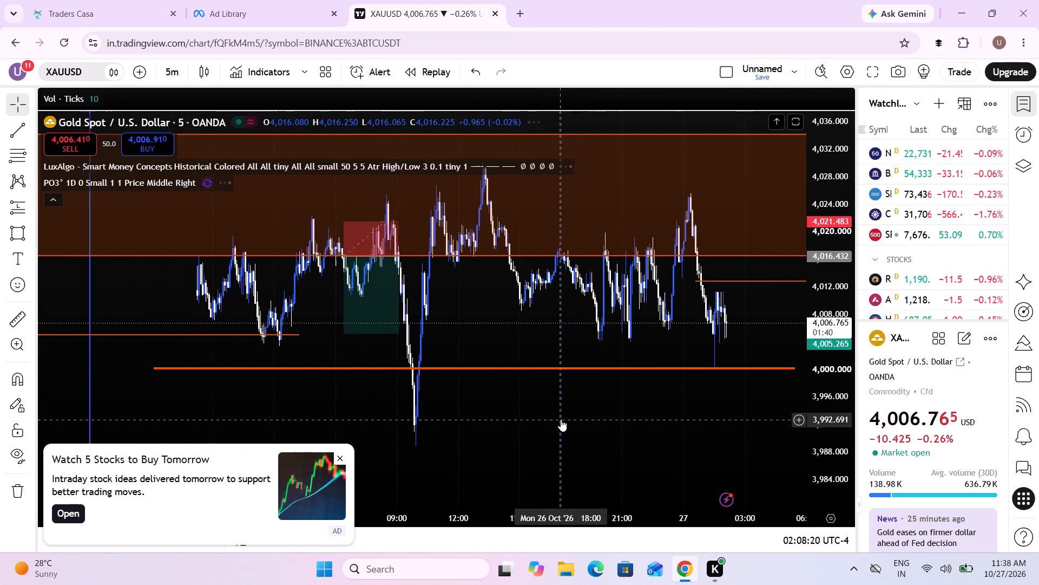
scroll(561, 419, "up", 5)
left_click(116, 0)
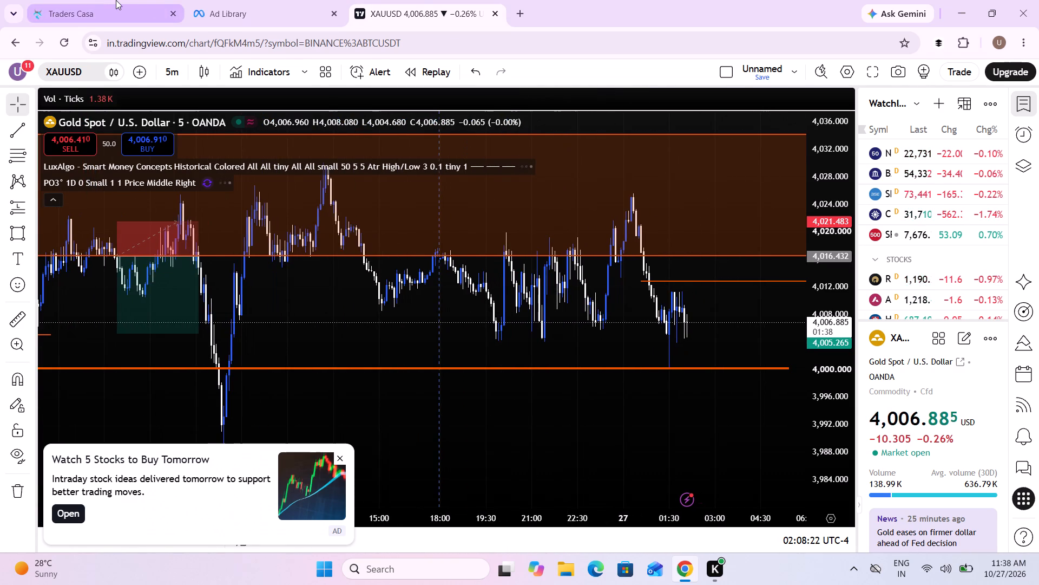
Resume the replay at maximum speed and pause it at about 06:19 UTC on 3 December.
left_click_drag(356, 365, 475, 361)
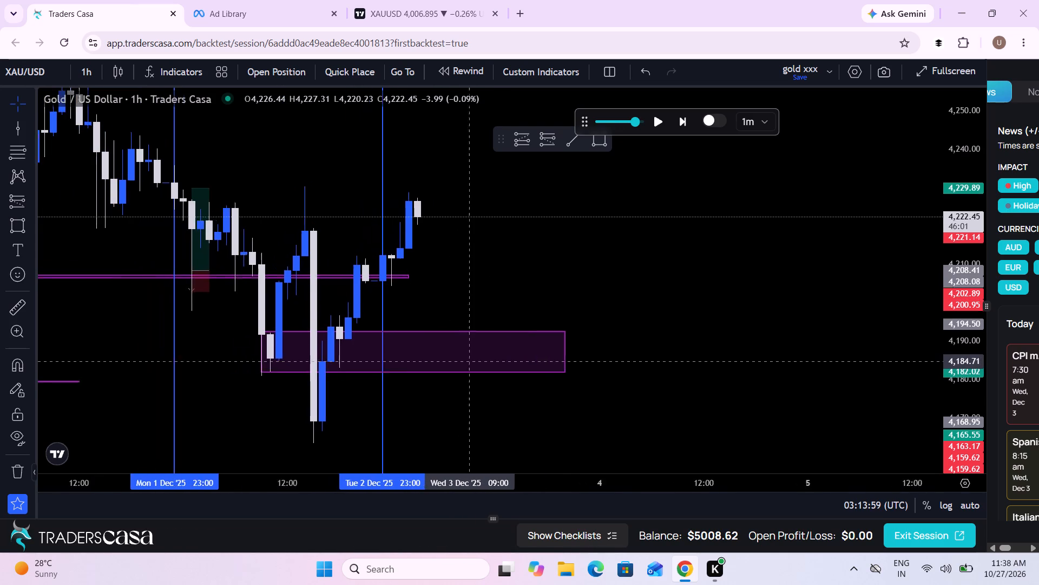
left_click_drag(475, 361, 495, 360)
scroll(495, 360, "up", 1)
left_click(654, 115)
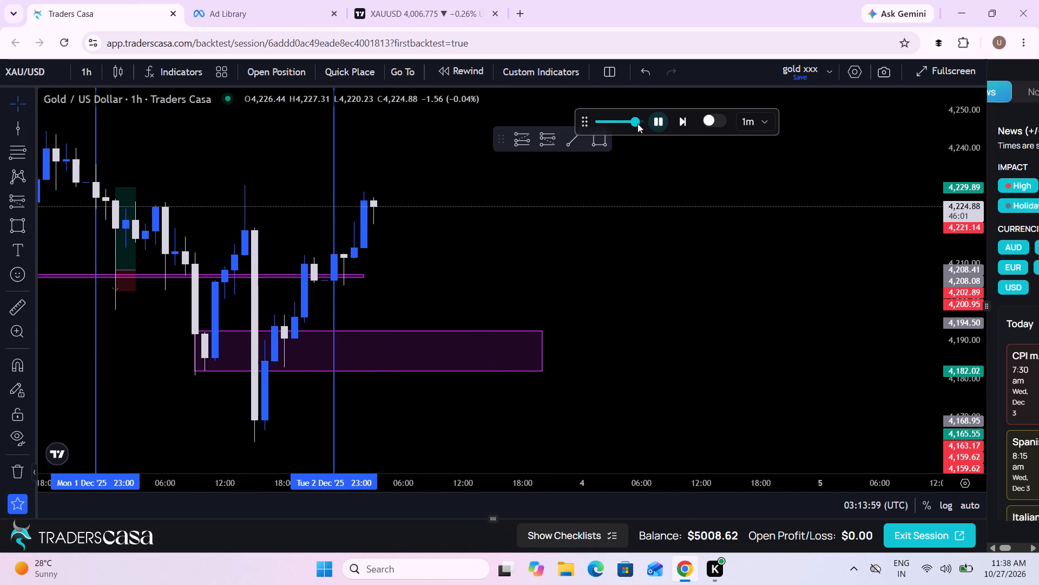
left_click_drag(636, 123, 655, 127)
scroll(442, 239, "down", 2)
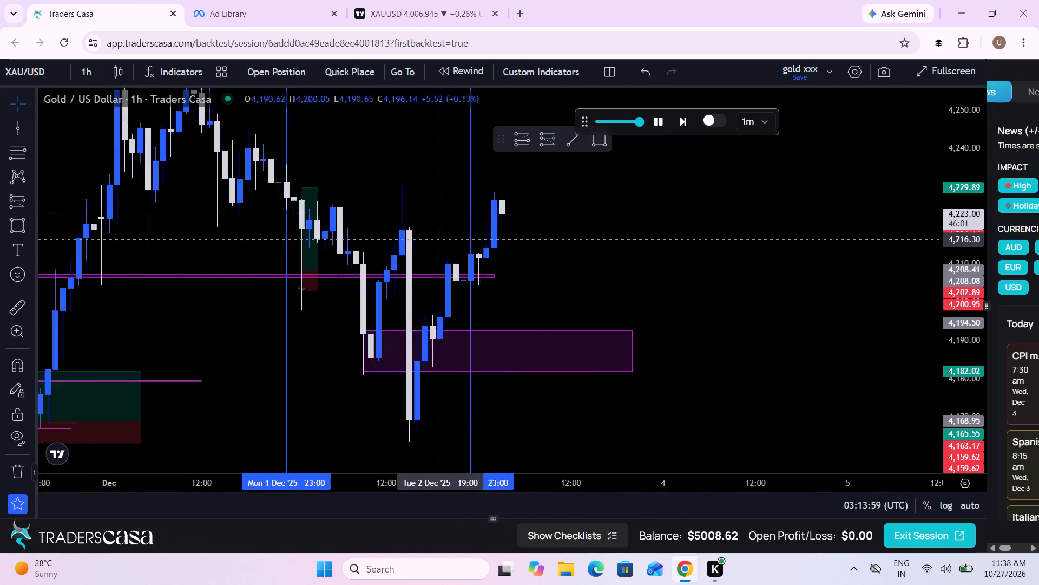
scroll(442, 239, "down", 3)
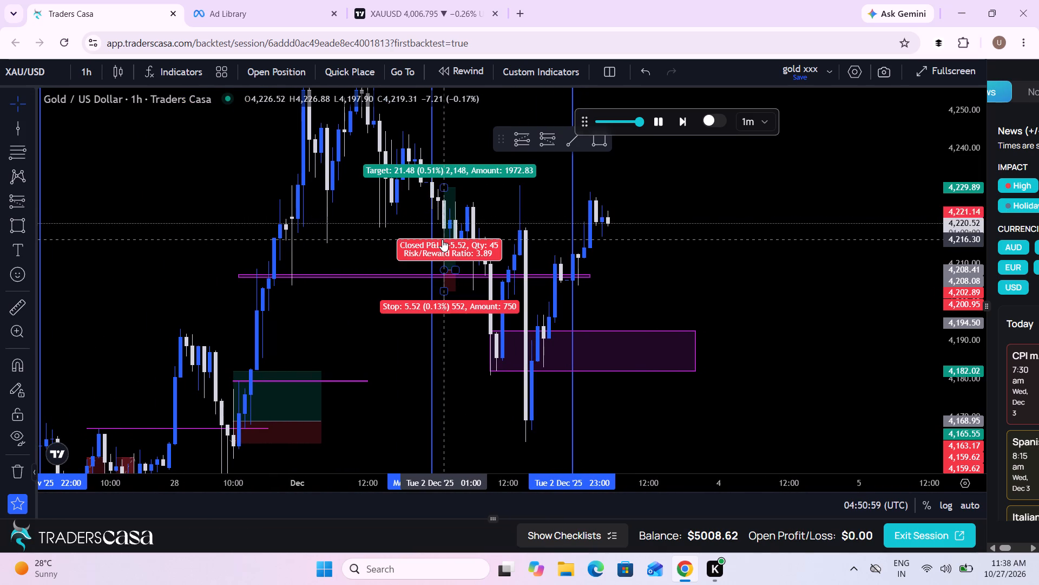
left_click_drag(635, 284, 689, 291)
scroll(689, 291, "up", 1)
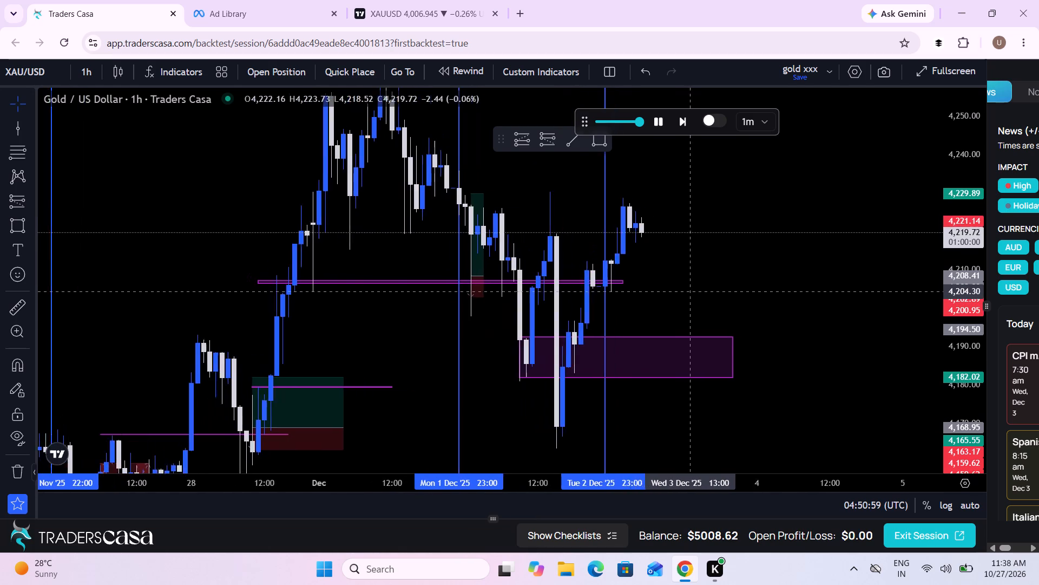
scroll(689, 291, "up", 2)
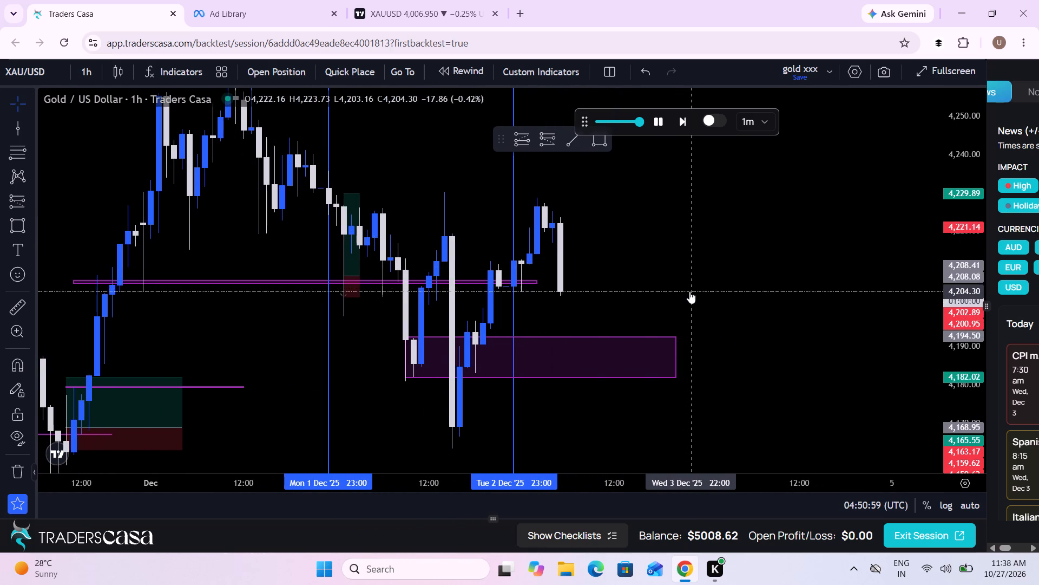
left_click(659, 128)
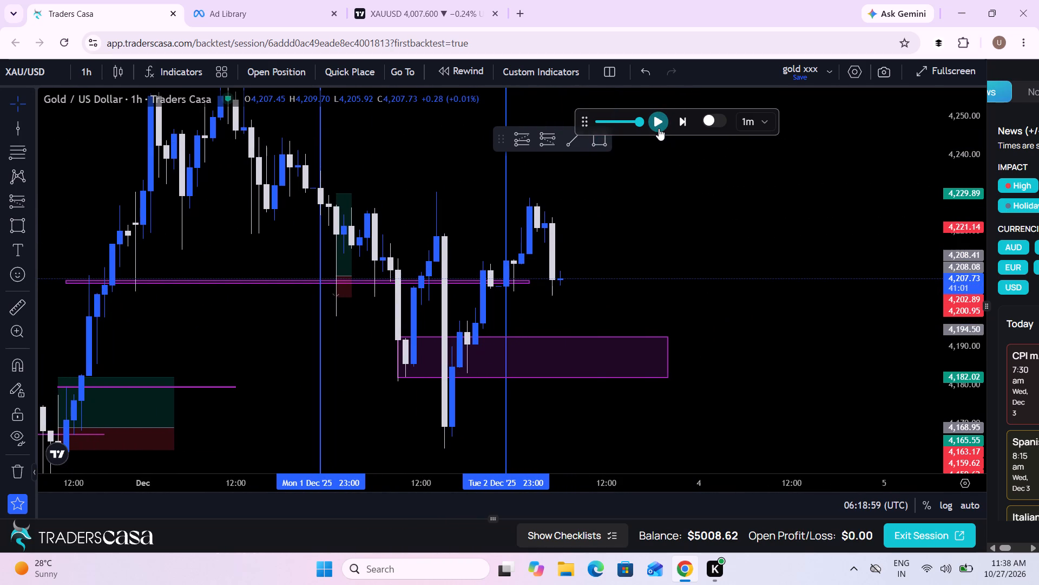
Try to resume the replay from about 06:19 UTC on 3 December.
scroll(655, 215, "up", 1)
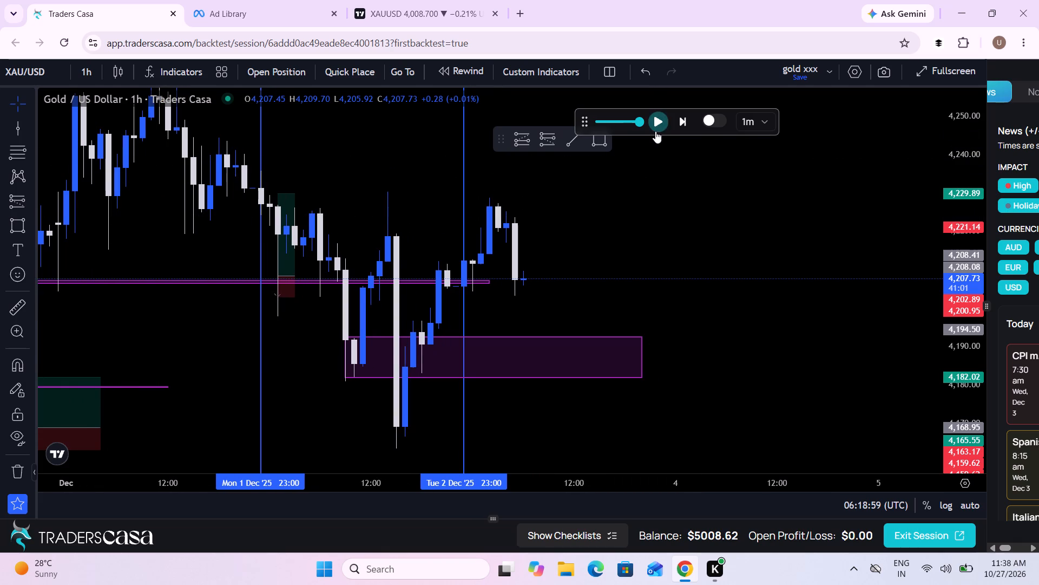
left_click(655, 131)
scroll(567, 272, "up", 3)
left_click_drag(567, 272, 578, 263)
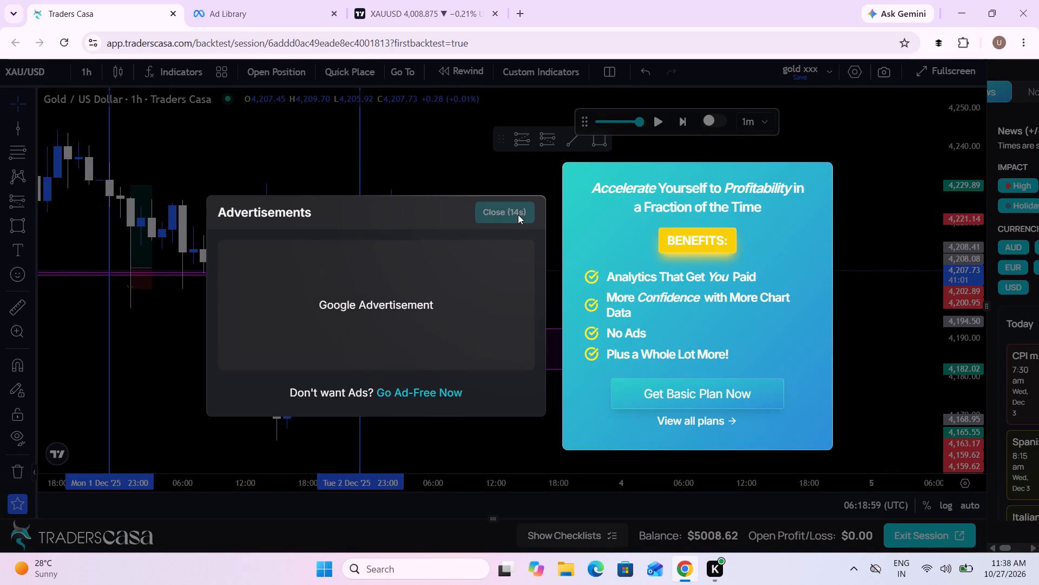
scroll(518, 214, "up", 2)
Switch to TradingView and examine the latest 27 October candles on the live XAUUSD 5-minute chart around the 4,000 level.
left_click(358, 0)
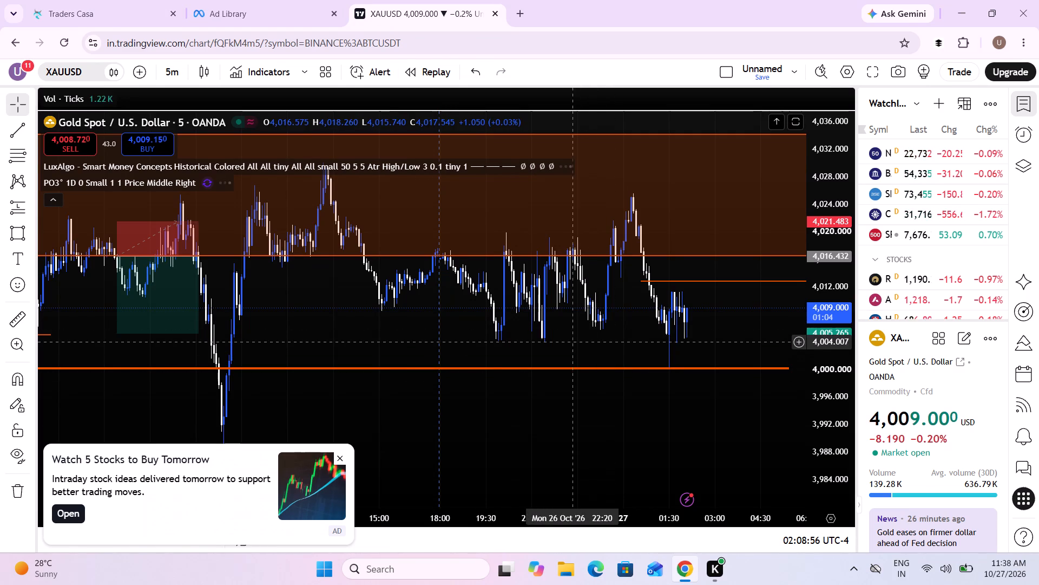
left_click_drag(573, 342, 536, 344)
scroll(536, 344, "up", 4)
left_click_drag(536, 344, 531, 344)
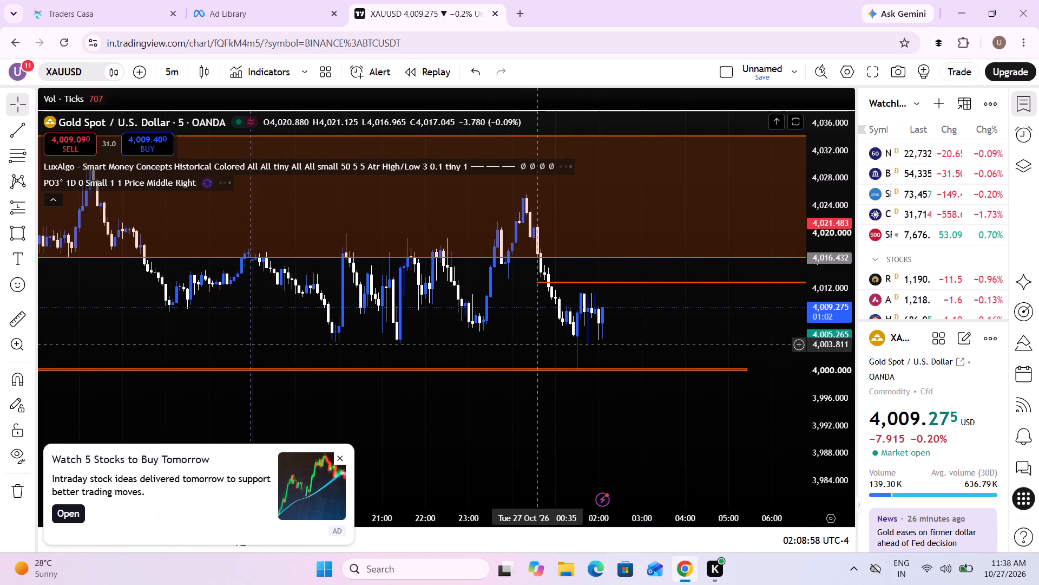
left_click_drag(531, 344, 495, 338)
scroll(495, 338, "up", 2)
left_click_drag(495, 338, 479, 330)
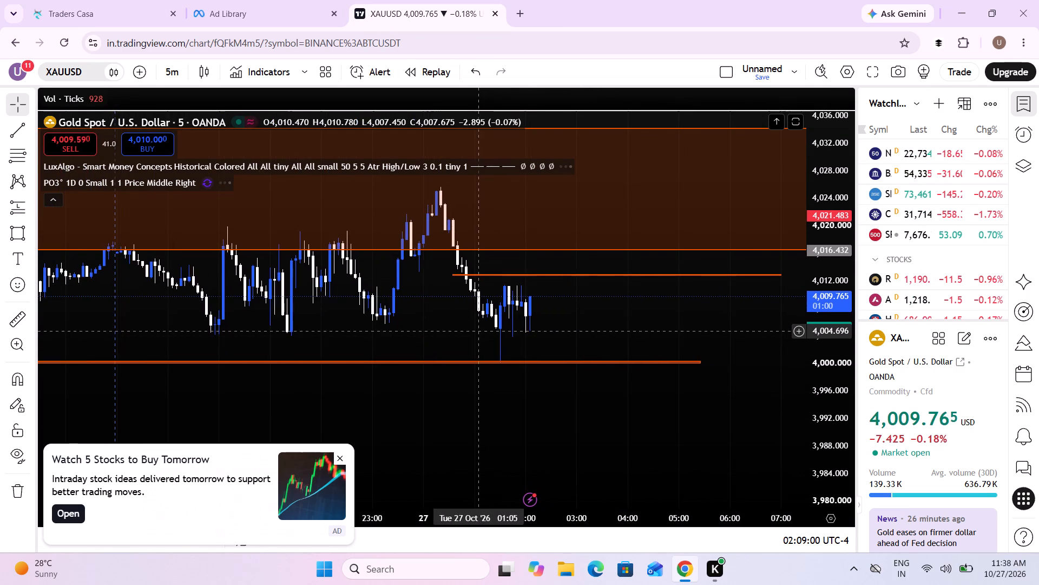
left_click_drag(479, 330, 576, 337)
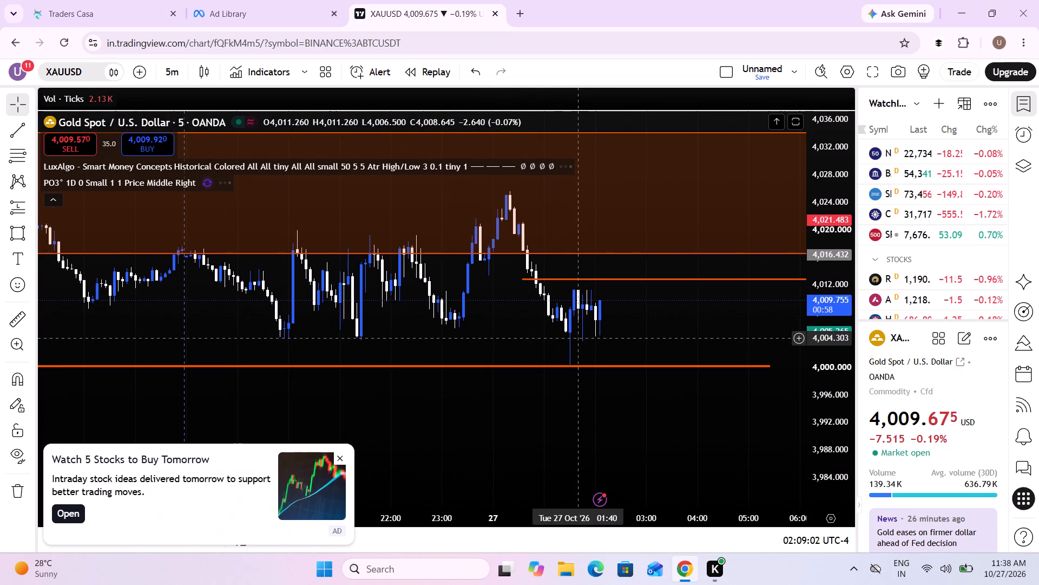
scroll(576, 337, "up", 1)
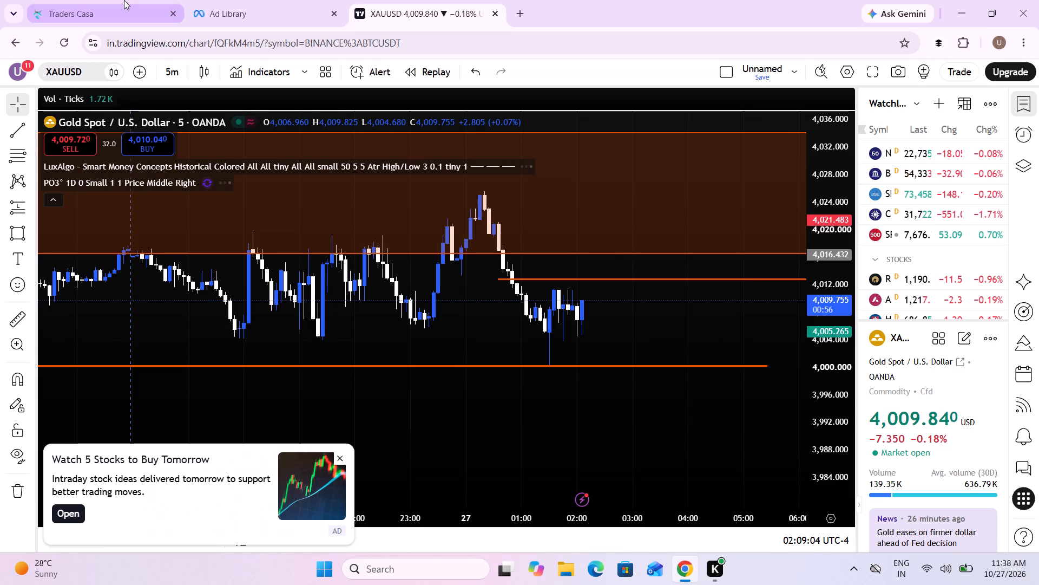
Return to the Traders Casa session to check whether the advertisement can be closed.
left_click(124, 0)
scroll(594, 411, "down", 2)
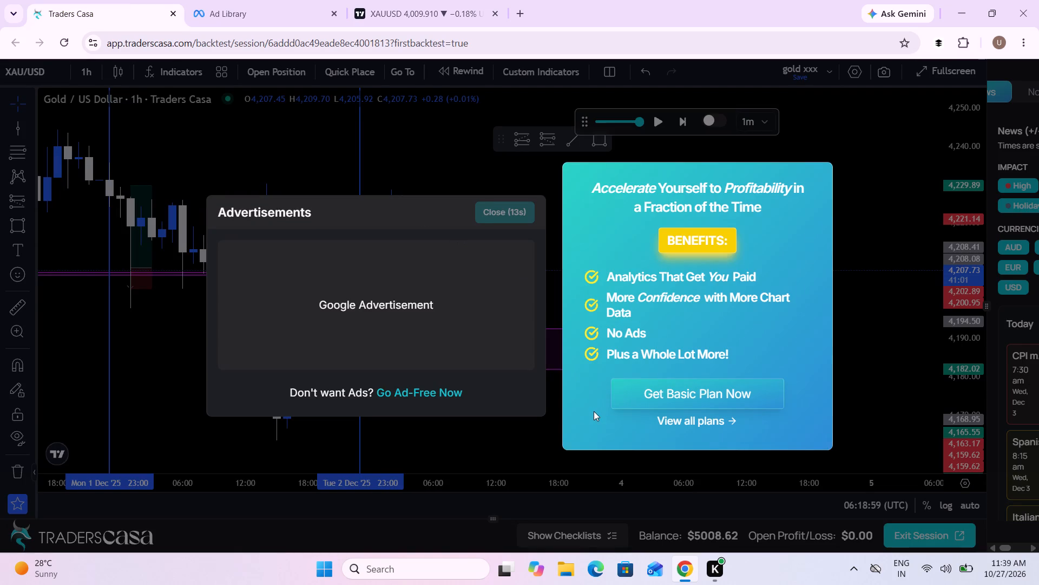
scroll(507, 445, "down", 1)
Switch back to TradingView and examine the 26–27 October XAUUSD price action between the 4,000 line and the 4,016 zone.
left_click(426, 0)
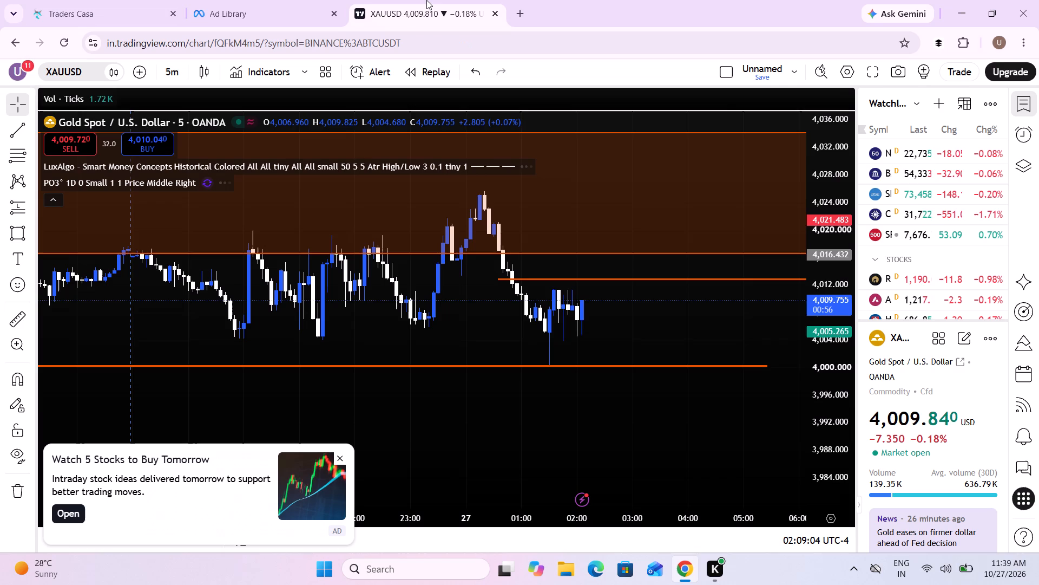
scroll(474, 356, "down", 6)
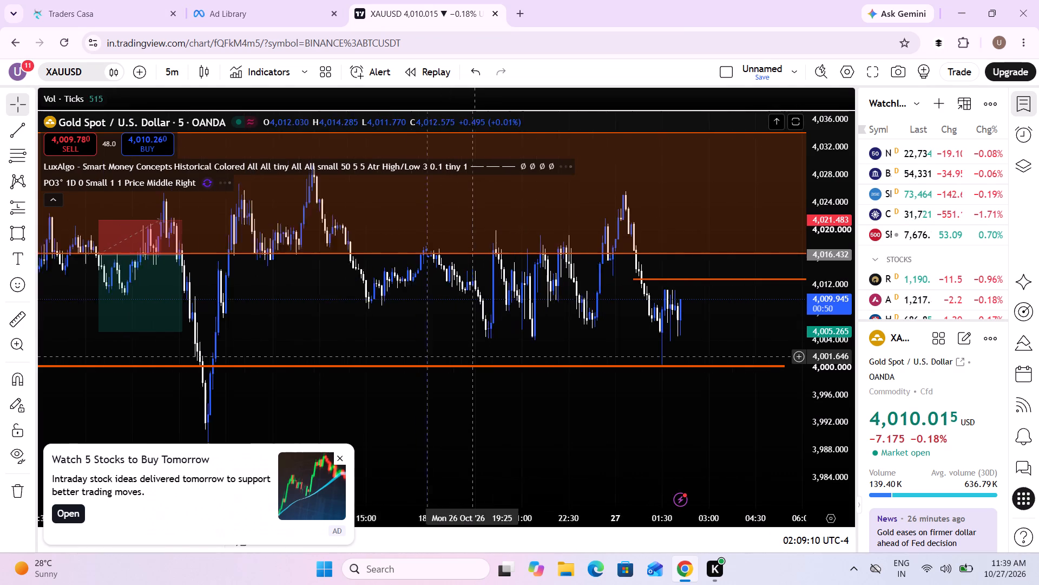
scroll(474, 356, "down", 1)
scroll(474, 356, "up", 3)
left_click_drag(818, 432, 802, 377)
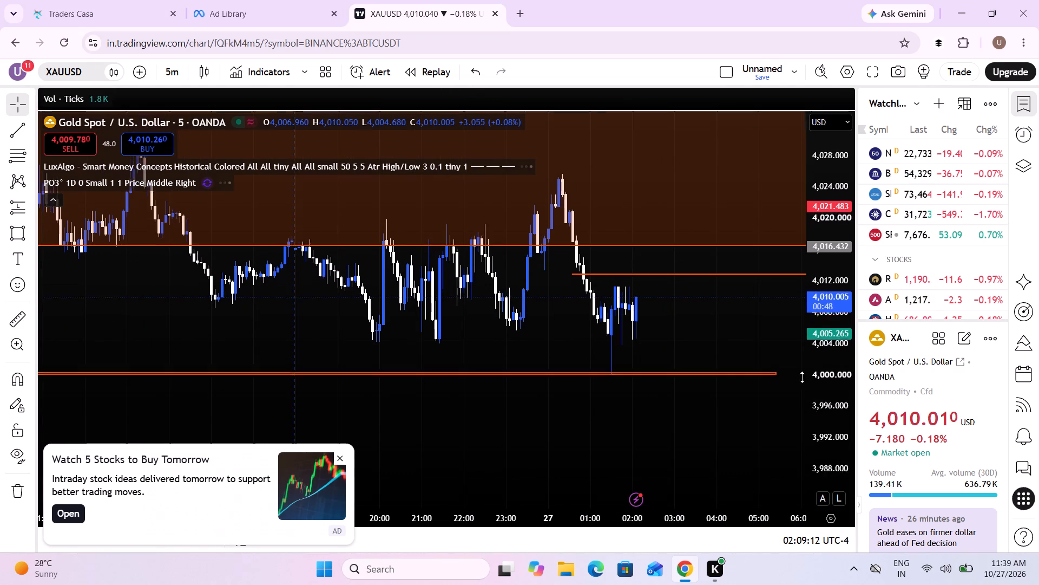
left_click_drag(802, 377, 767, 238)
scroll(456, 297, "up", 6)
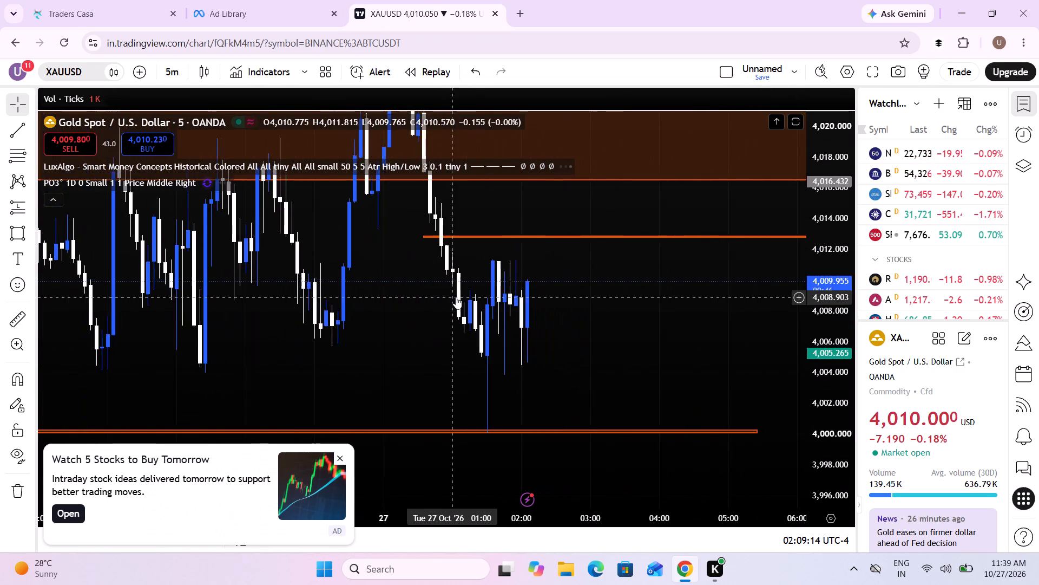
scroll(456, 297, "up", 2)
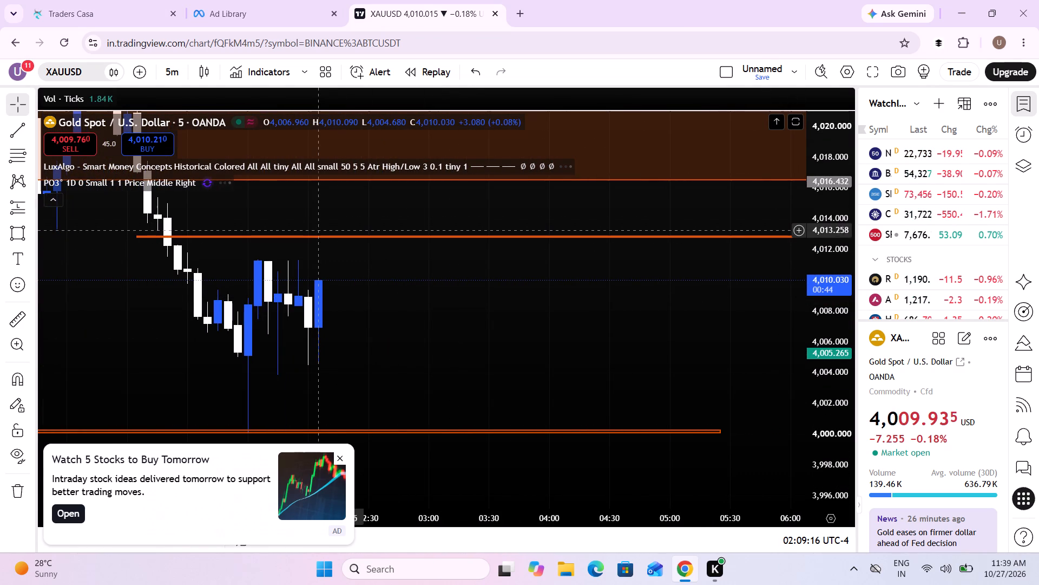
left_click_drag(317, 230, 440, 269)
scroll(440, 269, "down", 5)
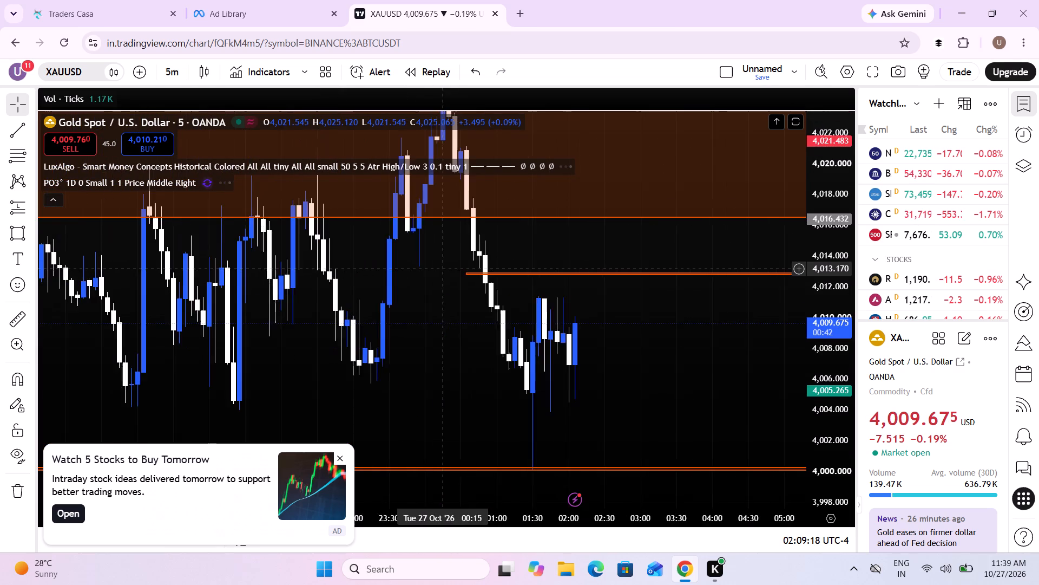
scroll(440, 269, "down", 8)
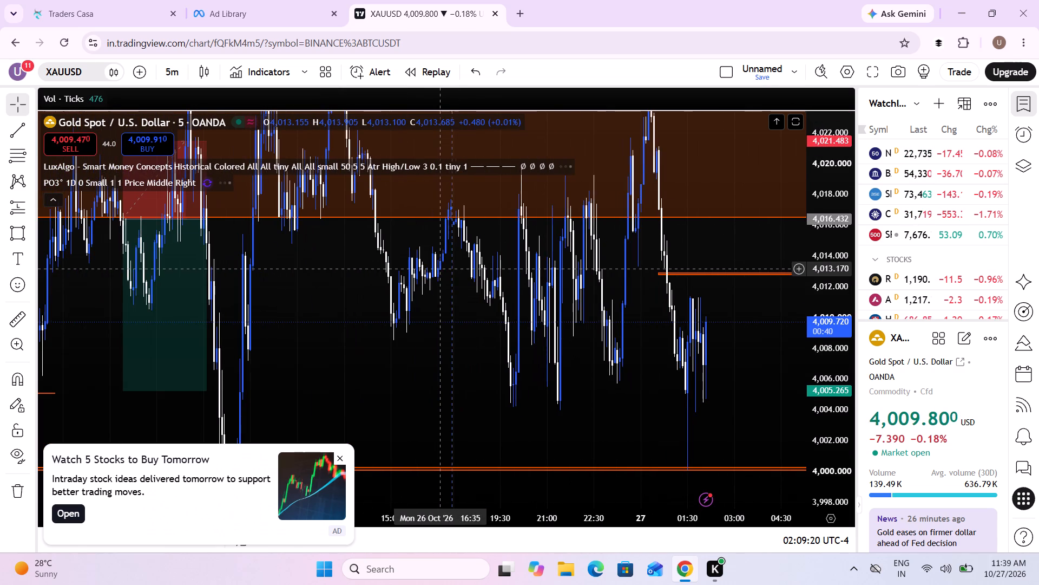
left_click_drag(830, 266, 830, 418)
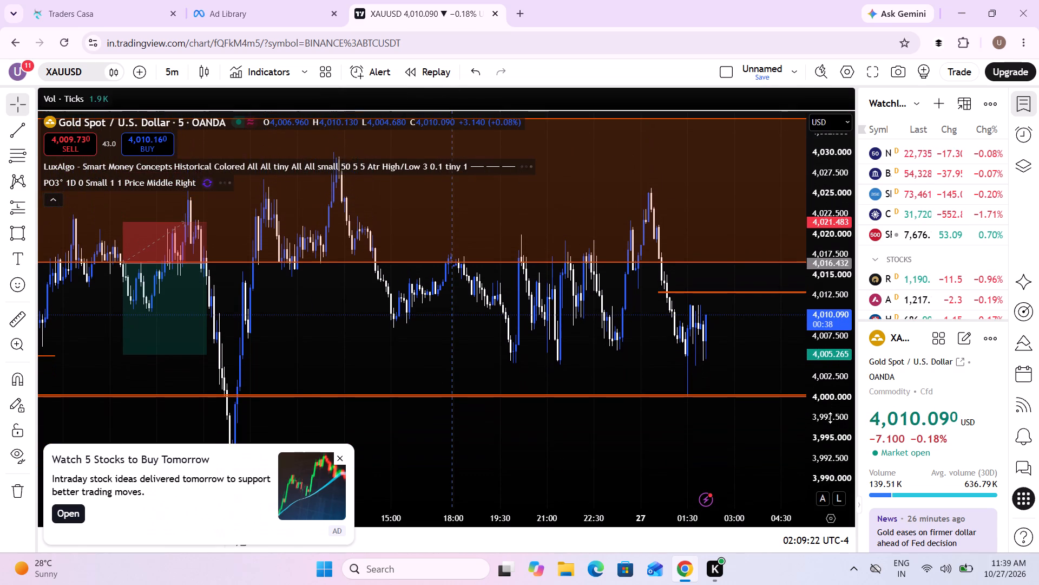
Examine the 5-minute XAUUSD price action from 23 October to the latest 27 October candles around the 4,000 and 4,016 levels.
scroll(530, 323, "down", 4)
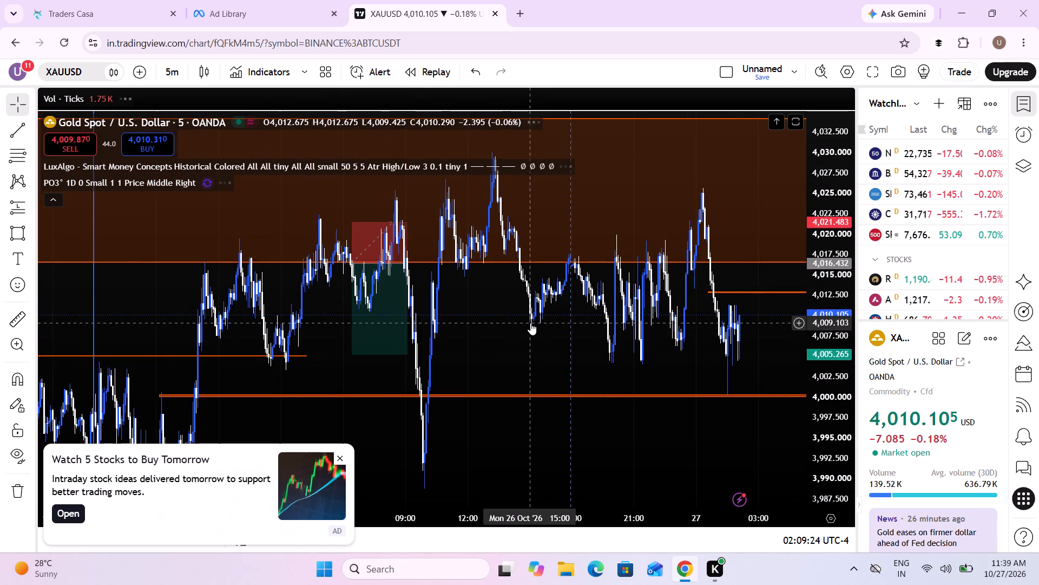
left_click_drag(530, 323, 653, 332)
left_click_drag(653, 332, 863, 262)
left_click(383, 291)
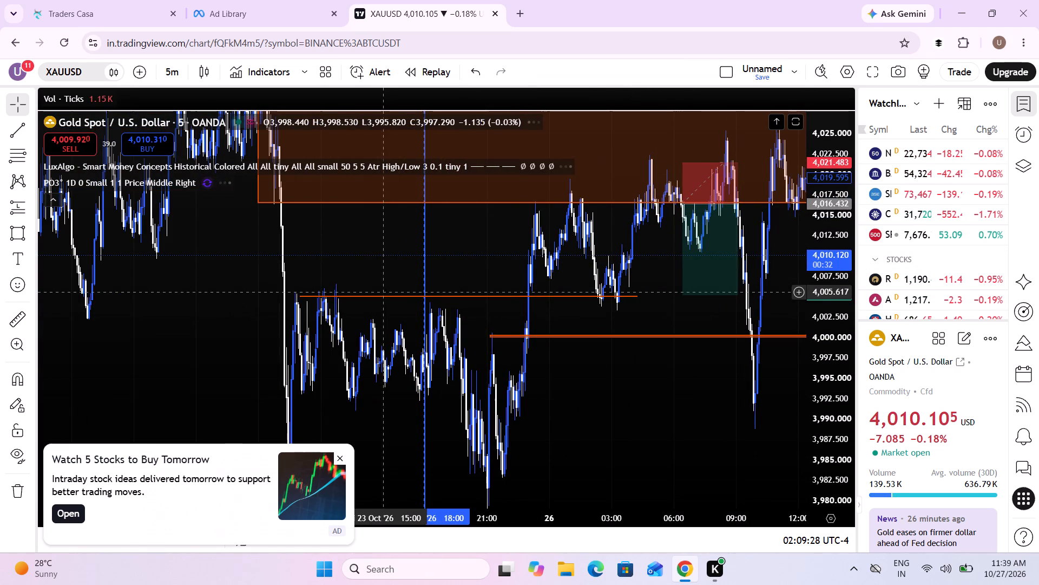
left_click(341, 261)
left_click_drag(341, 261, 481, 369)
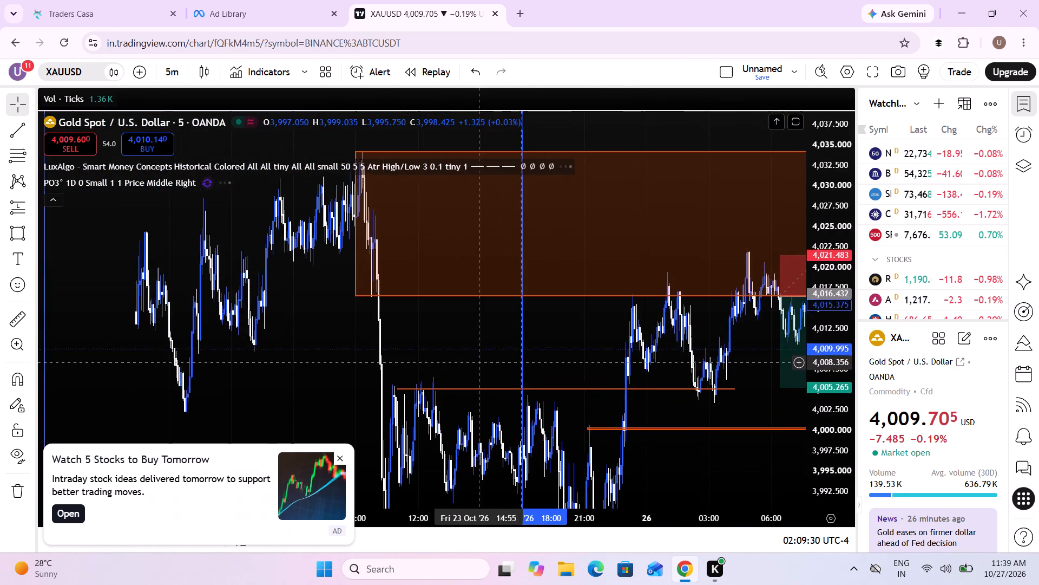
left_click_drag(481, 369, 15, 284)
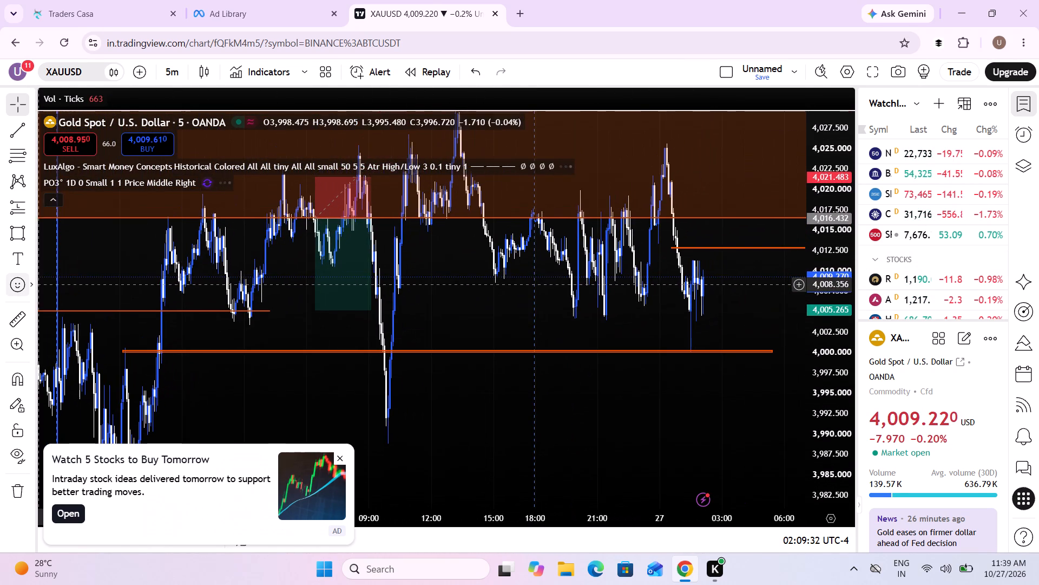
scroll(330, 284, "up", 4)
left_click_drag(580, 255, 578, 255)
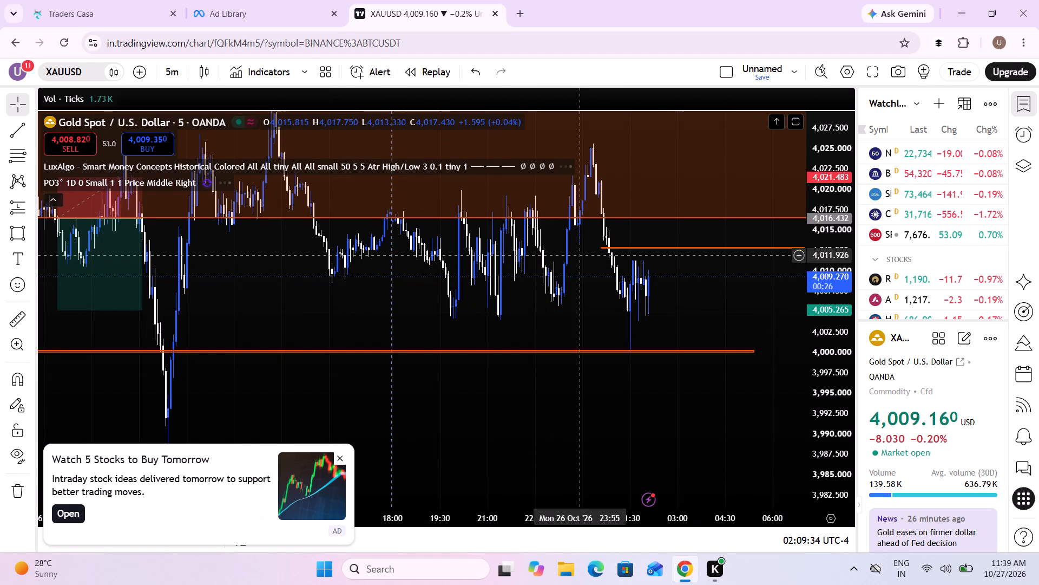
left_click_drag(578, 255, 529, 264)
scroll(529, 264, "up", 2)
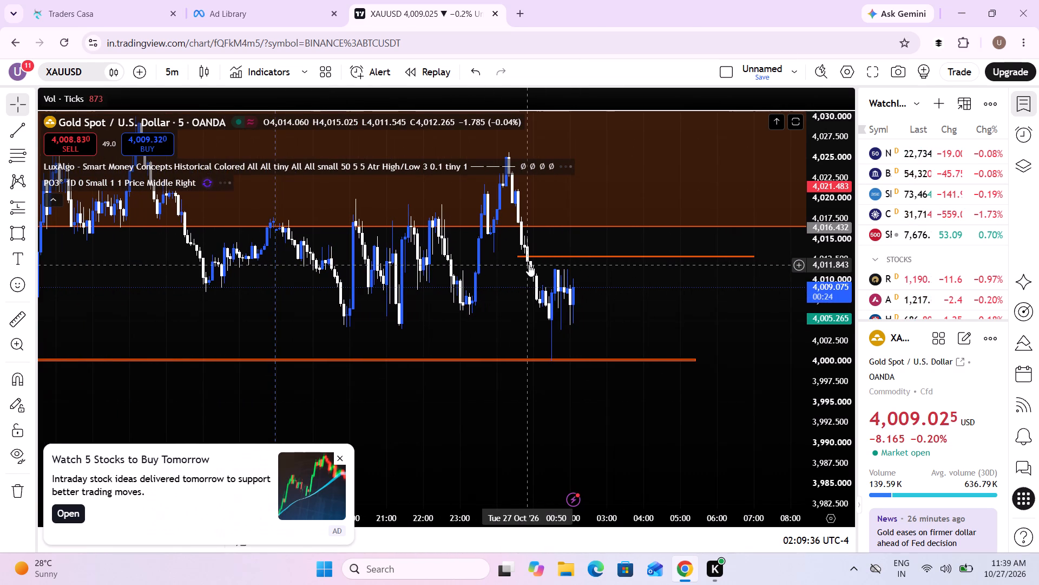
scroll(529, 264, "up", 3)
left_click_drag(529, 264, 602, 278)
left_click_drag(528, 283, 591, 311)
left_click_drag(583, 269, 626, 266)
scroll(626, 266, "up", 1)
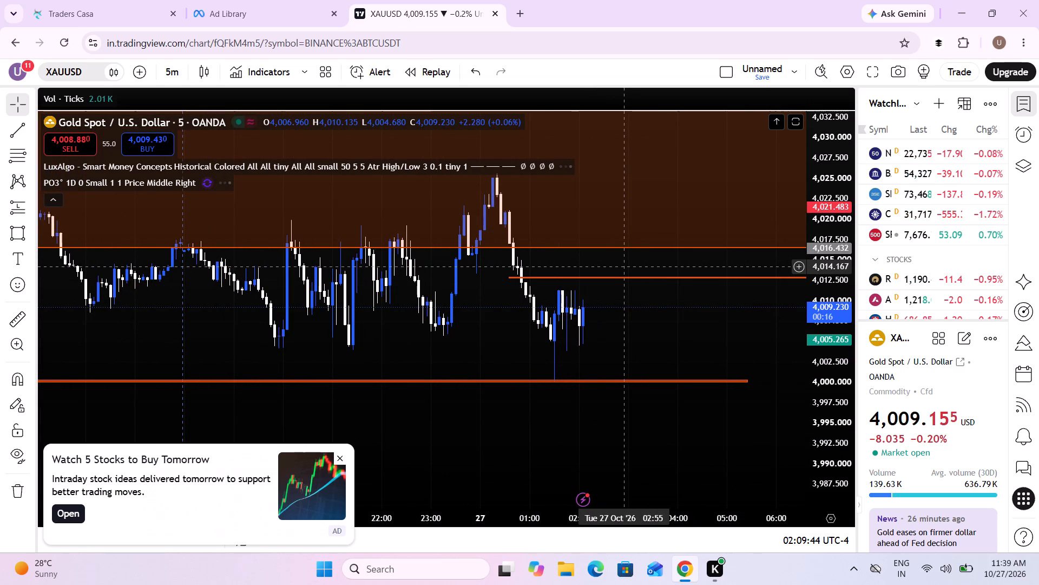
scroll(626, 266, "down", 1)
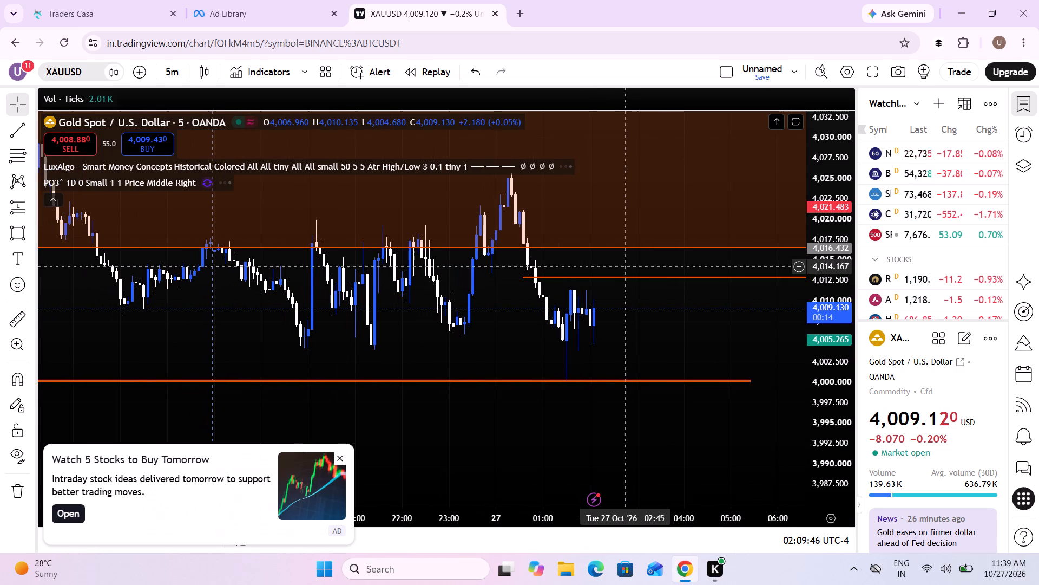
scroll(626, 266, "down", 2)
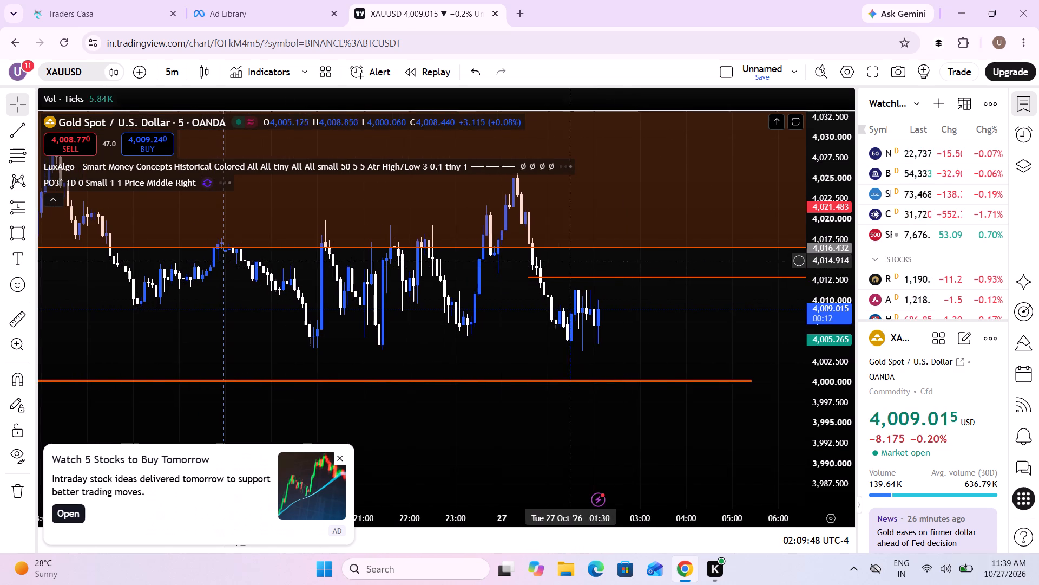
Switch the live XAUUSD chart to the 1-hour timeframe.
left_click(165, 69)
scroll(225, 403, "down", 1)
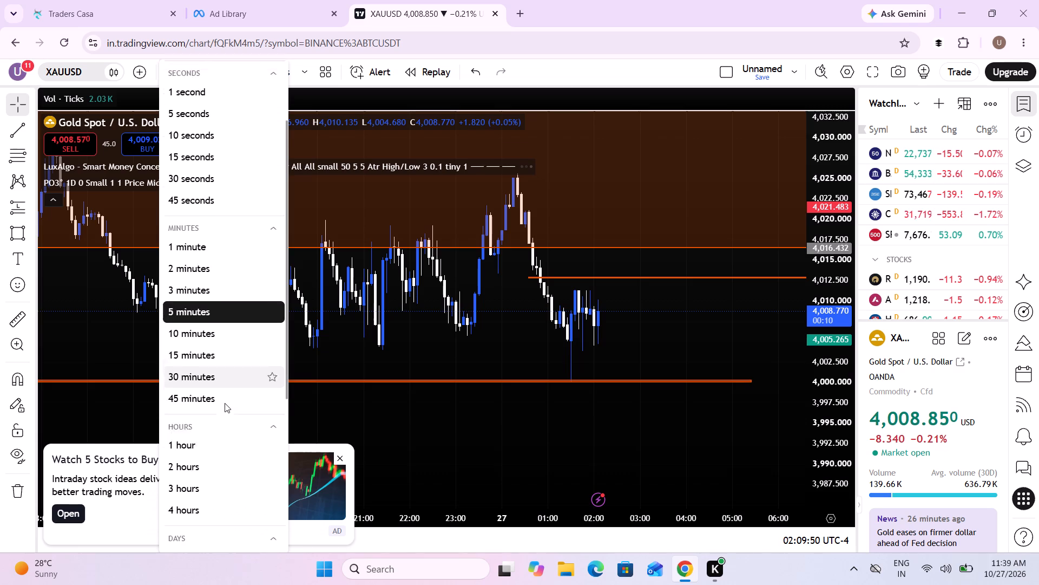
scroll(225, 403, "down", 1)
left_click(212, 430)
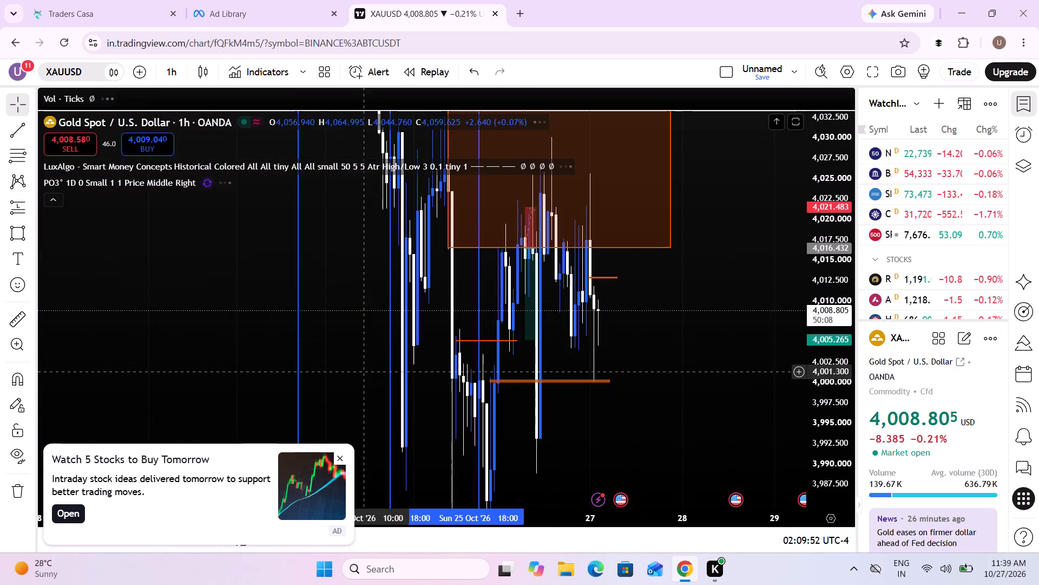
Examine the hourly XAUUSD history from late September to 27 October in relation to the large purple zone.
scroll(364, 372, "down", 4)
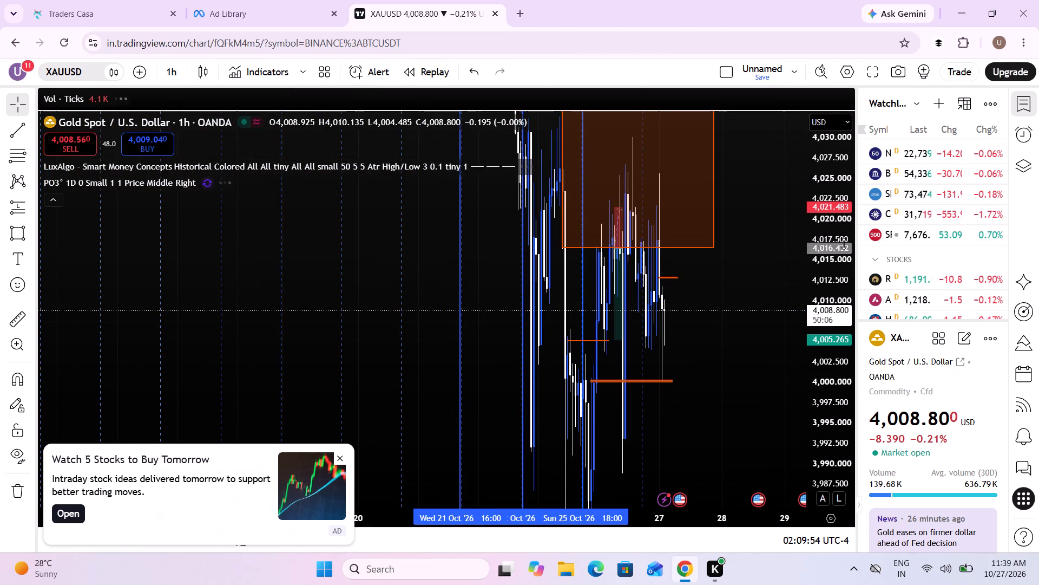
left_click_drag(844, 244, 849, 567)
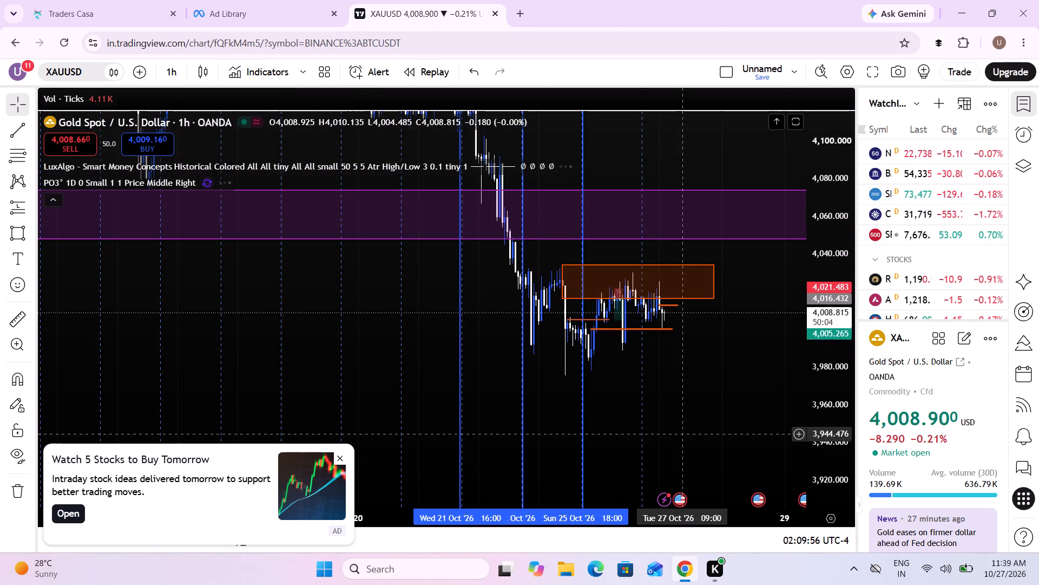
left_click_drag(683, 434, 758, 584)
left_click_drag(568, 213, 853, 416)
left_click_drag(279, 296, 769, 207)
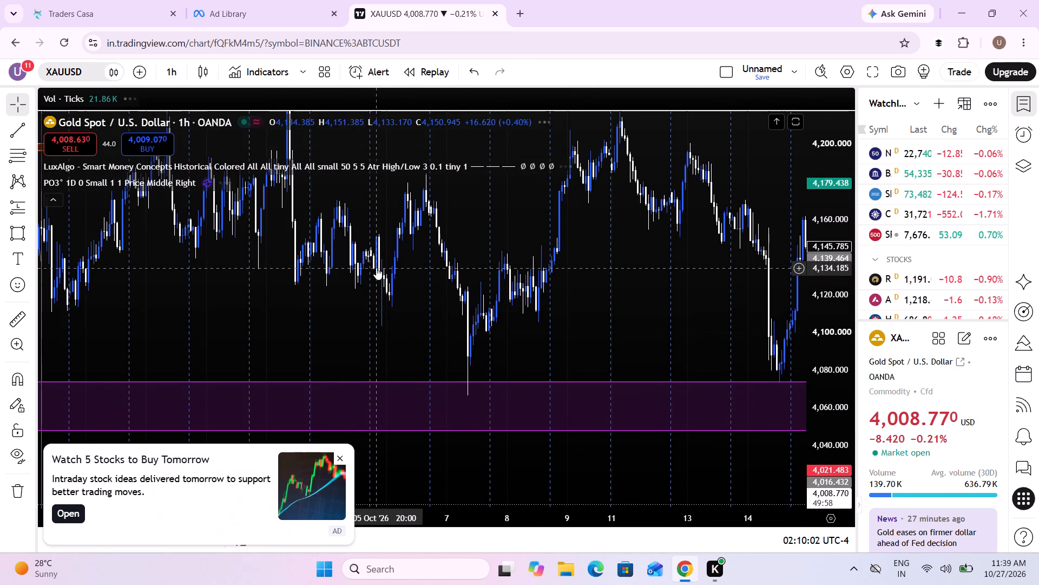
left_click_drag(317, 278, 728, 295)
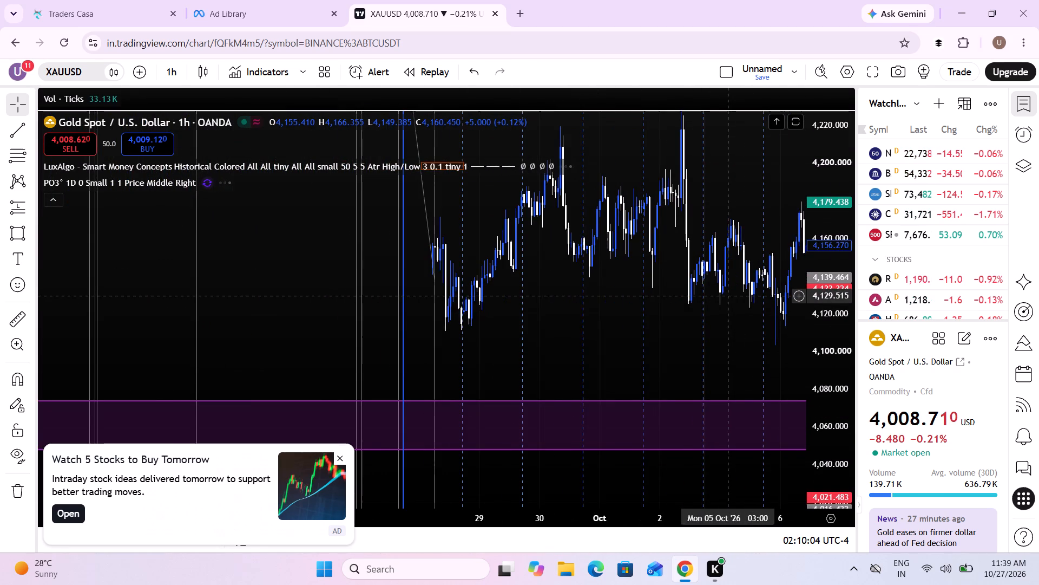
left_click_drag(728, 295, 0, 180)
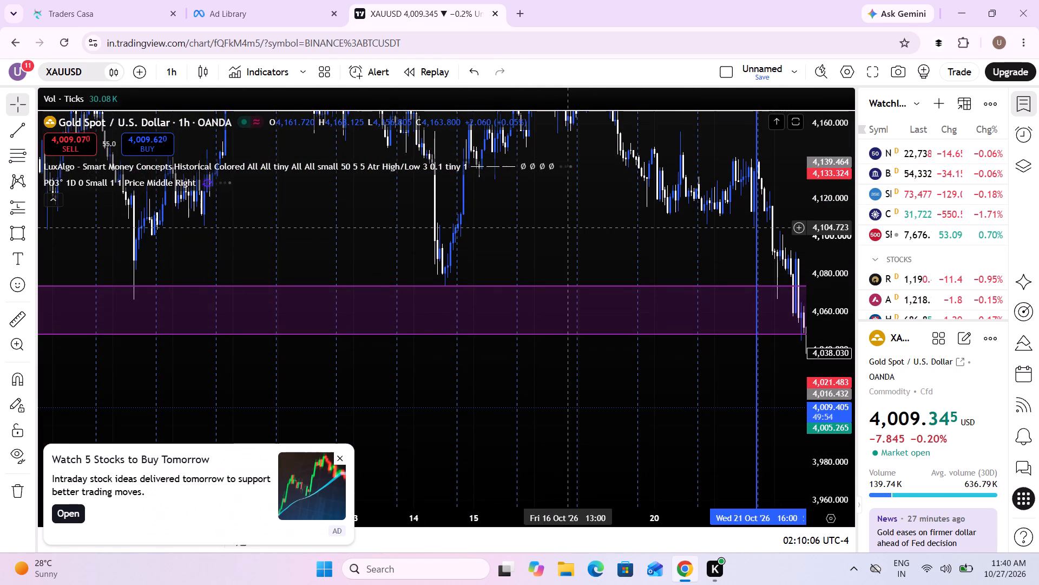
left_click_drag(569, 227, 213, 196)
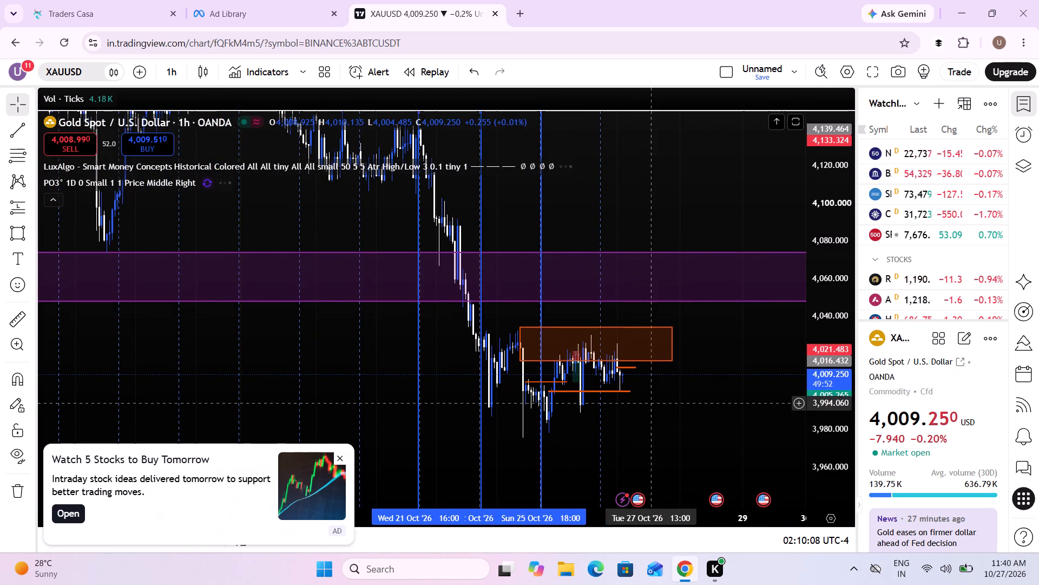
Examine the 26–27 October hourly candles between the orange zone and the 4,000 line.
scroll(641, 401, "up", 6)
left_click_drag(438, 412, 756, 352)
scroll(756, 352, "up", 3)
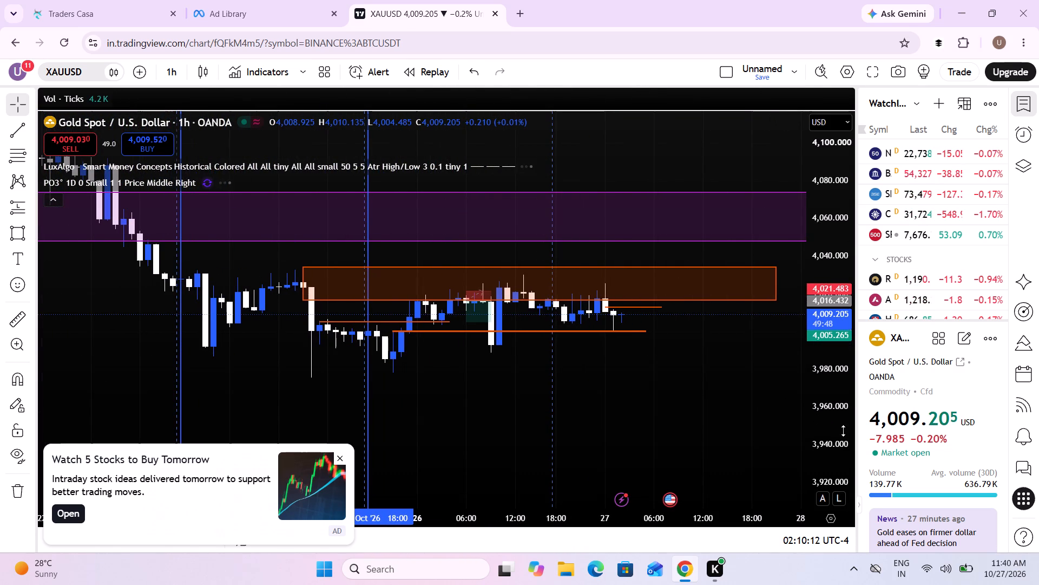
left_click_drag(843, 431, 793, 179)
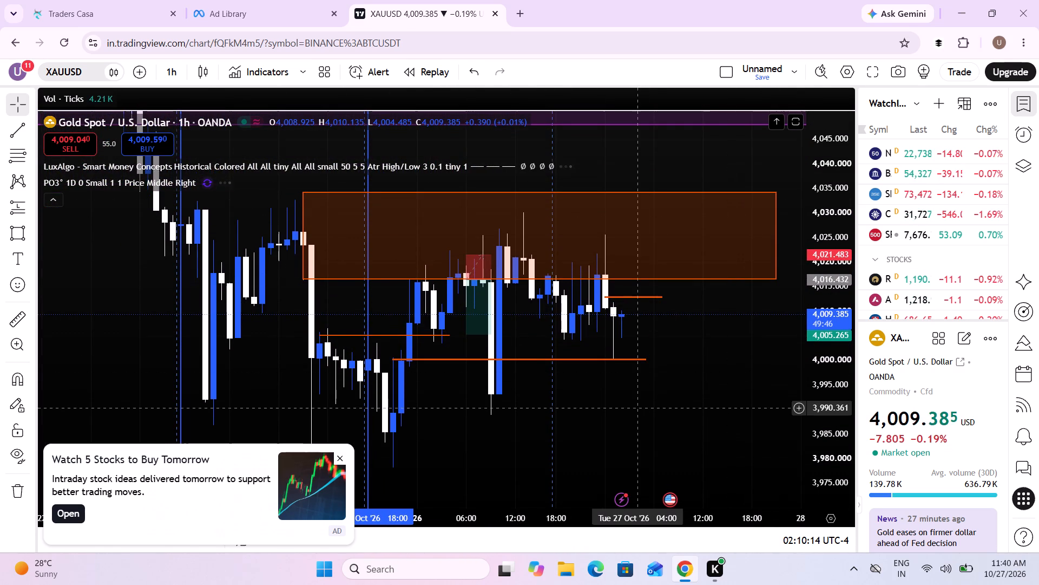
left_click_drag(640, 407, 682, 408)
scroll(682, 408, "up", 3)
left_click(682, 408)
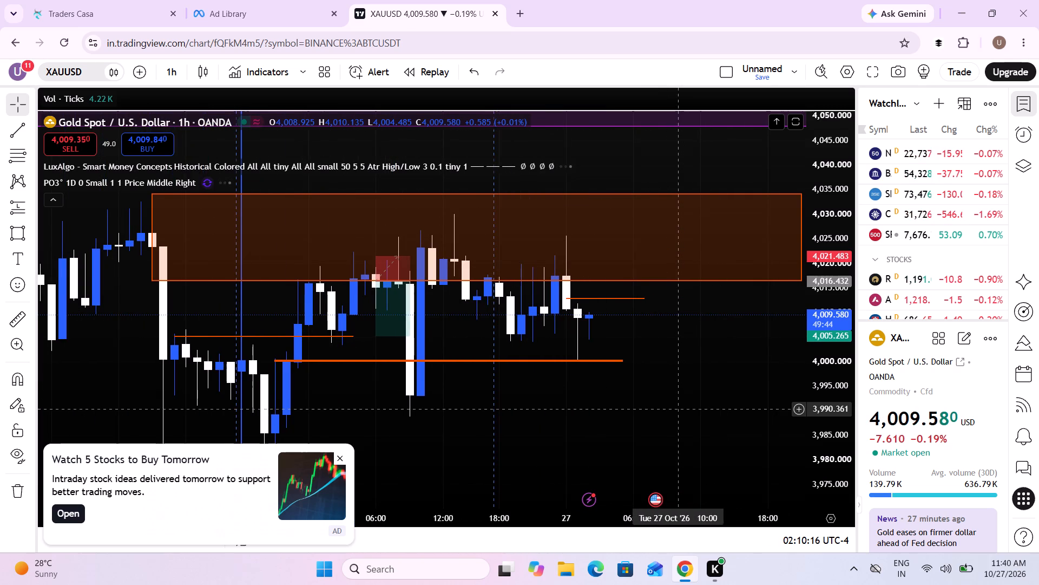
left_click_drag(682, 408, 655, 410)
scroll(655, 410, "up", 3)
left_click_drag(655, 410, 648, 412)
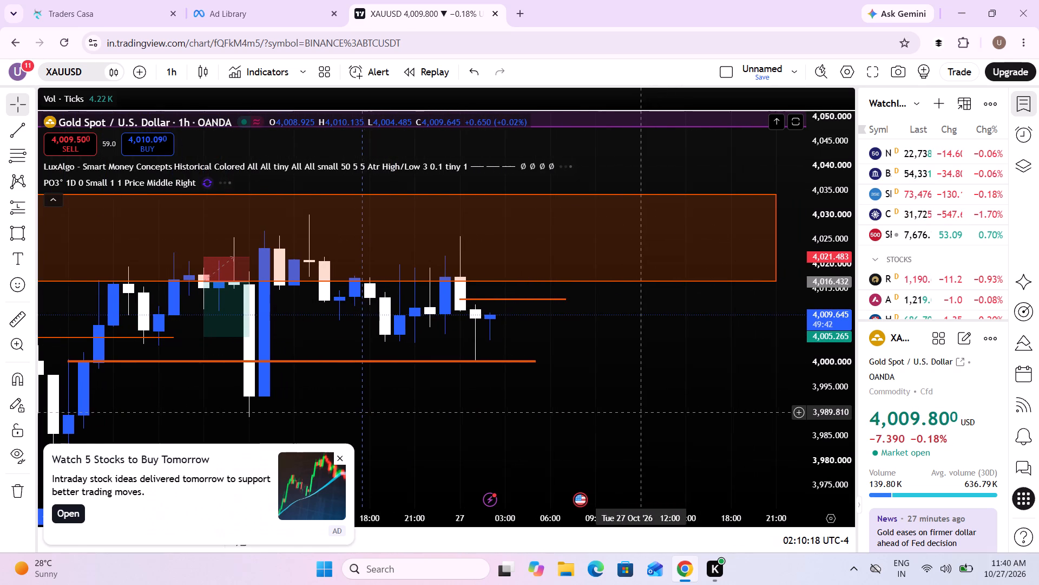
scroll(648, 412, "down", 3)
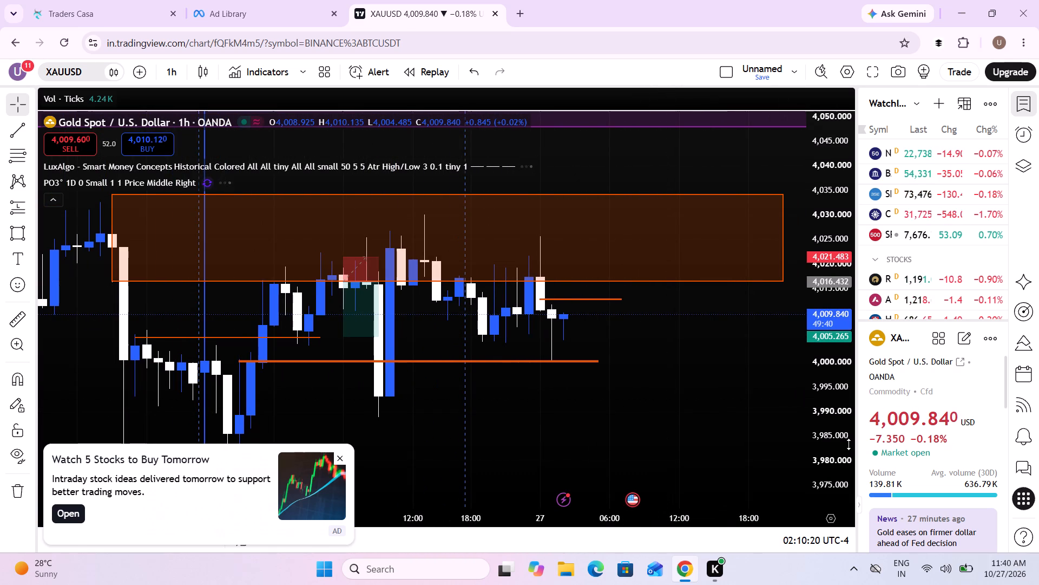
left_click_drag(849, 445, 834, 354)
left_click_drag(643, 347, 715, 359)
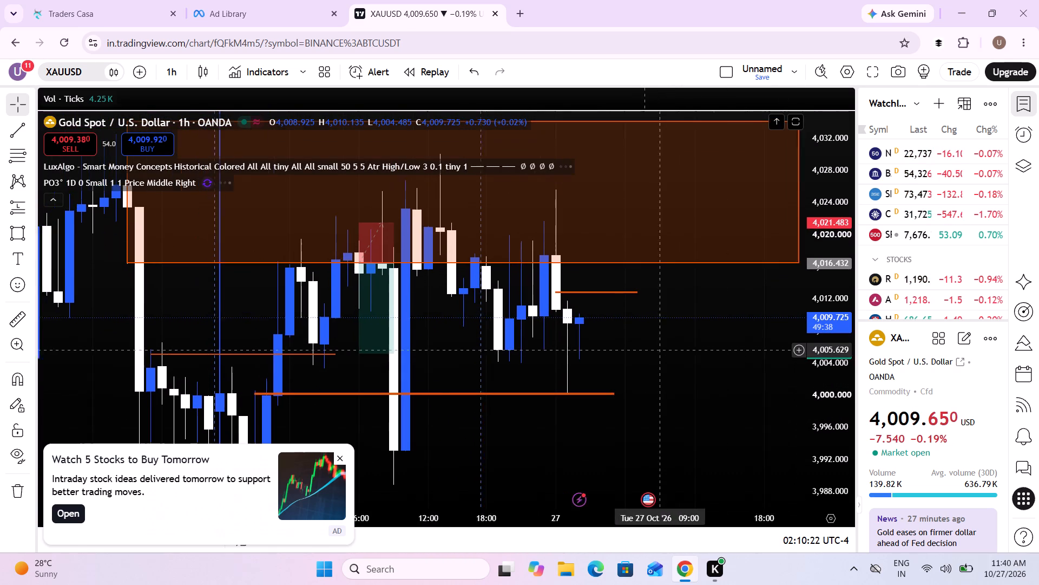
left_click_drag(715, 359, 730, 364)
scroll(730, 364, "up", 4)
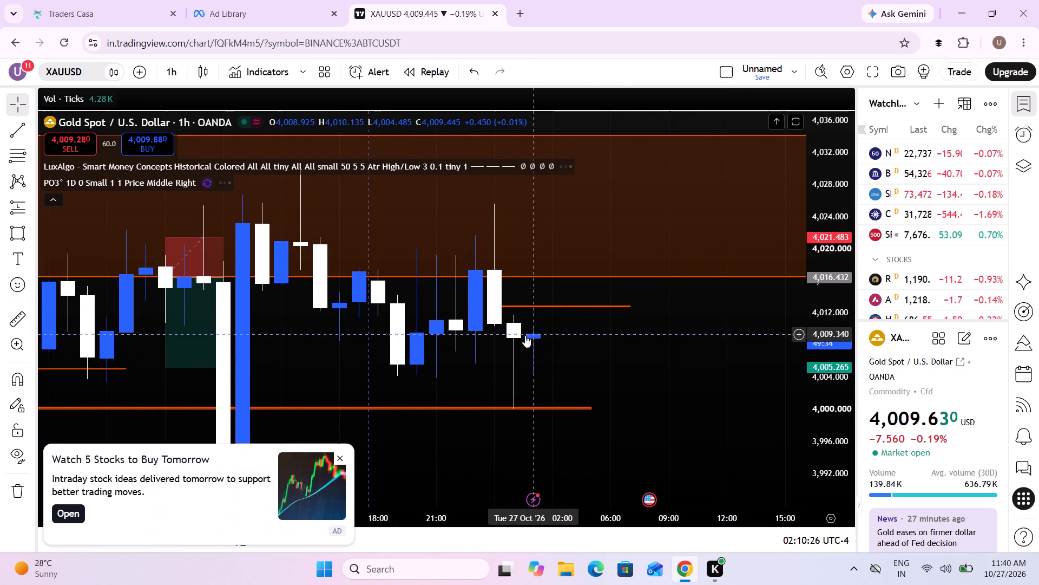
Return to the Traders Casa session and close the advertisement.
left_click(144, 0)
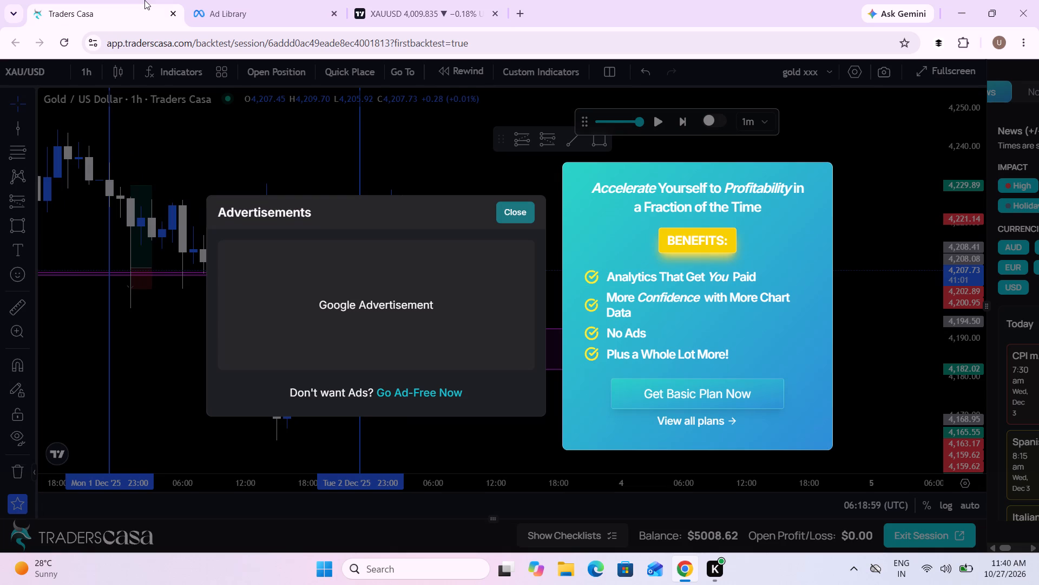
left_click(515, 205)
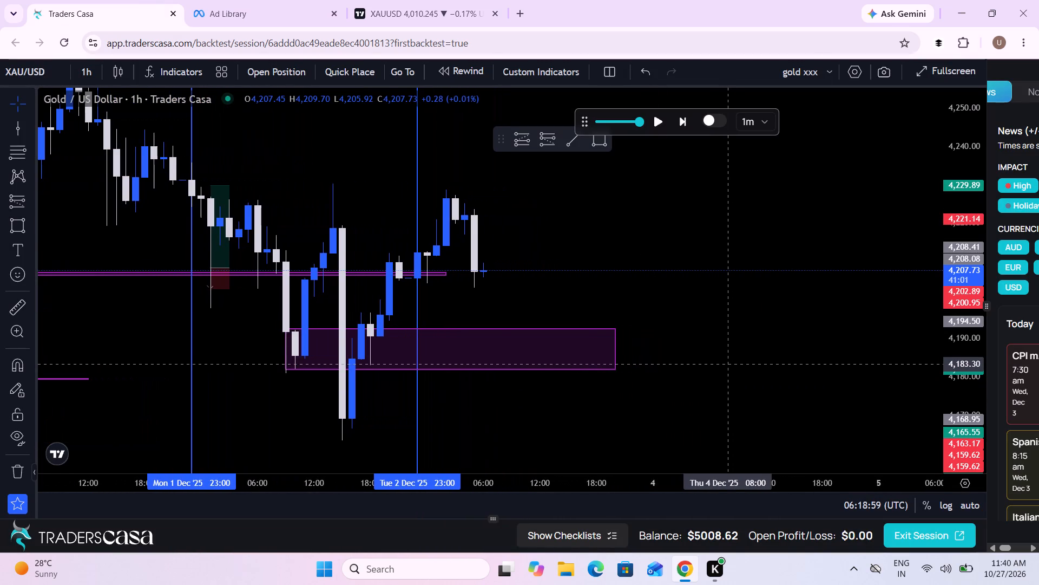
Draw a rectangle zone from about 4,225.12 to 4,217.01, spanning 04:00 to 18:00 on 3 December, on the 1-hour replay chart.
left_click(12, 227)
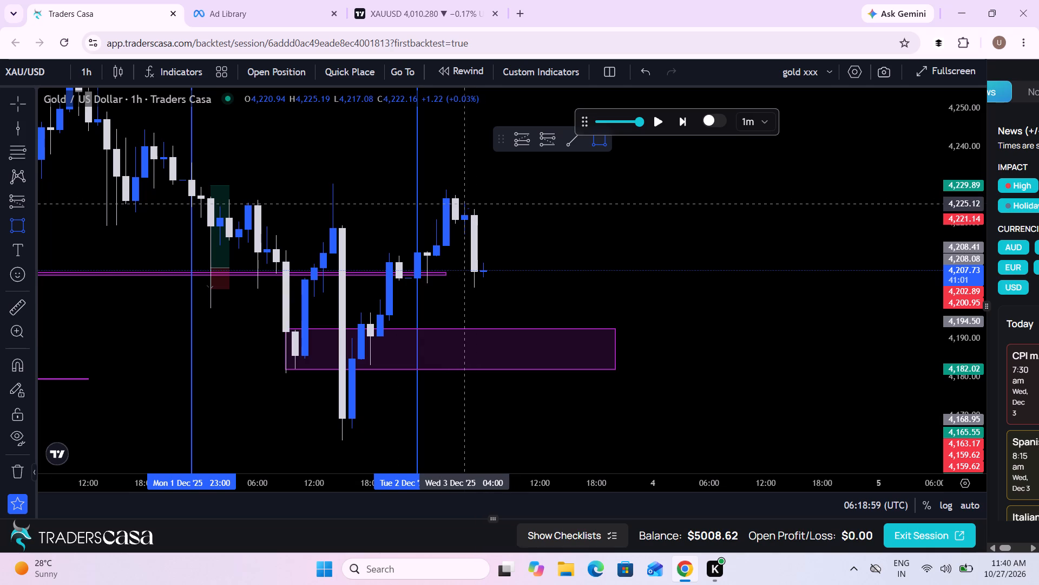
left_click(466, 203)
left_click(595, 235)
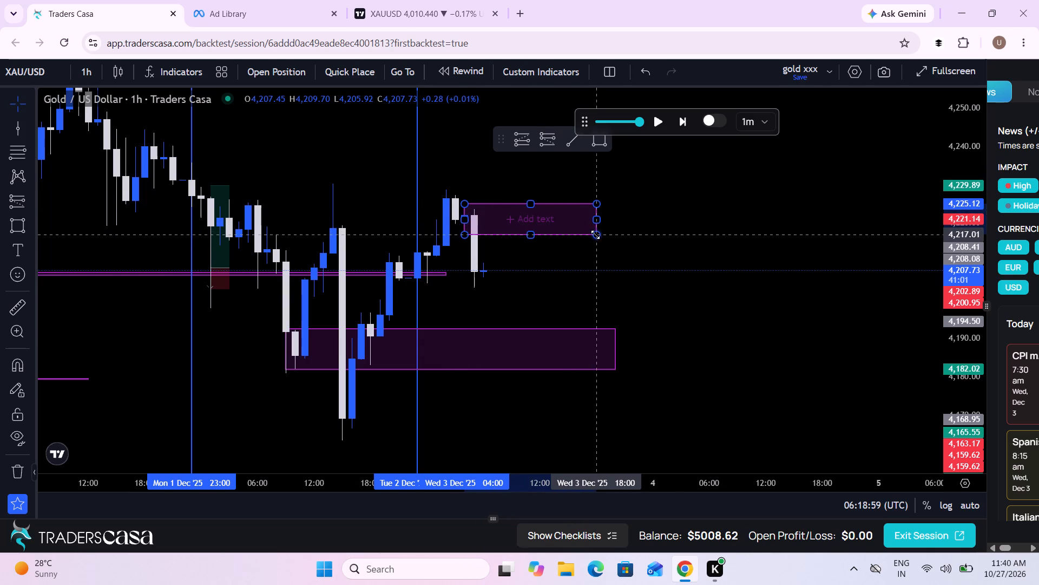
left_click_drag(679, 251, 718, 253)
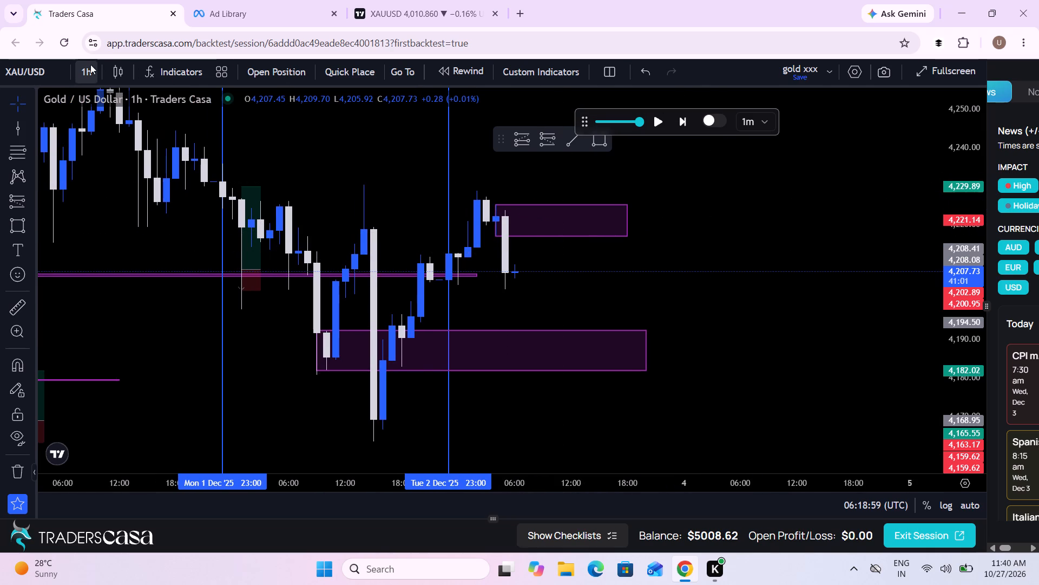
Switch the XAU/USD replay chart to the 5-minute timeframe.
left_click(90, 64)
left_click(104, 214)
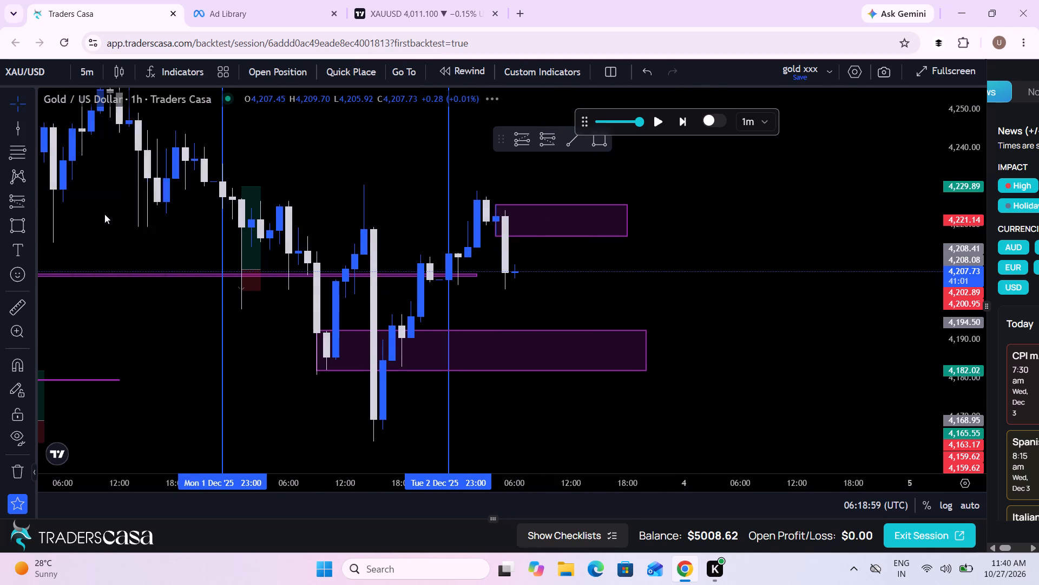
Measure the 3 December price drop from about 4,228.90 at 02:55 down to about 4,202.22 on the 5-minute chart.
scroll(405, 331, "down", 7)
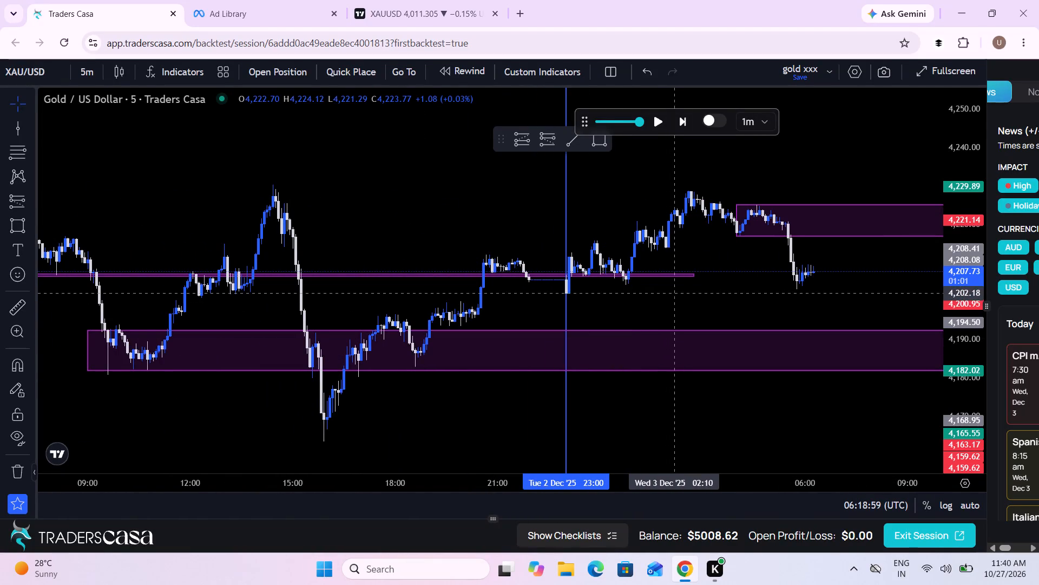
left_click_drag(673, 293, 640, 297)
left_click_drag(965, 394, 939, 252)
left_click_drag(863, 271, 692, 333)
scroll(692, 333, "up", 2)
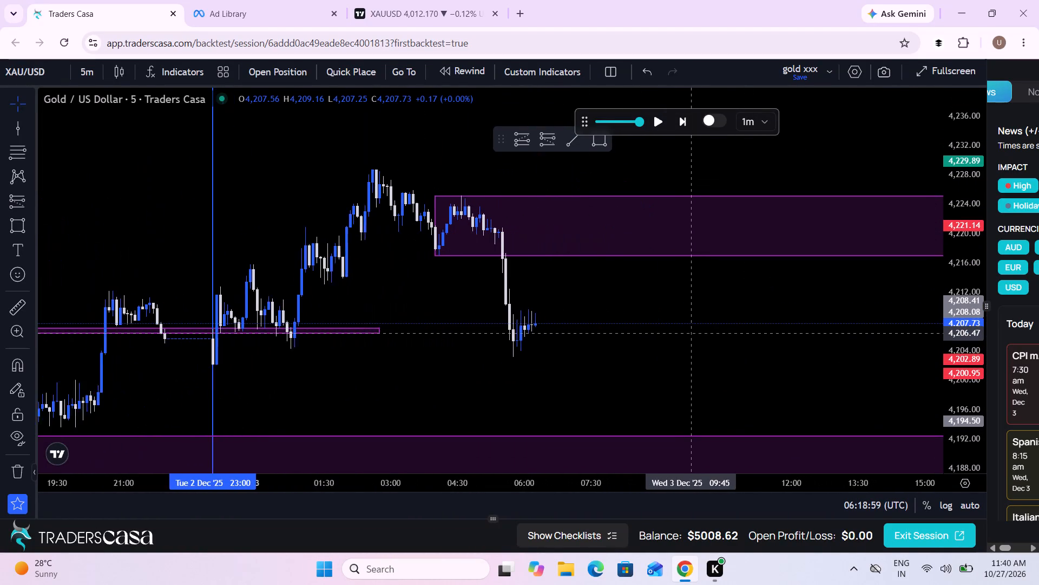
scroll(692, 333, "up", 1)
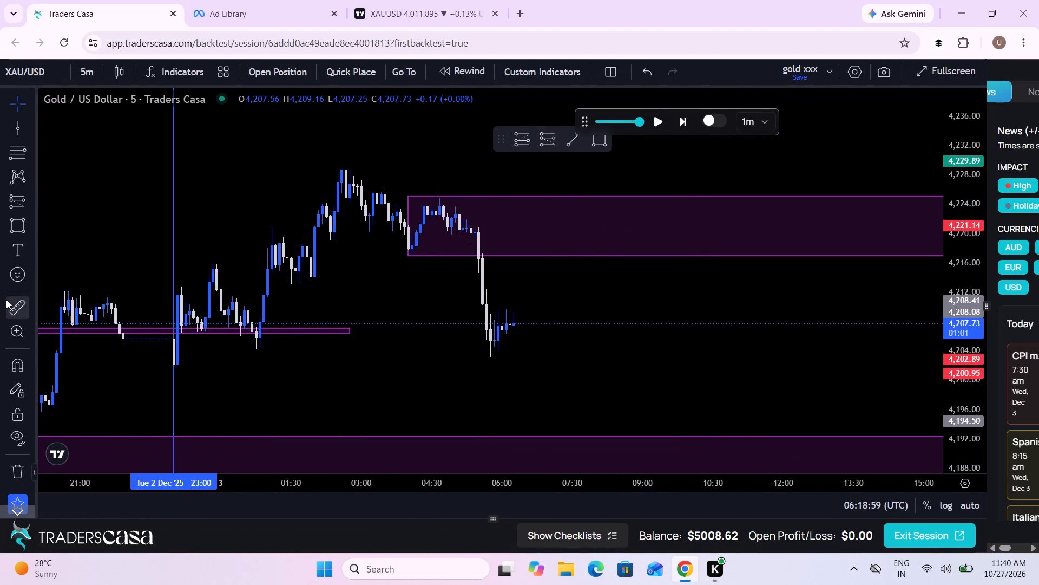
left_click(6, 300)
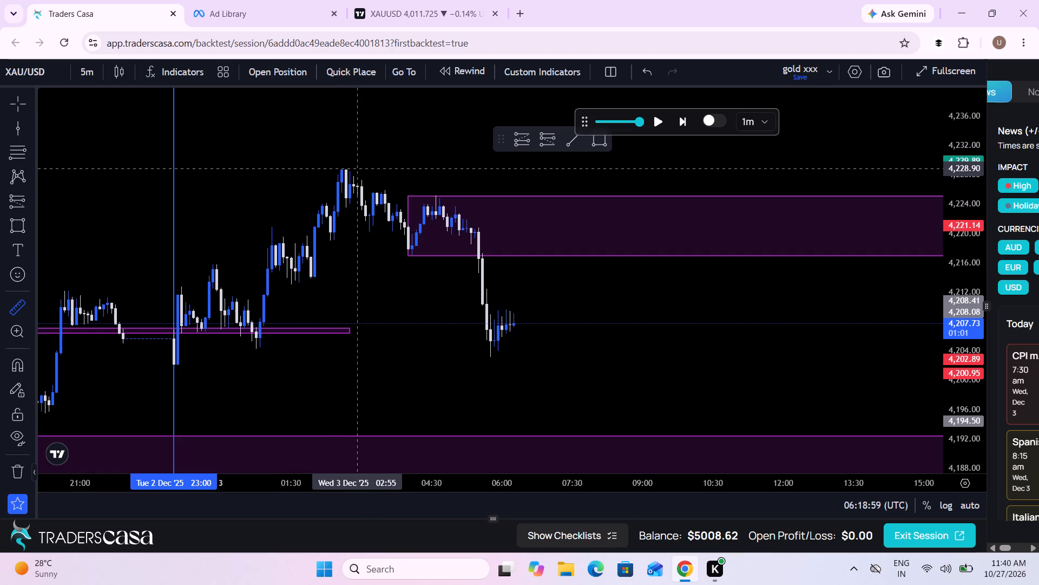
left_click(357, 168)
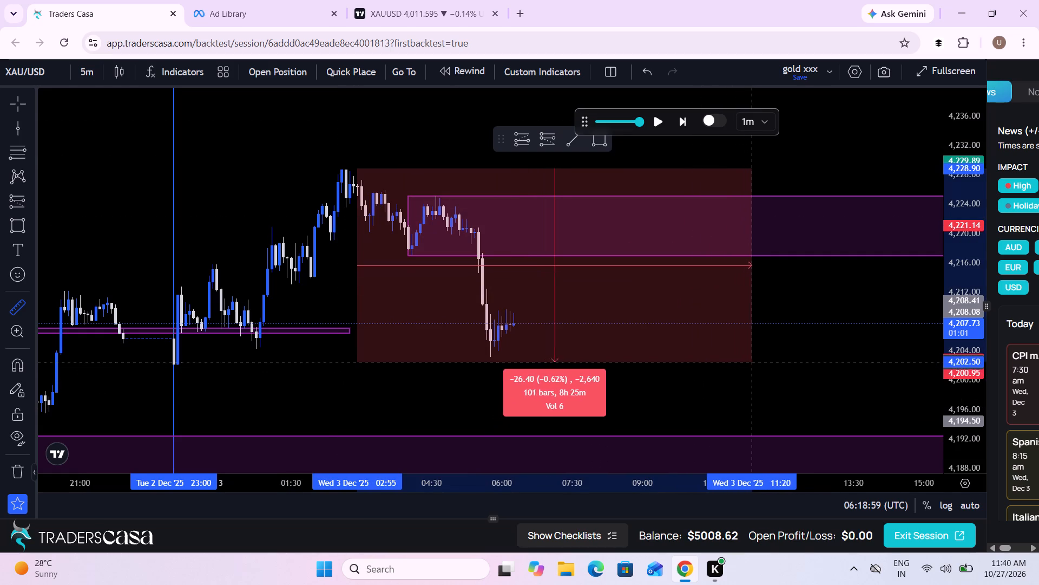
left_click(778, 364)
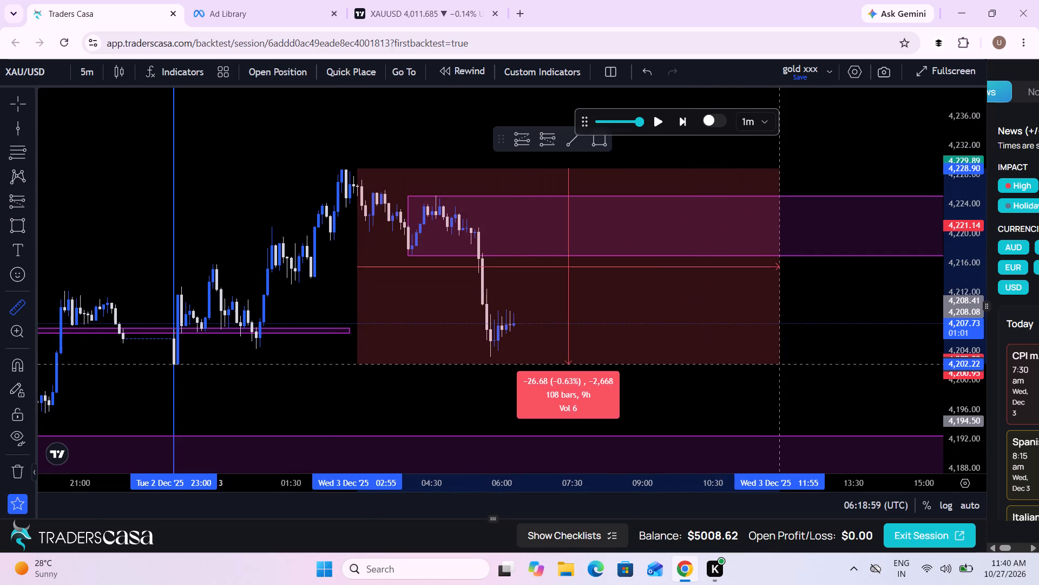
Run the XAU/USD replay forward from 06:18 and pause it at 10:41 UTC on 3 December.
scroll(836, 373, "up", 2)
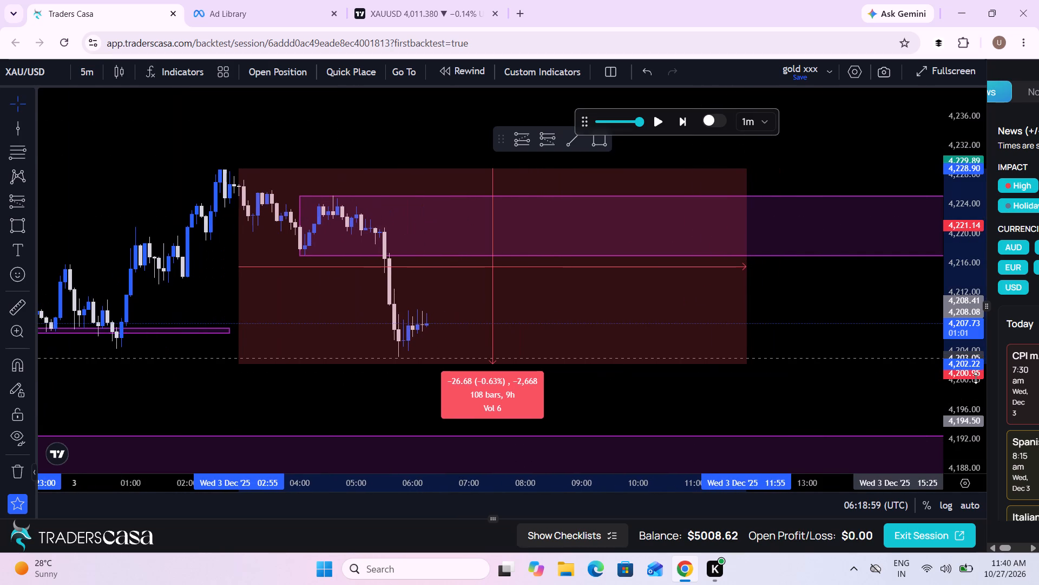
left_click_drag(976, 378, 943, 204)
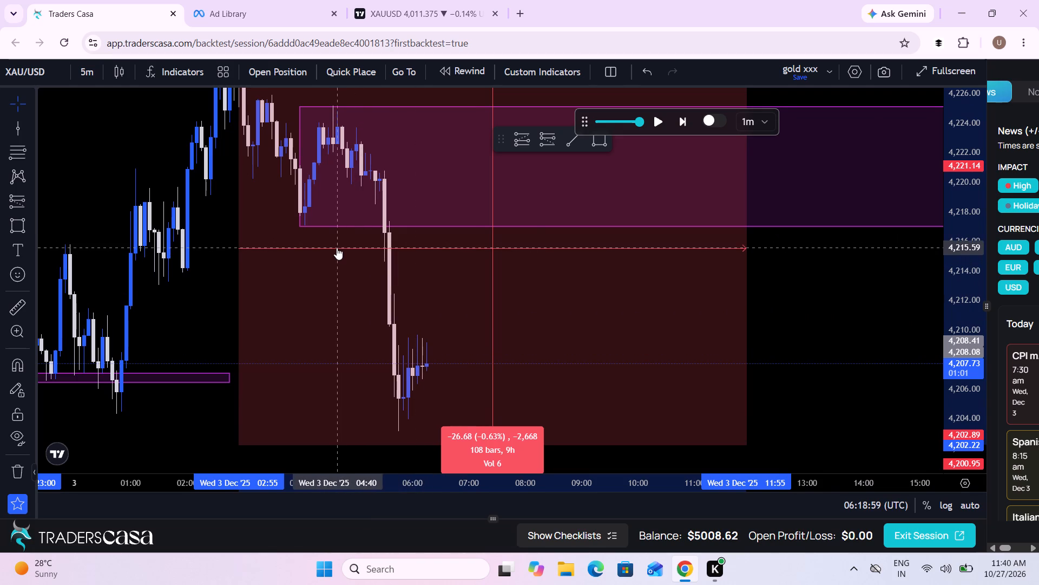
left_click(647, 122)
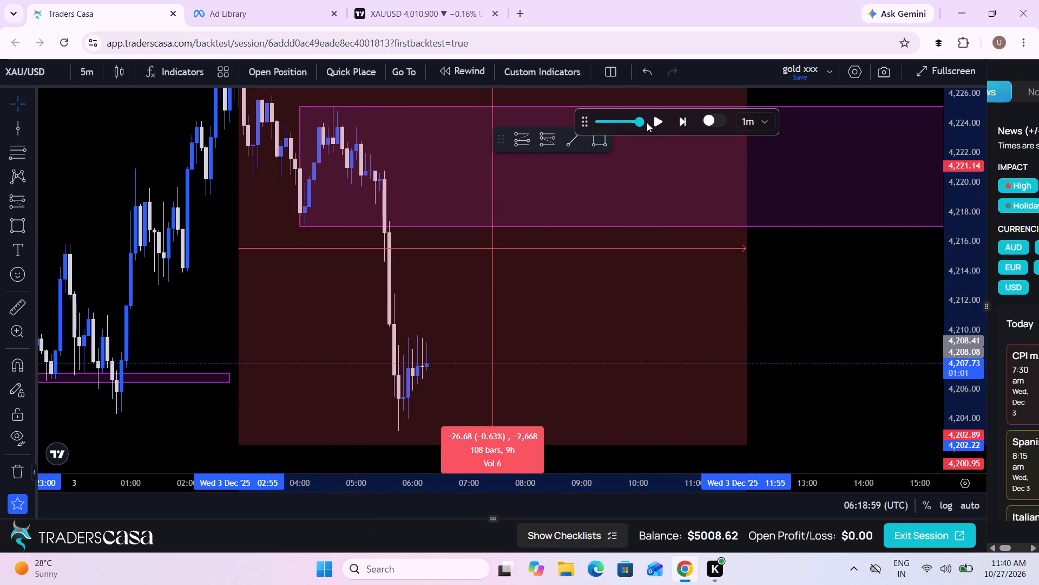
left_click(663, 121)
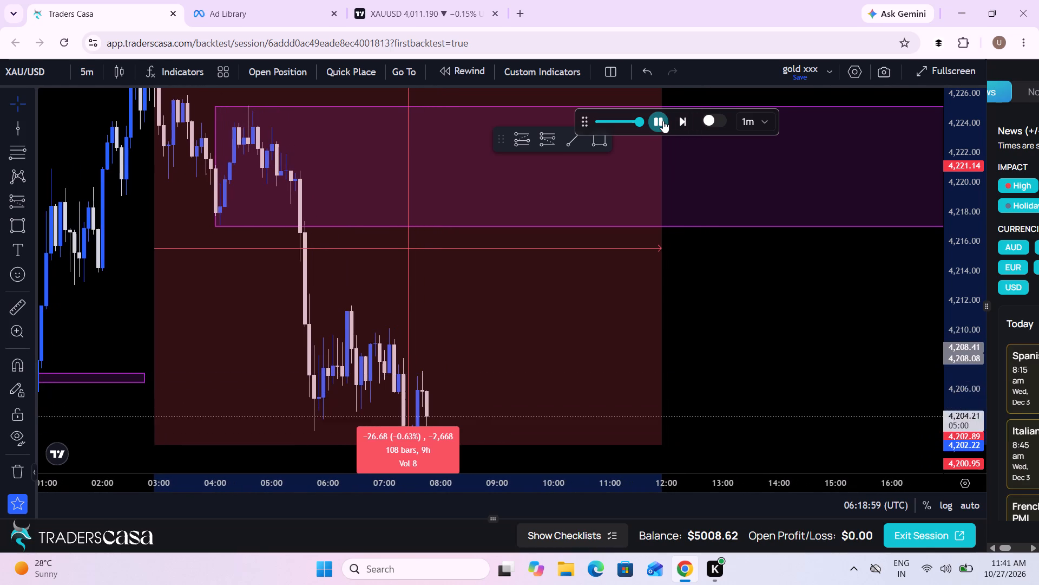
scroll(799, 273, "down", 3)
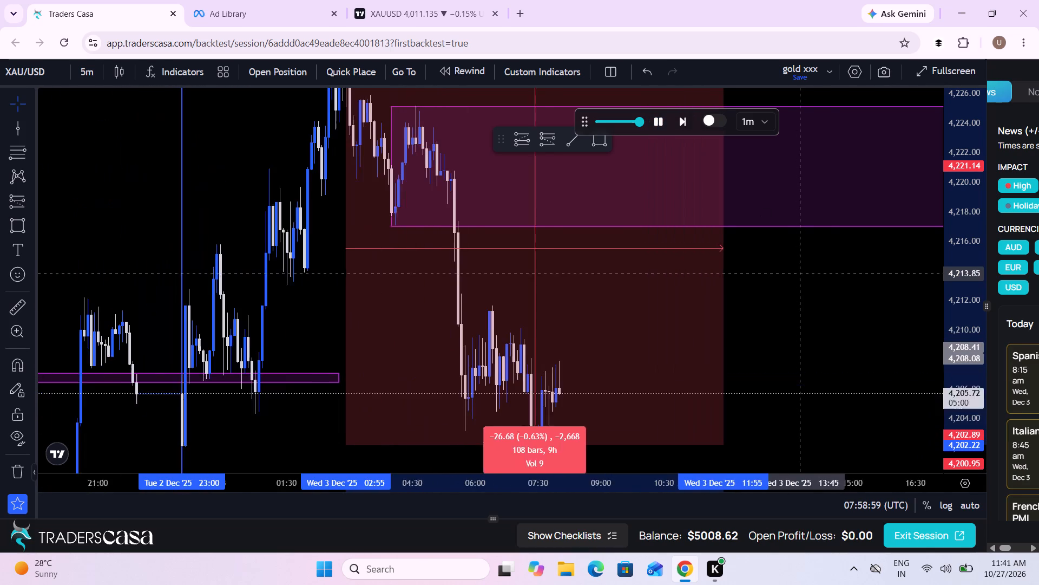
scroll(799, 273, "down", 1)
left_click_drag(965, 223, 955, 359)
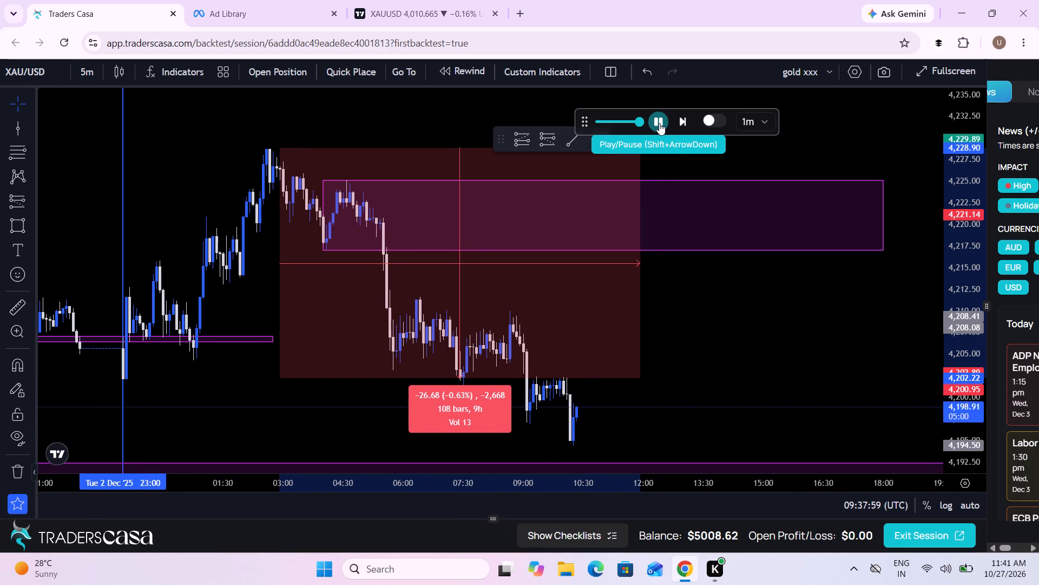
left_click(659, 123)
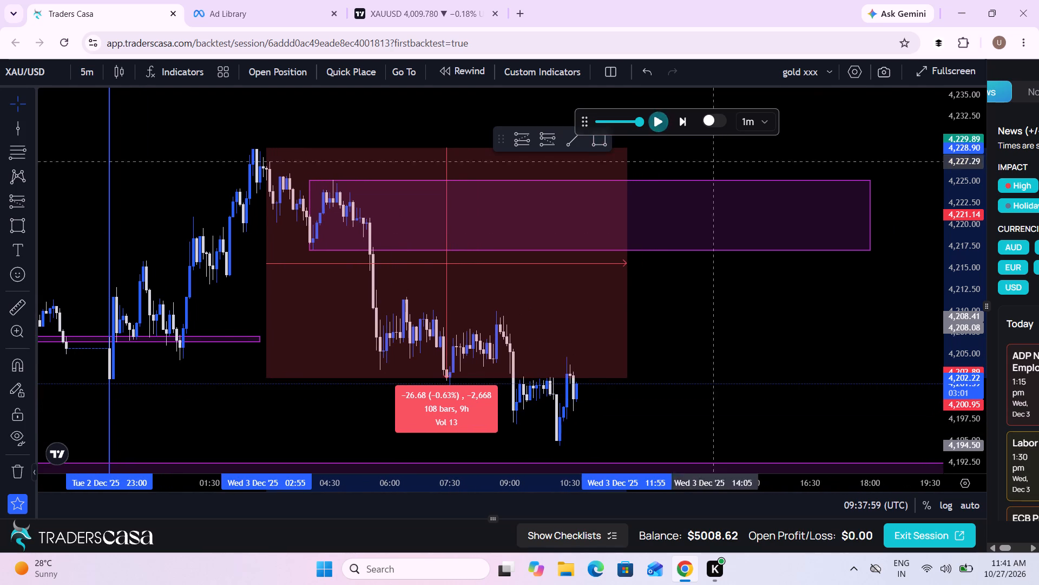
Resume the XAU/USD replay and pause it at 12:13 UTC on 3 December.
scroll(806, 302, "down", 3)
left_click_drag(961, 246, 944, 297)
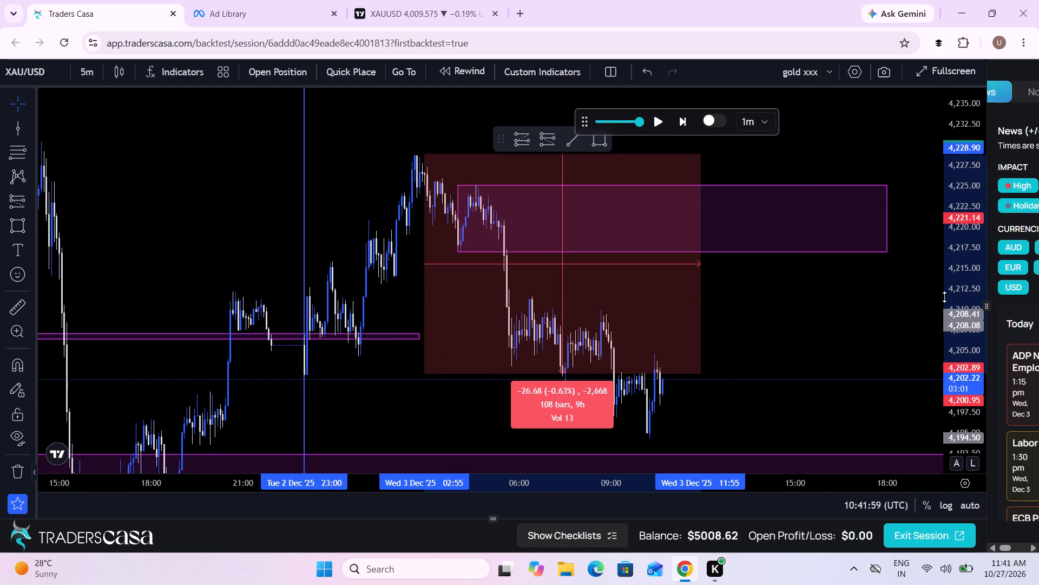
left_click_drag(944, 297, 938, 354)
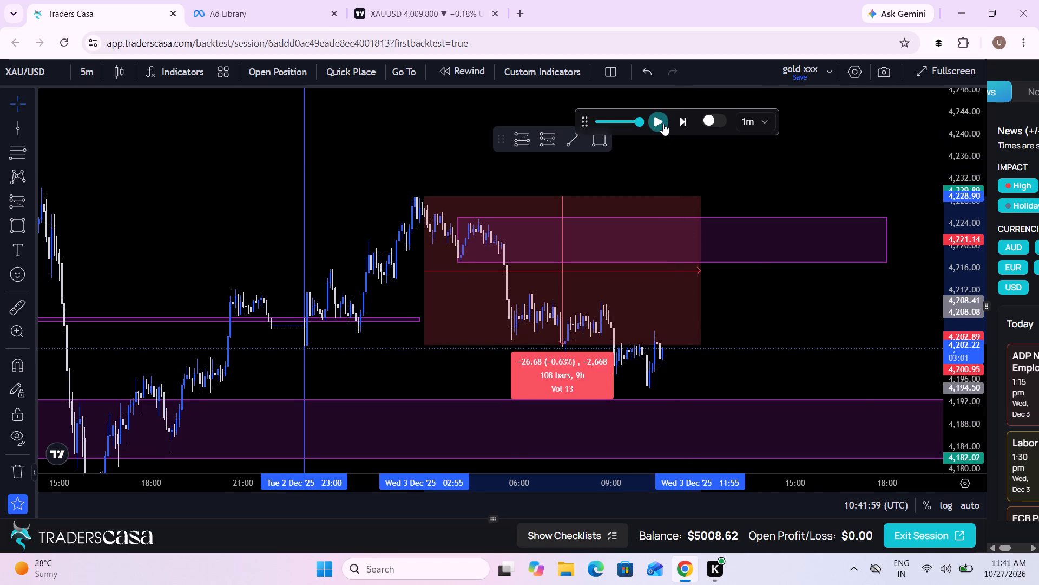
left_click(663, 123)
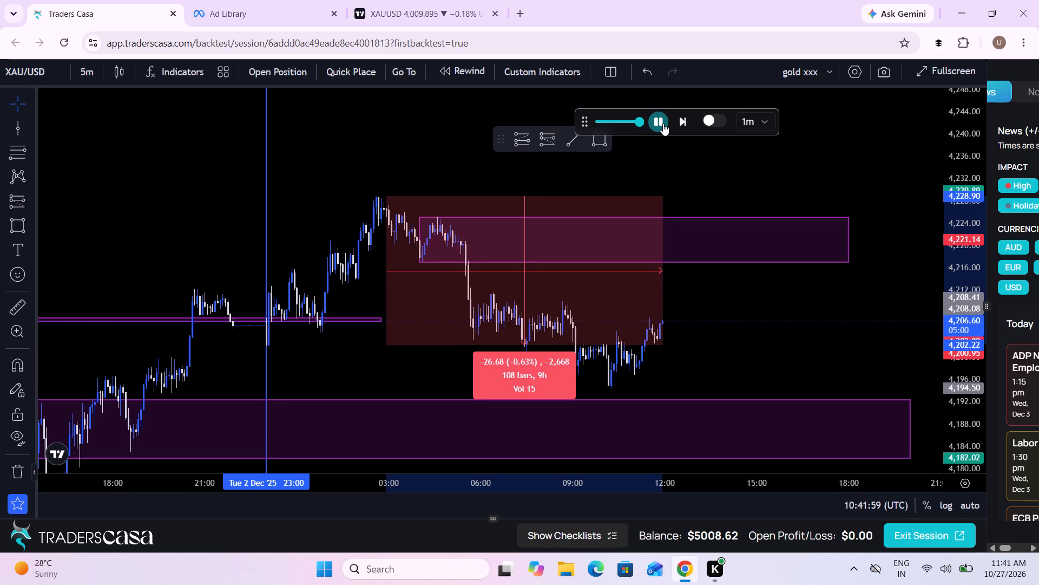
left_click(663, 123)
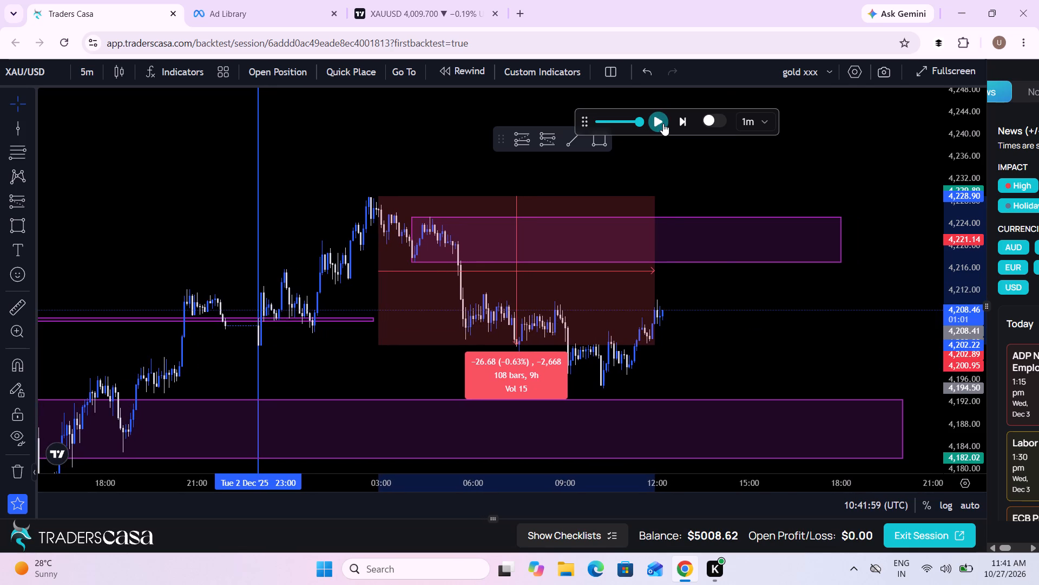
Clear the old measurement and measure the drop from about 4,228.75 at 03:20 to the new low near 4,194.54.
scroll(747, 308, "up", 3)
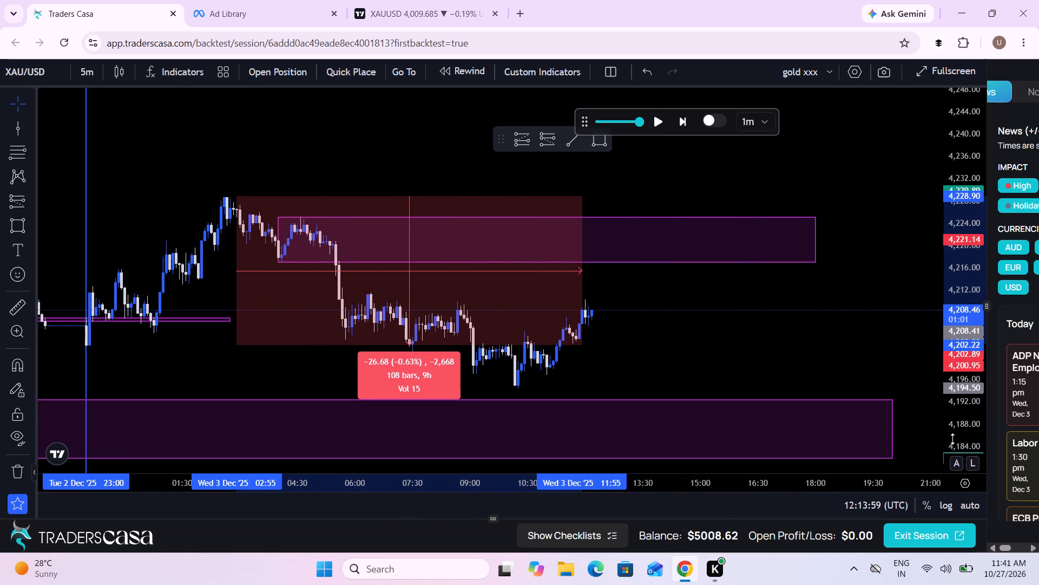
left_click_drag(952, 439, 941, 380)
left_click(778, 386)
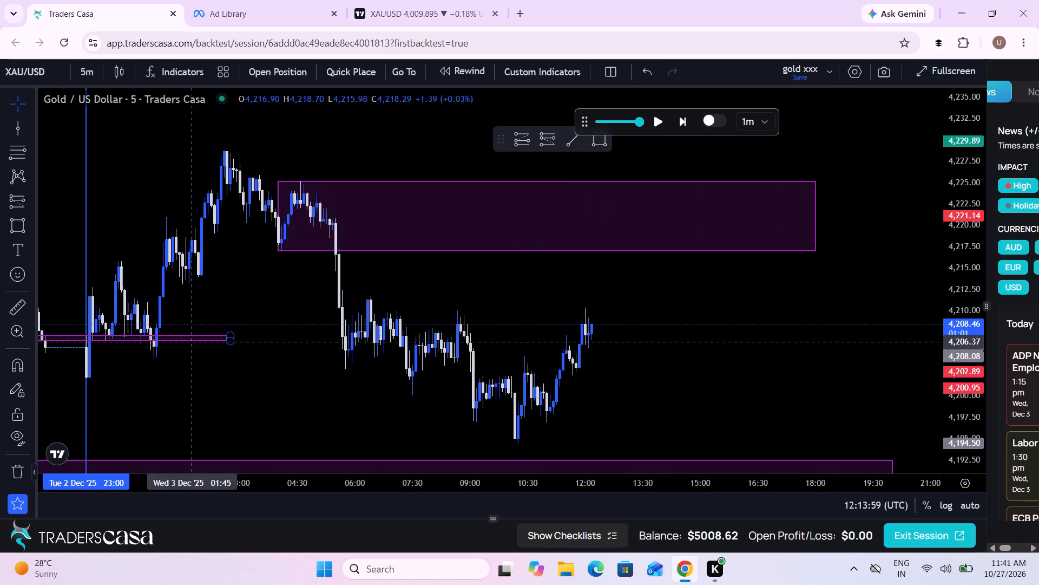
left_click(24, 307)
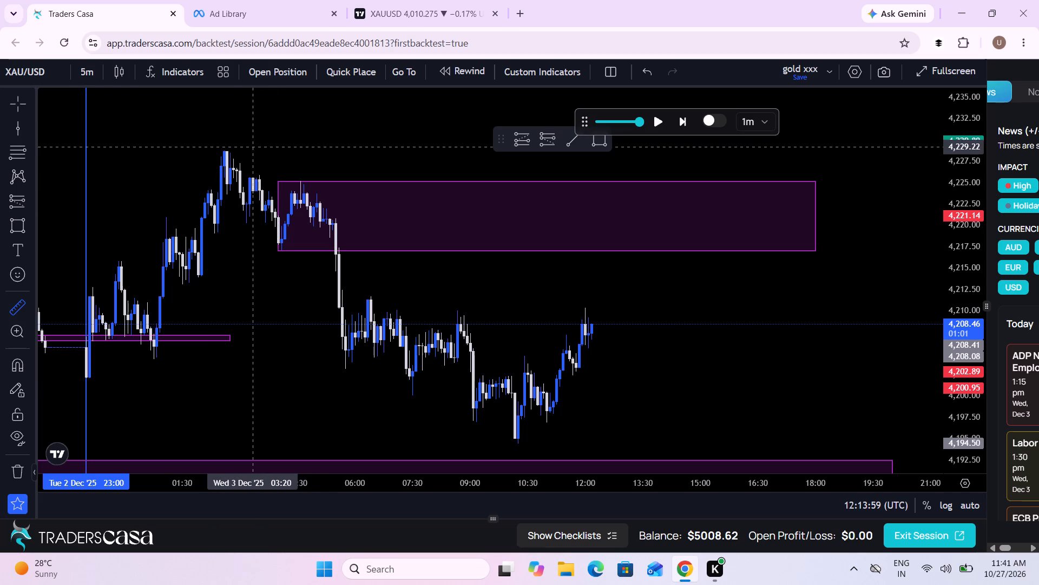
left_click(252, 151)
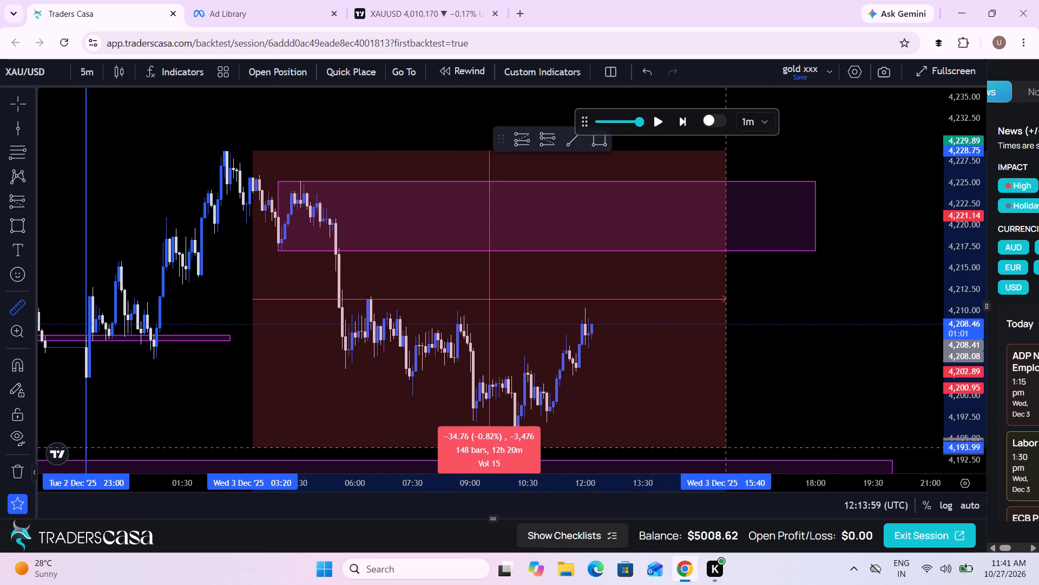
scroll(587, 439, "right", 2)
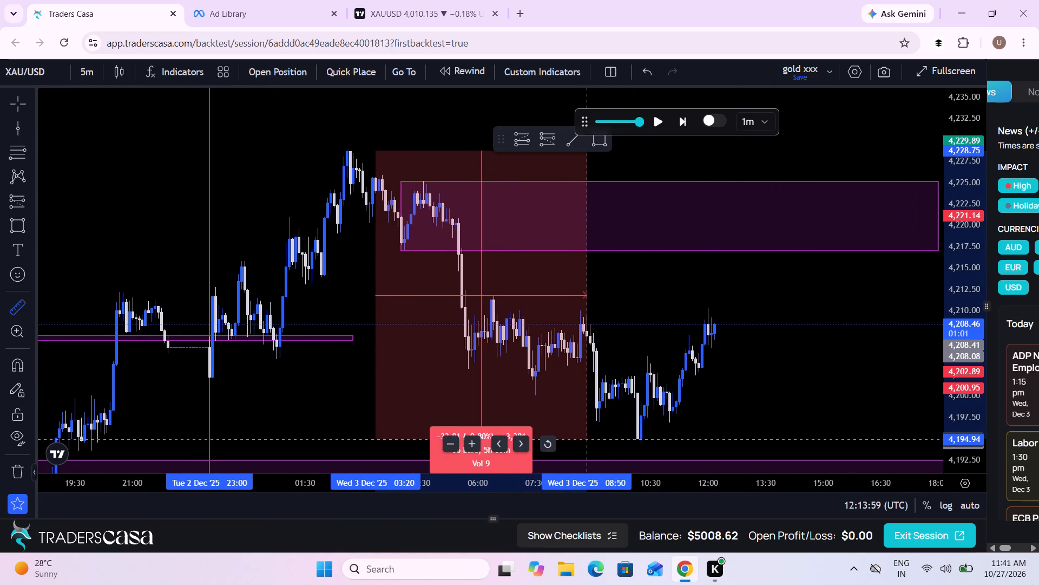
left_click(741, 443)
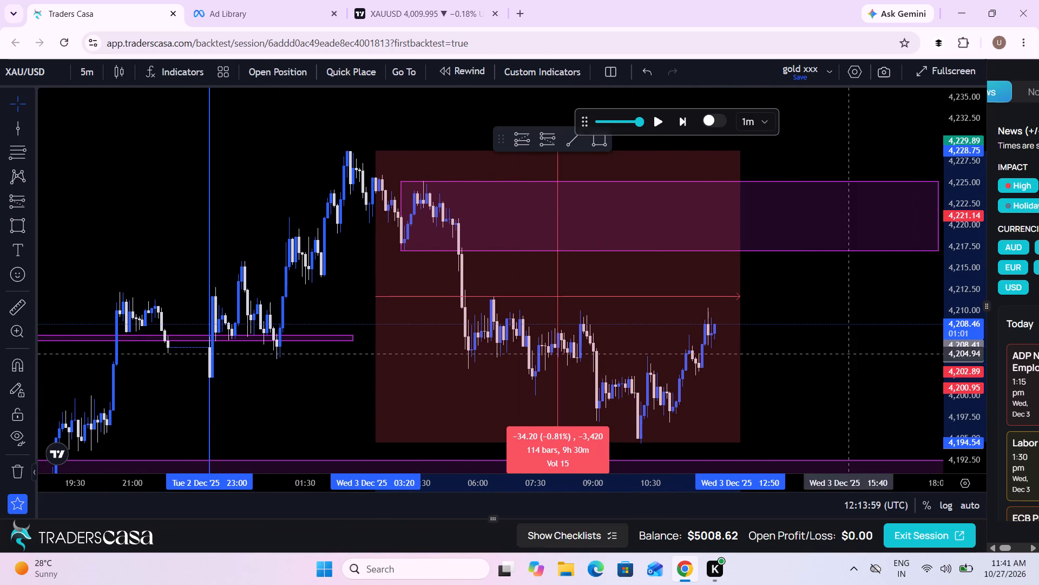
Advance the XAU/USD replay briefly and pause it at 12:44 UTC on 3 December.
left_click(652, 125)
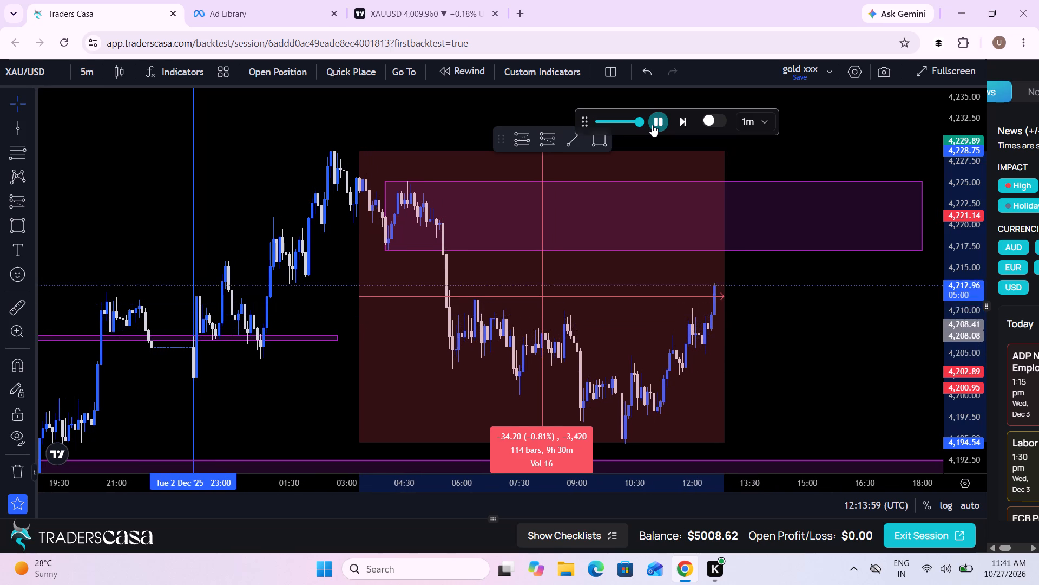
left_click(652, 125)
Draw a short position at 12:45 with entry 4,209.86, stop 4,215.57 and target 4,192.56 at the lower purple zone's top.
scroll(808, 340, "left", 1)
scroll(808, 340, "up", 2)
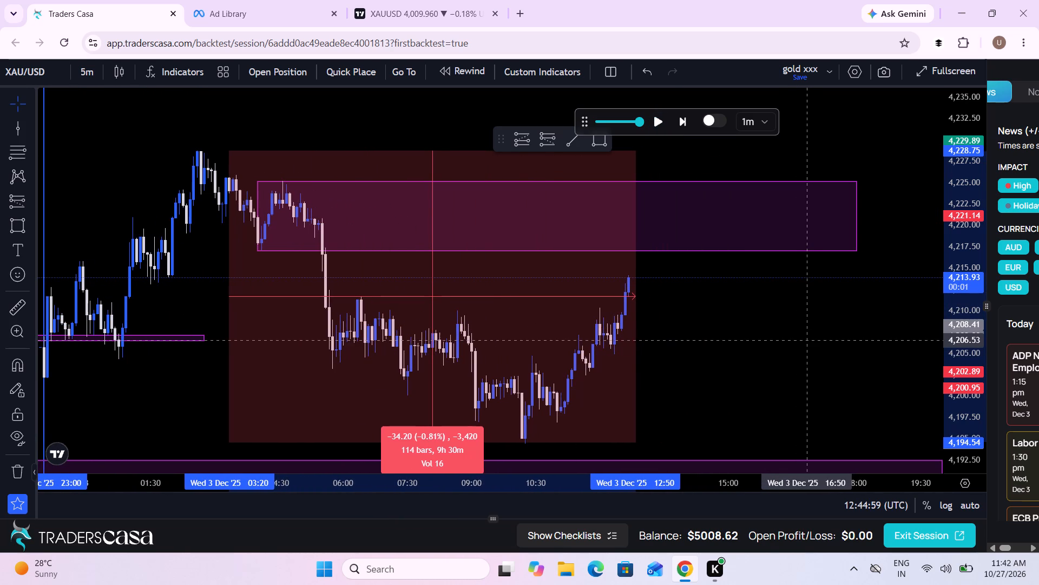
left_click(14, 197)
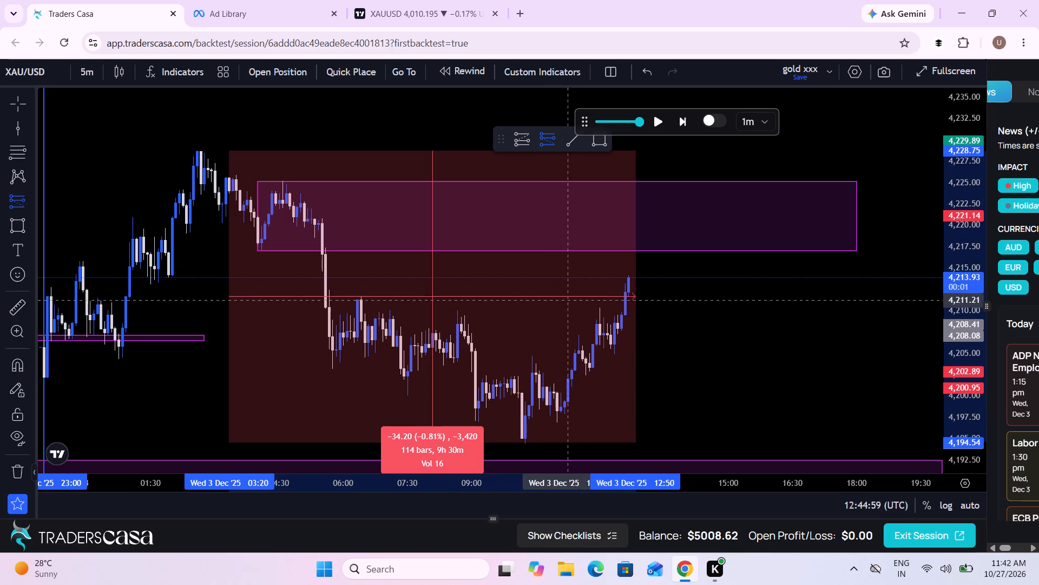
left_click(633, 311)
left_click_drag(633, 253, 632, 263)
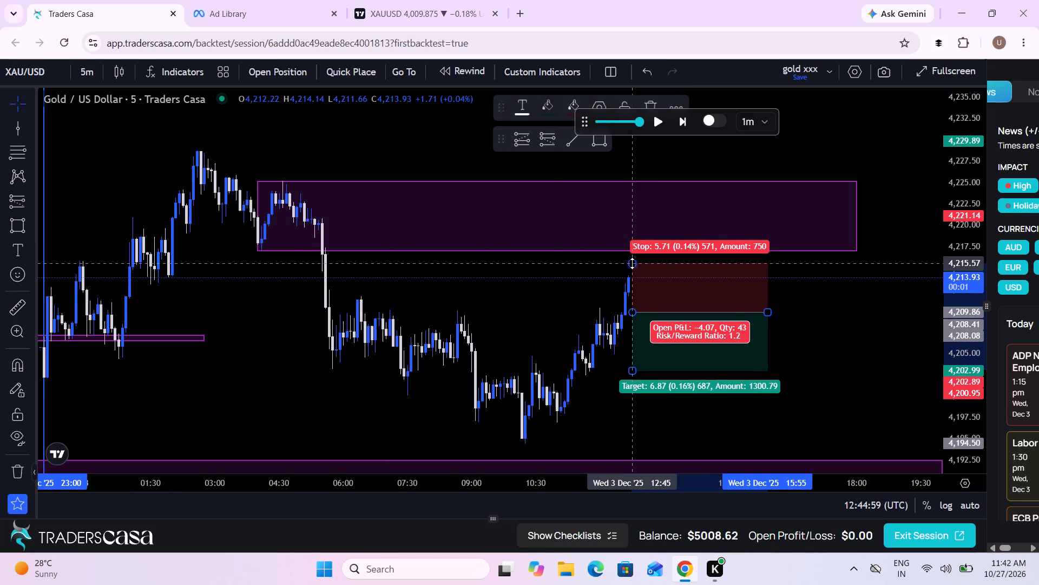
left_click(551, 300)
left_click_drag(551, 300, 411, 266)
scroll(411, 266, "down", 4)
left_click_drag(573, 331, 465, 196)
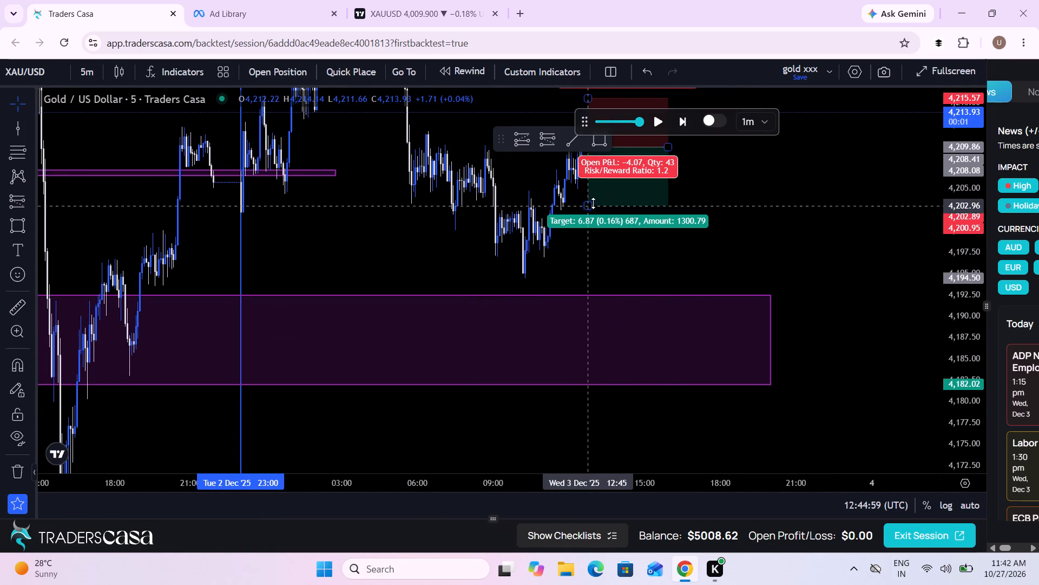
left_click_drag(591, 205, 597, 294)
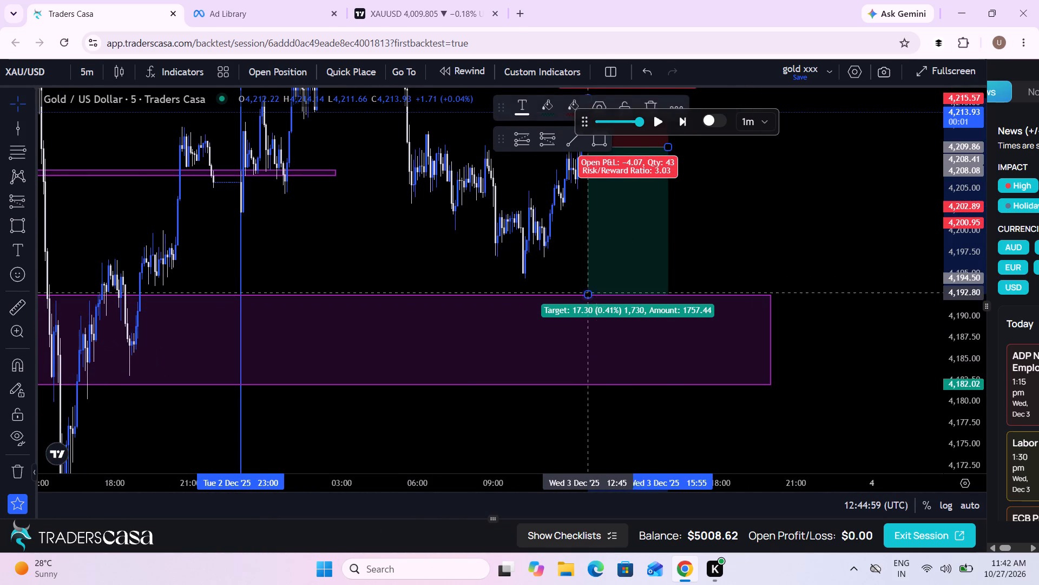
Place a sell stop order from the short position: entry 4209.86, take profit 4192.56, stop loss 4215.57, risk amount $110.
left_click_drag(522, 264, 549, 377)
scroll(549, 377, "up", 3)
left_click(537, 316)
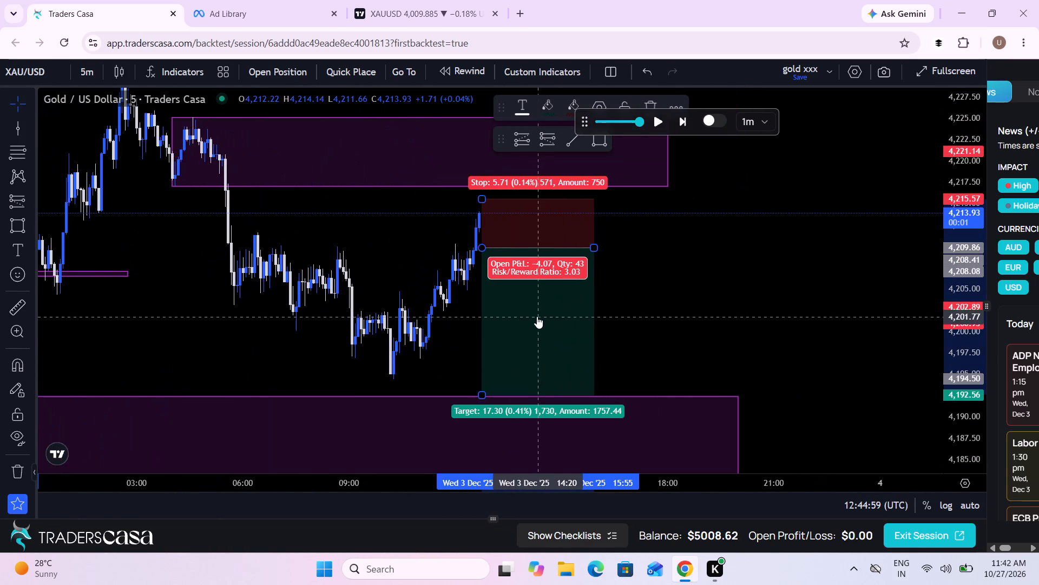
left_click(270, 73)
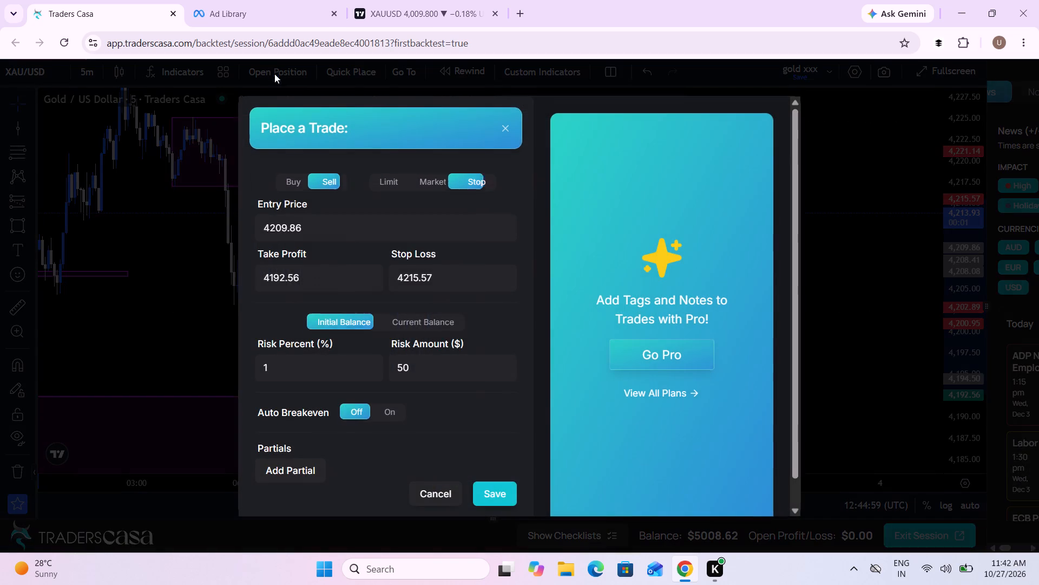
left_click(405, 365)
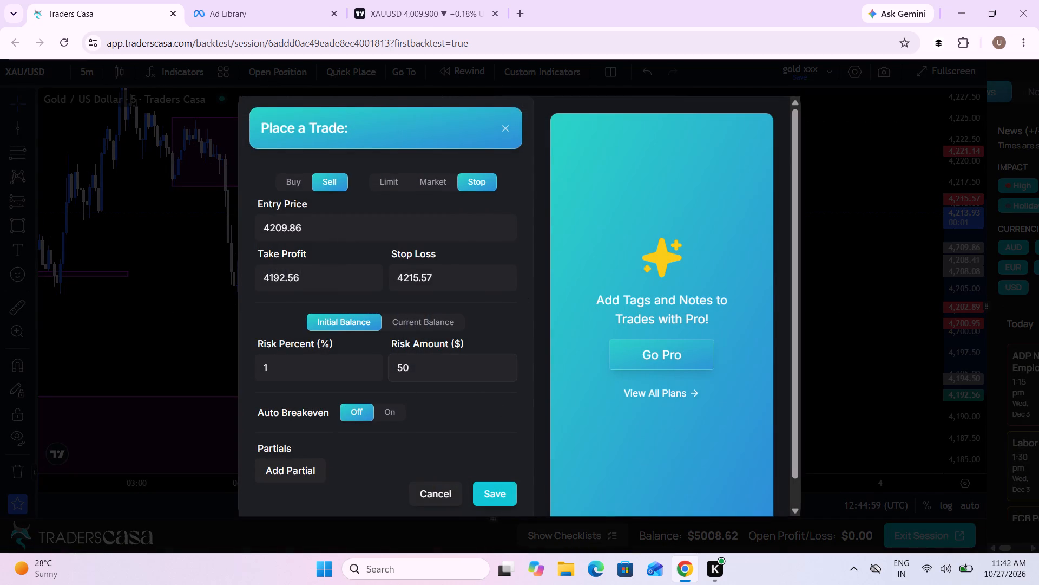
key("BackSpace")
type("11")
left_click(499, 491)
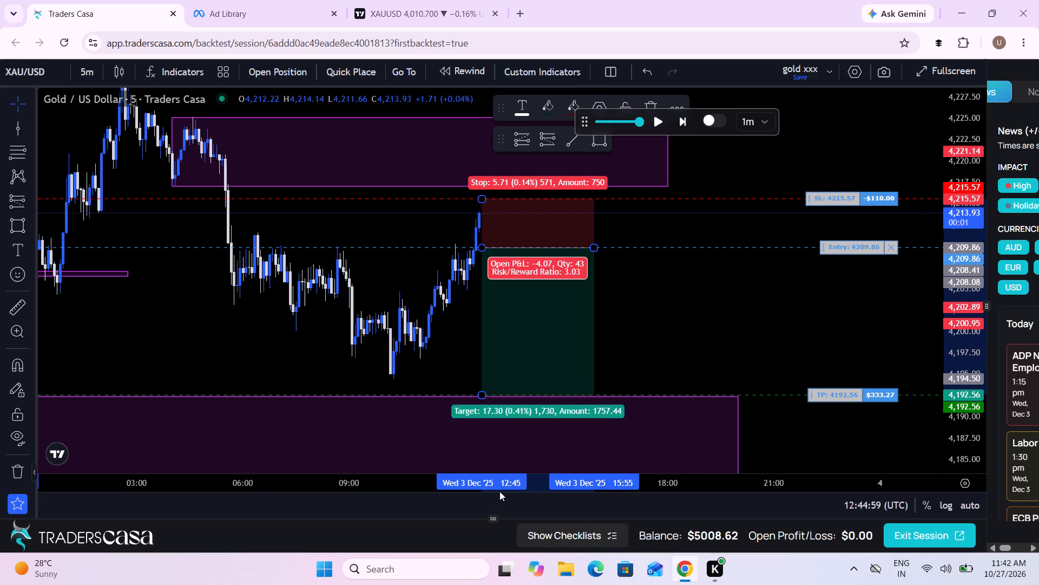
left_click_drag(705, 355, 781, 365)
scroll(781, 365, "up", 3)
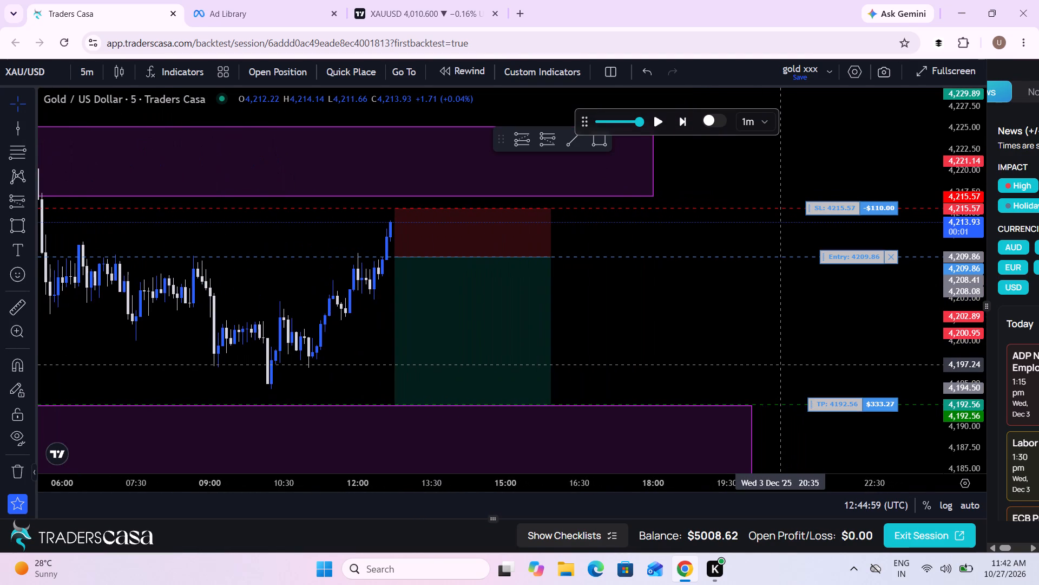
Advance the XAU/USD replay and pause it at about 14:43 UTC on 3 December.
left_click(659, 122)
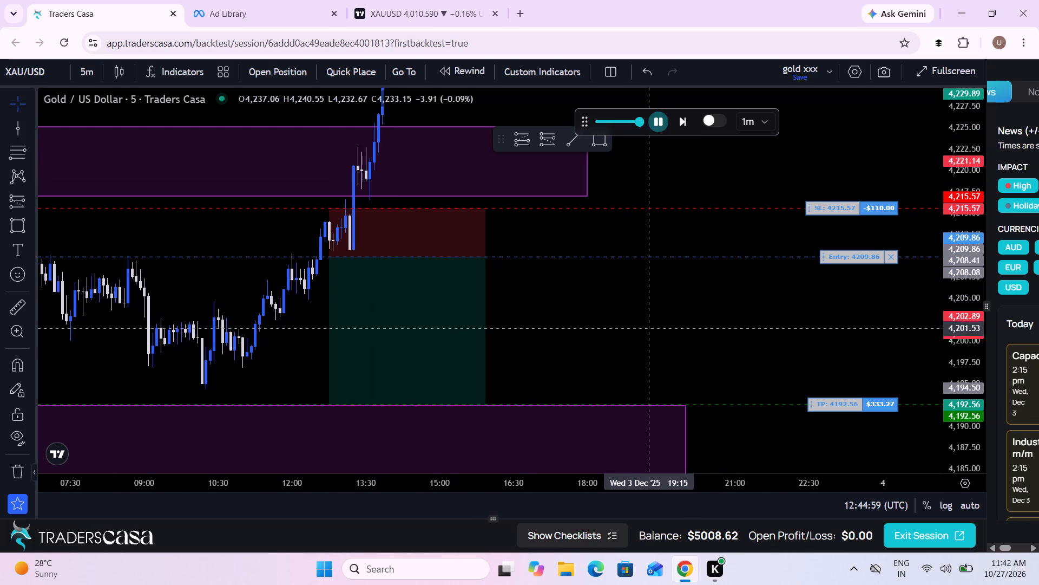
scroll(648, 338, "down", 5)
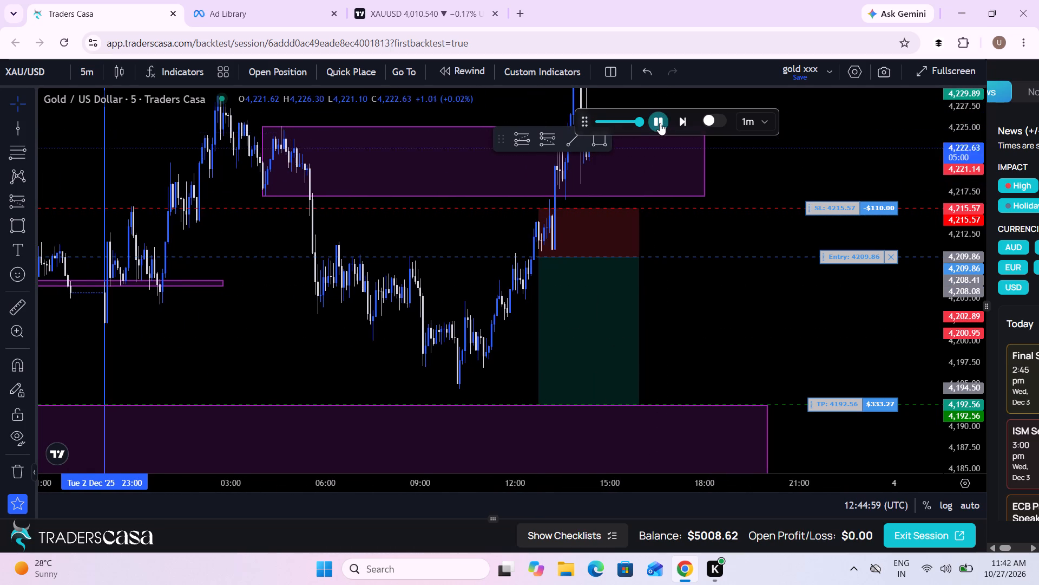
left_click(660, 123)
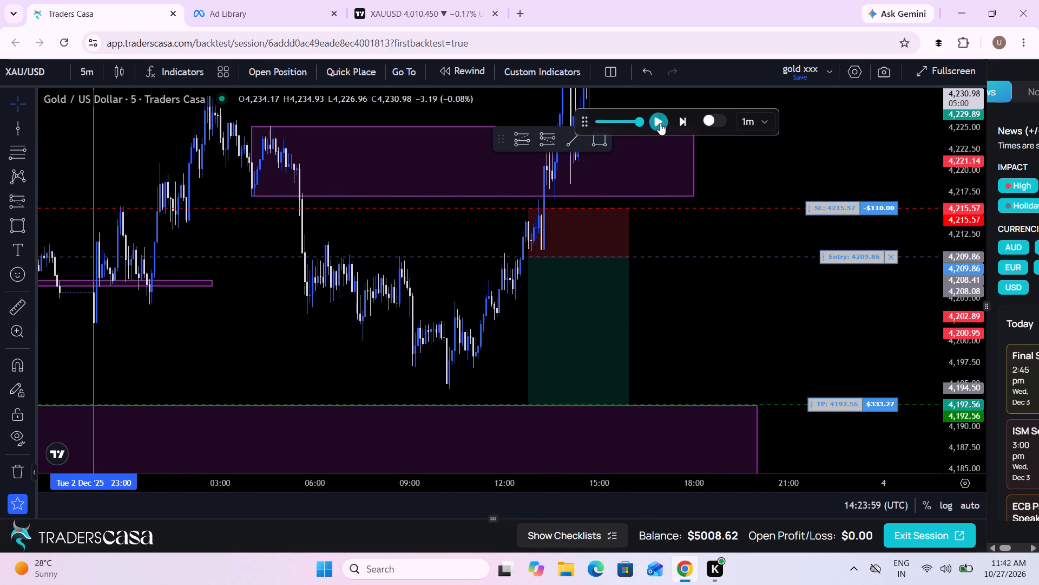
Cancel the pending sell stop order with entry 4209.86.
left_click_drag(711, 322, 602, 424)
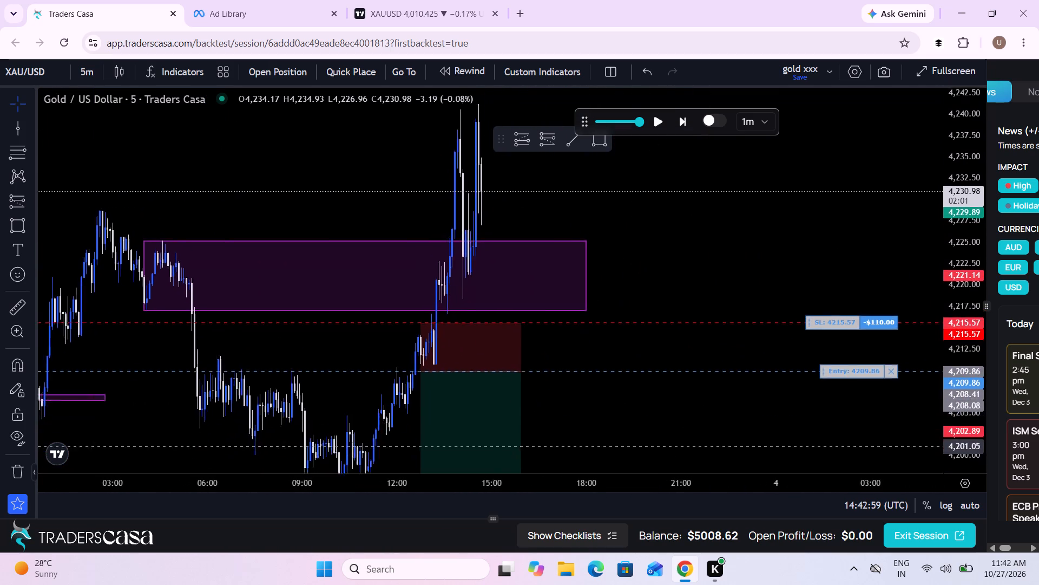
left_click_drag(602, 424, 608, 388)
scroll(608, 388, "down", 1)
left_click(889, 310)
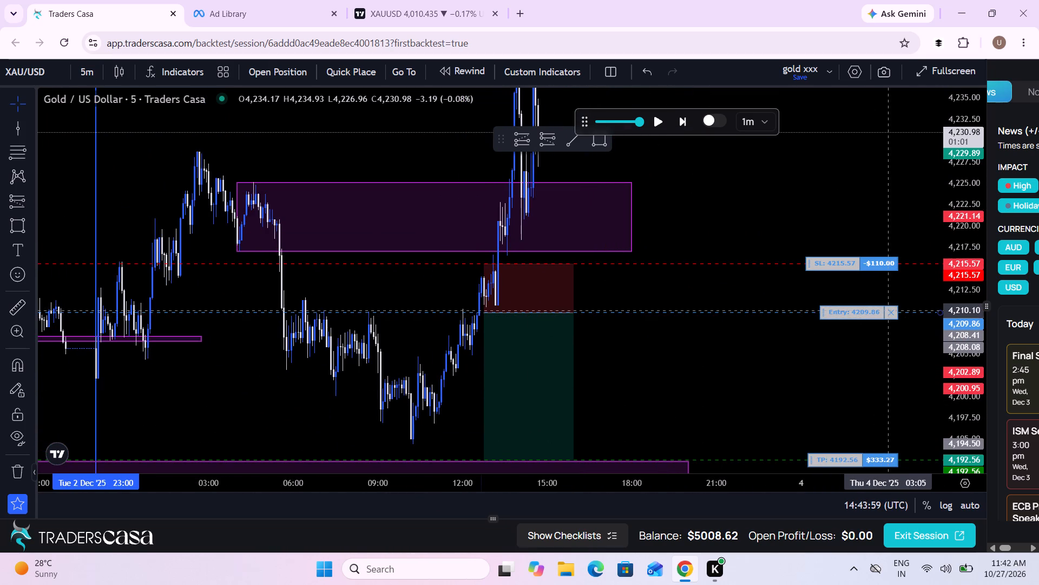
Delete the short position drawing that starts at 12:45 on 3 December.
left_click(567, 363)
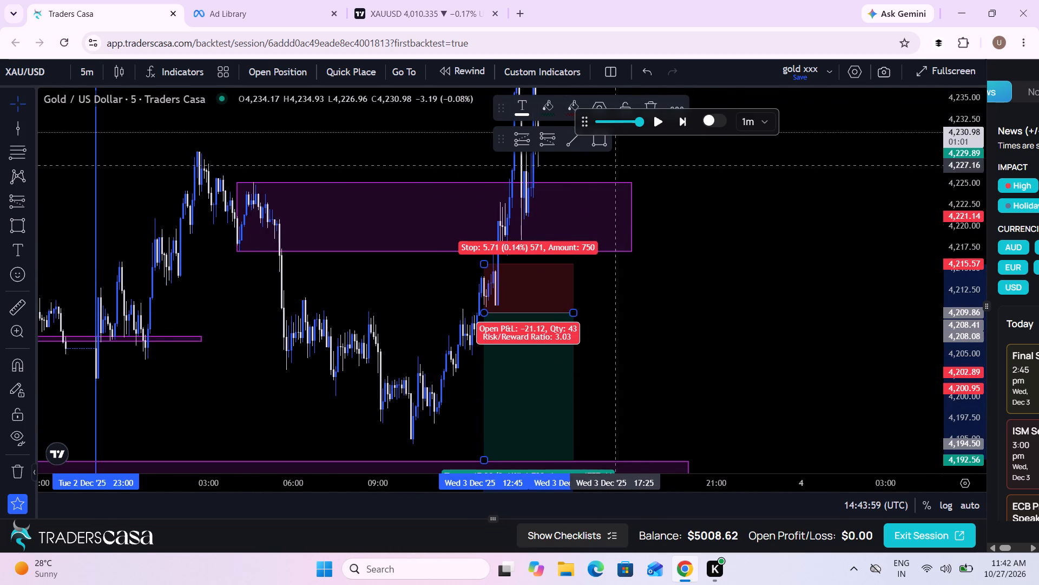
left_click(647, 95)
left_click_drag(663, 302, 661, 303)
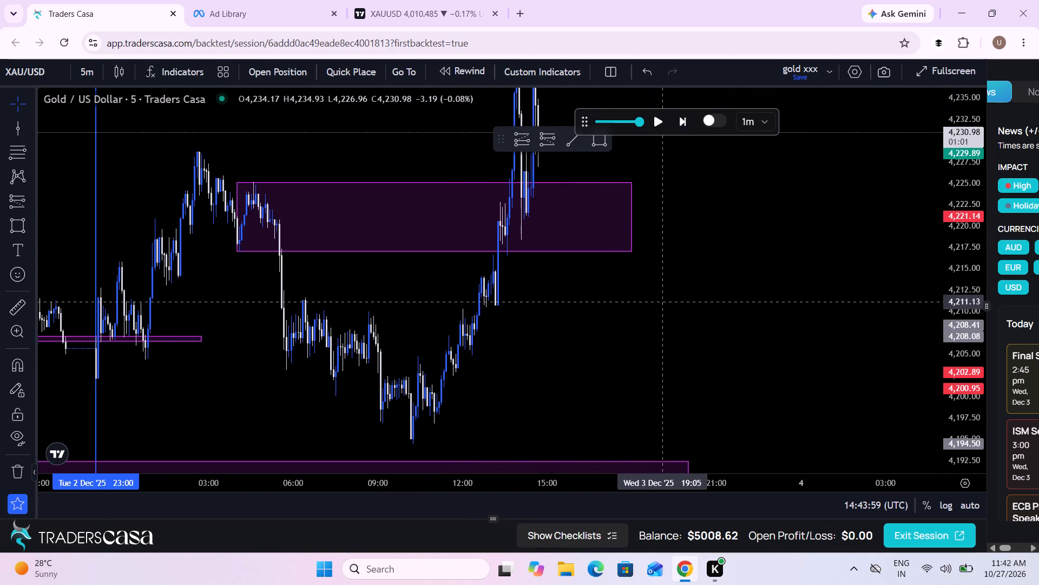
Measure the rise from the 3 December low at about 4,194.64 to the new high near 4,241.39.
left_click_drag(661, 303, 581, 328)
scroll(581, 328, "down", 3)
left_click_drag(965, 222, 963, 231)
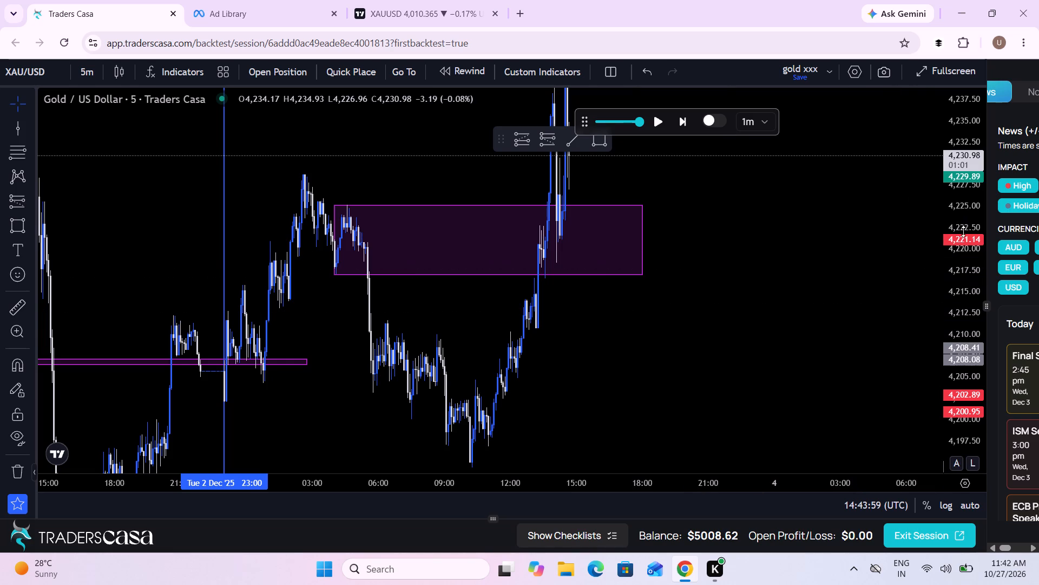
left_click_drag(963, 231, 942, 367)
left_click_drag(768, 339, 804, 399)
scroll(804, 399, "up", 4)
left_click_drag(704, 383, 719, 346)
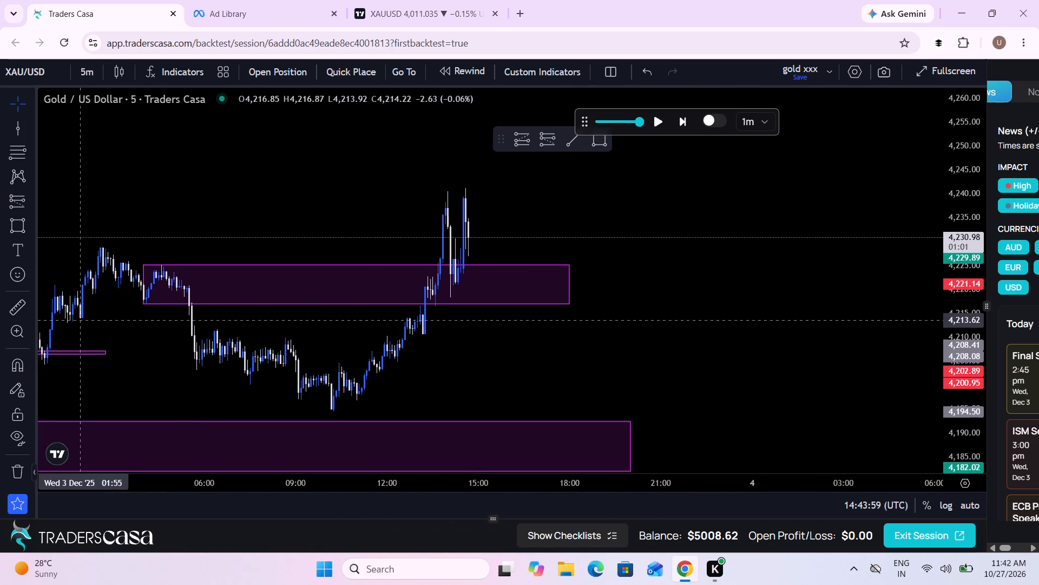
left_click(4, 302)
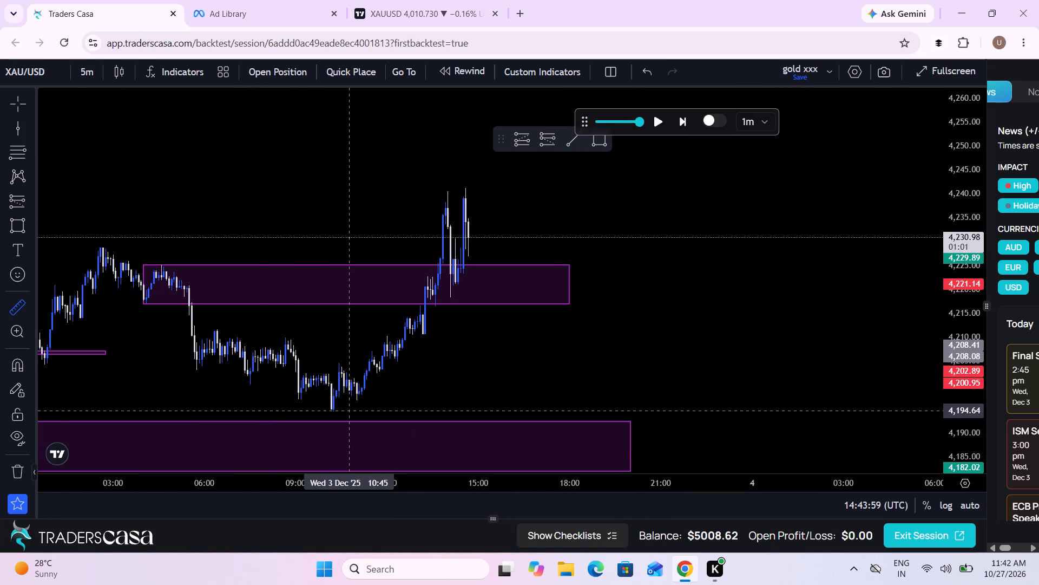
left_click(348, 411)
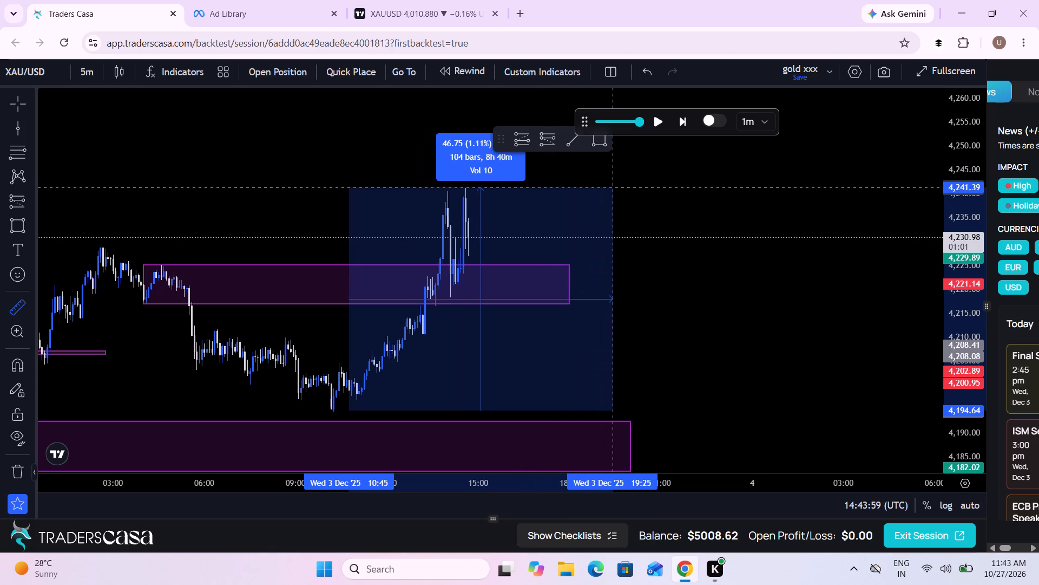
left_click(611, 187)
Draw a thin rectangle zone at about 4,217.92 to 4,217.72, extending from 13:05 to about 23:30 on 3 December.
scroll(750, 219, "up", 3)
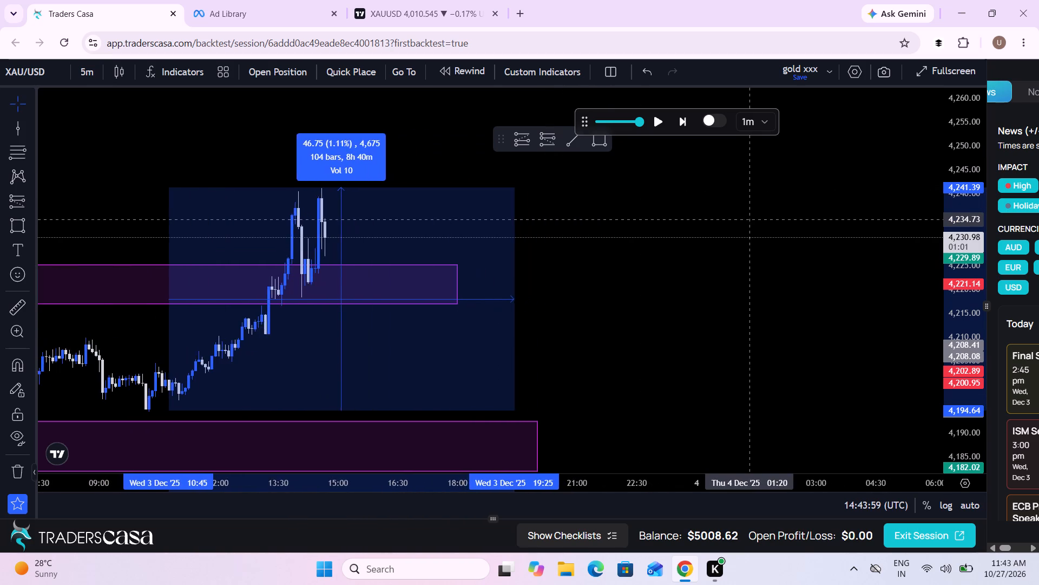
scroll(750, 219, "right", 1)
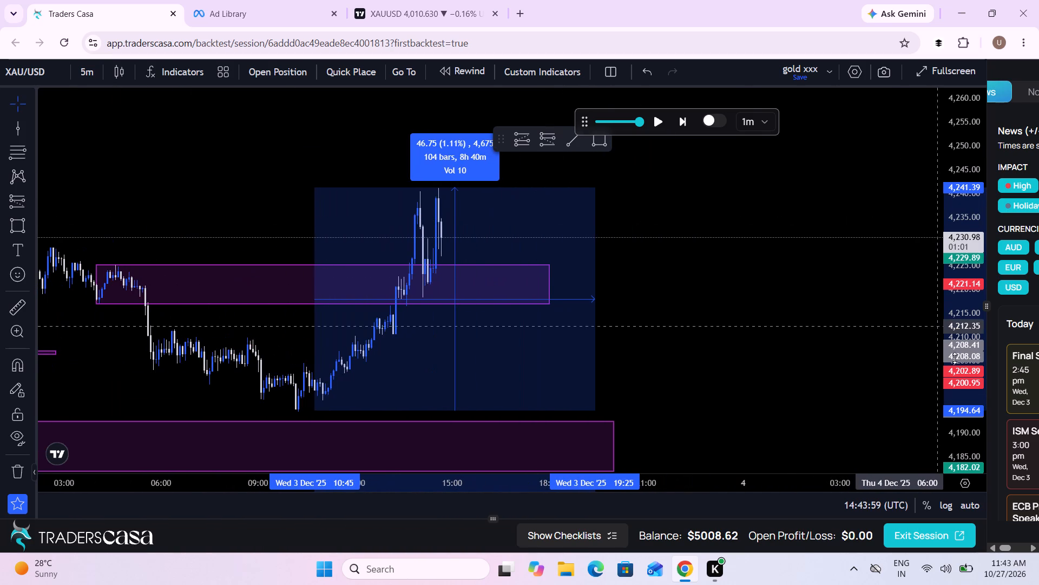
left_click_drag(968, 386, 936, 217)
scroll(936, 217, "up", 4)
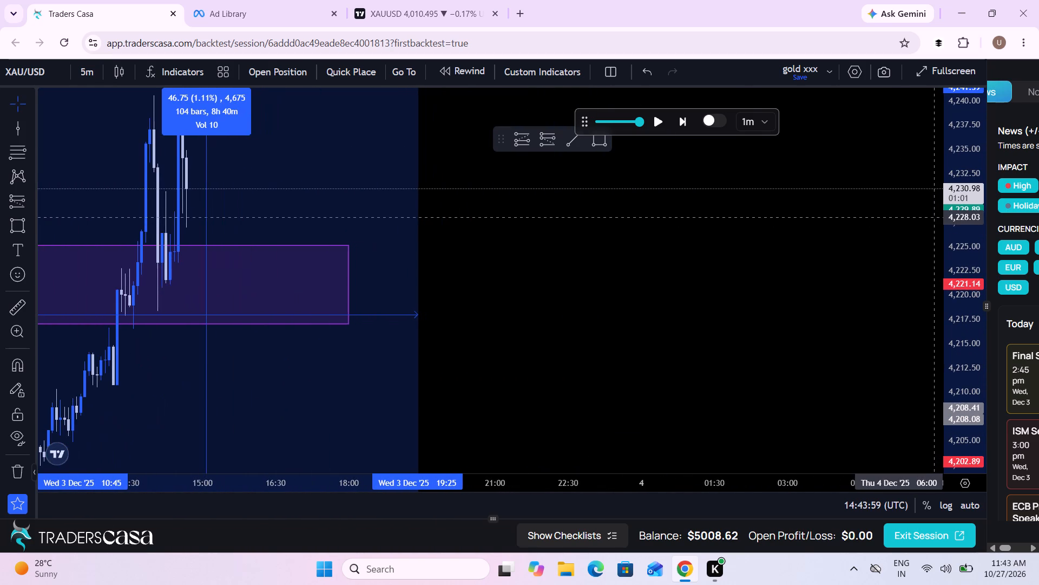
left_click(12, 232)
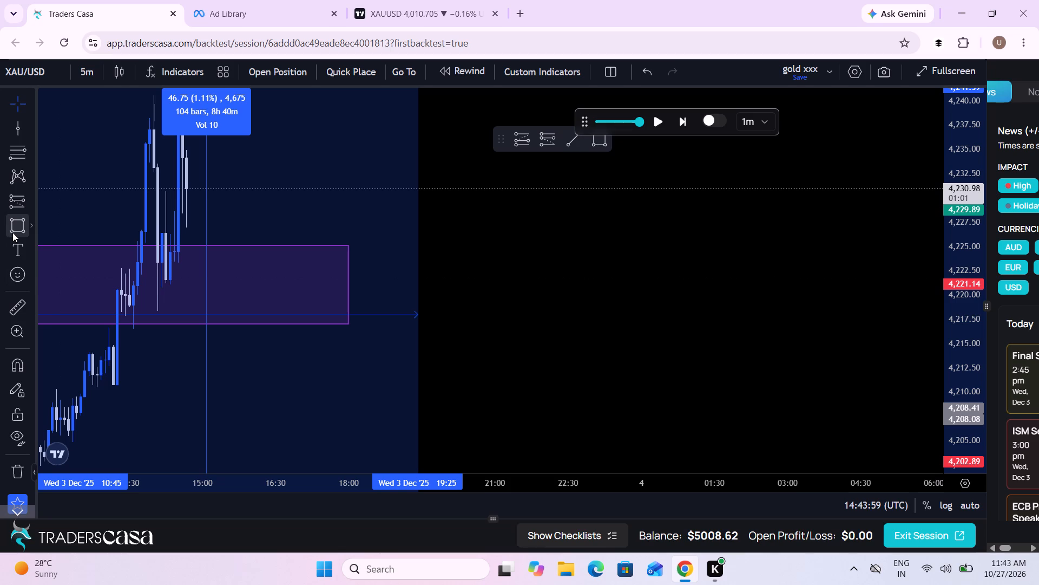
left_click(111, 315)
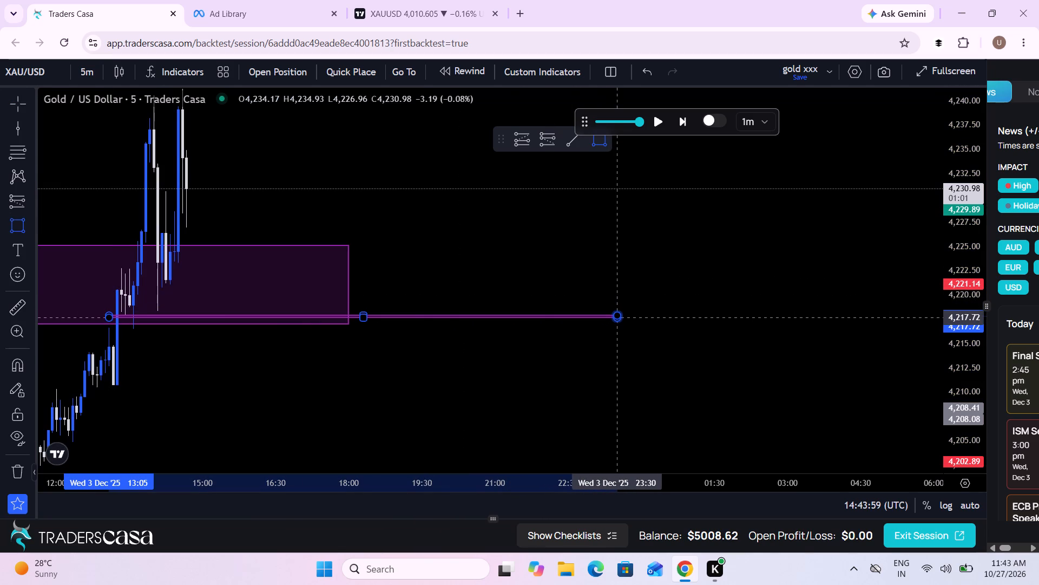
left_click(618, 317)
Advance the replay in short runs and pause it at 15:14 UTC on 3 December.
left_click_drag(363, 251, 623, 315)
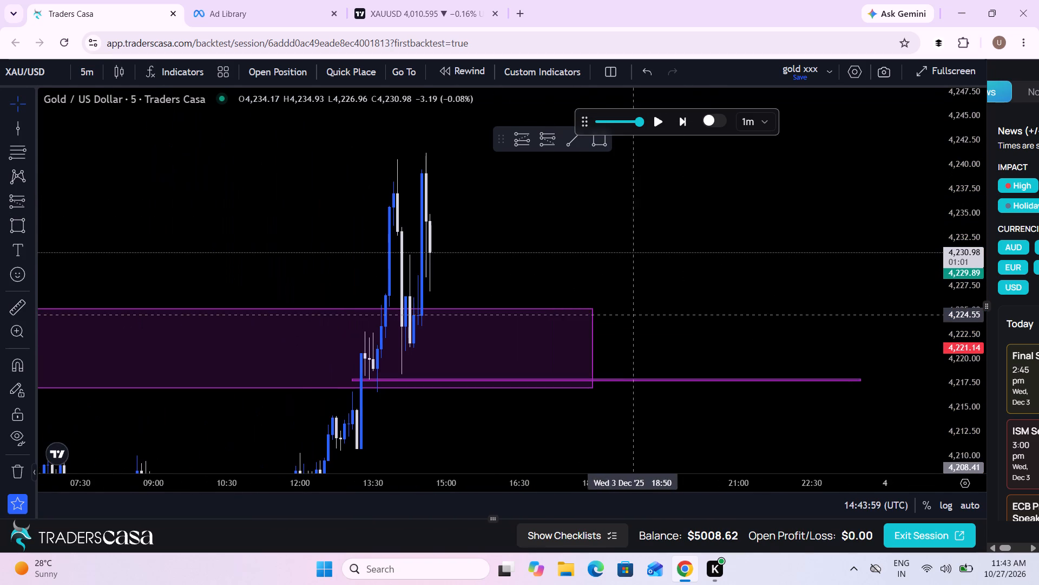
left_click_drag(970, 203, 962, 305)
scroll(748, 321, "down", 2)
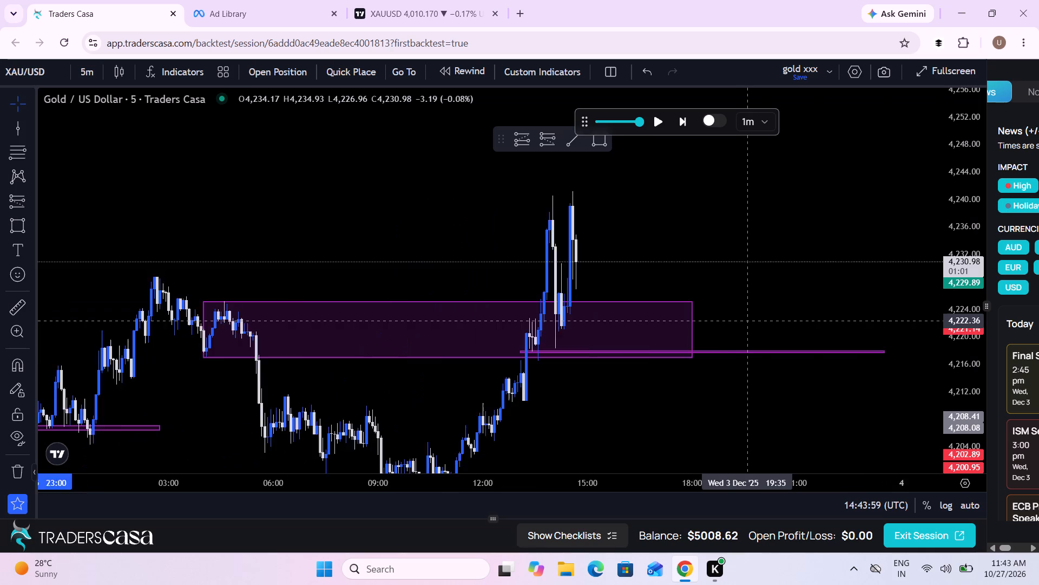
scroll(748, 321, "down", 2)
scroll(860, 363, "down", 3)
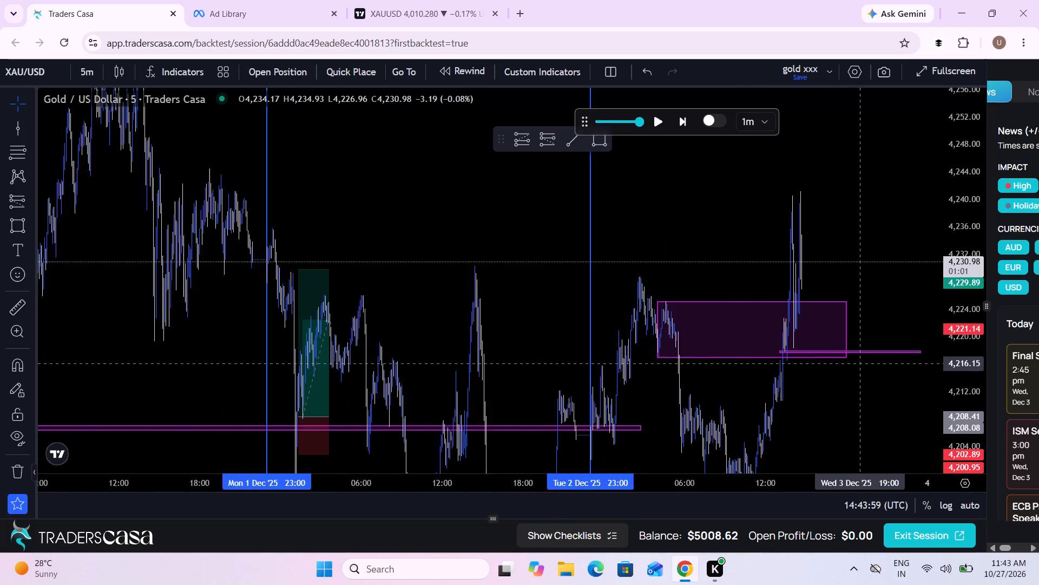
scroll(860, 363, "down", 1)
scroll(860, 363, "up", 7)
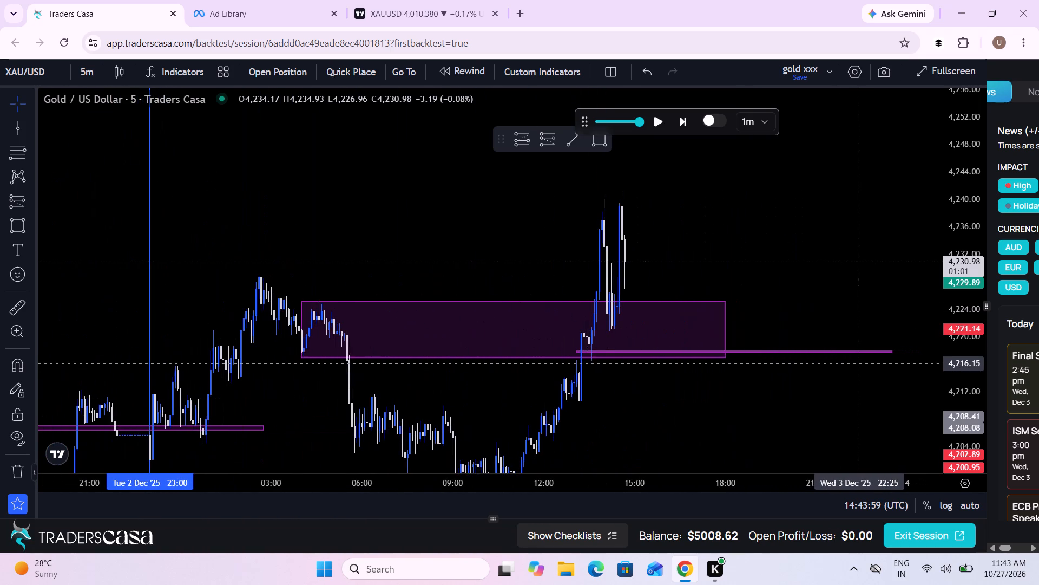
left_click(651, 120)
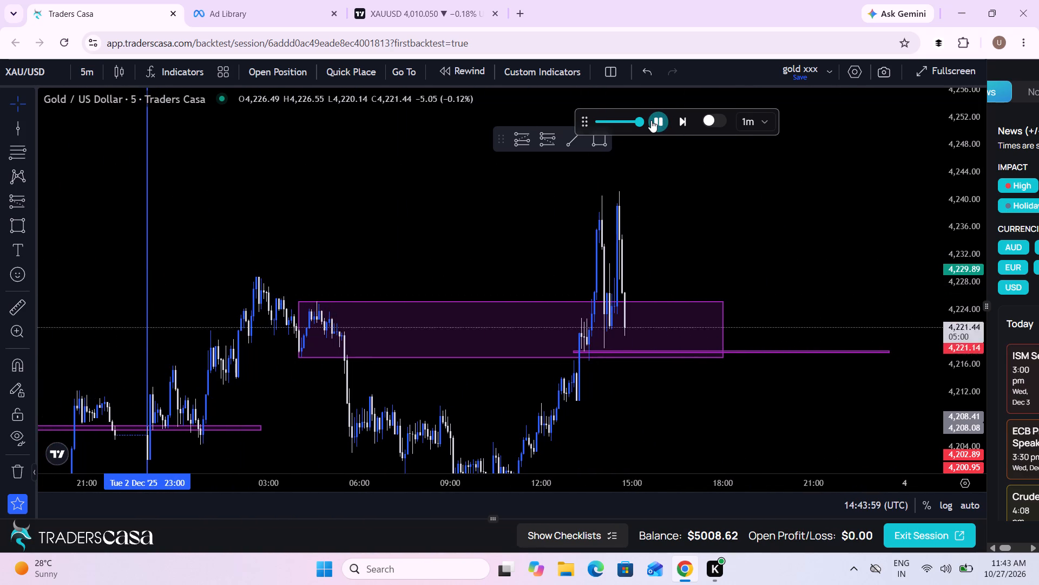
left_click(651, 120)
left_click(651, 120)
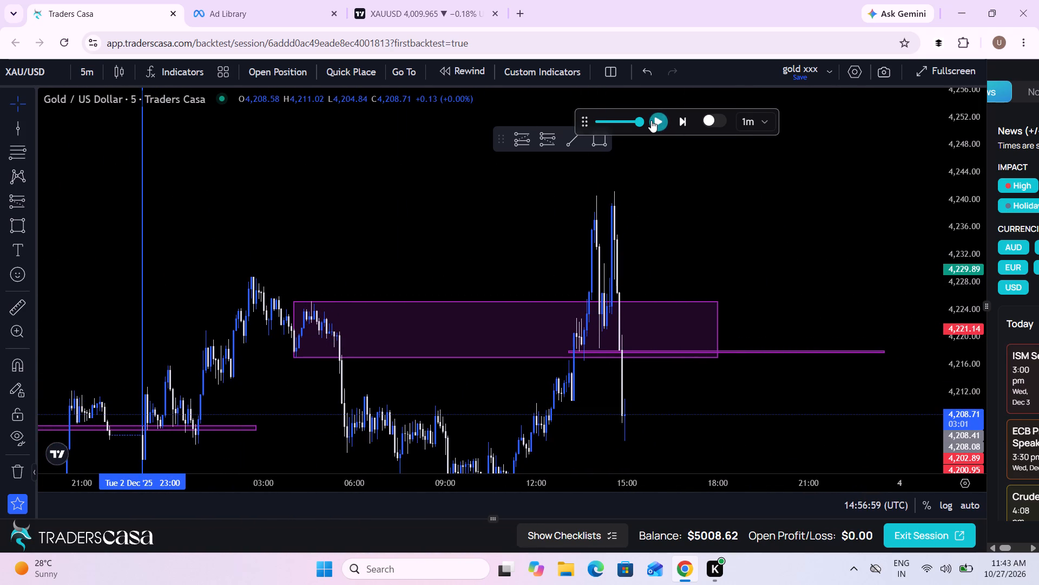
left_click(651, 120)
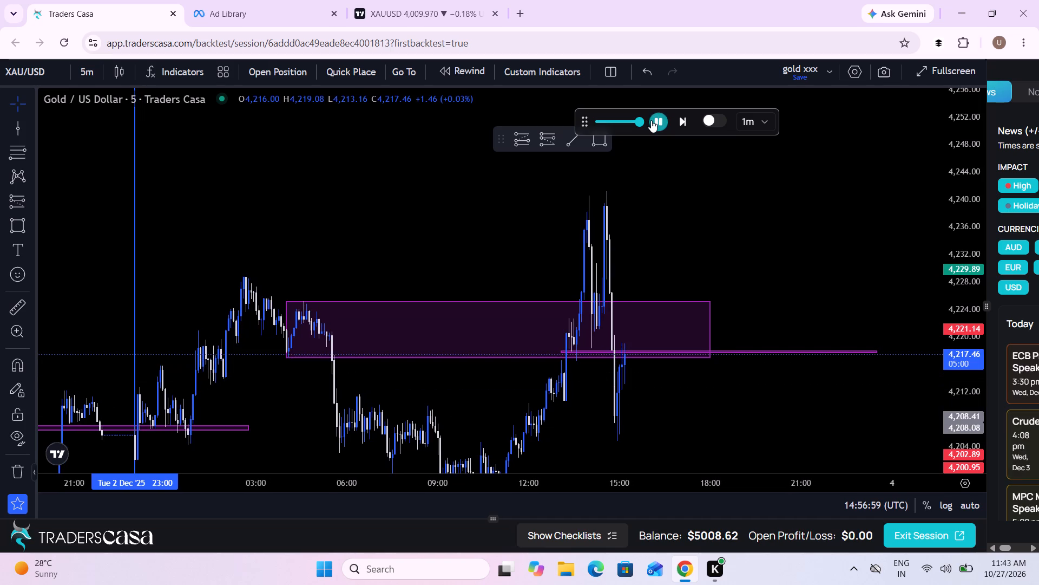
Switch the XAU/USD chart to the 1-hour timeframe.
scroll(516, 378, "up", 6)
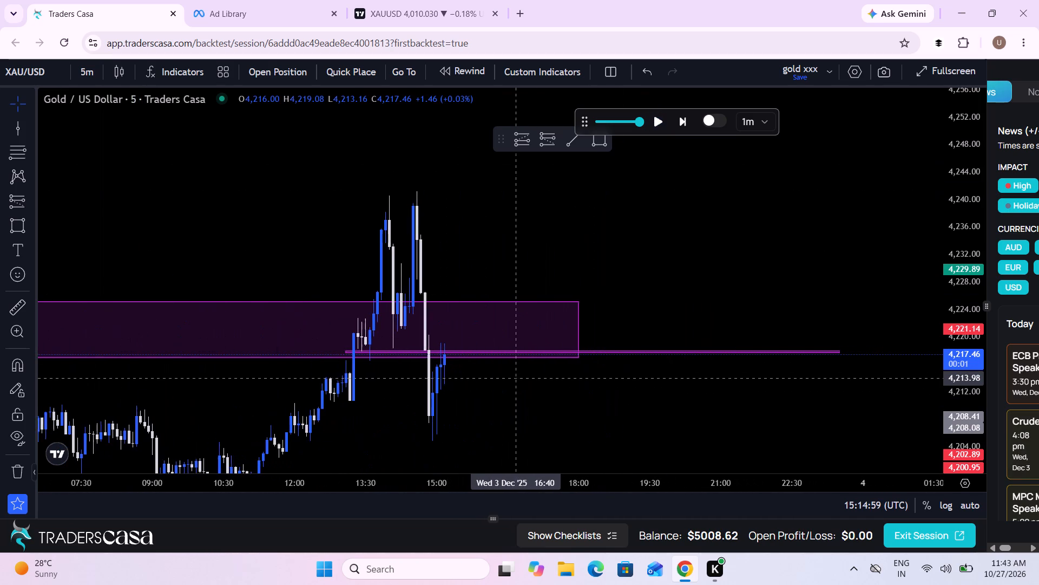
left_click(89, 70)
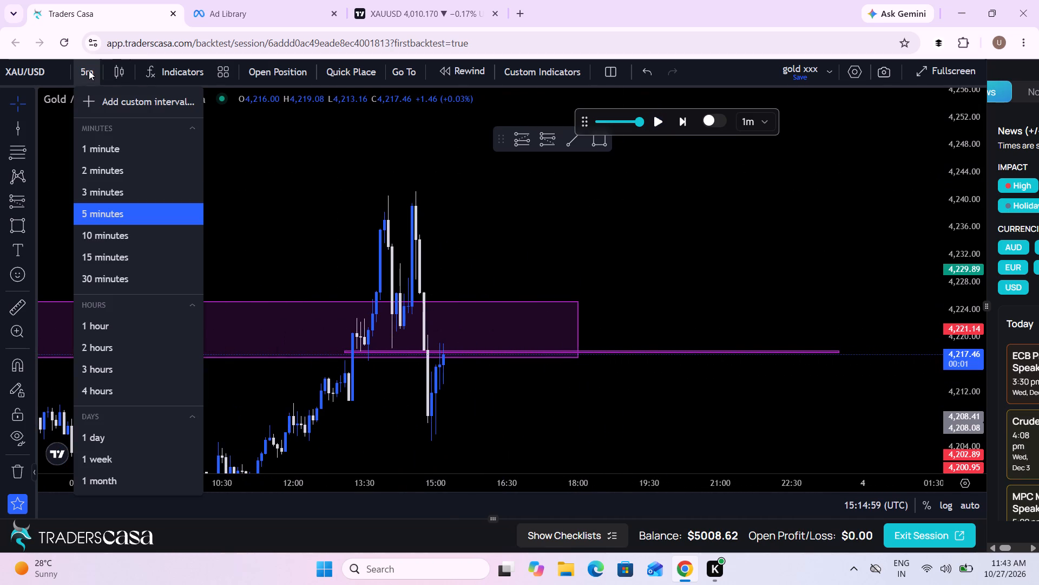
left_click(135, 331)
Resume the replay on the 1-hour chart and run it to at least 16:53 UTC on 3 December.
scroll(245, 343, "up", 1)
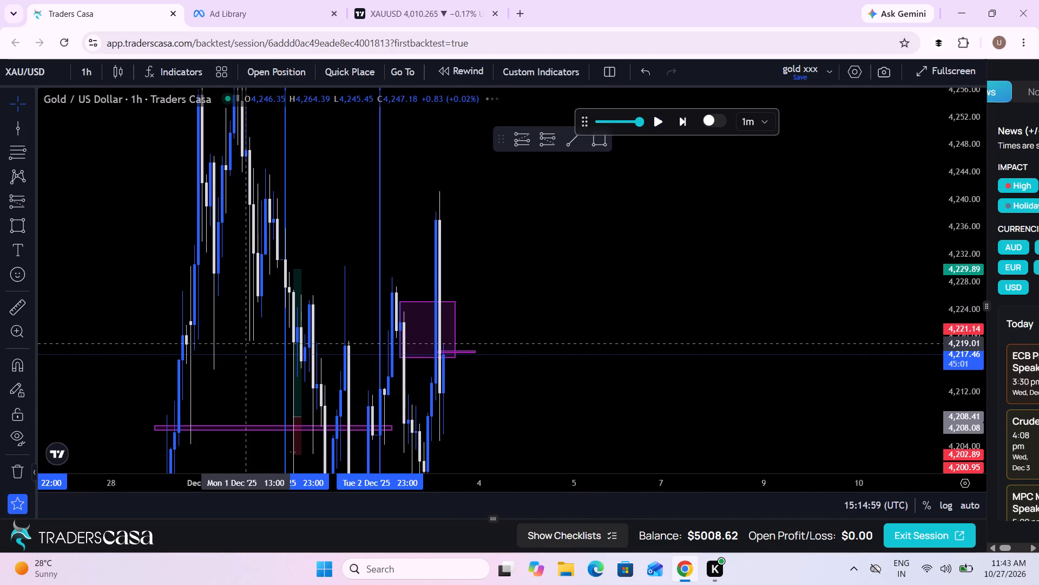
scroll(245, 343, "up", 2)
left_click_drag(287, 405, 624, 287)
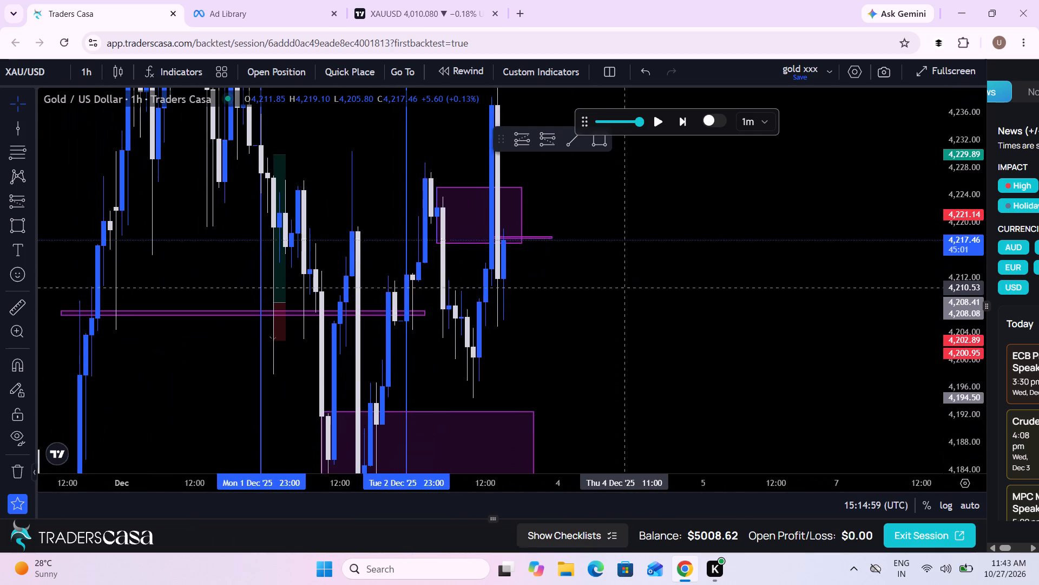
left_click_drag(624, 287, 624, 287)
scroll(624, 287, "up", 4)
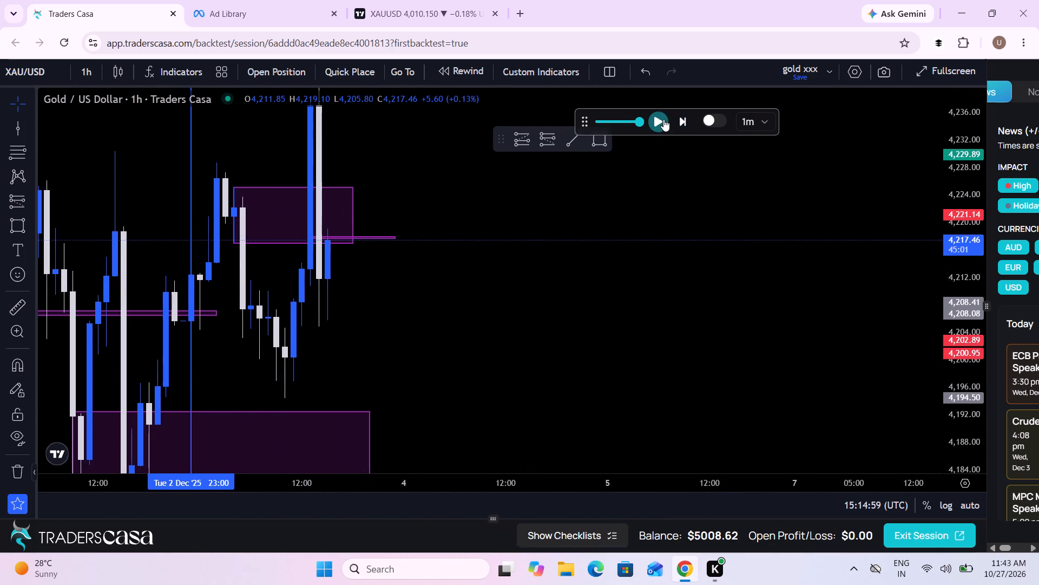
left_click(663, 119)
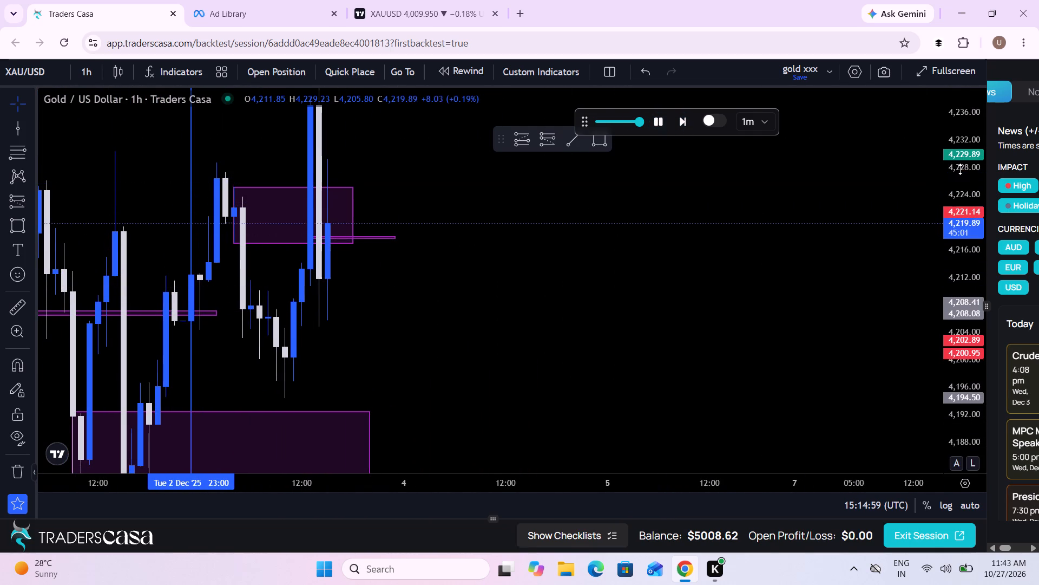
left_click_drag(960, 169, 957, 346)
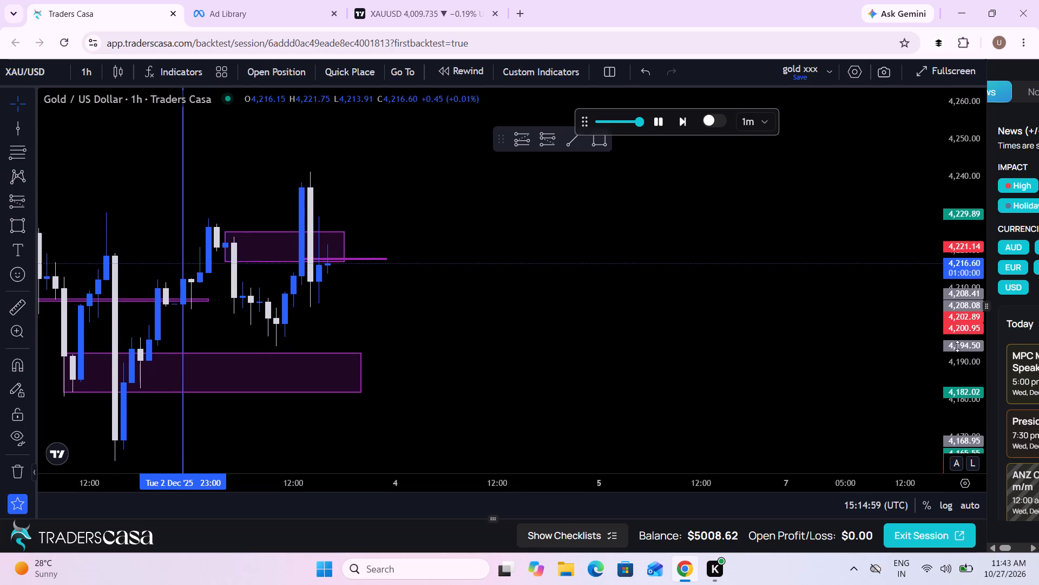
left_click_drag(957, 346, 953, 374)
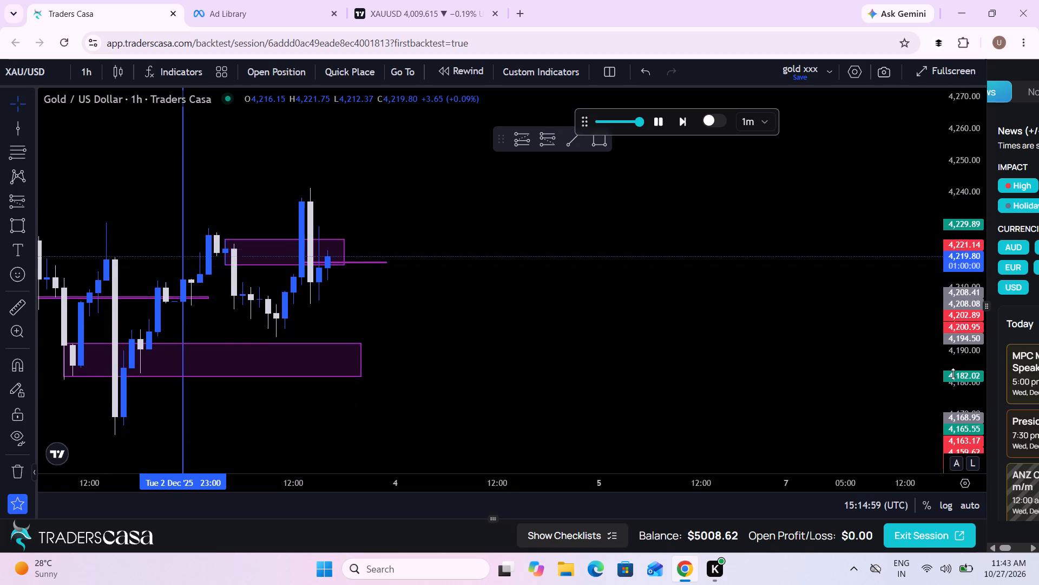
left_click_drag(416, 309, 721, 294)
scroll(721, 294, "up", 3)
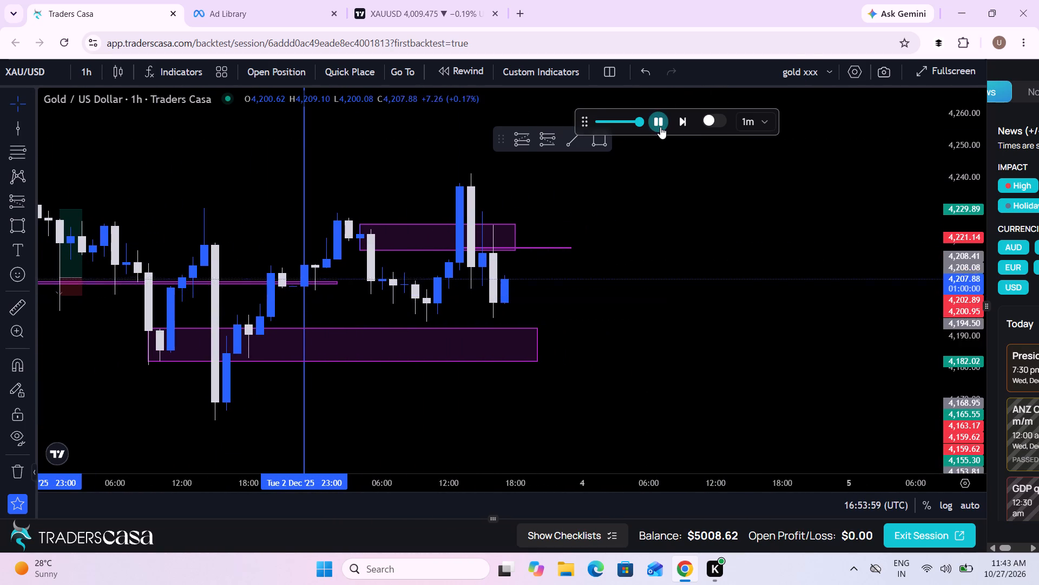
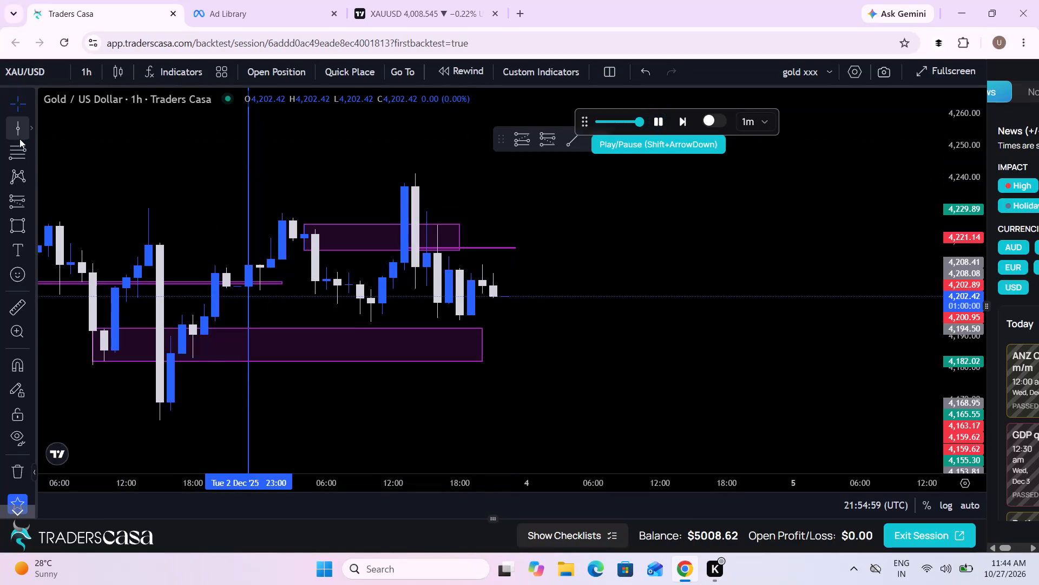
Draw a vertical line on the 1-hour chart at 22:00 on 3 December.
left_click(17, 135)
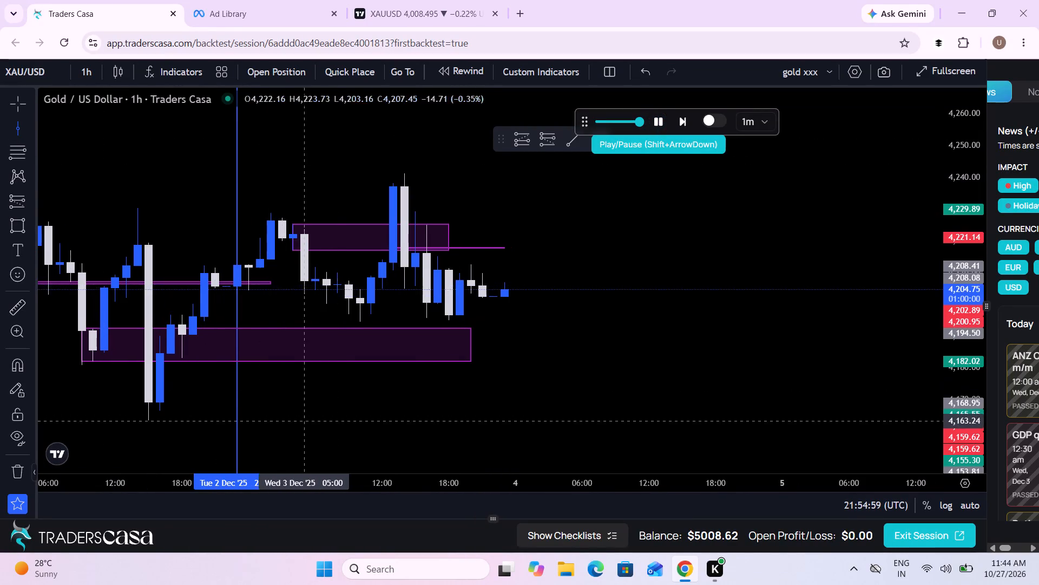
left_click(492, 383)
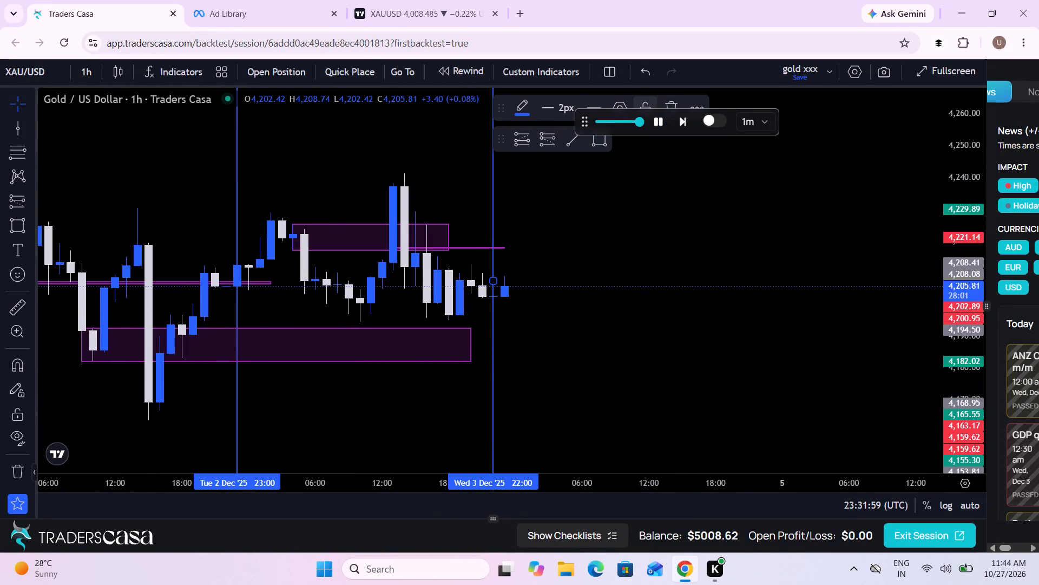
Pause the replay at 23:55 UTC on 3 December.
left_click(658, 119)
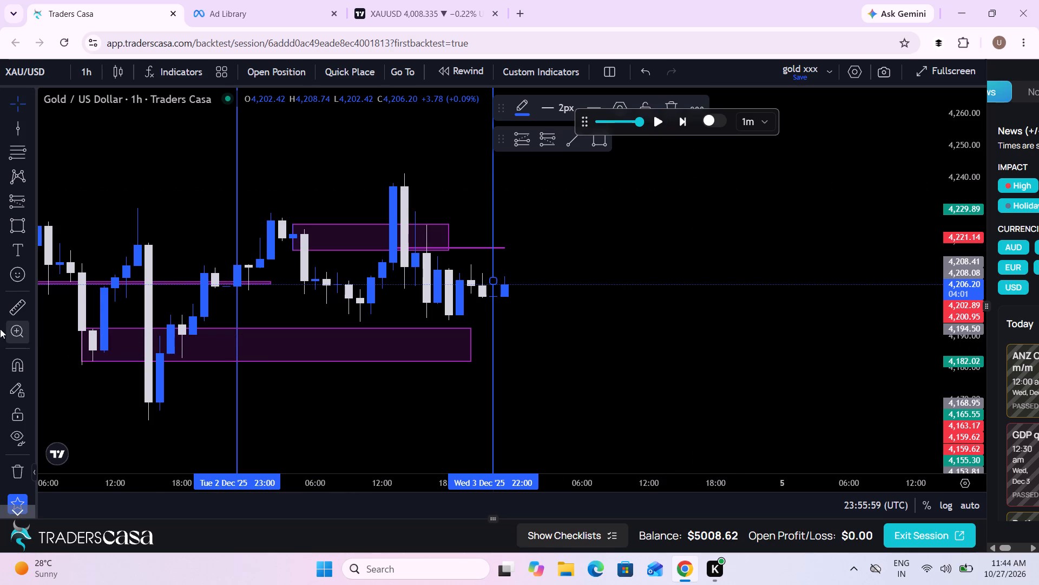
Measure the price range from the 3 December high at about 4,241.10 down to about 4,195.02, then clear the measurement.
left_click(8, 316)
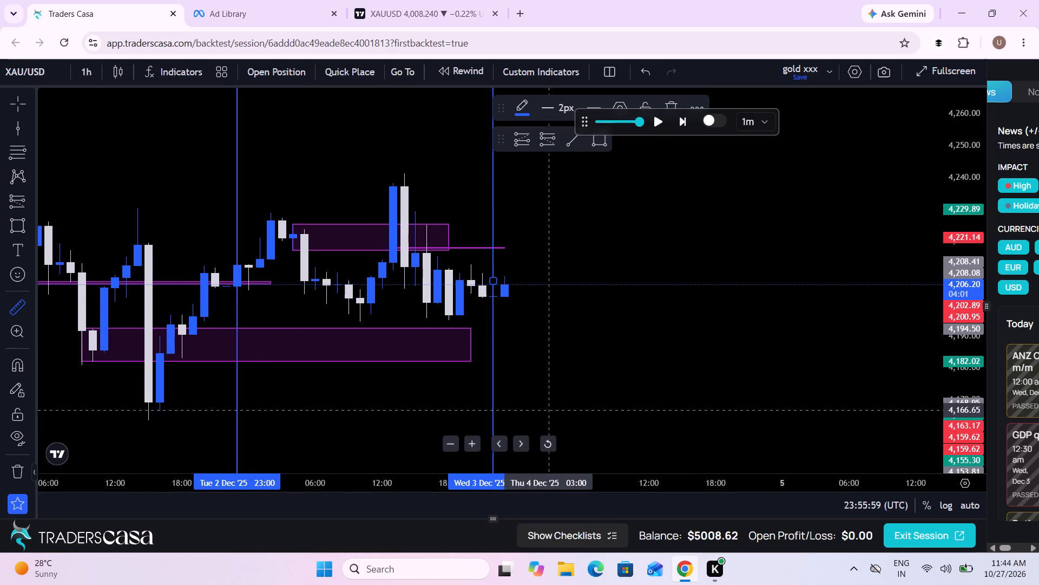
left_click(416, 174)
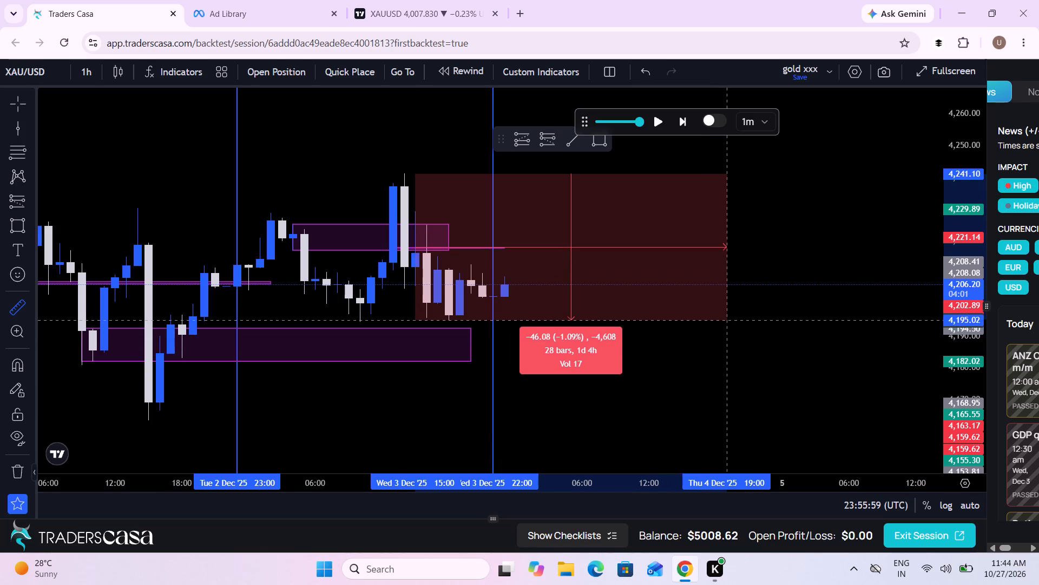
left_click(729, 320)
left_click(803, 344)
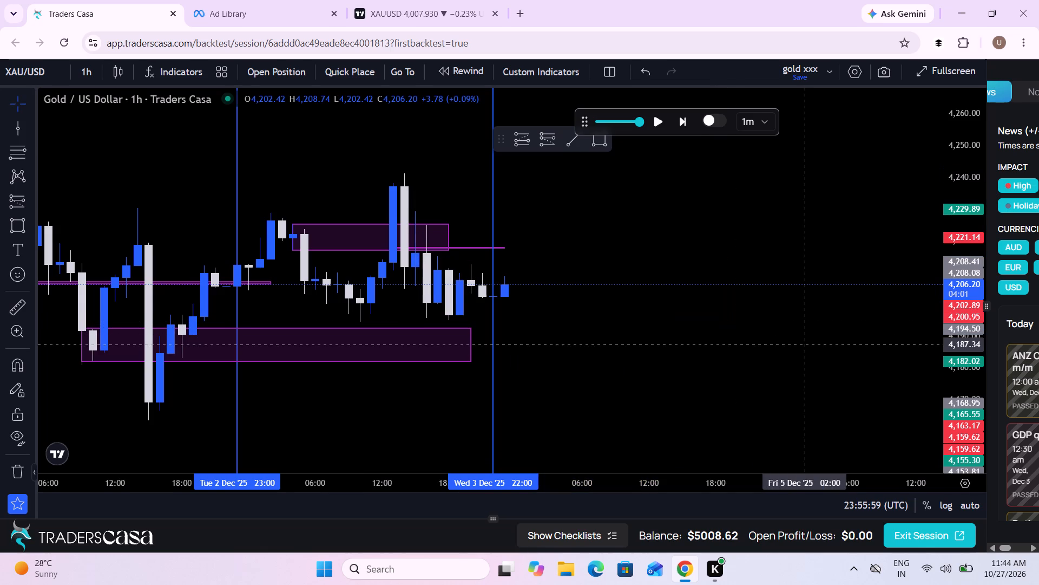
Resume the replay on the 1-hour chart and pause it at 01:03 UTC on 4 December.
left_click_drag(956, 381, 919, 226)
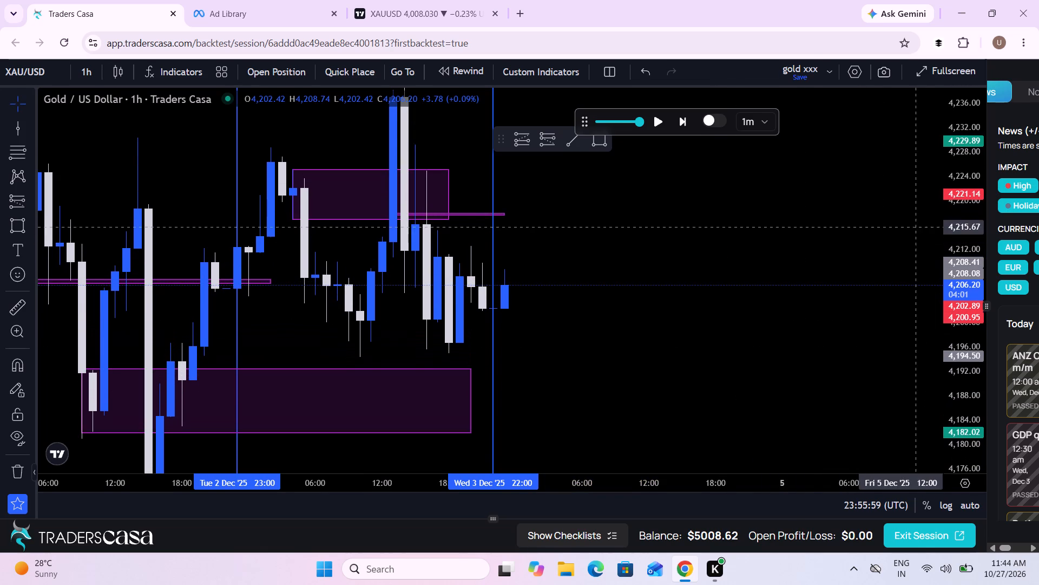
left_click_drag(763, 265, 854, 313)
scroll(854, 313, "up", 3)
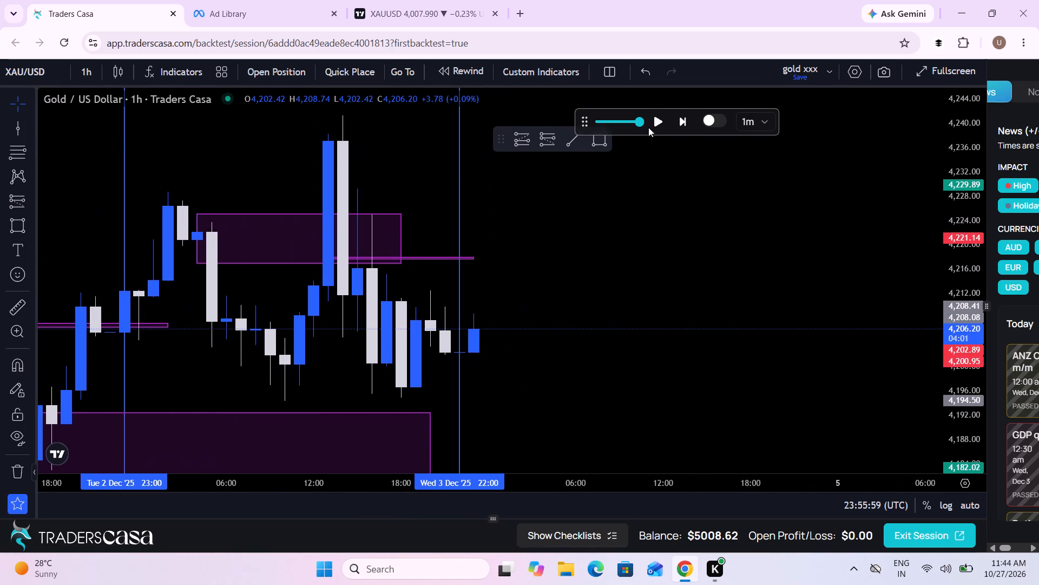
left_click(654, 125)
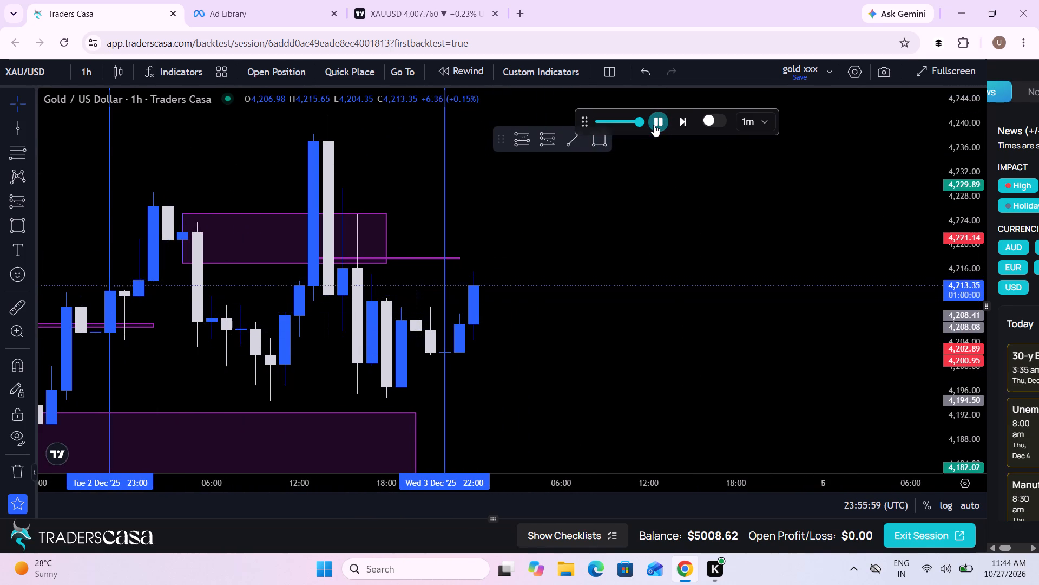
left_click(654, 125)
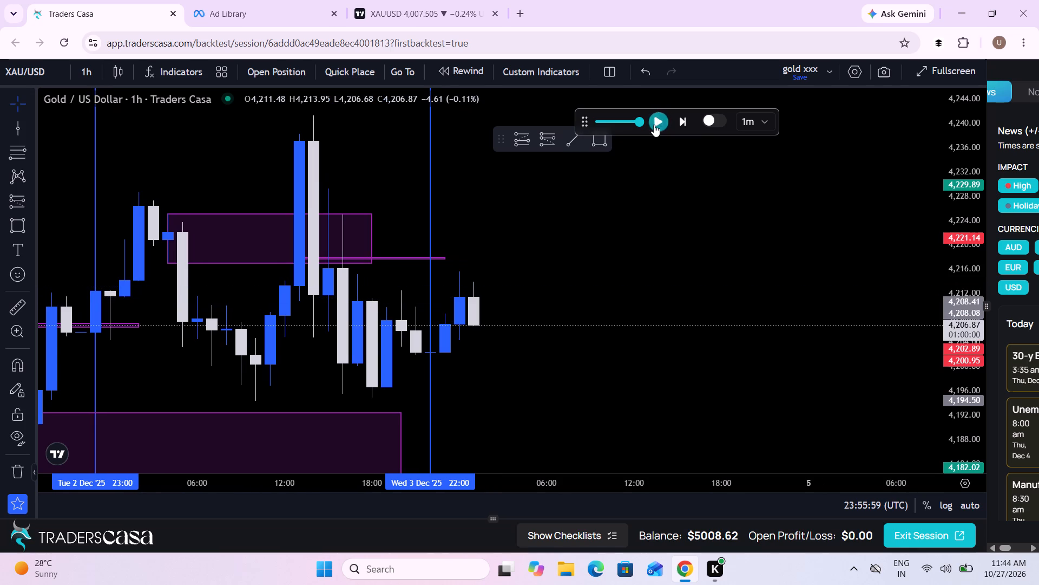
Switch the XAU/USD chart to the 5-minute timeframe.
left_click(86, 64)
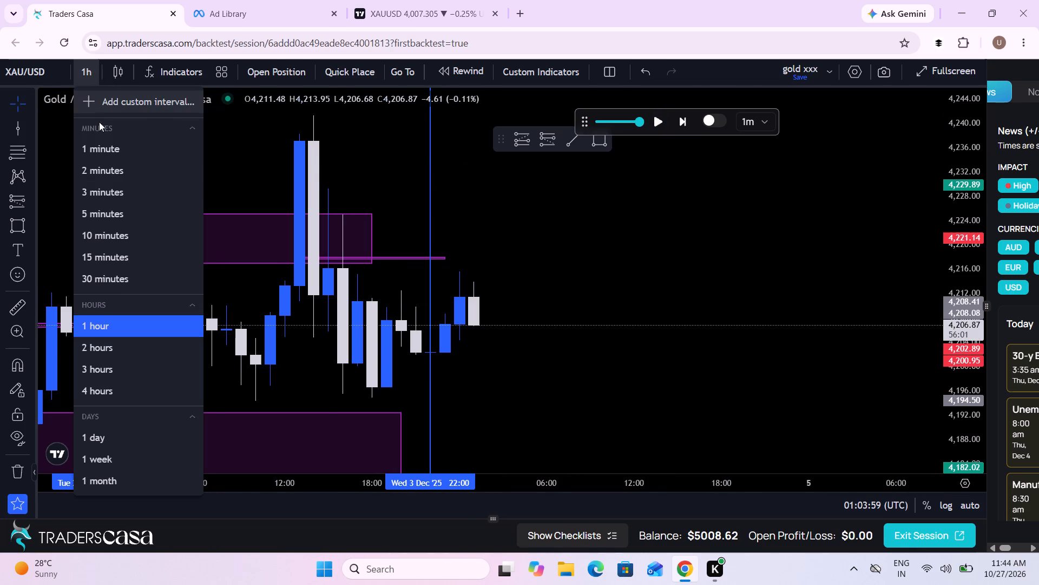
left_click(106, 214)
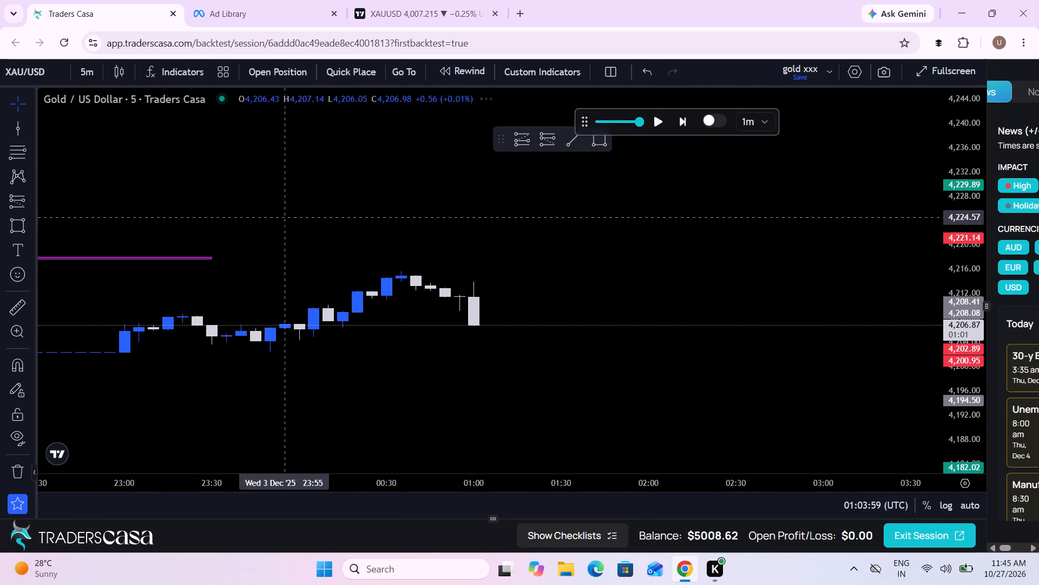
Measure the recent upswing from about 4,202.49 to about 4,215.68 on the 5-minute chart.
scroll(366, 337, "down", 7)
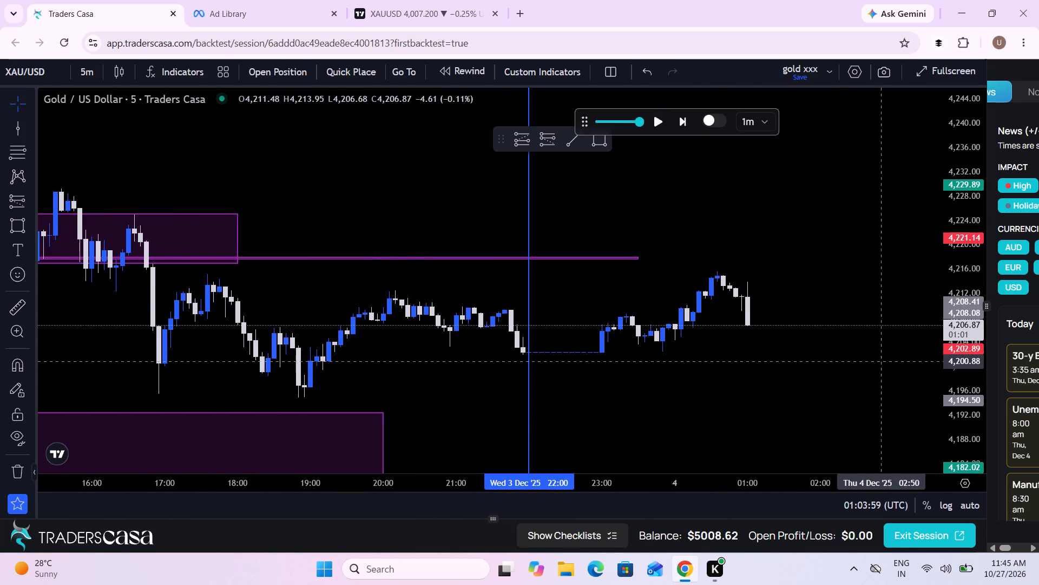
left_click_drag(946, 411, 904, 199)
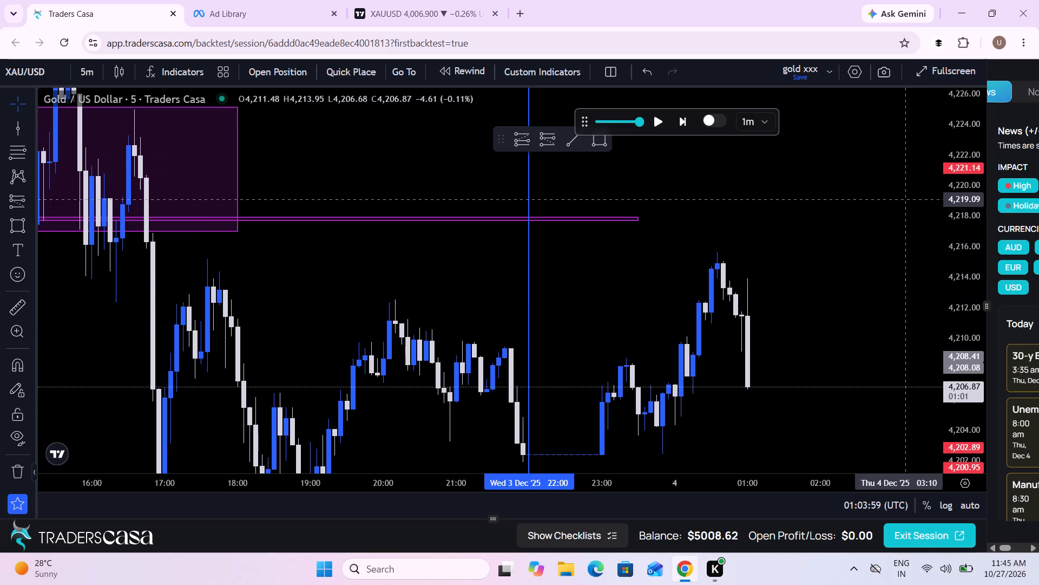
left_click_drag(810, 354, 653, 258)
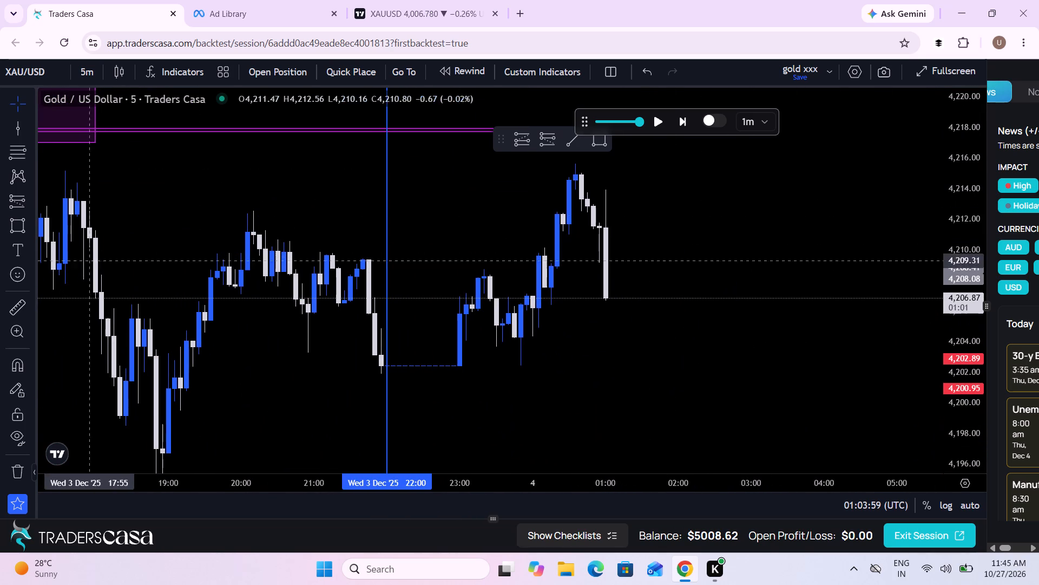
left_click(24, 305)
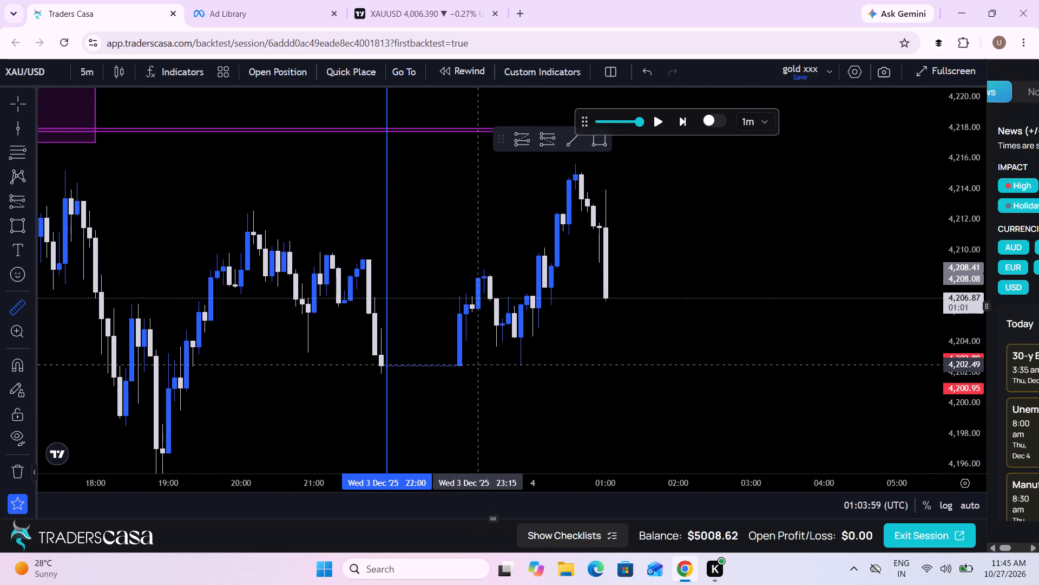
left_click(478, 365)
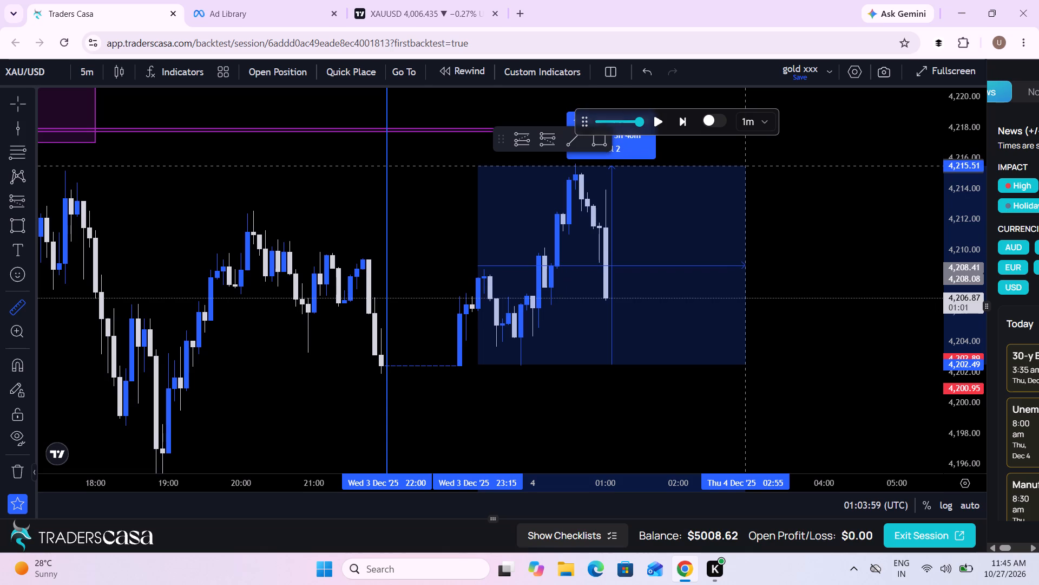
left_click(745, 163)
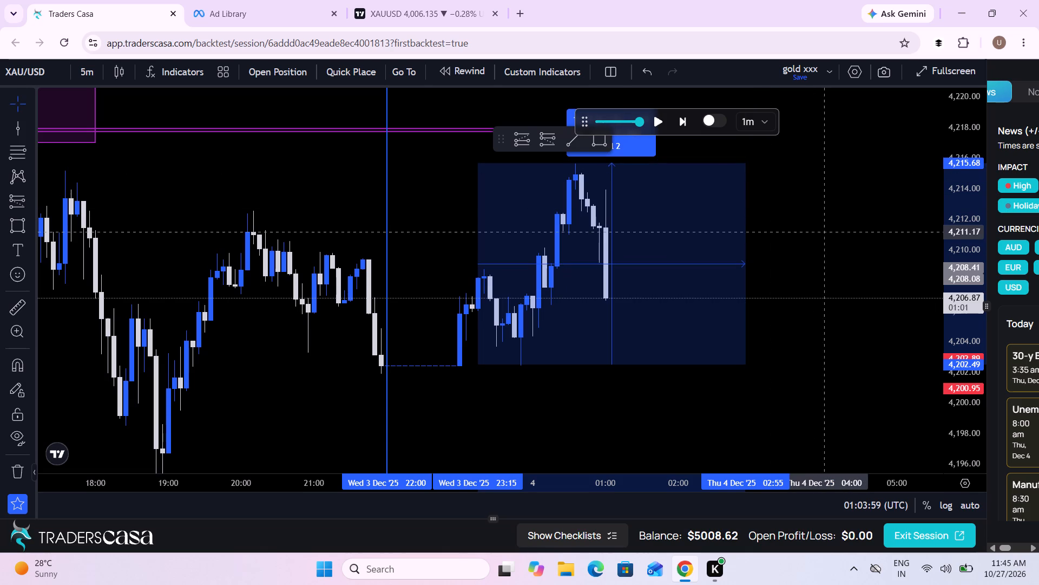
Draw a long position at 01:05 on 4 December with entry at about 4,209.37 and stop at about 4,204.13.
scroll(821, 232, "up", 2)
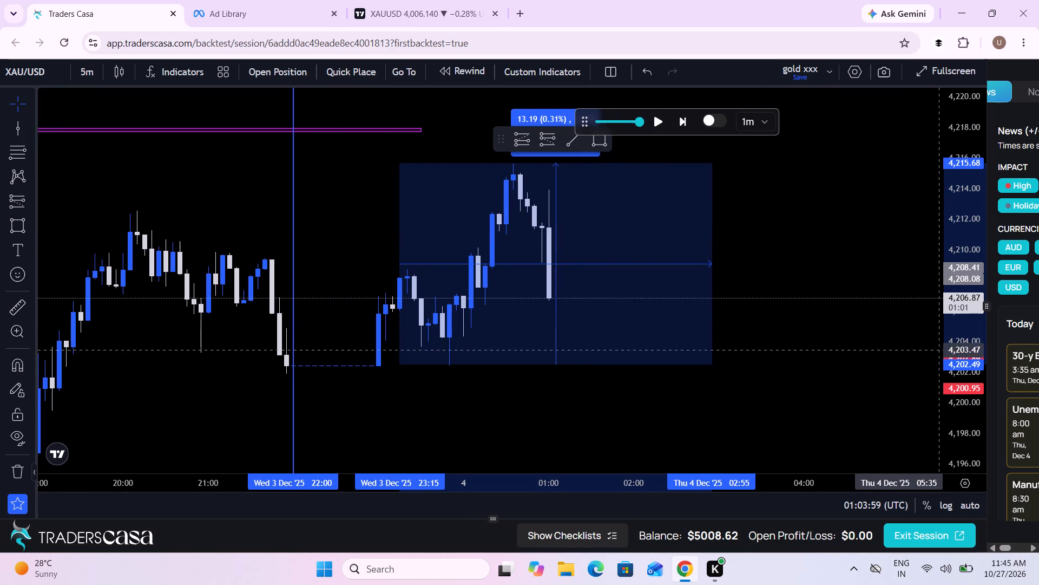
left_click_drag(974, 365, 959, 311)
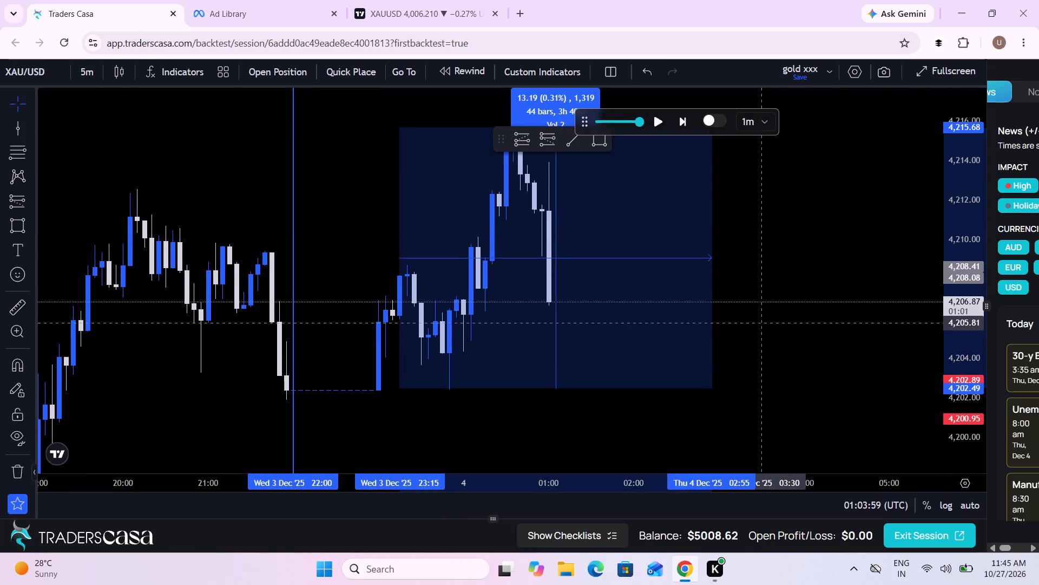
scroll(760, 323, "down", 5)
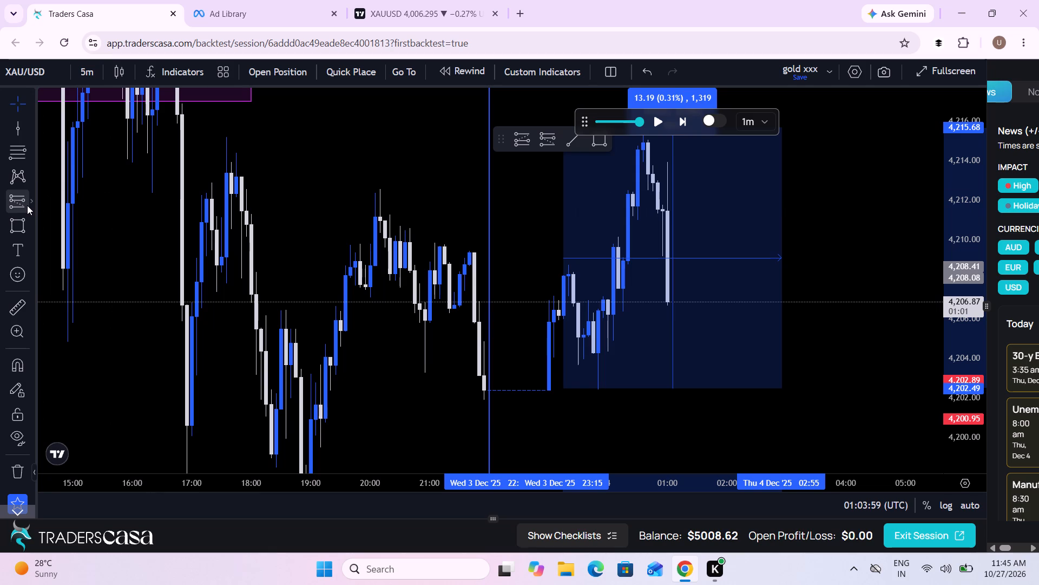
left_click(32, 205)
left_click(90, 180)
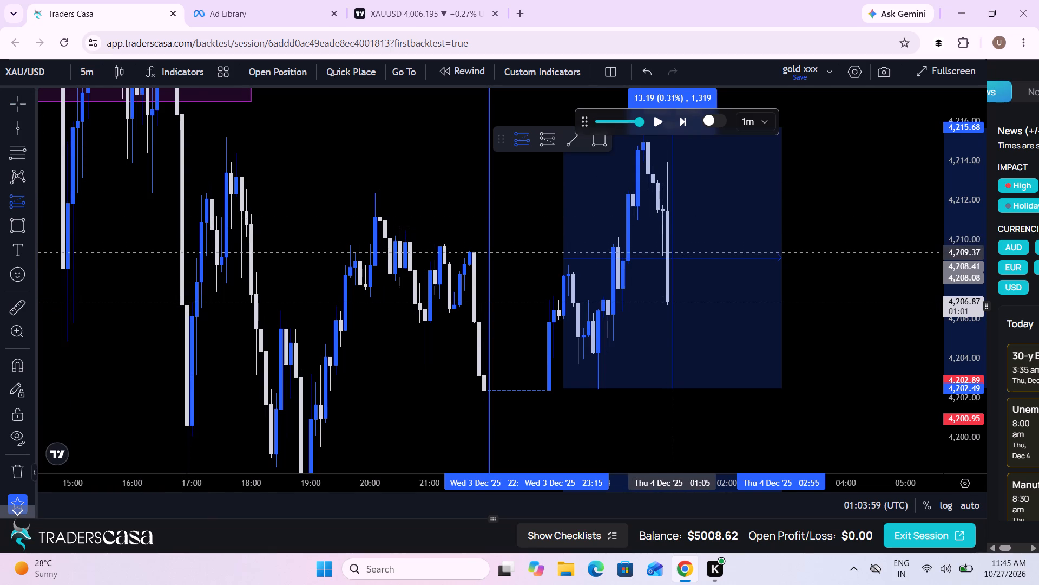
left_click(672, 252)
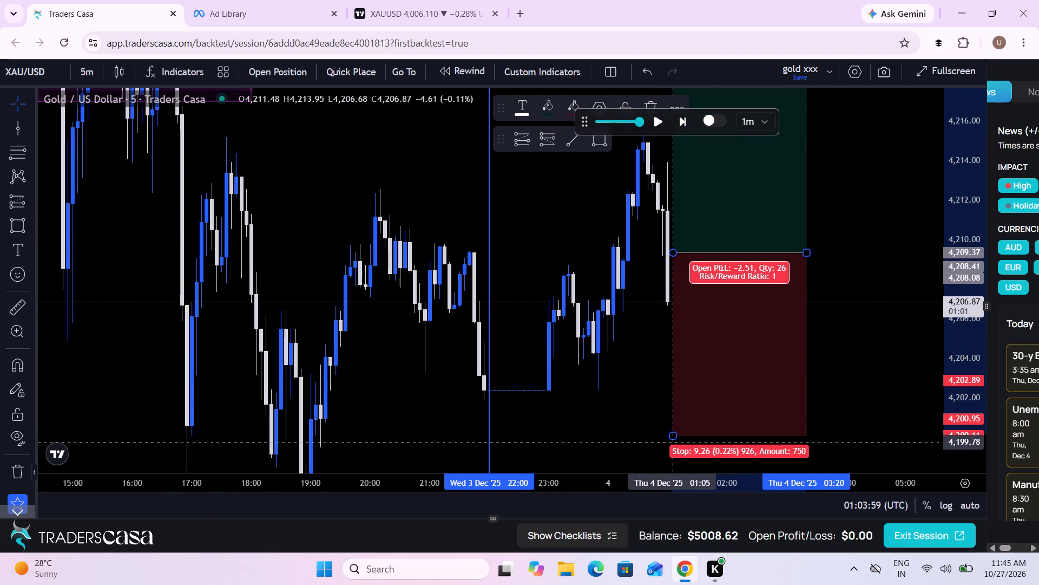
left_click_drag(673, 435, 678, 351)
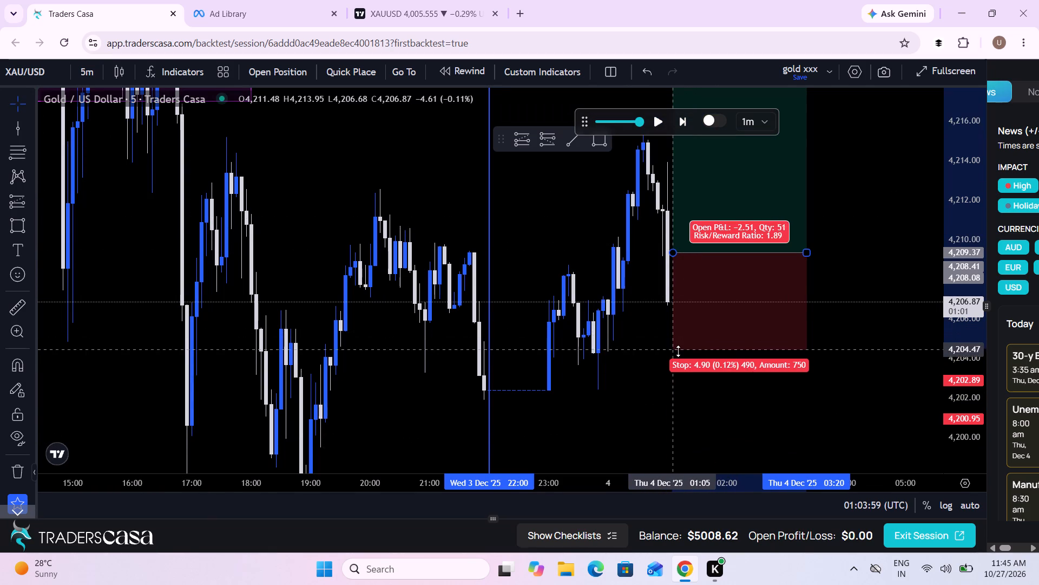
left_click_drag(678, 351, 679, 356)
Place a buy stop order from the long position: entry 4209.37, take profit 4218.63, stop loss 4204.13, risk 2.2% ($110).
left_click_drag(637, 355, 510, 420)
scroll(510, 420, "down", 3)
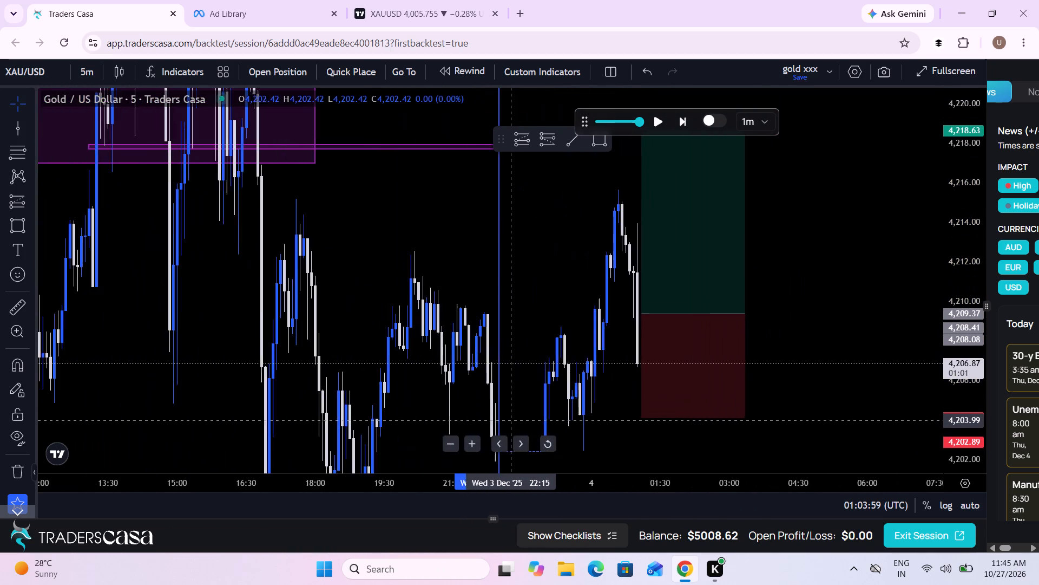
left_click_drag(955, 245, 952, 401)
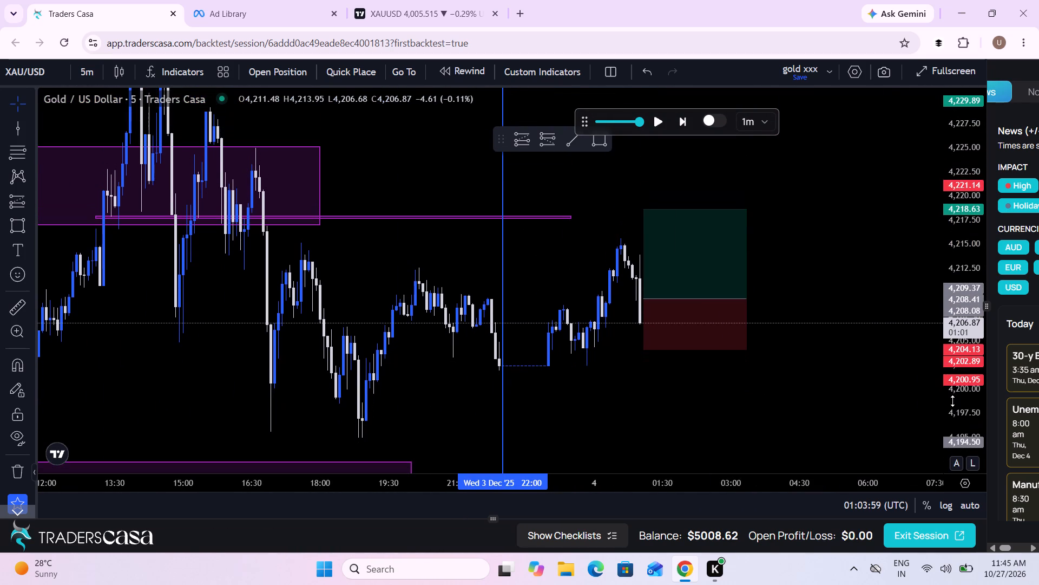
left_click_drag(830, 300, 758, 376)
left_click(615, 347)
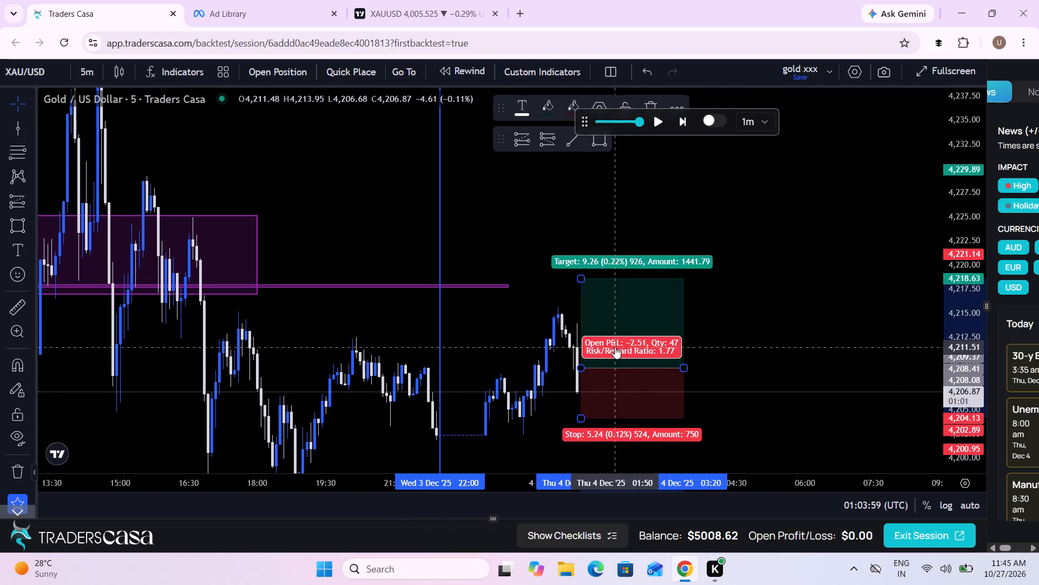
left_click(280, 75)
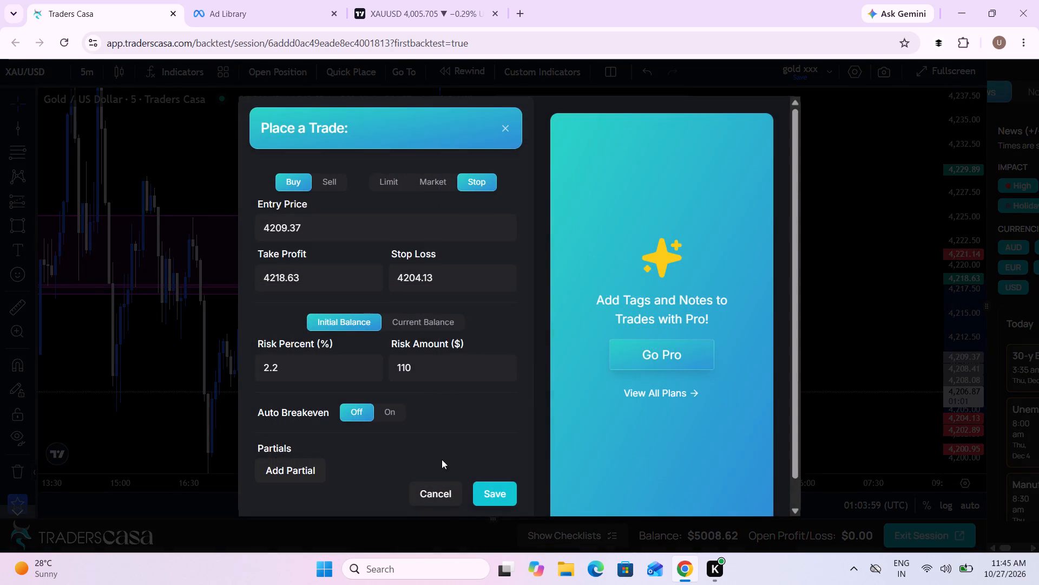
left_click(497, 500)
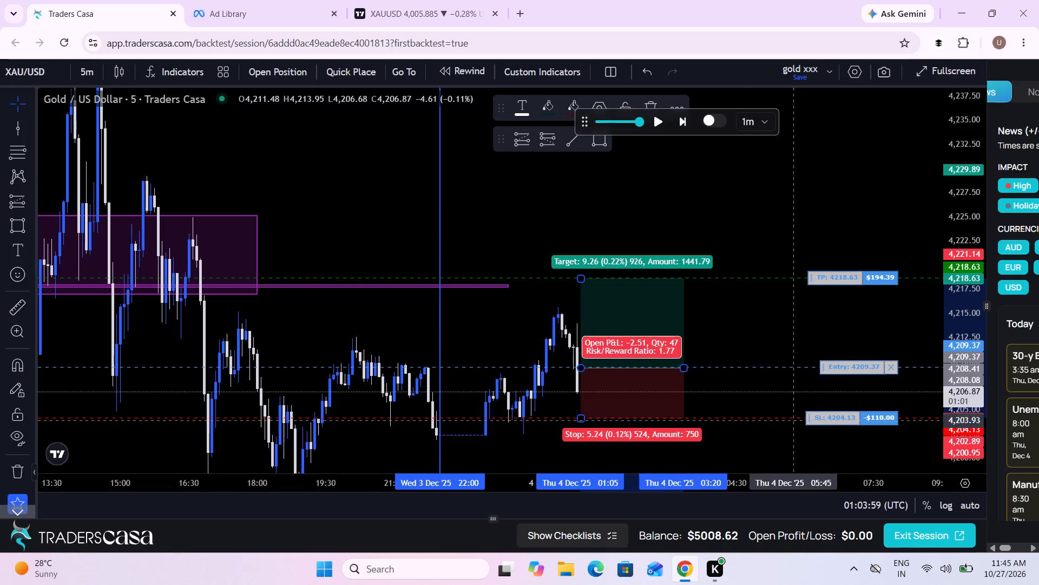
Resume the replay with the buy stop order placed and pause it at 02:12 UTC on 4 December.
left_click_drag(765, 335, 753, 313)
scroll(753, 313, "up", 3)
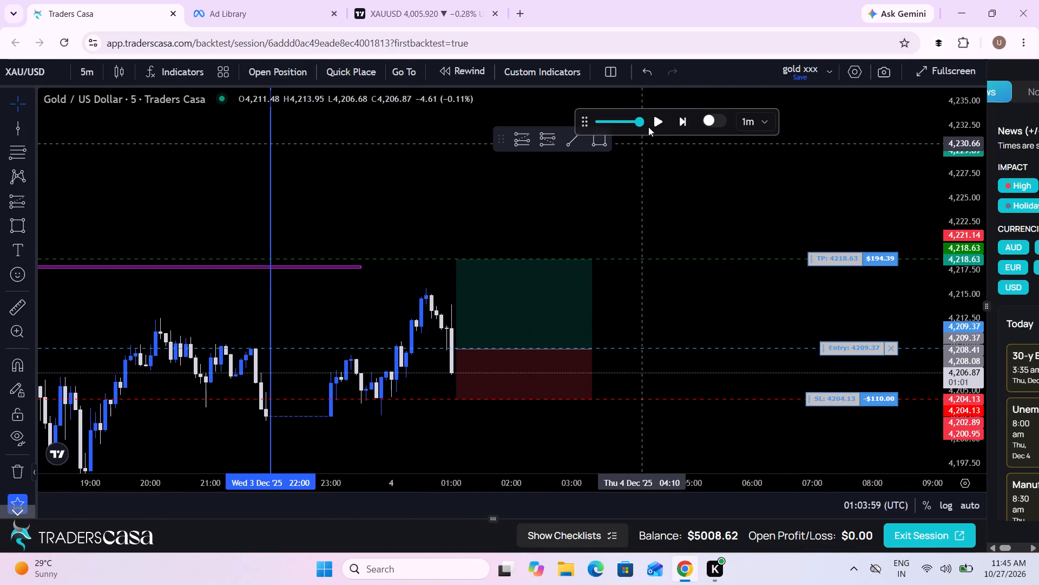
left_click(652, 127)
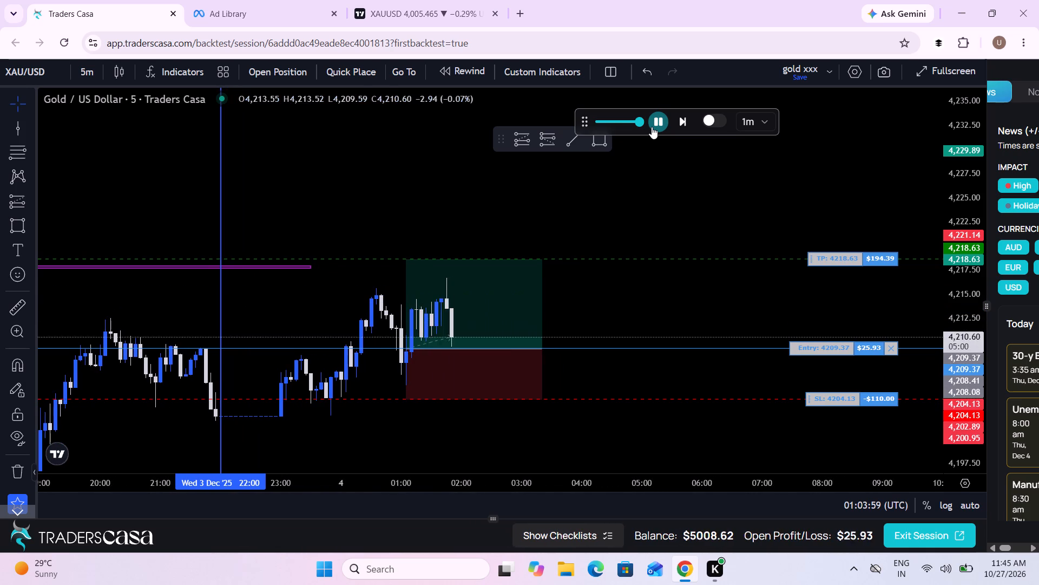
left_click(652, 127)
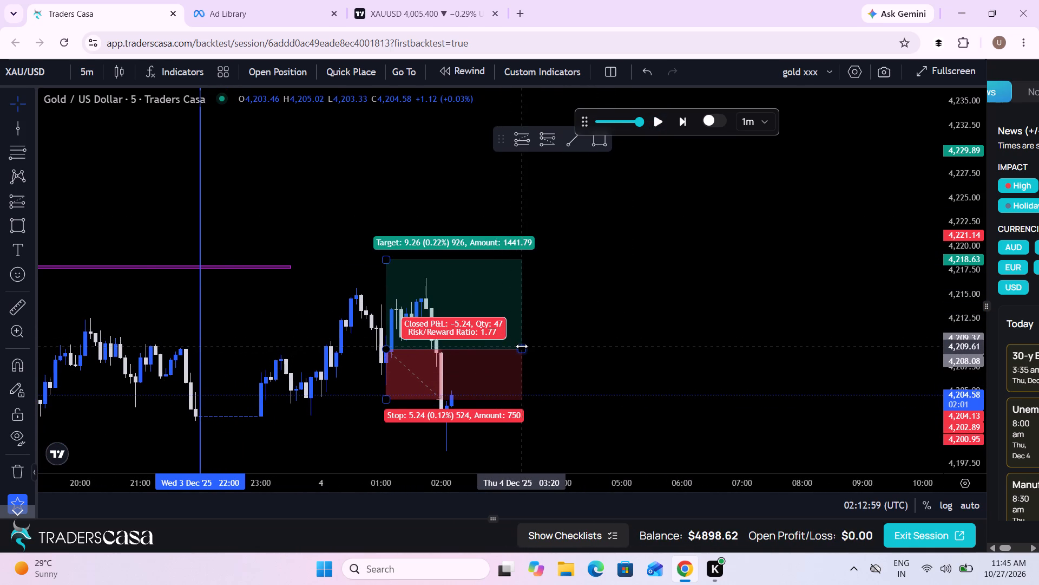
Shorten the long position drawing to end at about 01:45 and lower its target to about 4,216.56.
left_click_drag(522, 346, 429, 344)
left_click_drag(387, 261, 396, 278)
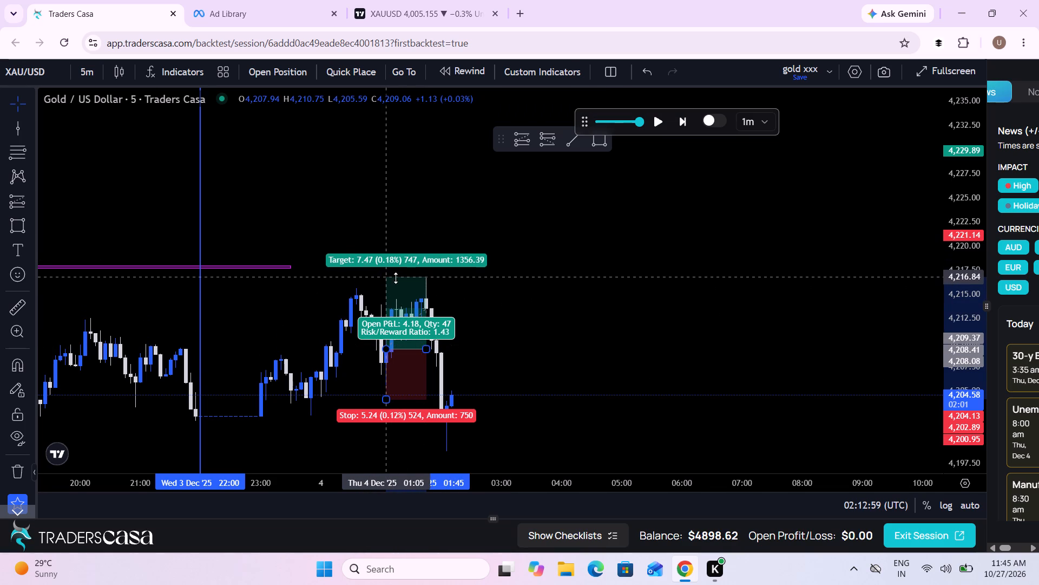
left_click_drag(396, 278, 398, 279)
left_click(524, 336)
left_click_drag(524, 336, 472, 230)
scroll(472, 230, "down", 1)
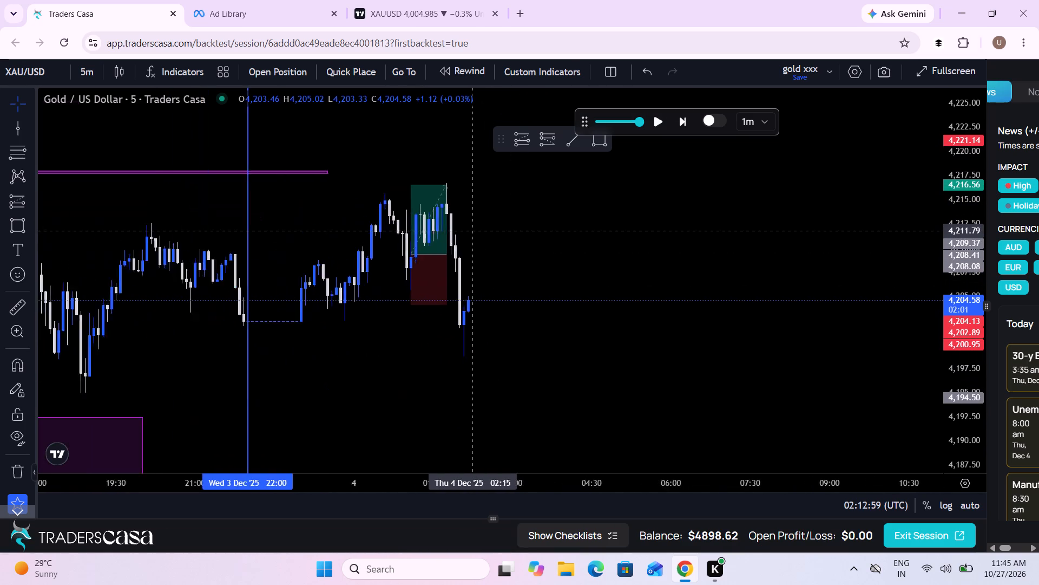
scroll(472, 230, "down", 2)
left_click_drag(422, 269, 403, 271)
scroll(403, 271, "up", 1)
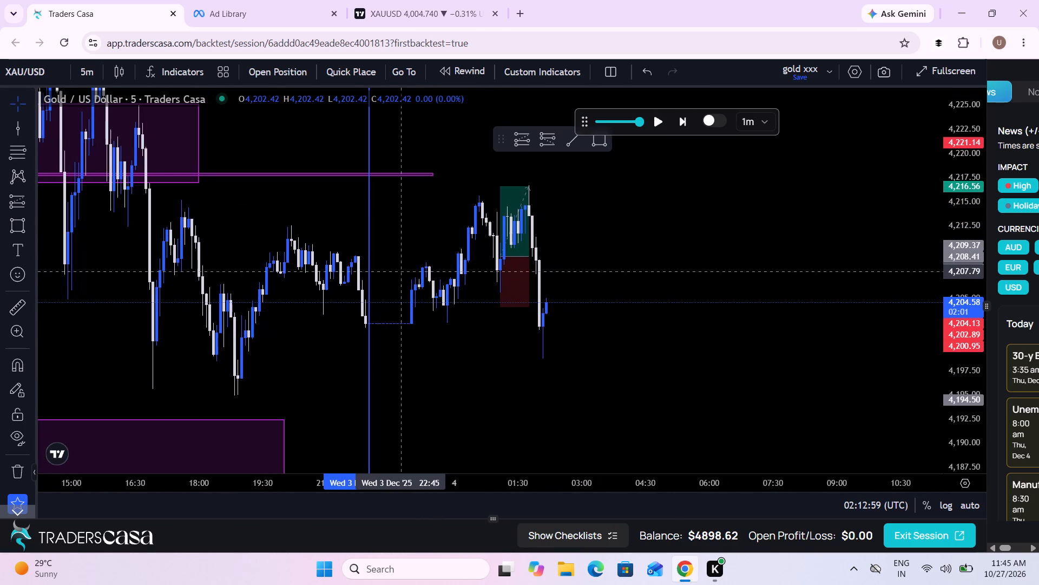
Measure the 4 December price drop from the high near 4,216.70 down to the low at about 02:05.
scroll(403, 271, "up", 1)
left_click(7, 308)
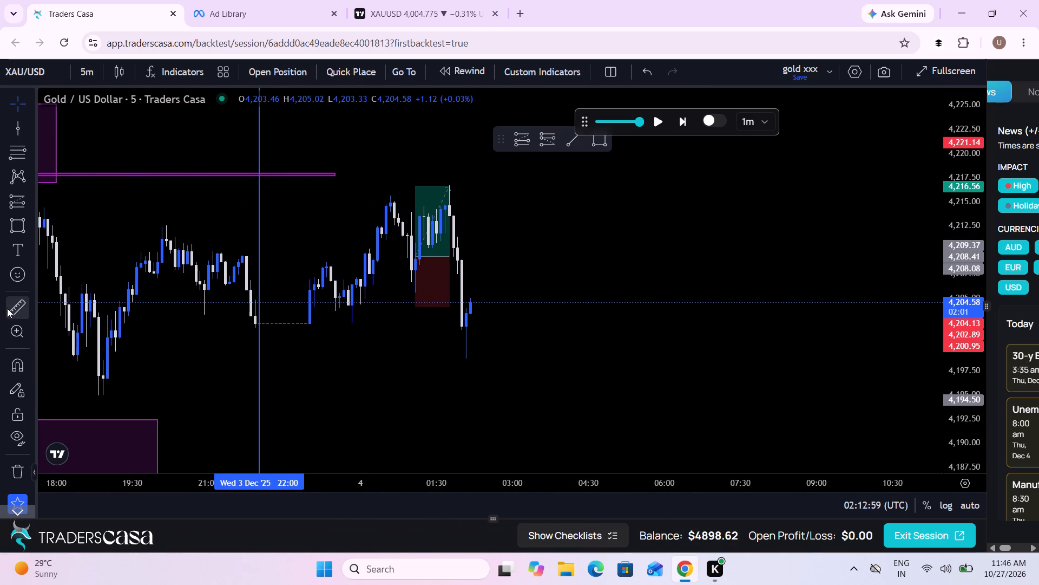
left_click(460, 185)
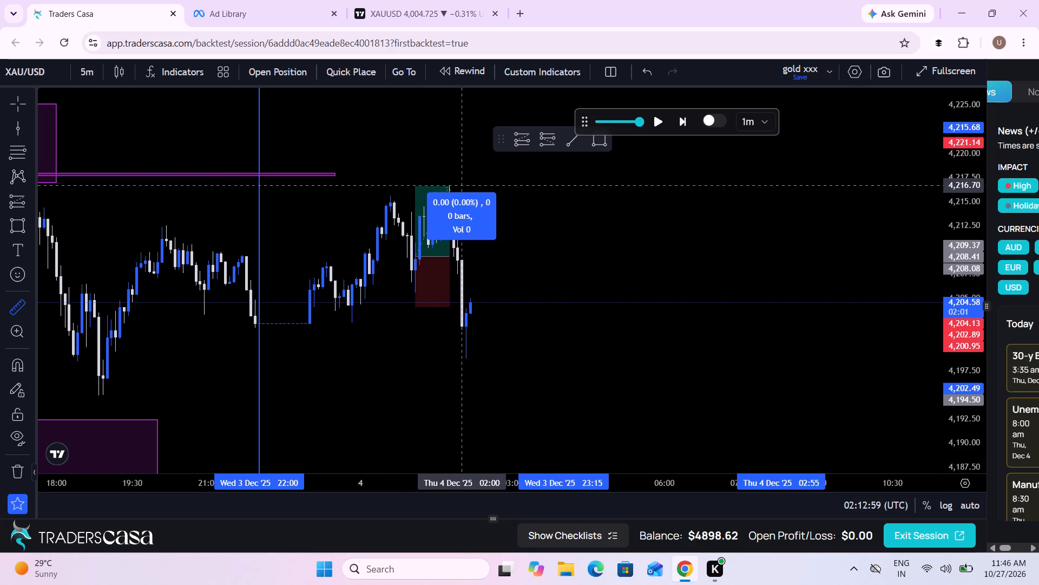
left_click(659, 356)
Resume the replay and pause it at 03:25 UTC on 4 December.
scroll(659, 356, "up", 4)
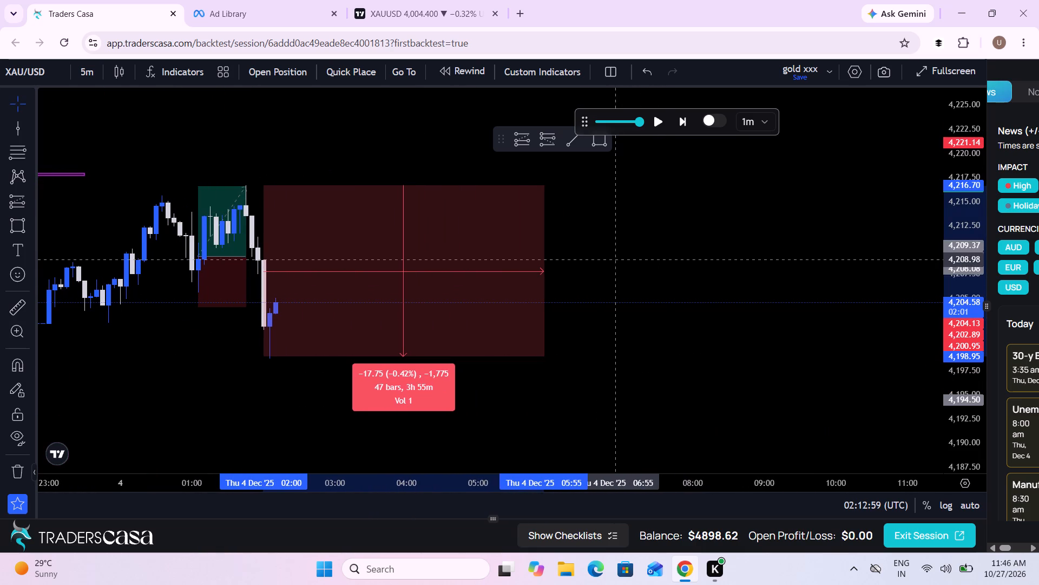
left_click(660, 126)
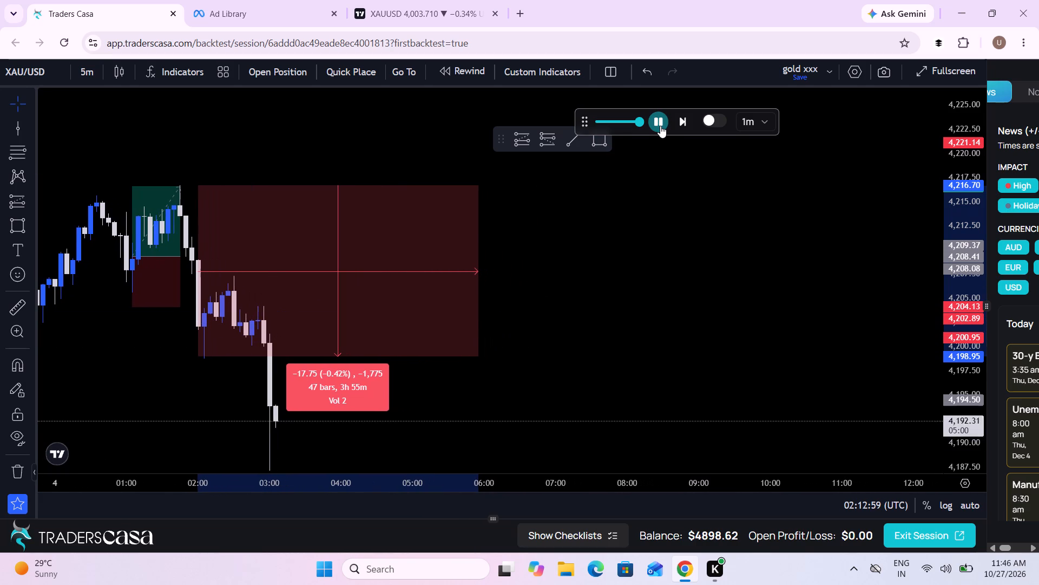
left_click(660, 126)
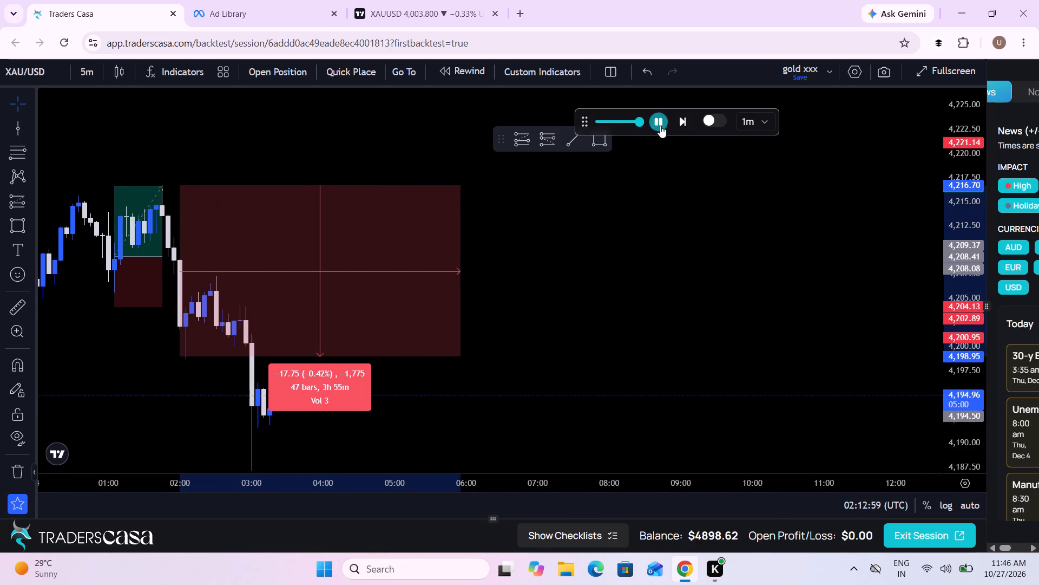
Measure the 4 December price drop from the high near 4,216.90 down to the low of the 03:00 candle.
scroll(652, 330, "down", 5)
left_click_drag(961, 233, 909, 356)
left_click(778, 356)
left_click_drag(778, 356, 831, 338)
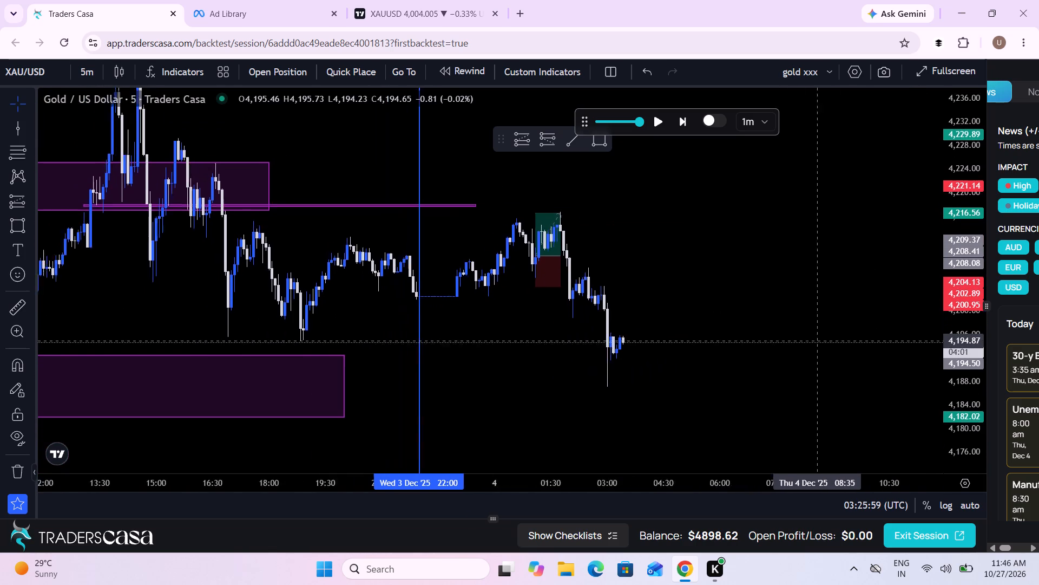
left_click_drag(831, 338, 847, 336)
scroll(847, 336, "up", 4)
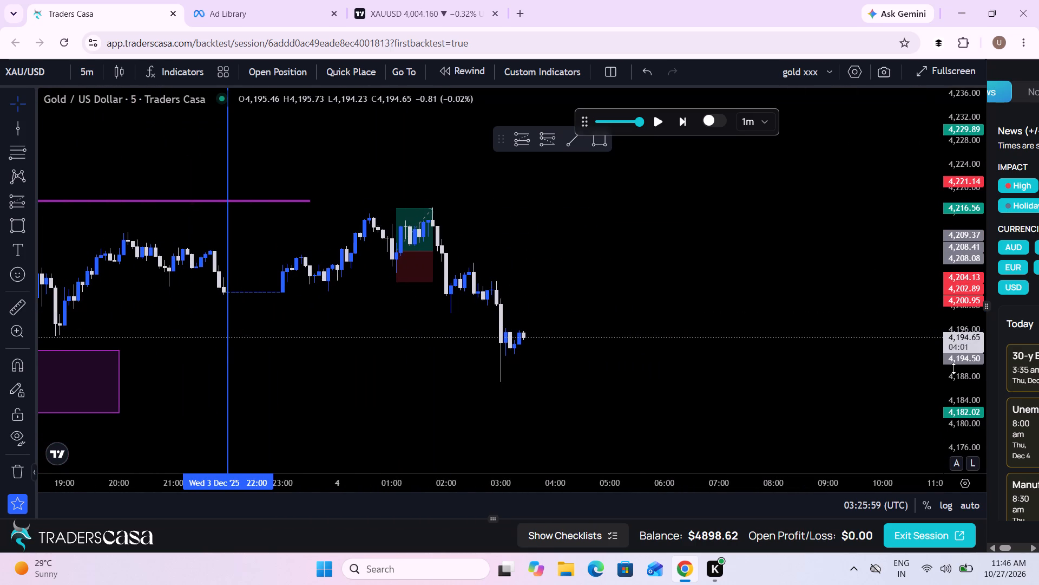
left_click_drag(953, 368, 939, 311)
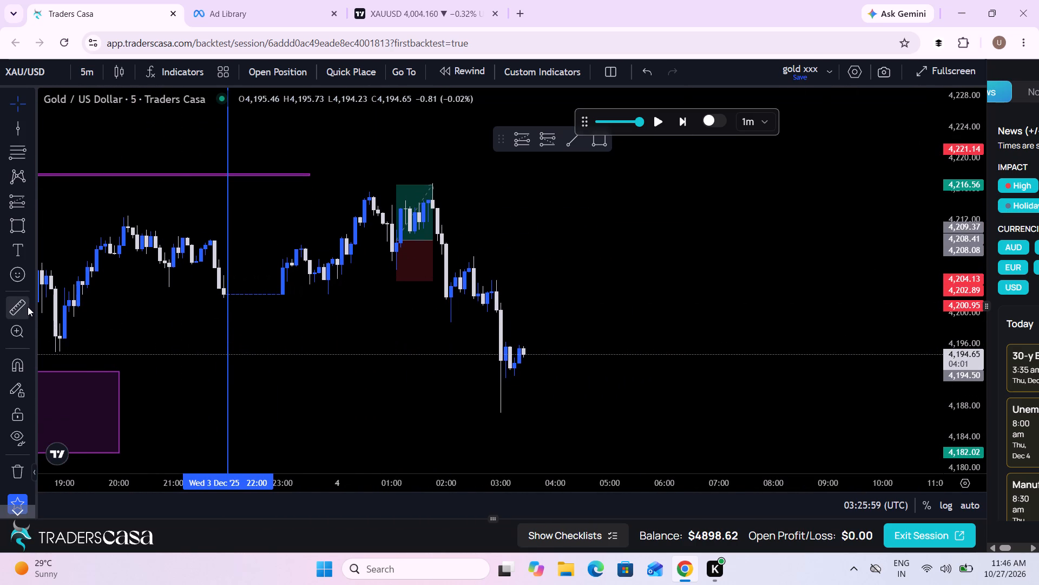
left_click(28, 307)
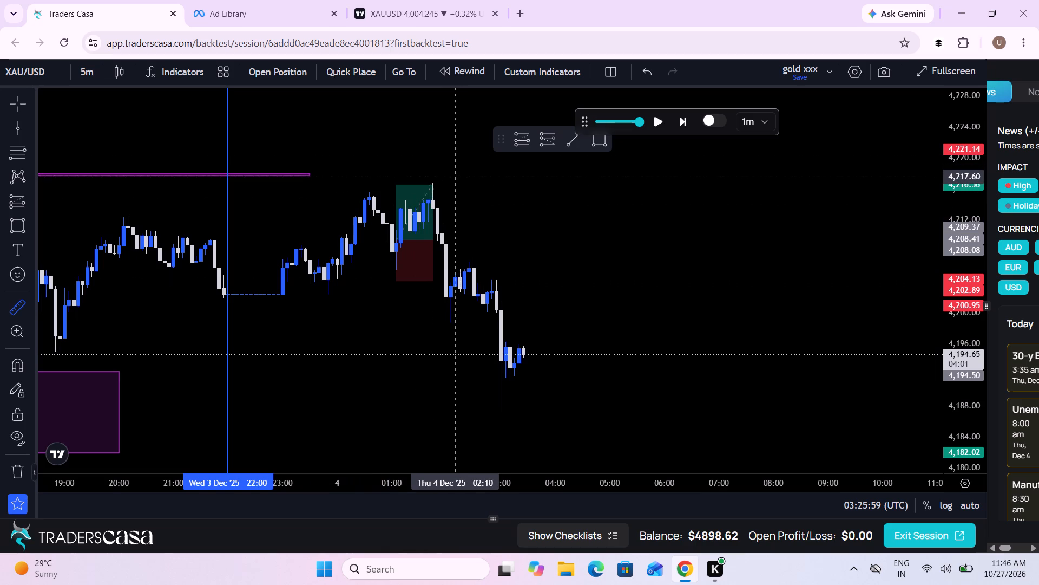
left_click(451, 182)
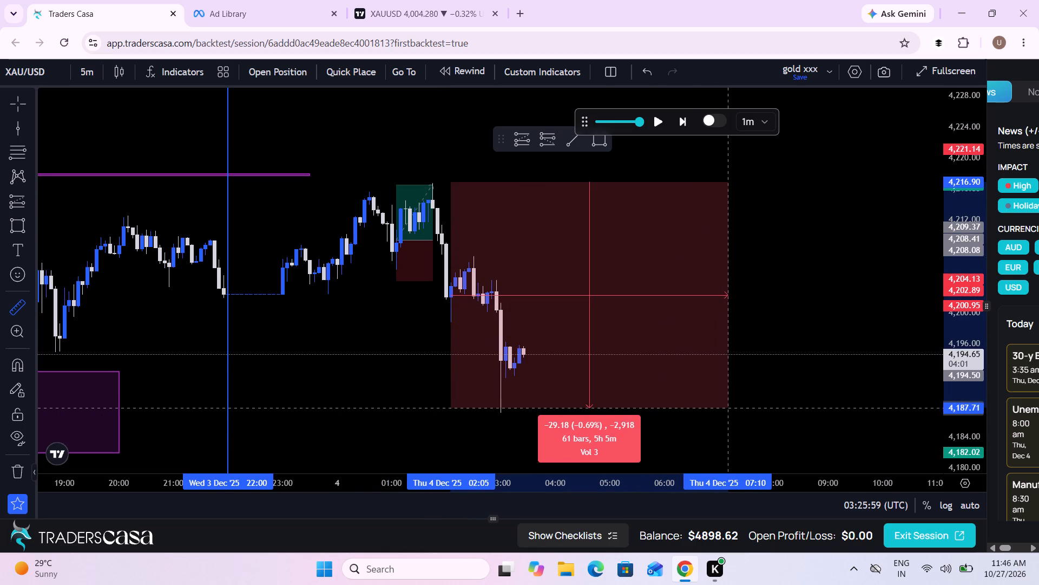
left_click(730, 413)
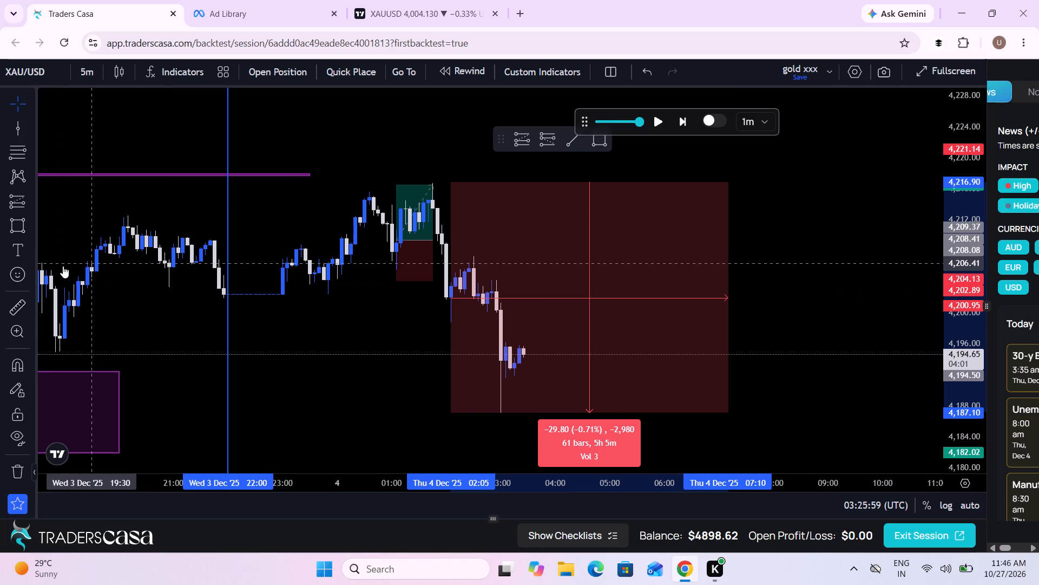
Resume the replay and pause it at about 05:49 UTC on 4 December.
left_click(13, 223)
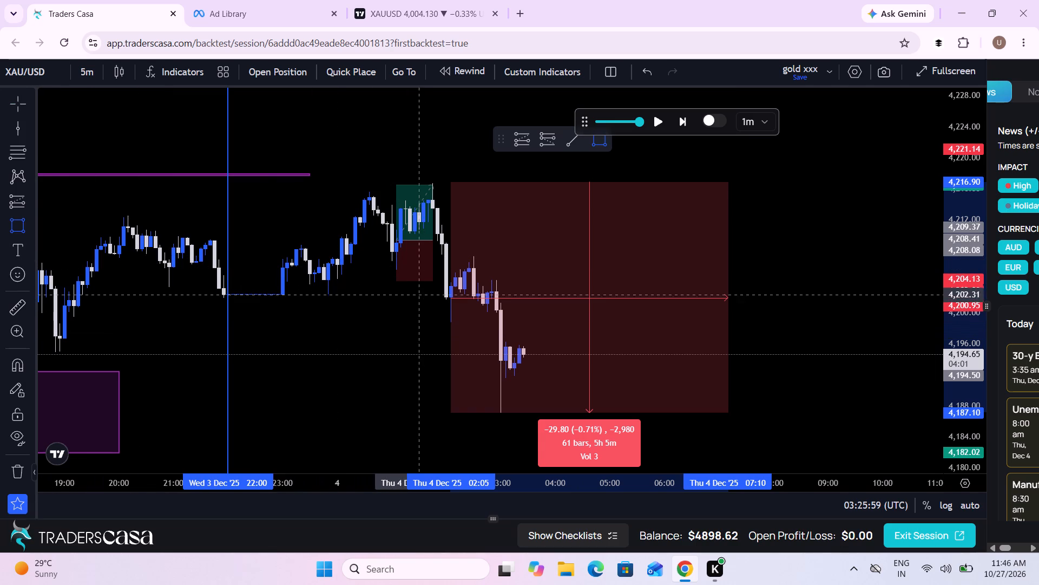
left_click(661, 116)
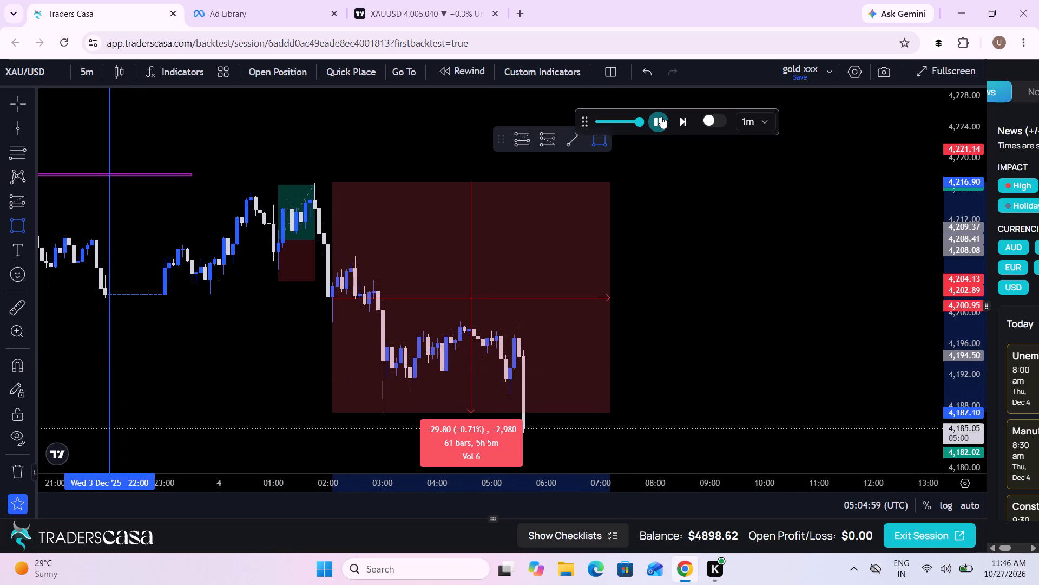
left_click(661, 116)
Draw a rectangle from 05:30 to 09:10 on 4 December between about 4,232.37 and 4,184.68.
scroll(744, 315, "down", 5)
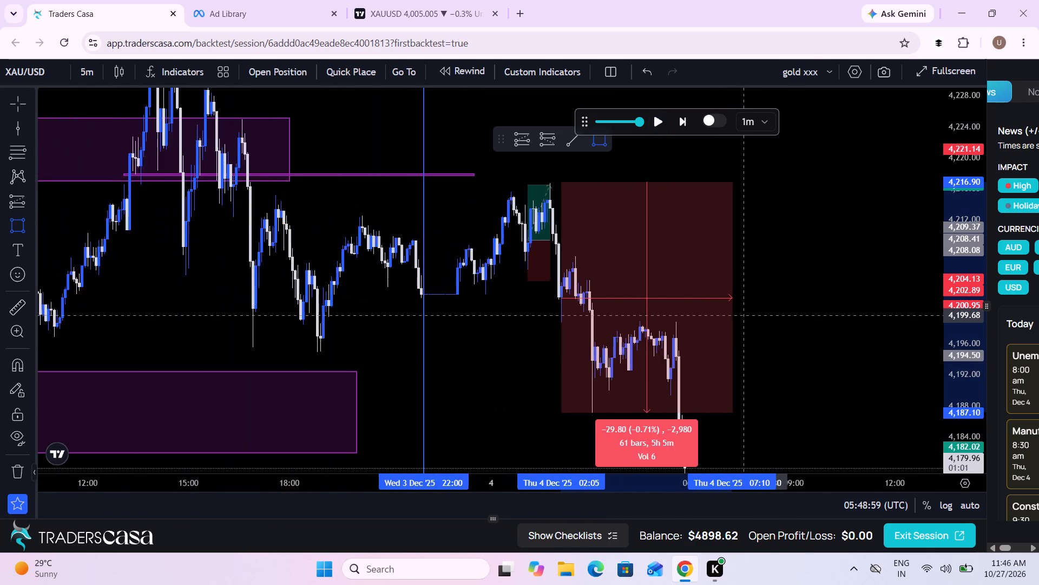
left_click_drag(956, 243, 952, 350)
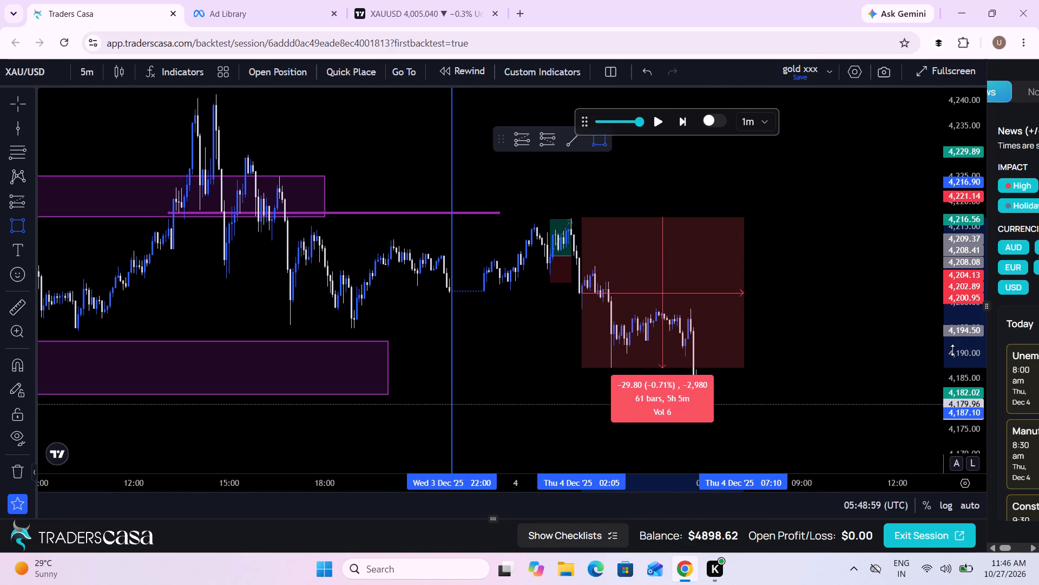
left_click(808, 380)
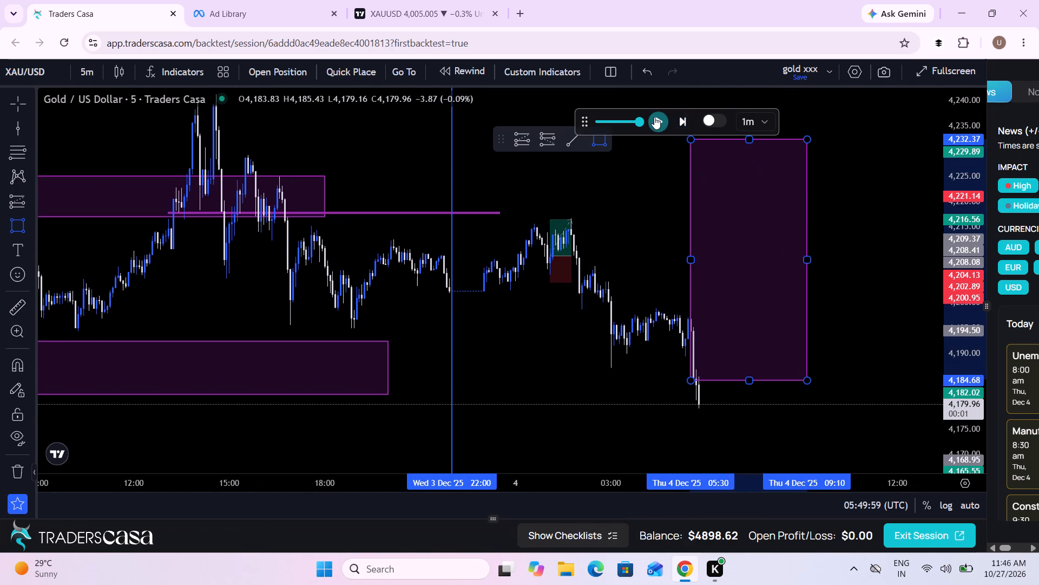
Continue the replay in short runs and pause it at 06:27 UTC on 4 December.
left_click(654, 117)
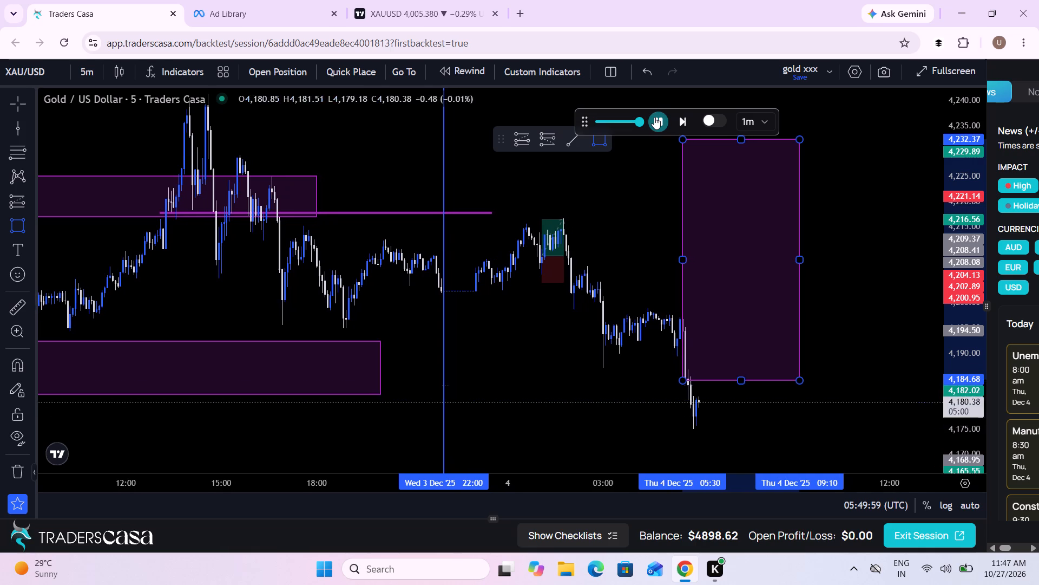
left_click(654, 117)
left_click(654, 117)
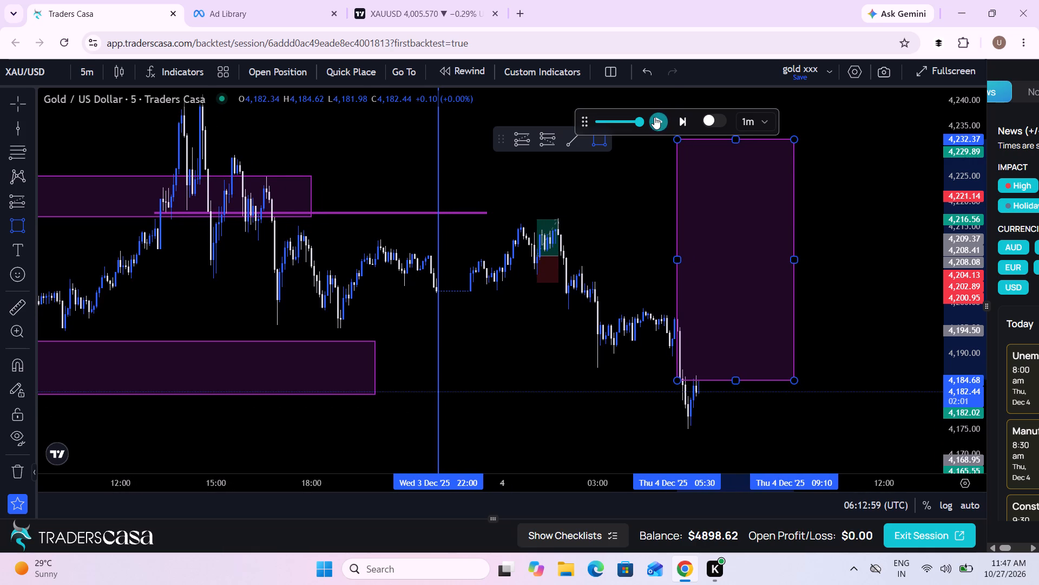
left_click(663, 120)
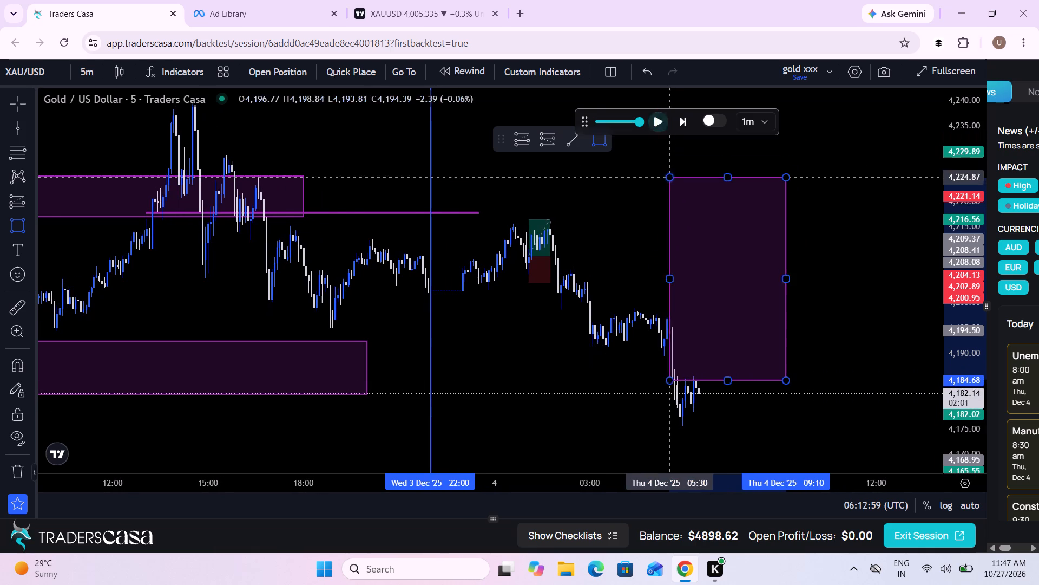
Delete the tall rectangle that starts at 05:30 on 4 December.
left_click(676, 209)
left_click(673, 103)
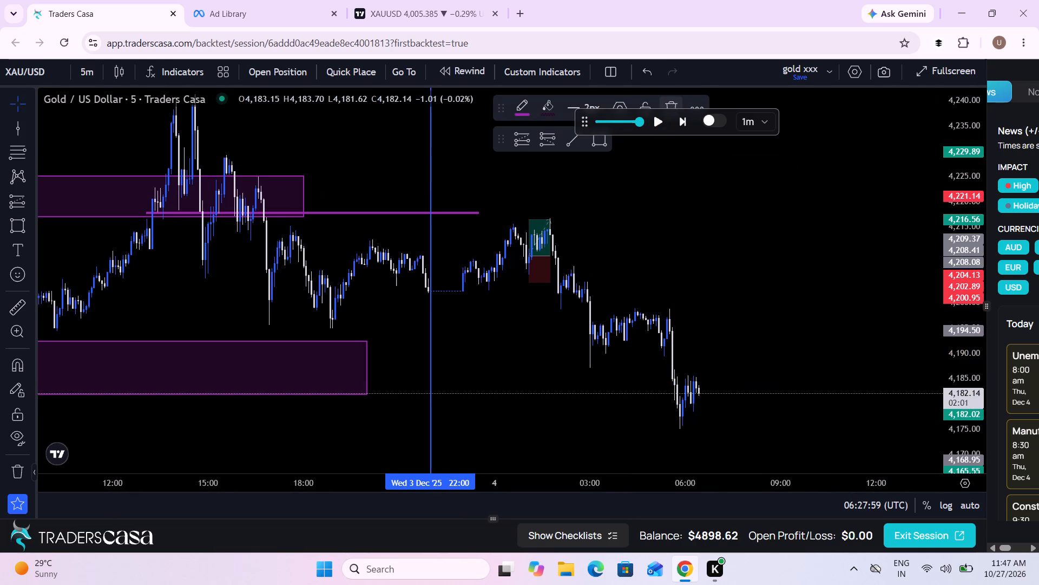
Measure the 4 December price drop from the 4,216.56 high down to the low just before 06:00.
scroll(720, 235, "up", 3)
left_click_drag(720, 235, 578, 184)
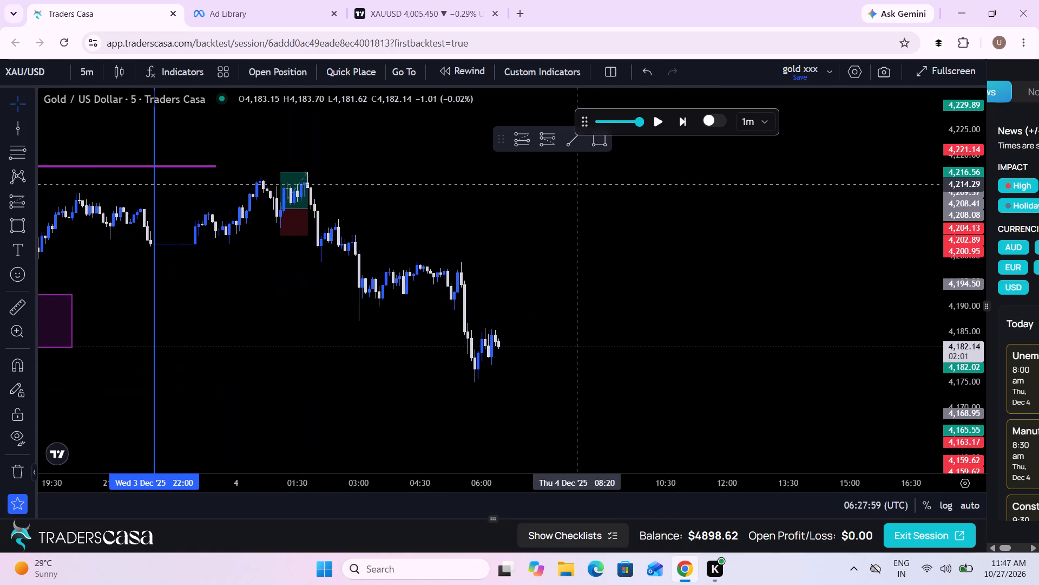
left_click(28, 313)
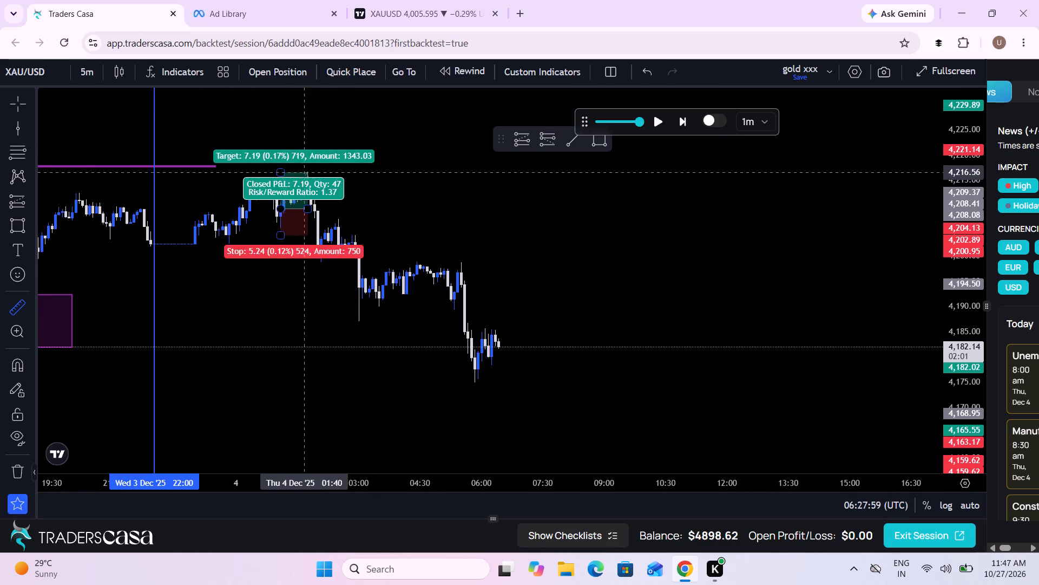
left_click(329, 172)
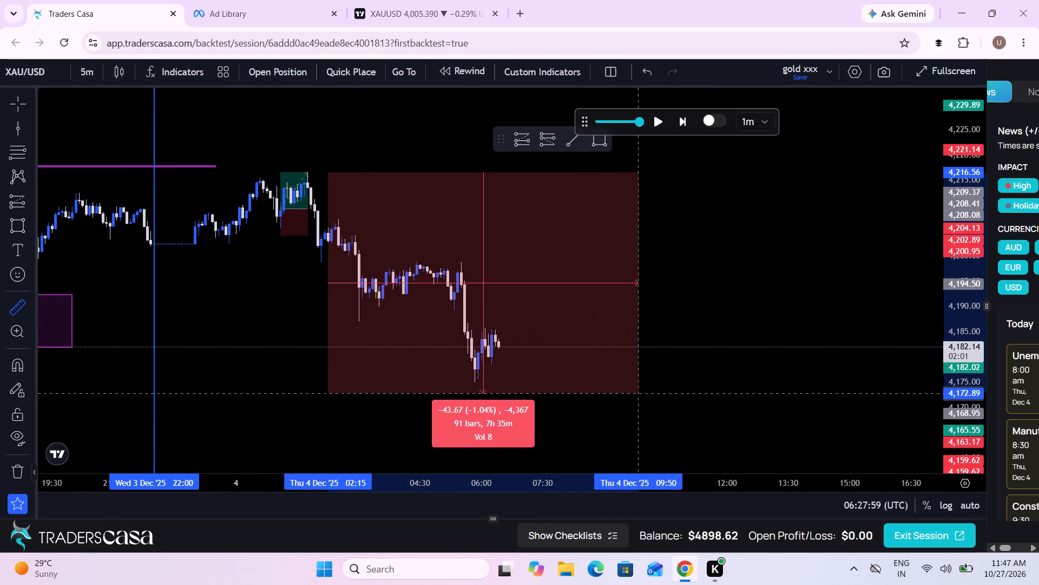
left_click(688, 382)
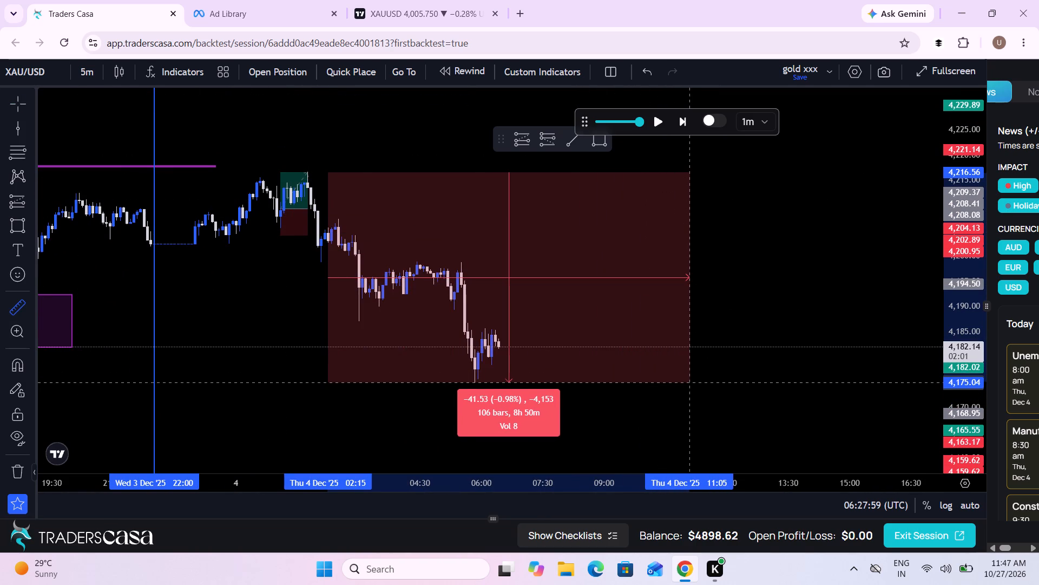
Draw a thin zone rectangle from 02:10 to 15:35 on 4 December between about 4,195.93 and 4,195.13.
scroll(688, 382, "down", 2)
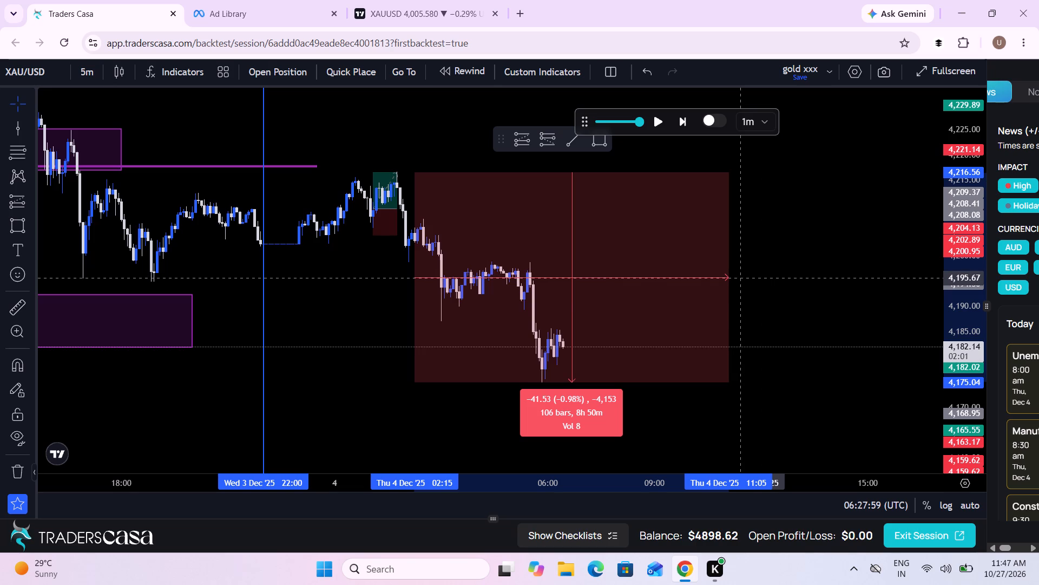
left_click(24, 235)
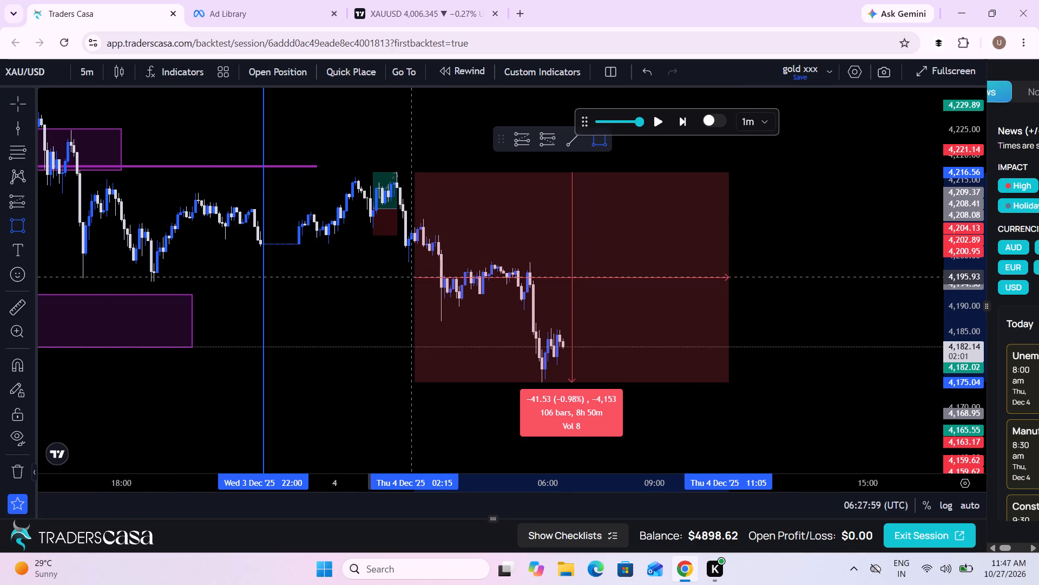
left_click(410, 276)
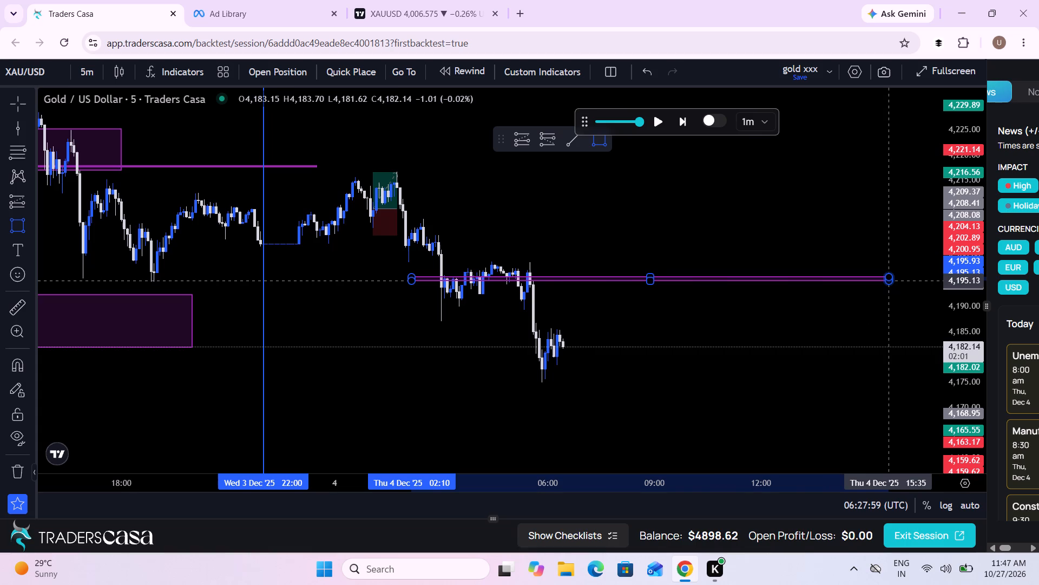
left_click(887, 281)
Resume the replay until price reaches the thin zone and pause it at 08:17 UTC on 4 December.
left_click_drag(816, 342, 754, 337)
scroll(754, 337, "up", 1)
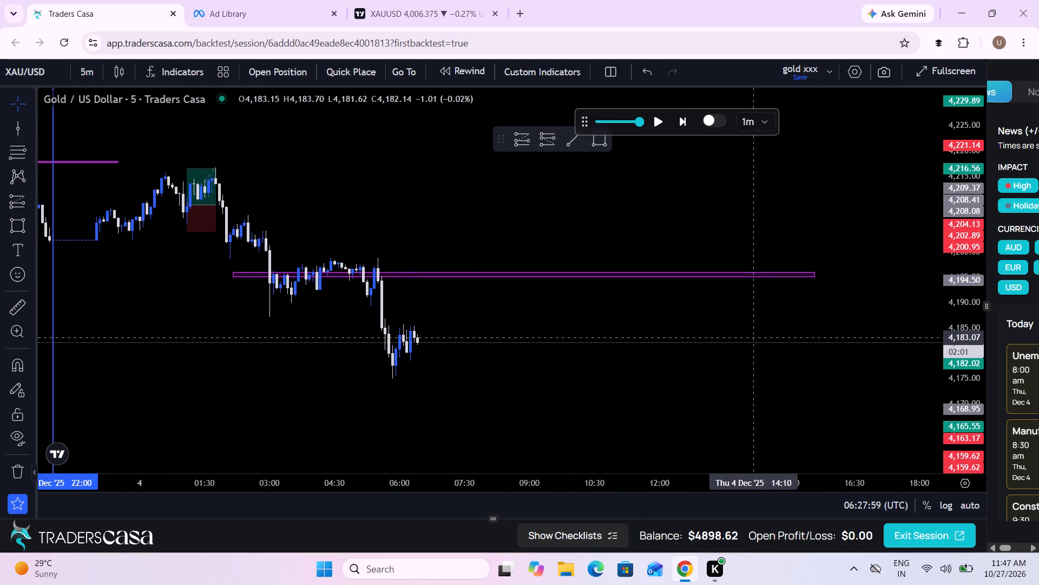
scroll(754, 337, "up", 1)
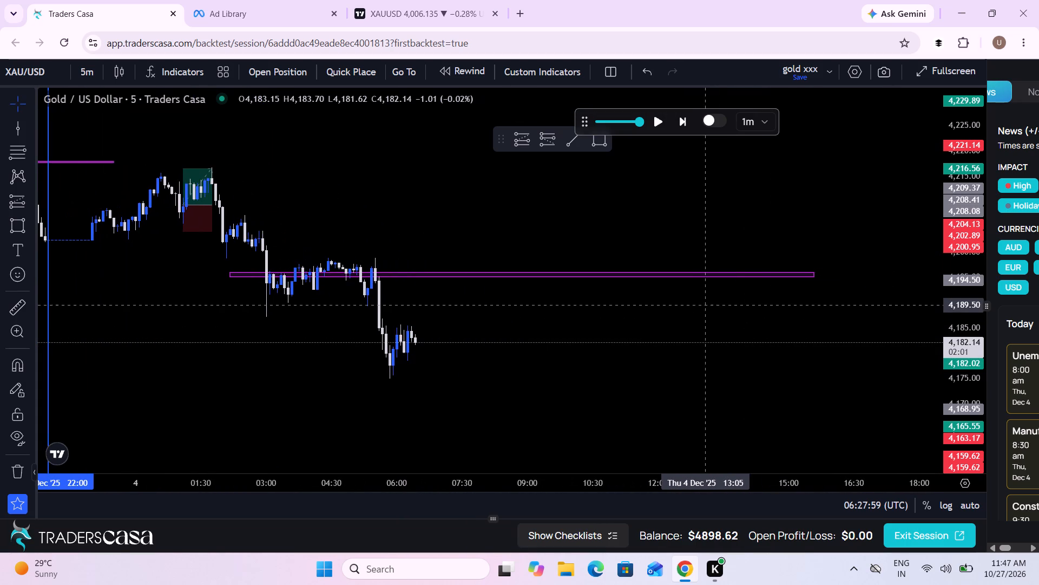
scroll(700, 308, "down", 1)
left_click(649, 118)
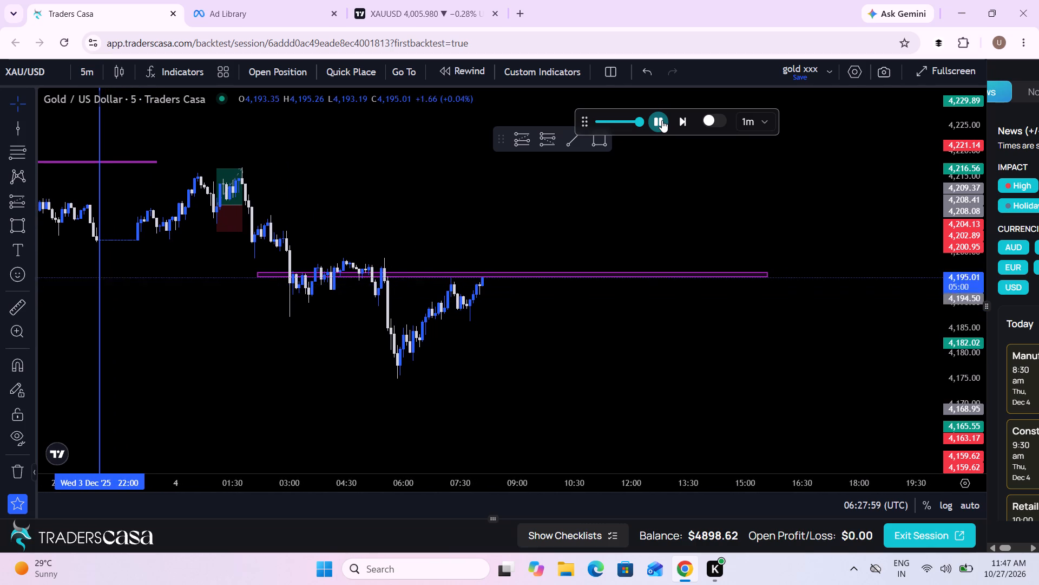
left_click(662, 120)
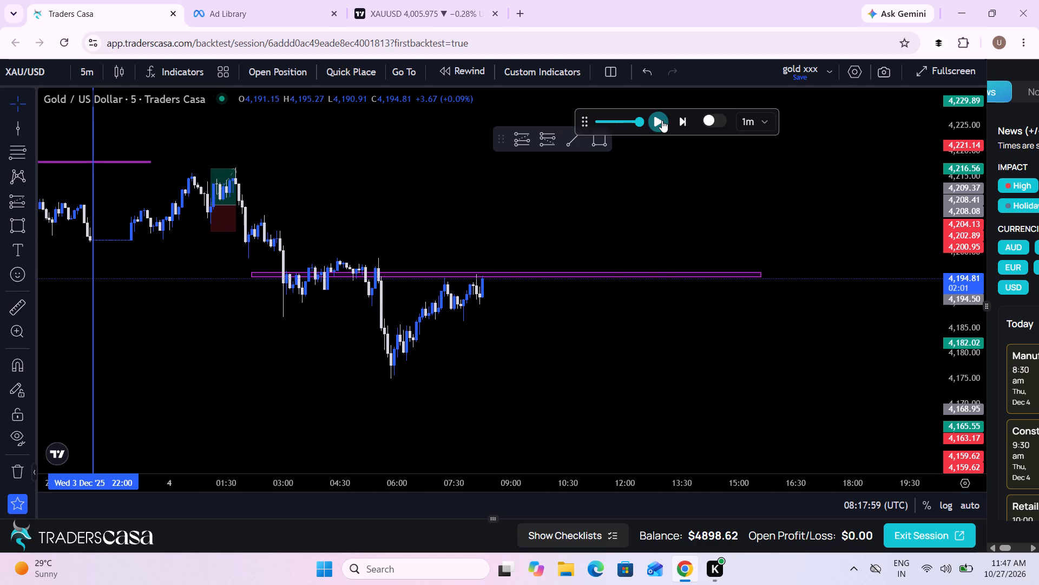
Examine the 4 December price action around the thin zone, switching from the 5-minute to the 1-hour timeframe.
scroll(608, 361, "down", 2)
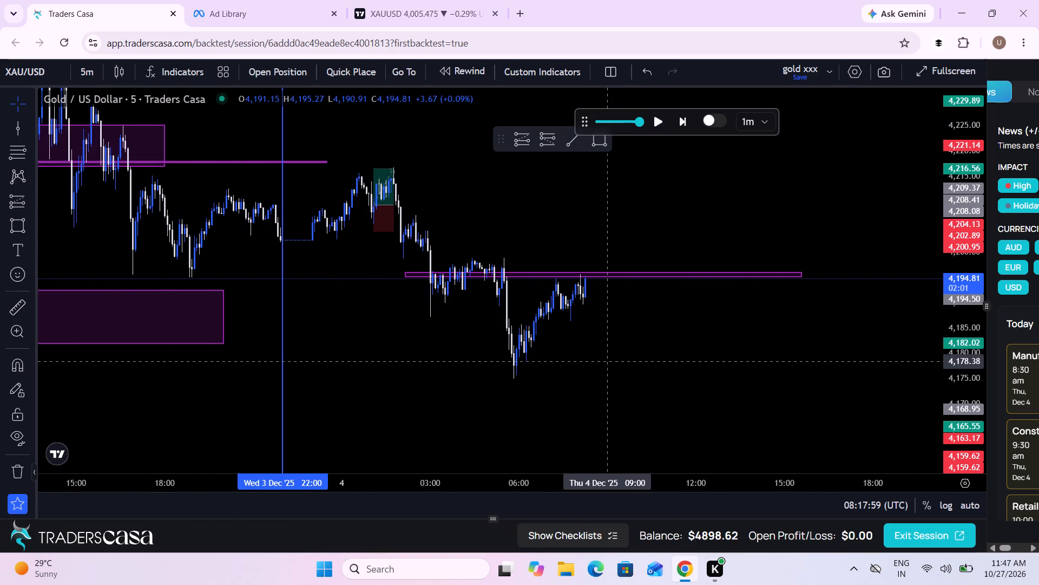
scroll(608, 361, "down", 2)
left_click(608, 361)
left_click_drag(608, 361, 503, 359)
scroll(503, 359, "up", 1)
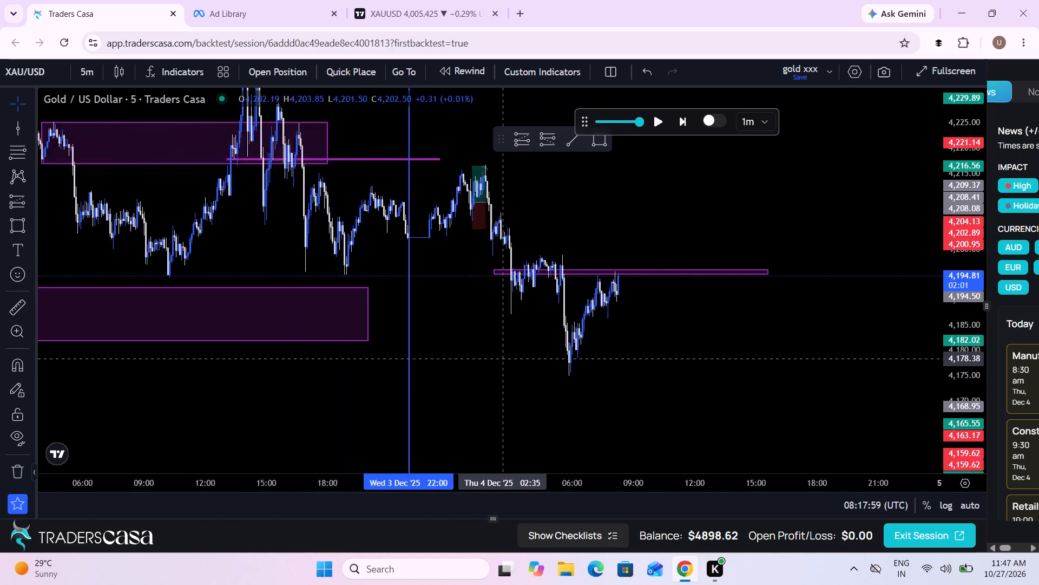
scroll(503, 359, "up", 1)
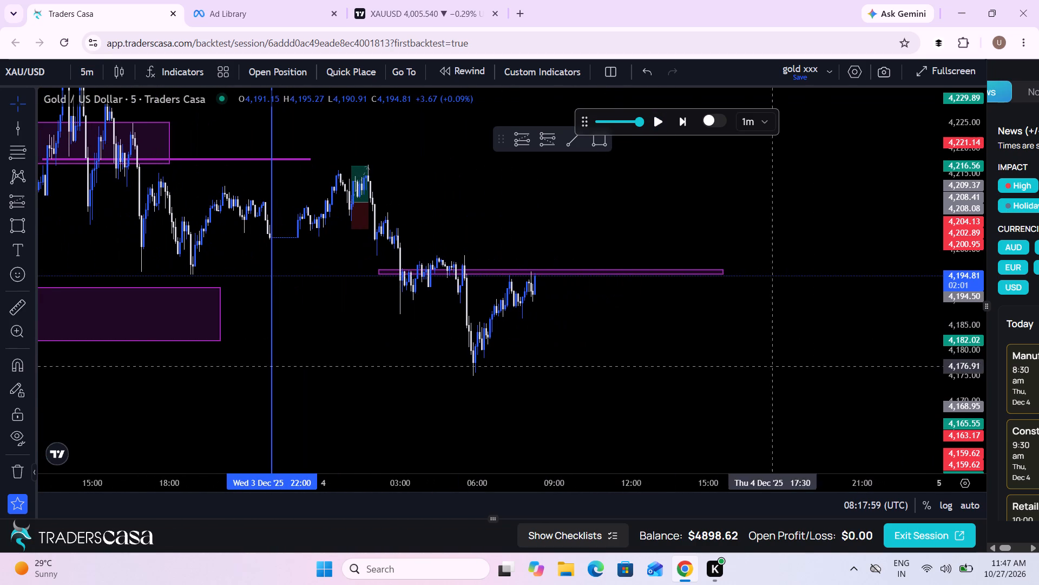
left_click(76, 84)
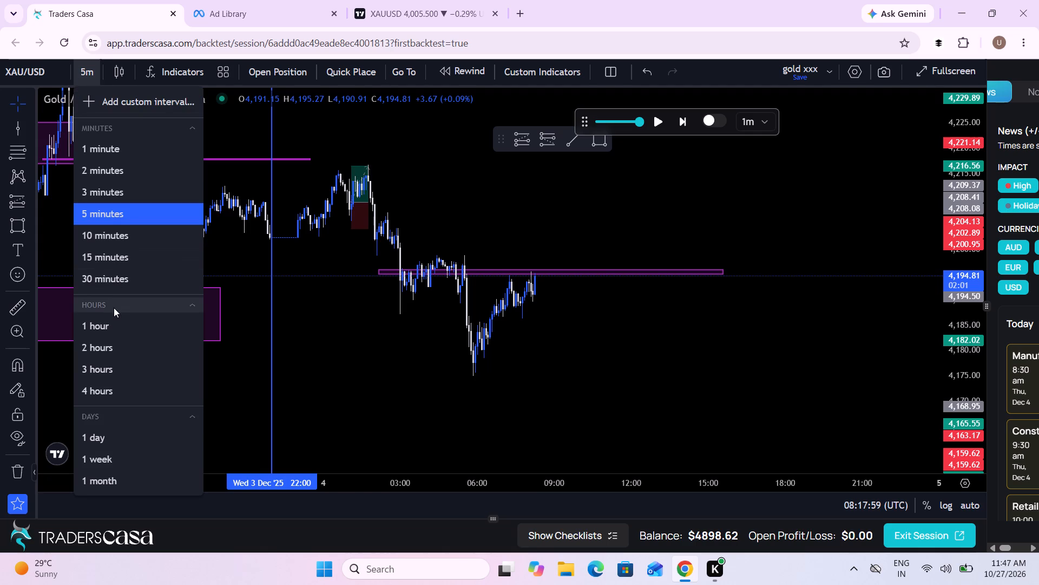
left_click(118, 316)
scroll(239, 306, "up", 4)
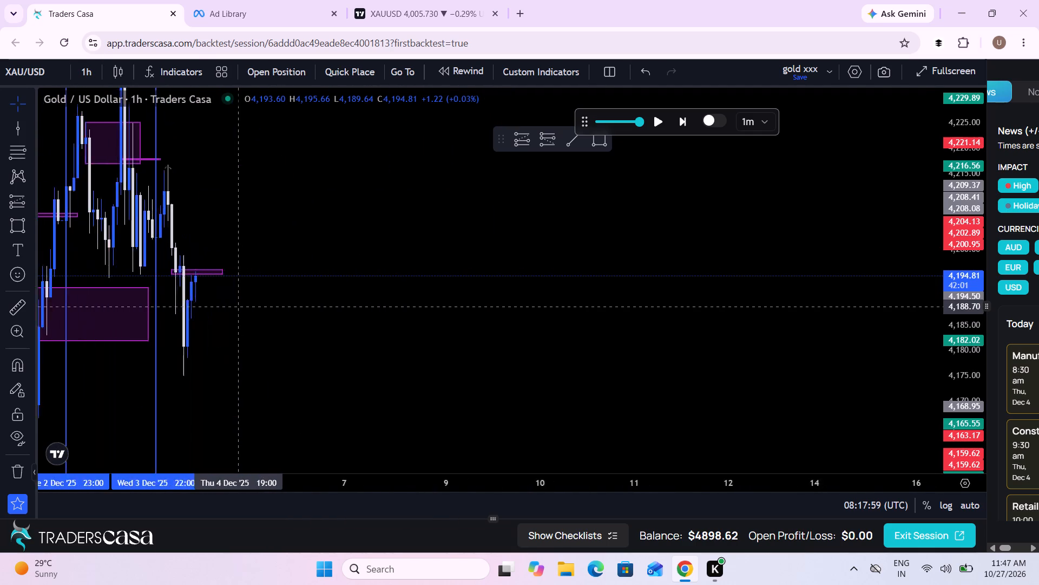
left_click_drag(167, 316, 621, 378)
scroll(621, 378, "up", 5)
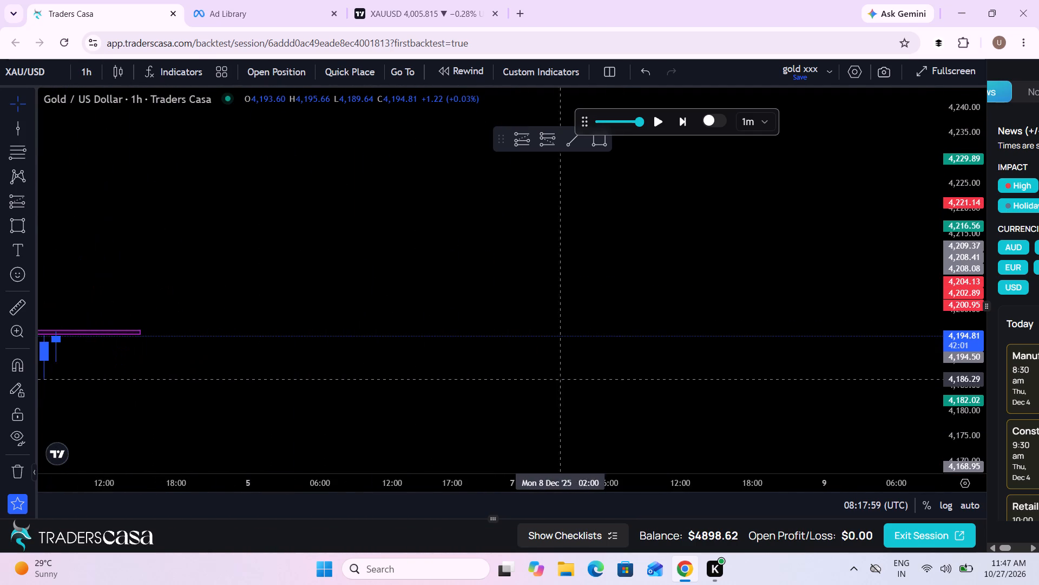
left_click_drag(96, 381, 700, 354)
scroll(700, 354, "up", 3)
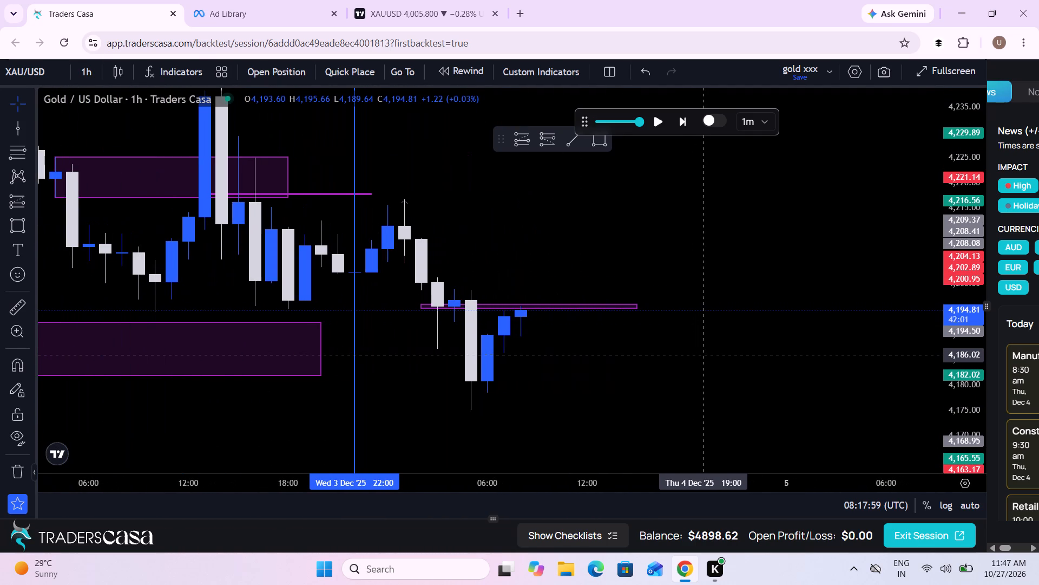
On the 5-minute chart, draw a short position from 08:20 on 4 December with entry 4,193.72, stop 4,199.96 and target 4,183.27.
left_click(94, 81)
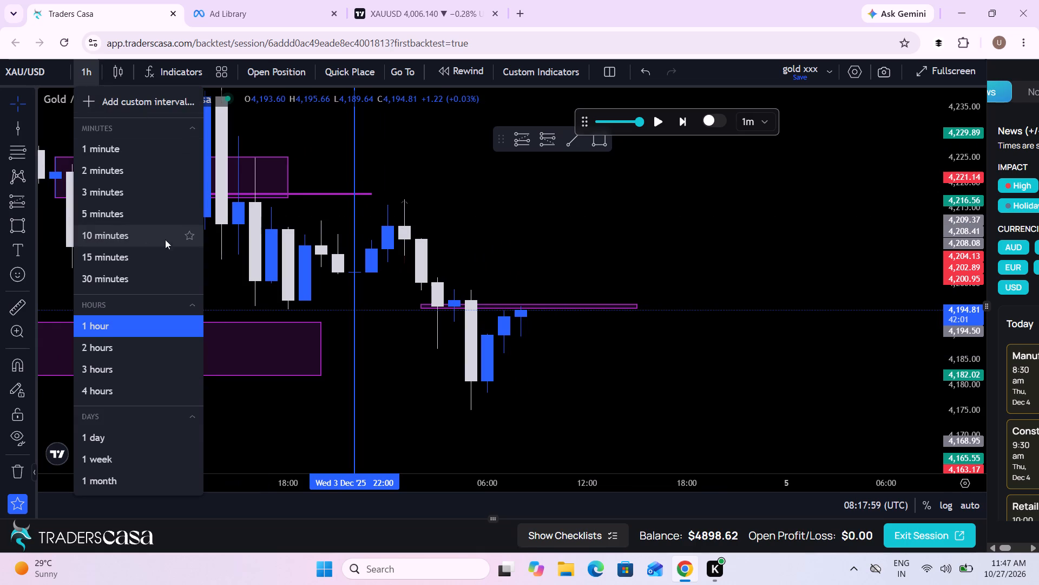
left_click(109, 205)
scroll(410, 280, "down", 6)
left_click_drag(794, 360, 549, 350)
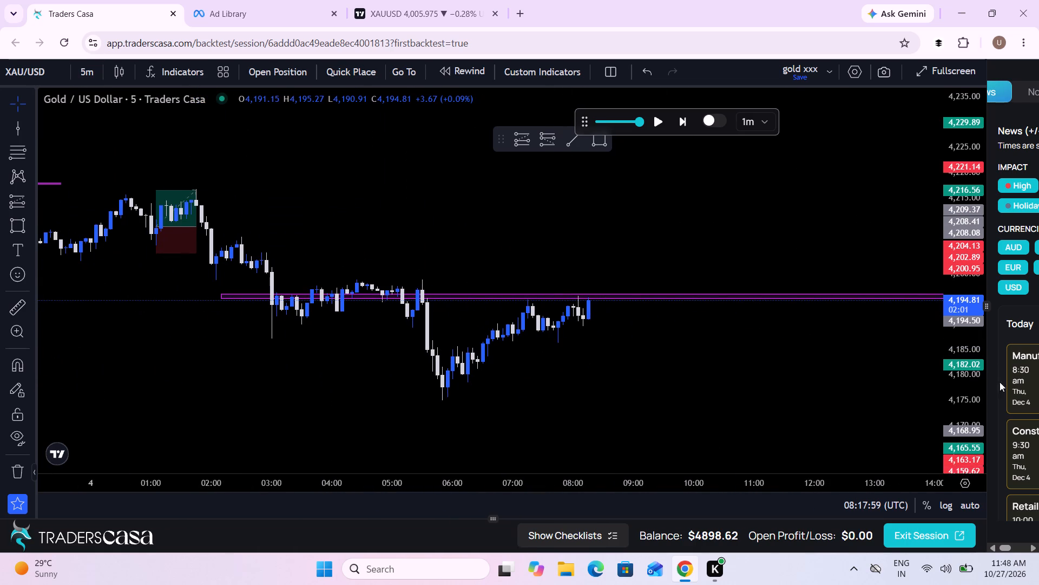
left_click_drag(972, 393, 898, 121)
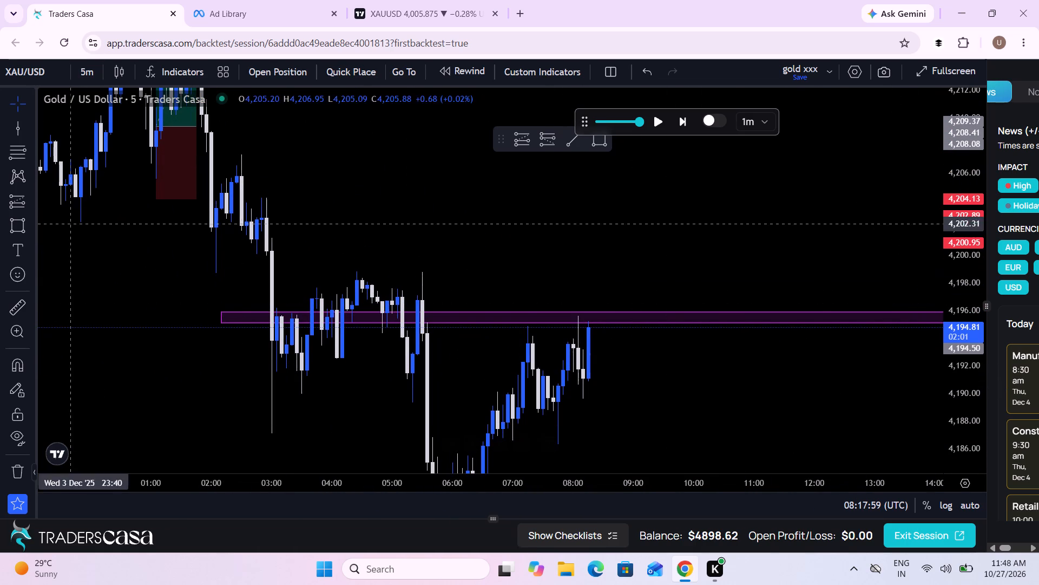
left_click(30, 201)
left_click(79, 216)
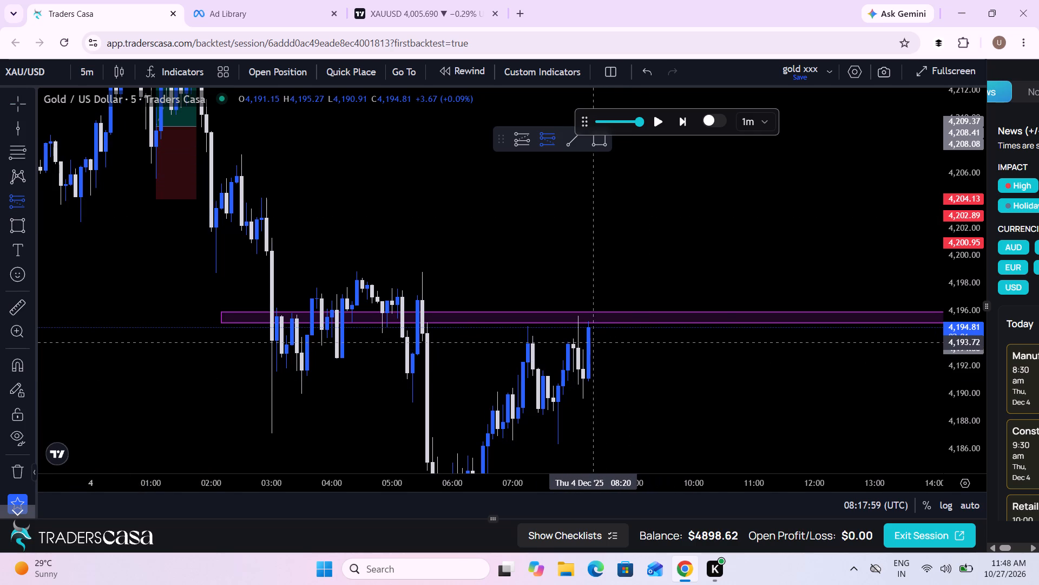
left_click(595, 342)
left_click_drag(595, 224, 594, 230)
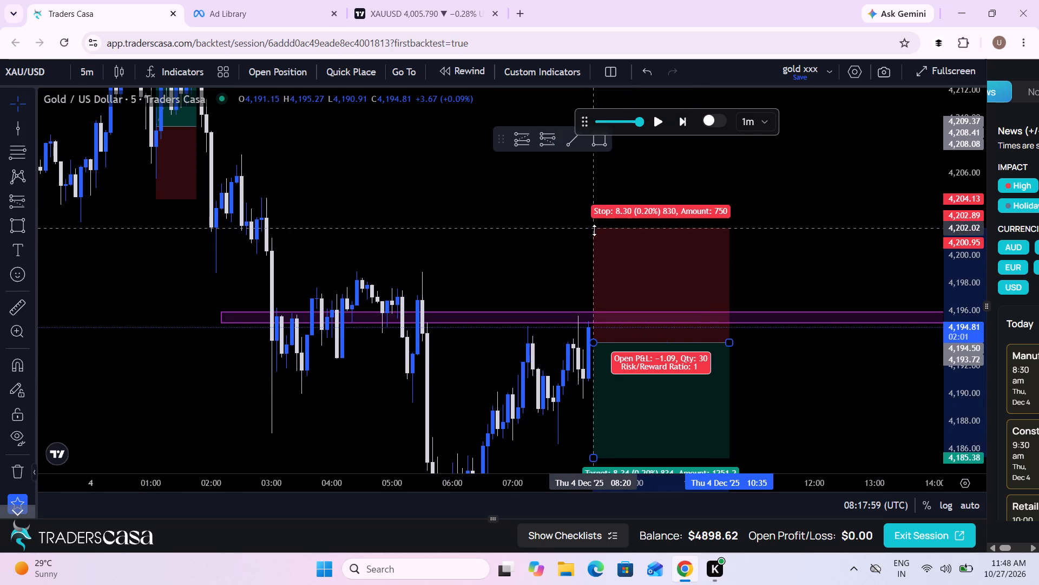
left_click_drag(594, 230, 594, 256)
left_click(539, 278)
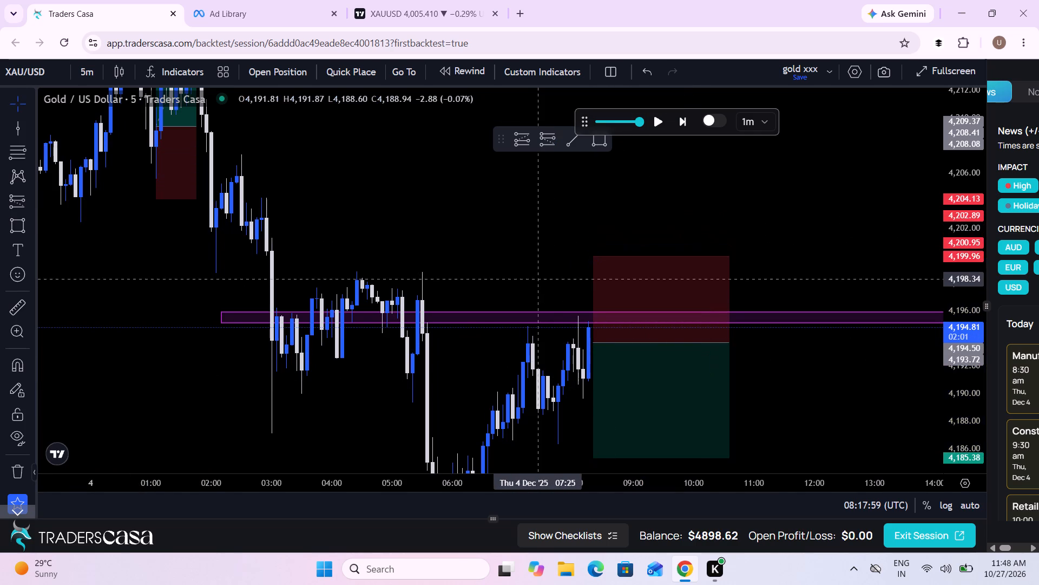
left_click_drag(539, 278, 463, 132)
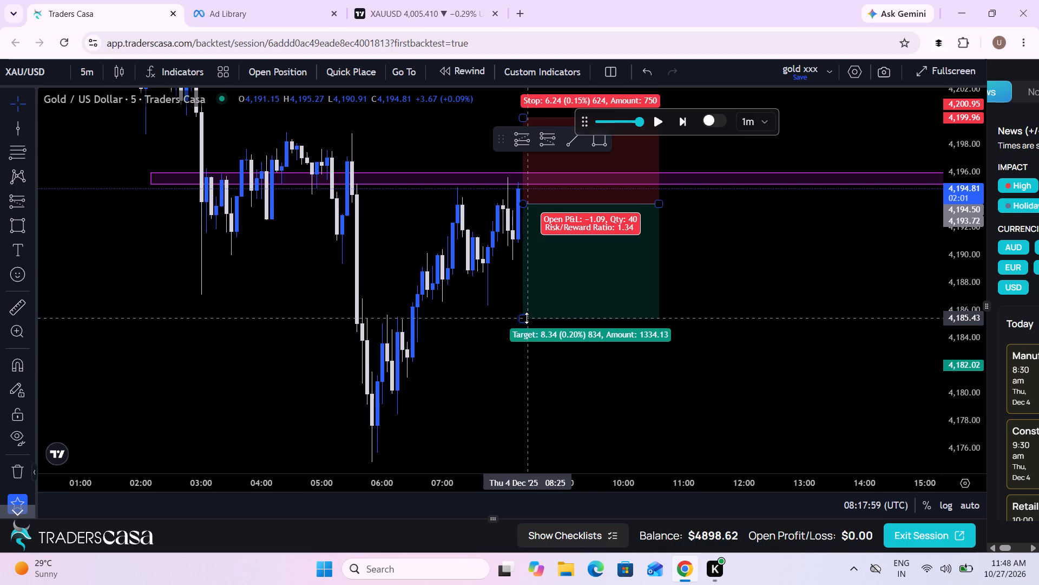
left_click_drag(527, 318, 526, 348)
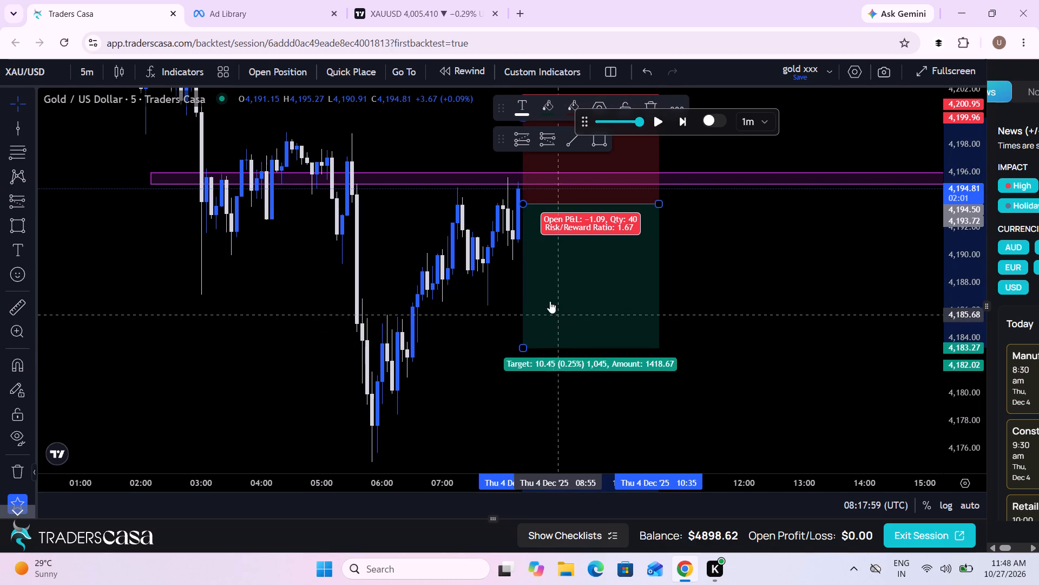
Place a sell stop order with entry 4193.72, take profit 4183.27, stop loss 4199.96 and 2.2% risk.
left_click(277, 80)
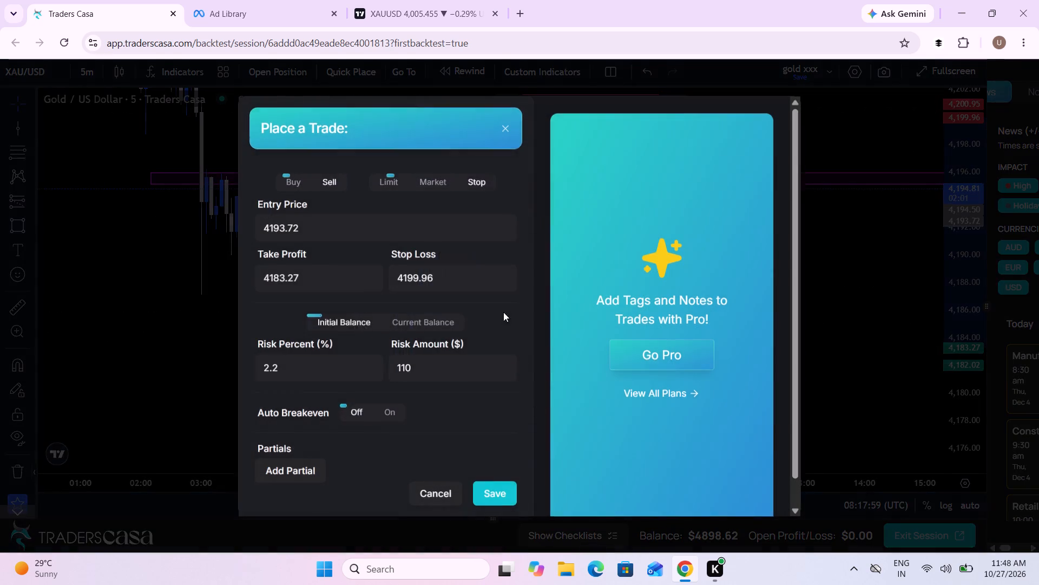
left_click(495, 498)
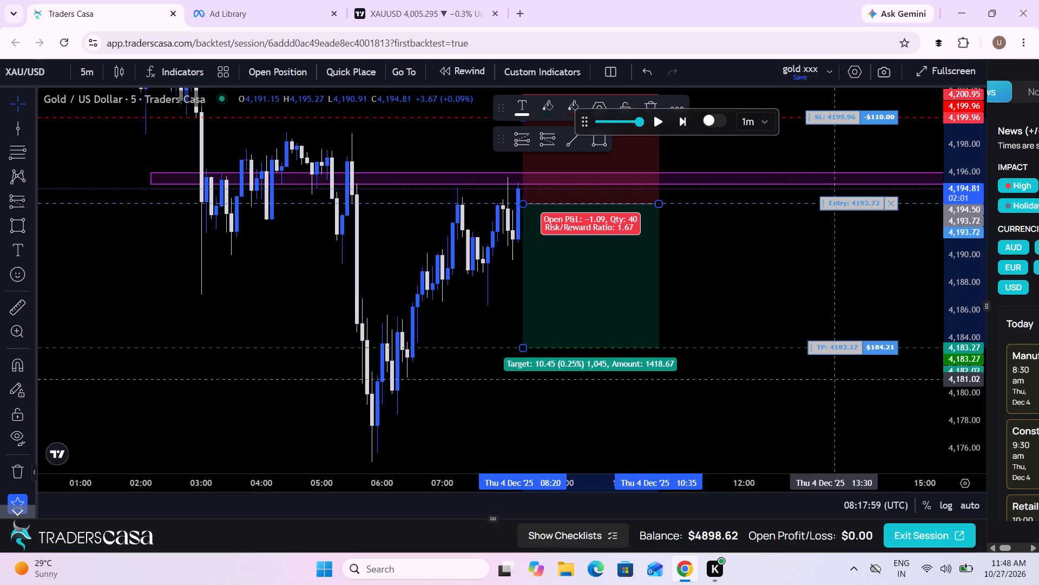
Run the replay forward with the sell order placed and pause it at 10:05 UTC on 4 December.
left_click_drag(759, 382, 802, 463)
scroll(802, 463, "up", 2)
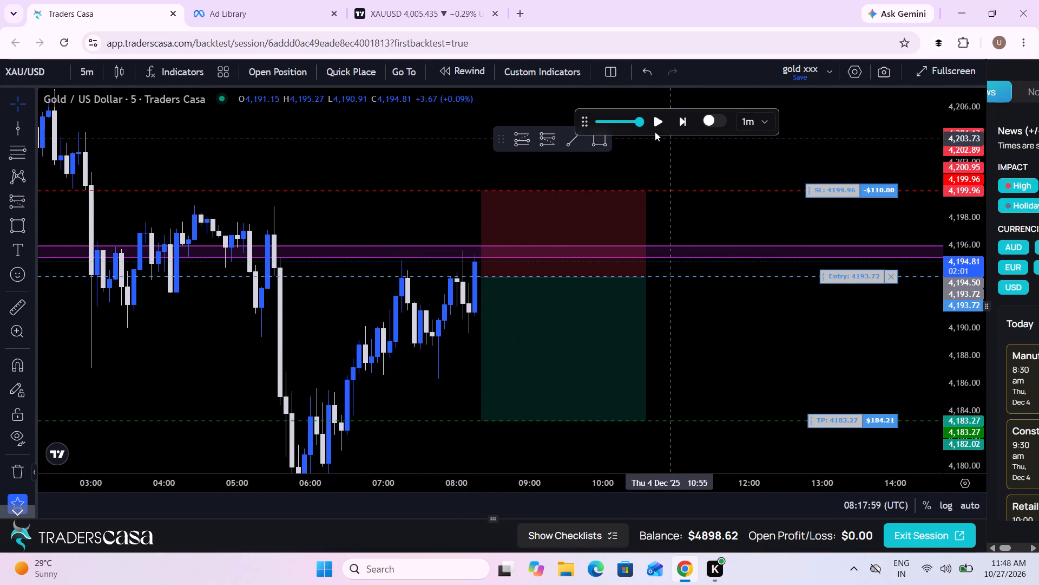
left_click(649, 125)
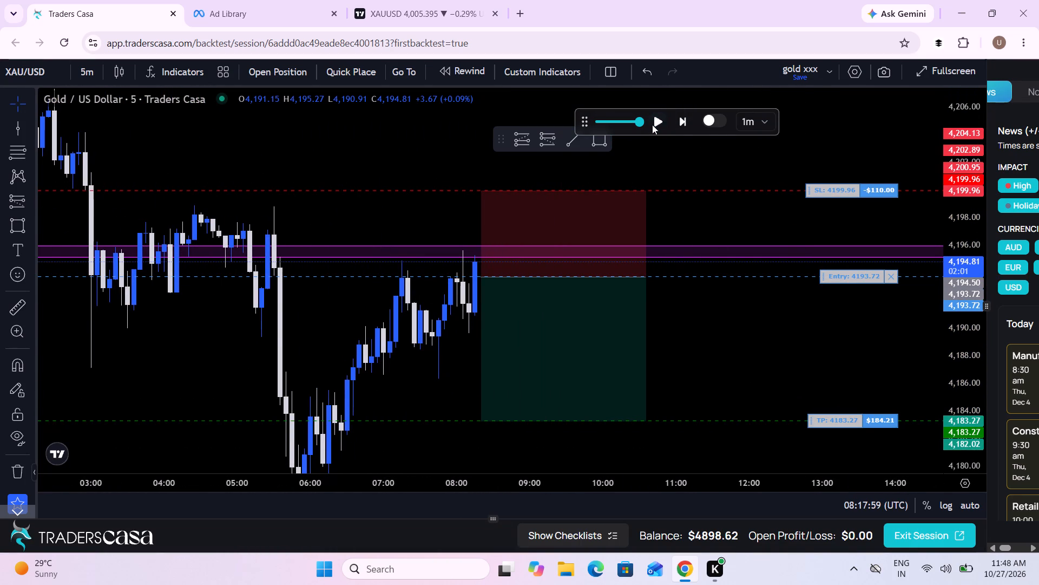
left_click(661, 123)
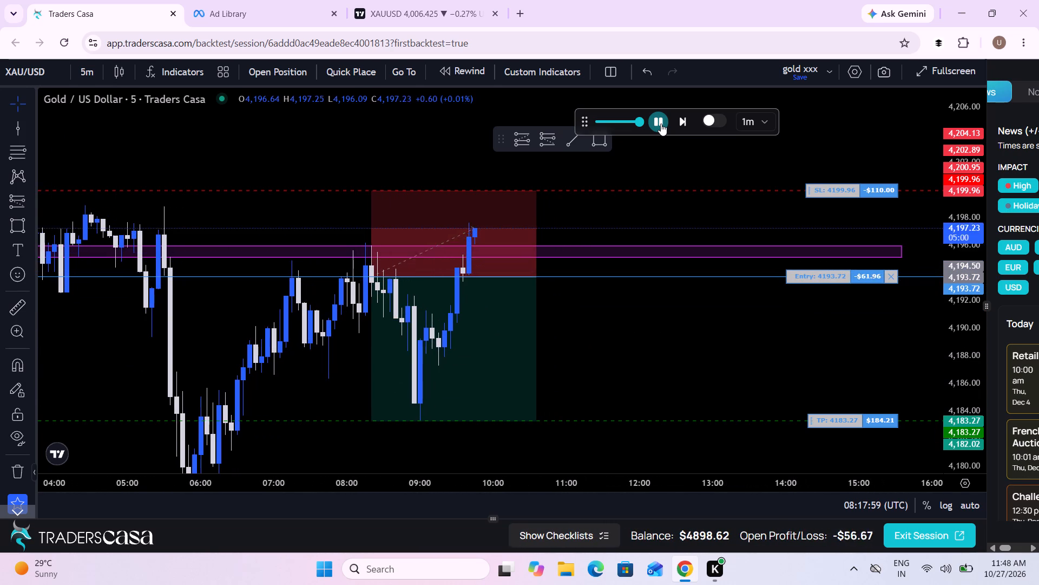
left_click(661, 123)
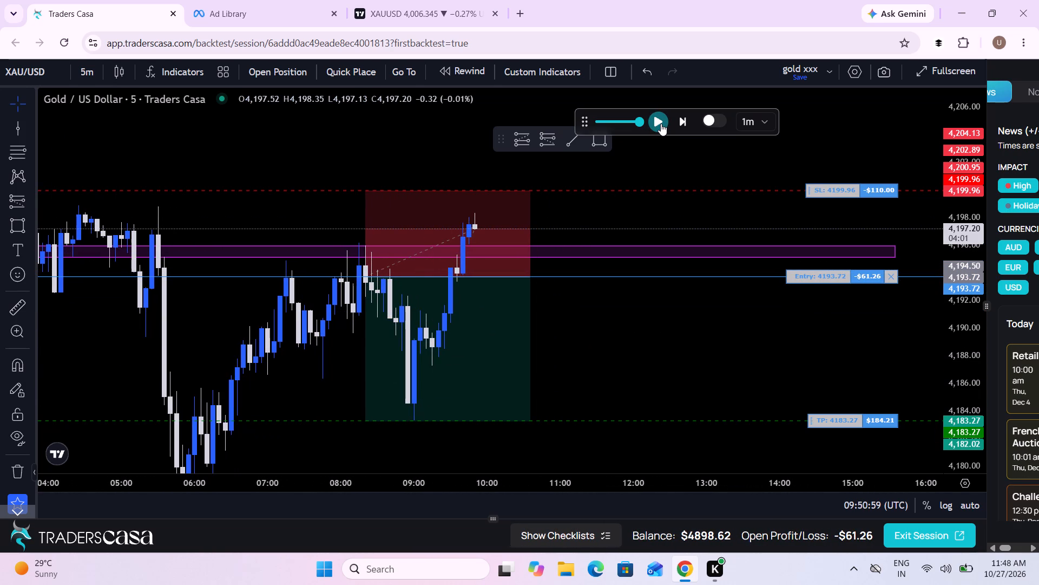
left_click(661, 123)
left_click(661, 123)
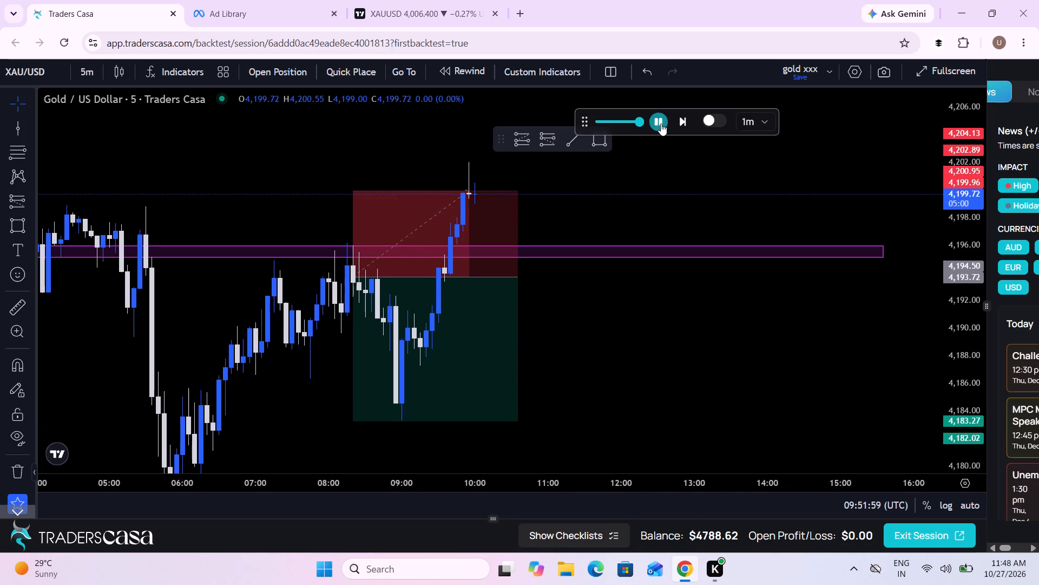
Shorten the 08:20 short position drawing to end at 09:20 and adjust its target to about 4,183.4.
left_click_drag(514, 277, 436, 280)
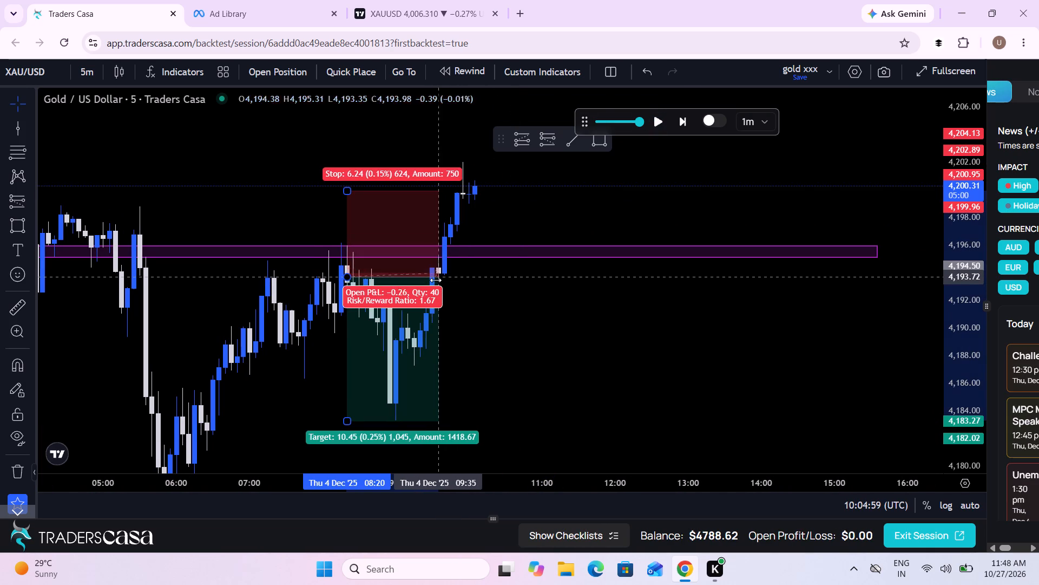
left_click_drag(436, 280, 410, 283)
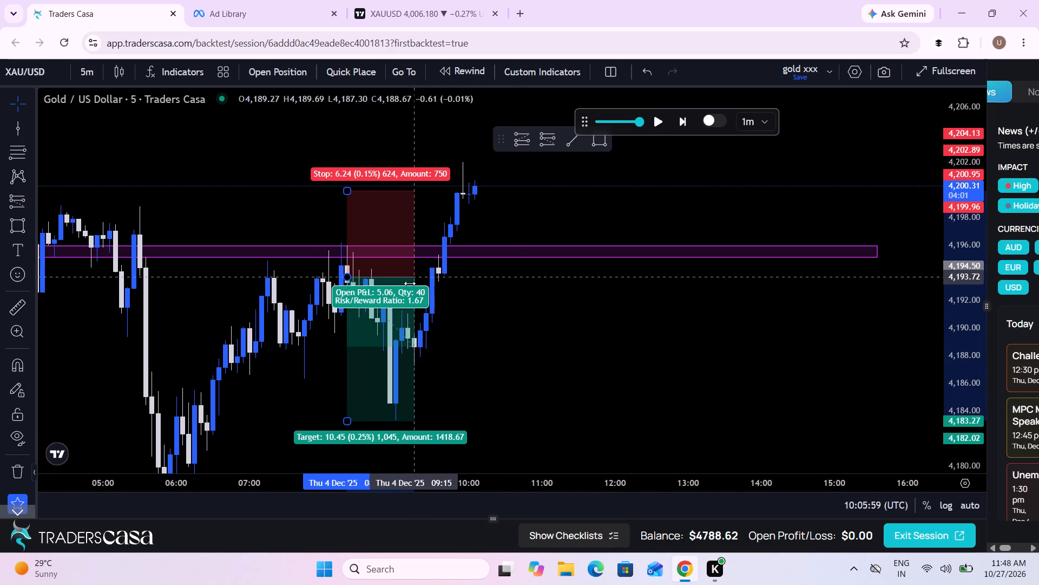
left_click_drag(410, 283, 420, 278)
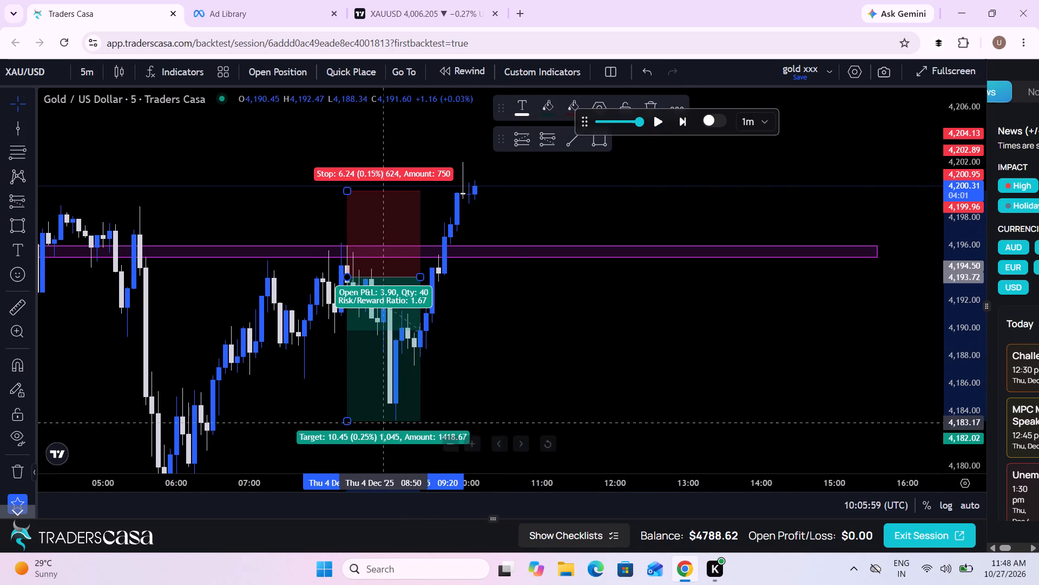
left_click_drag(344, 426, 346, 422)
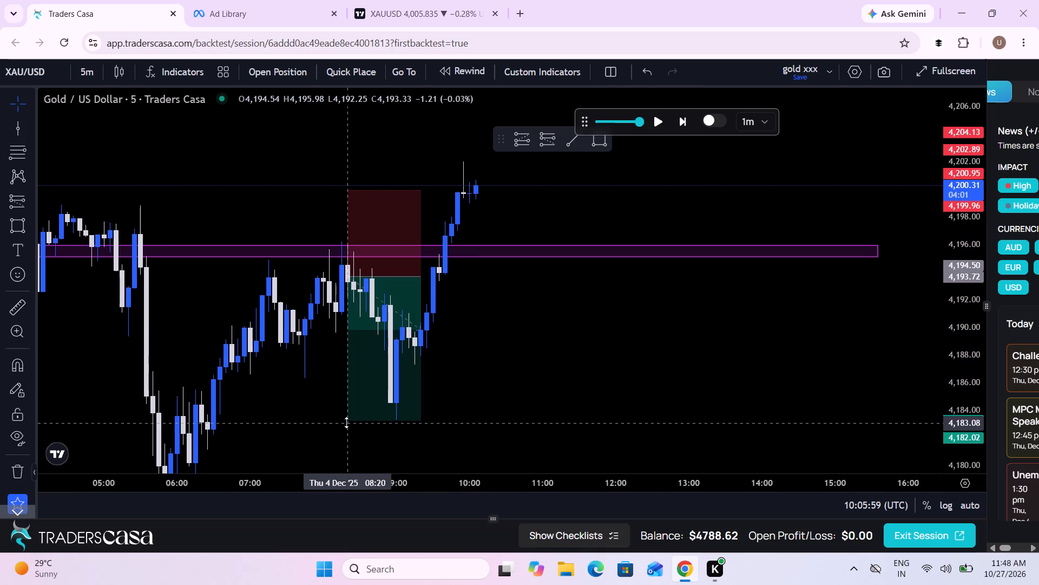
left_click_drag(346, 422, 347, 421)
left_click(348, 419)
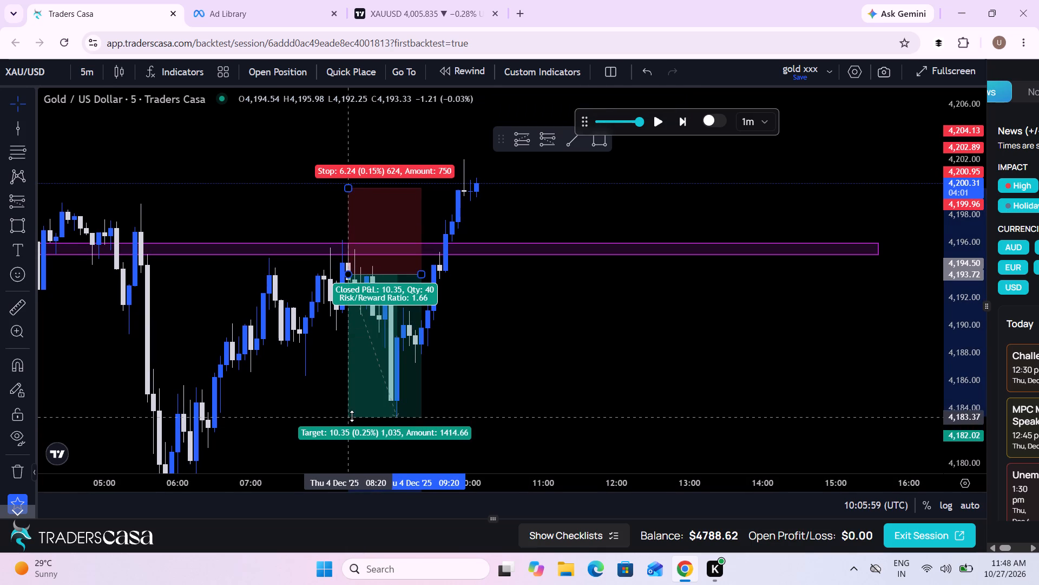
Resume the replay and pause it at 10:16 UTC on 4 December.
left_click_drag(578, 394, 568, 407)
scroll(568, 407, "up", 1)
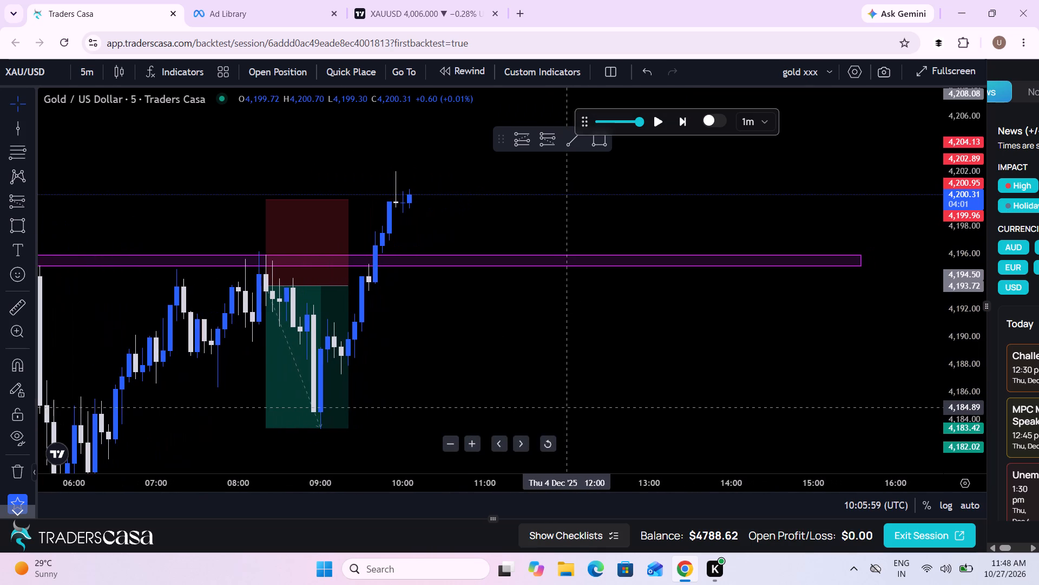
scroll(594, 308, "down", 4)
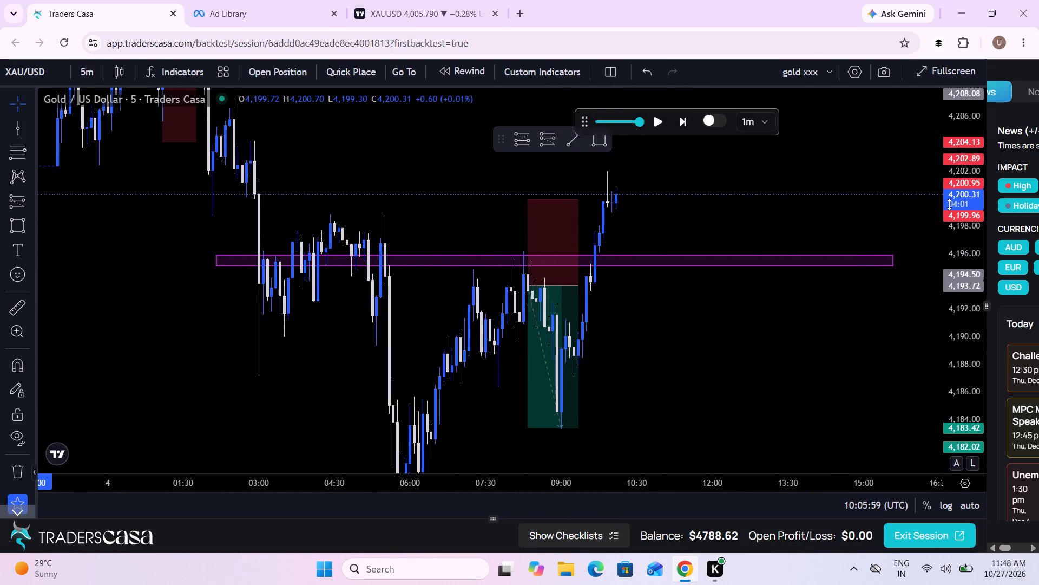
left_click_drag(961, 197, 909, 335)
left_click_drag(685, 296, 605, 307)
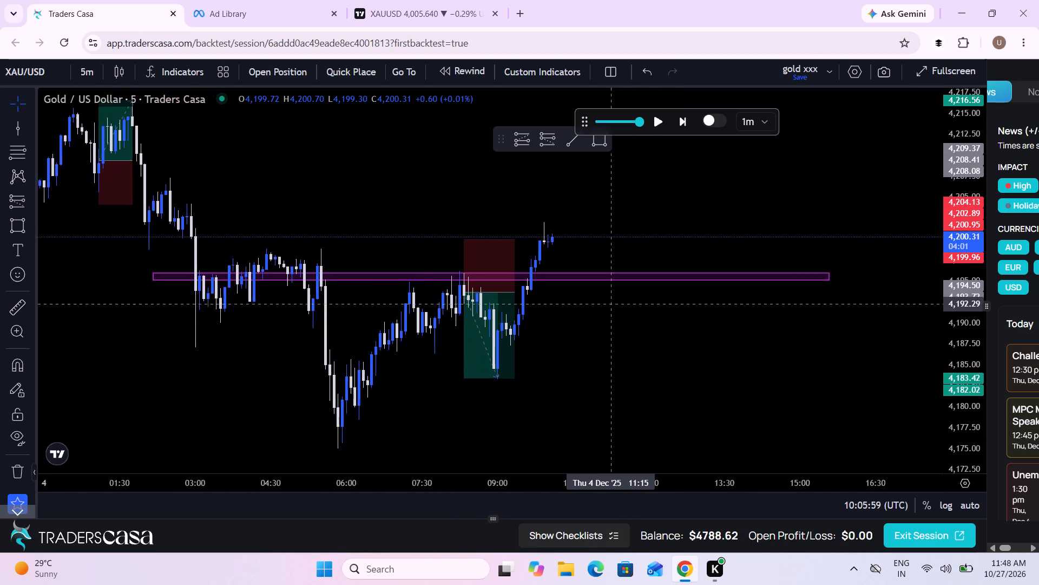
left_click_drag(605, 307, 611, 356)
scroll(611, 356, "down", 3)
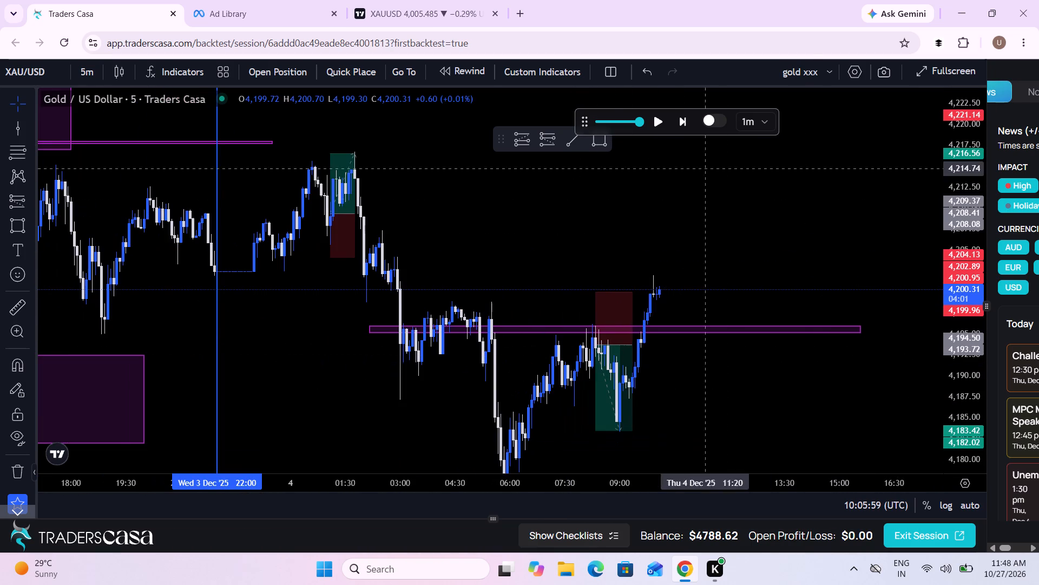
left_click(659, 125)
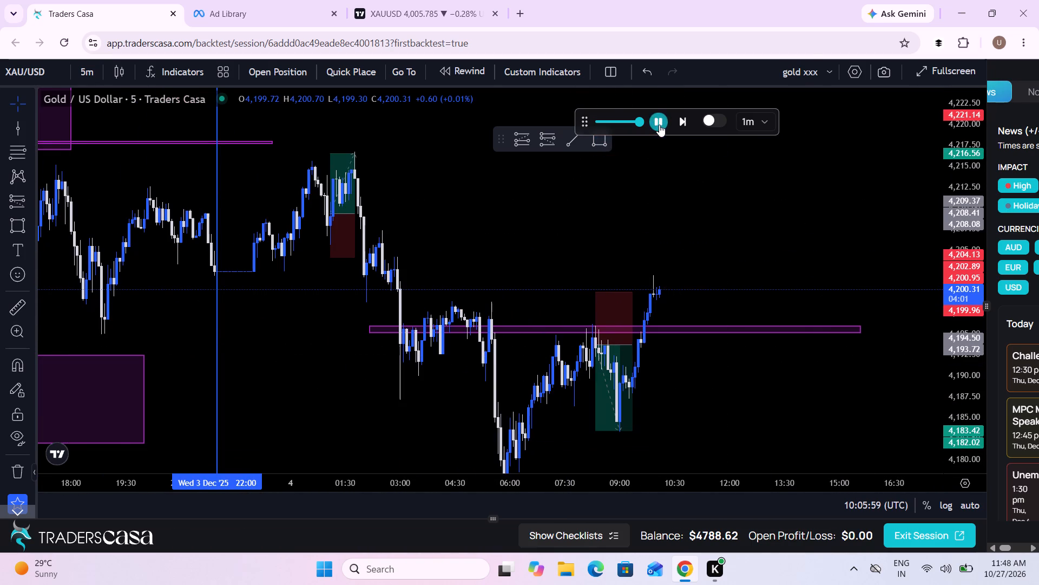
left_click(659, 125)
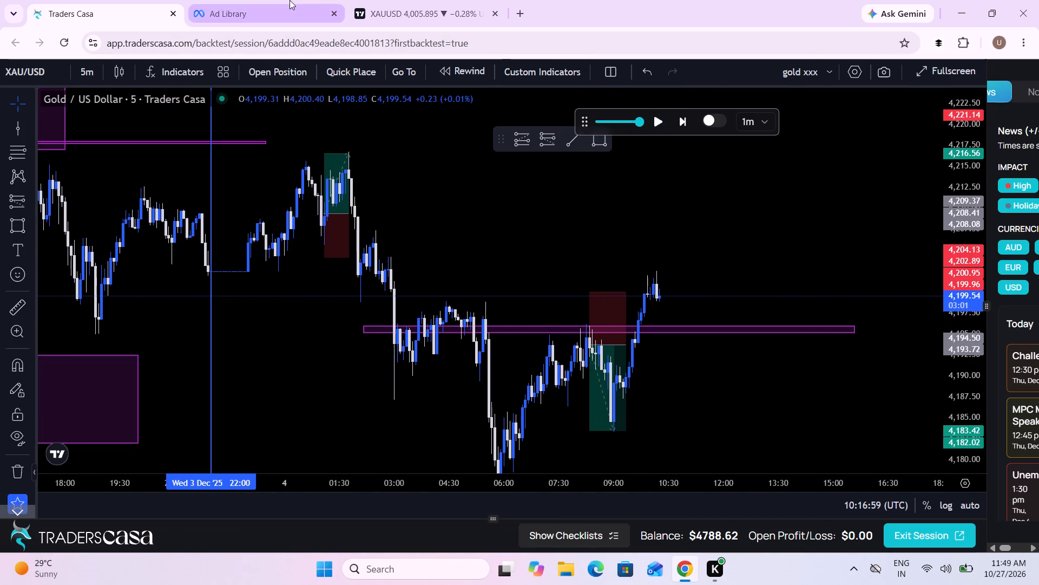
Switch to the live XAUUSD chart in TradingView and examine the 1-hour price action over a wider range.
left_click(361, 0)
scroll(784, 355, "down", 4)
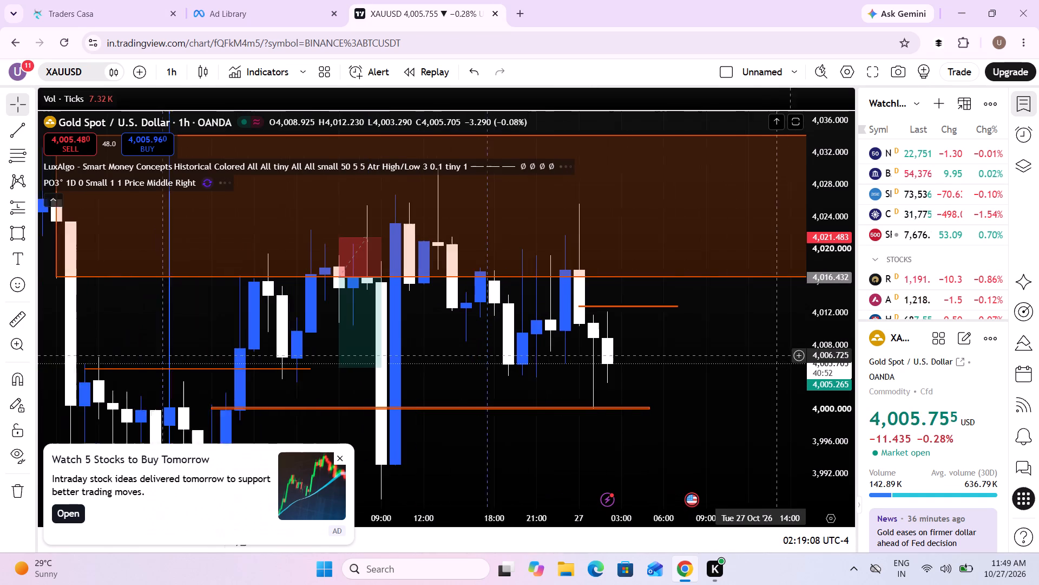
scroll(784, 355, "down", 1)
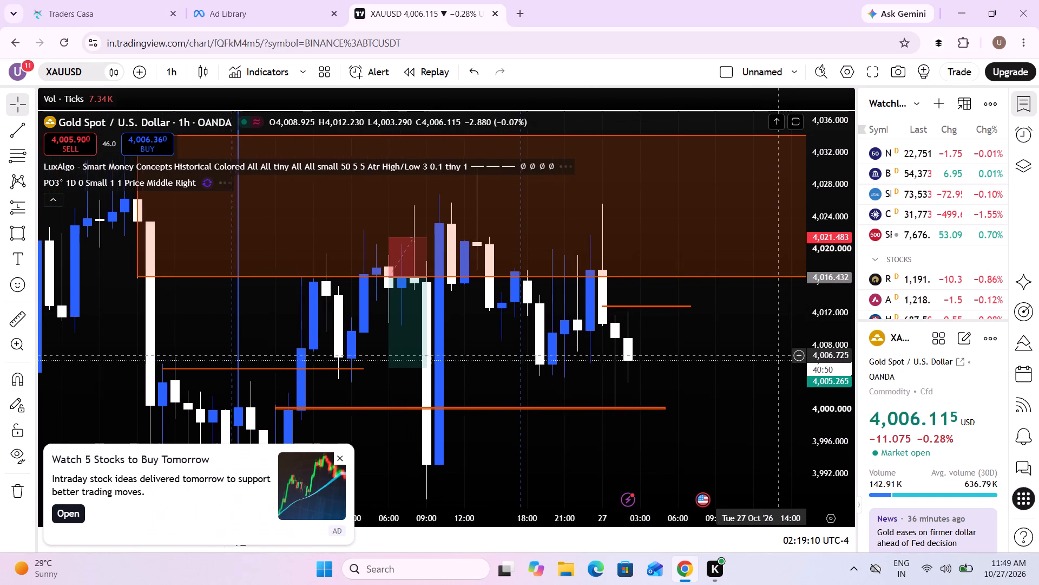
scroll(784, 355, "down", 4)
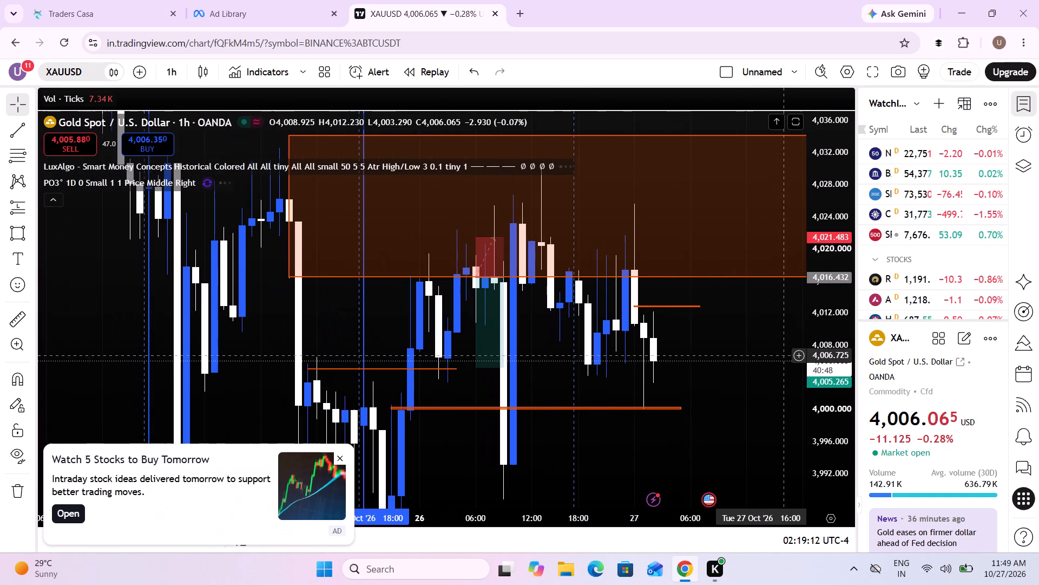
left_click_drag(834, 219, 835, 378)
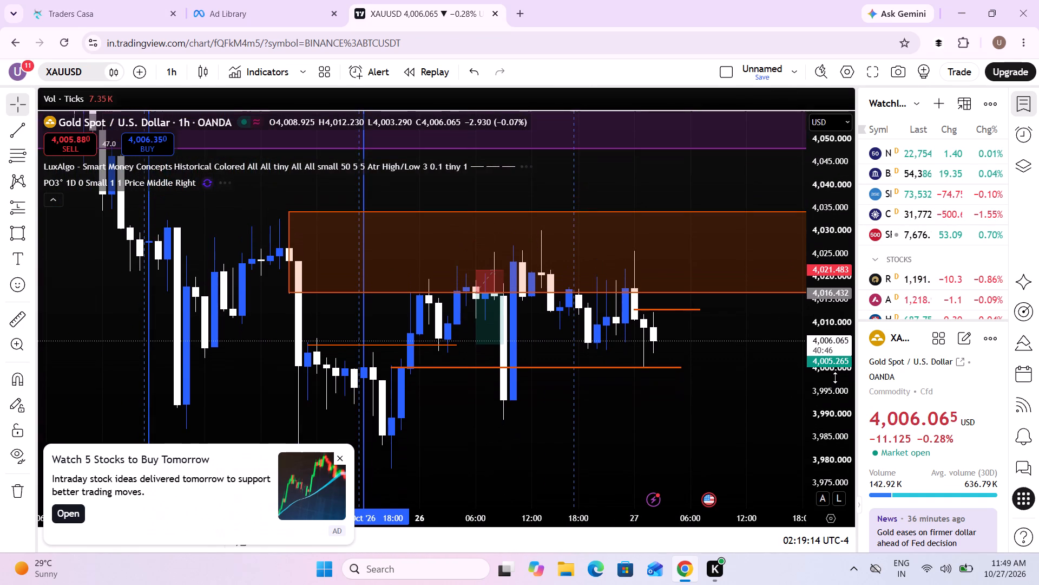